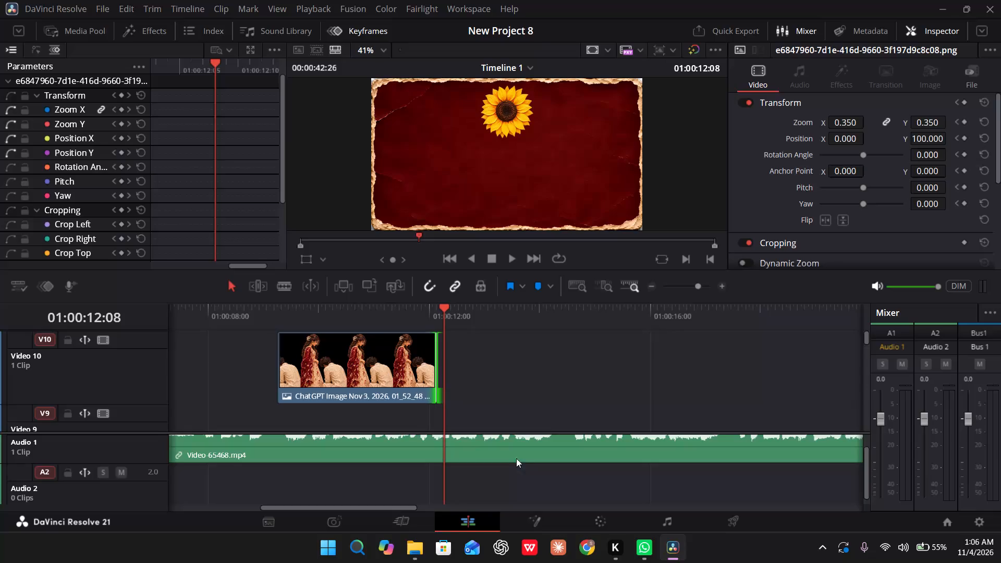
Switch to Instagram and open the newest video post, the "tere naina" reel, from the account's own profile.
left_click(355, 555)
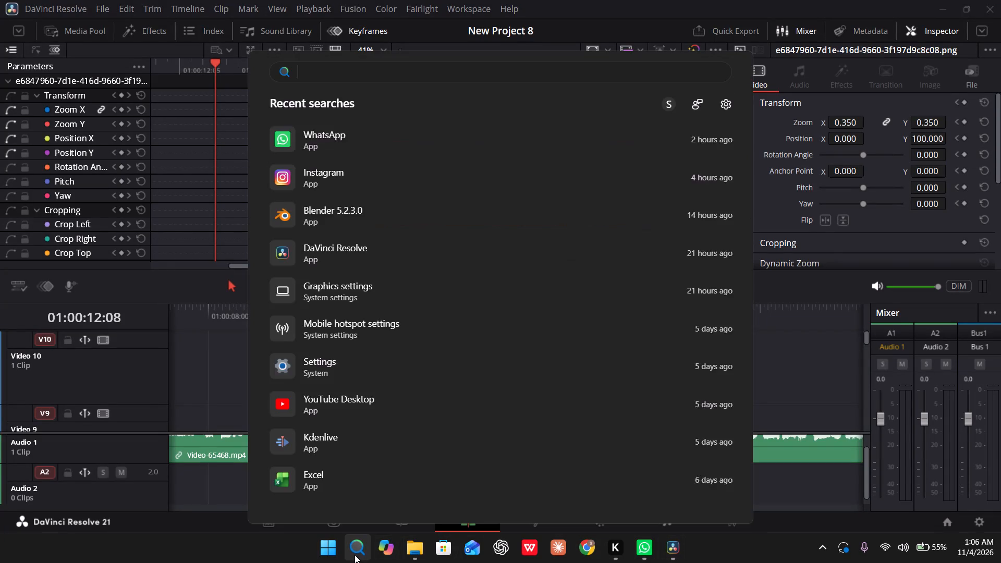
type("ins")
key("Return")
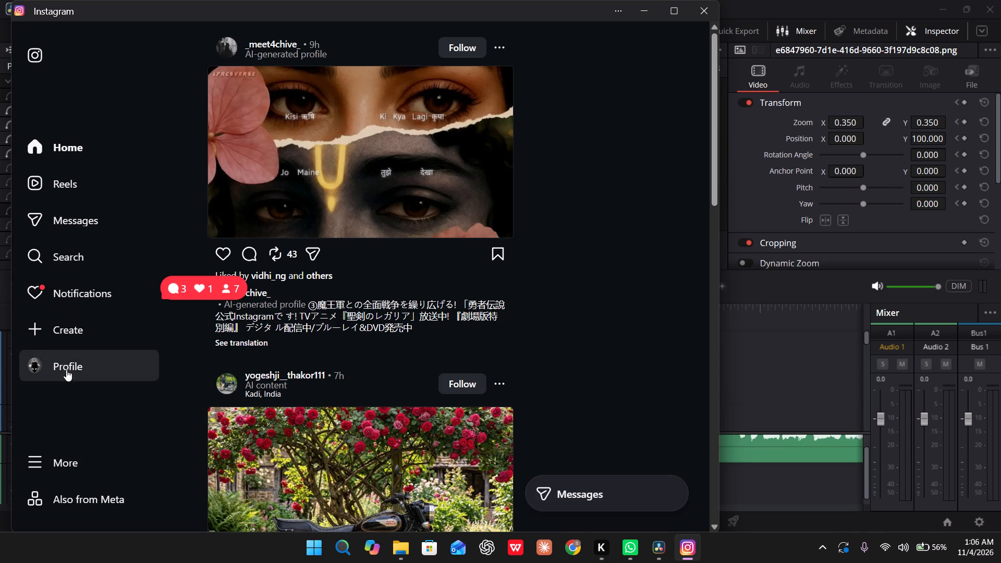
left_click(66, 365)
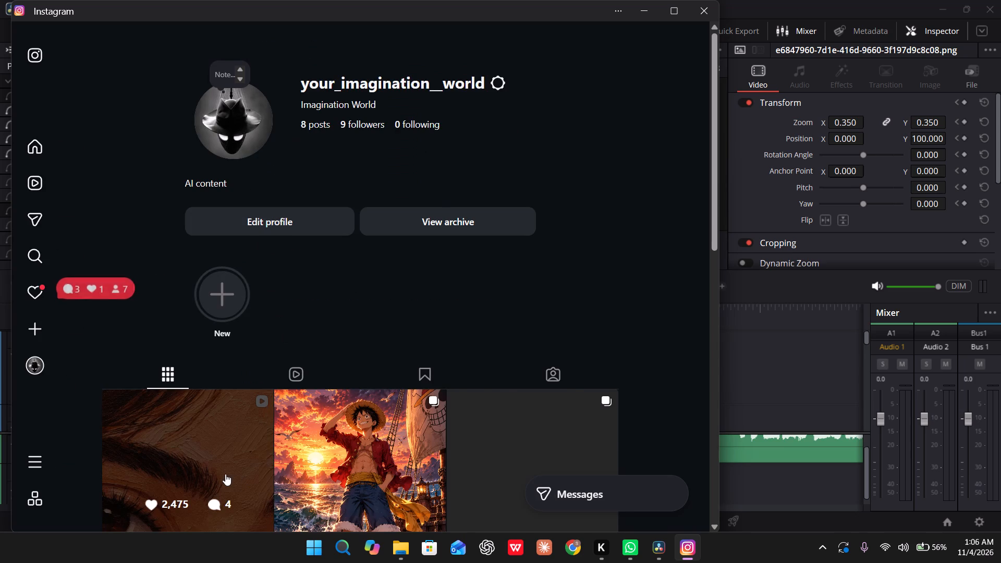
left_click(225, 474)
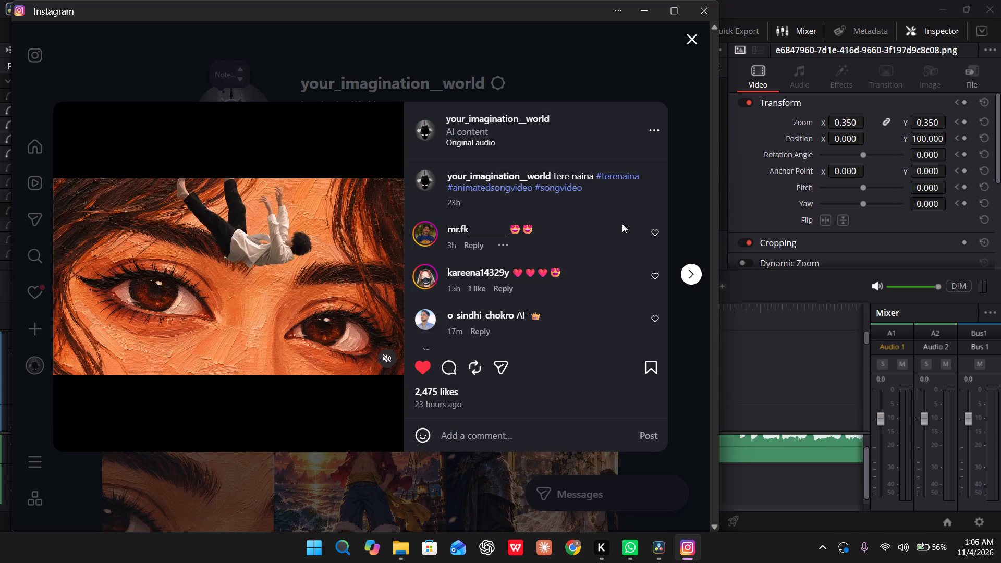
Like the three visible viewer comments on the "tere naina" post.
left_click(658, 235)
left_click(654, 283)
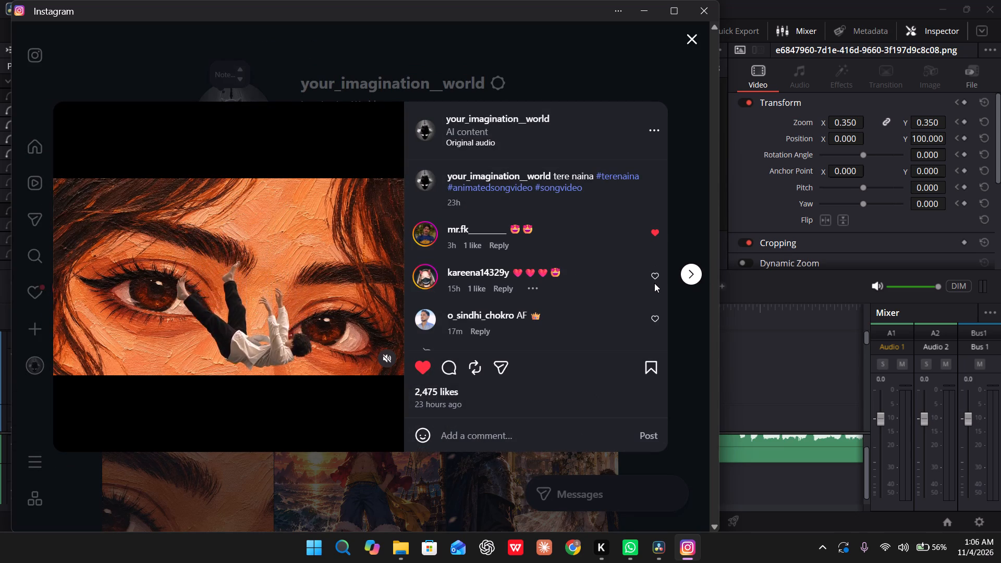
left_click(654, 276)
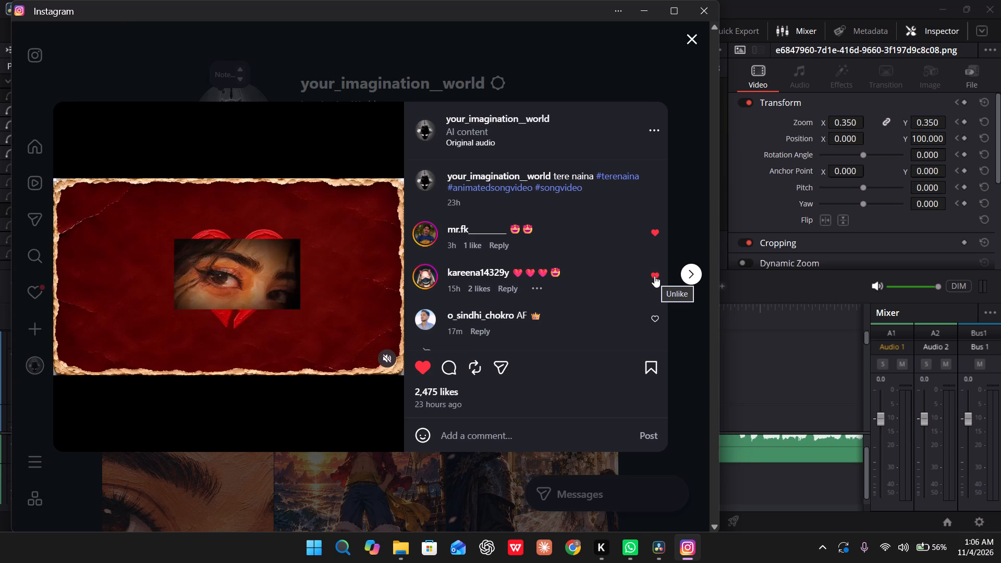
left_click(652, 315)
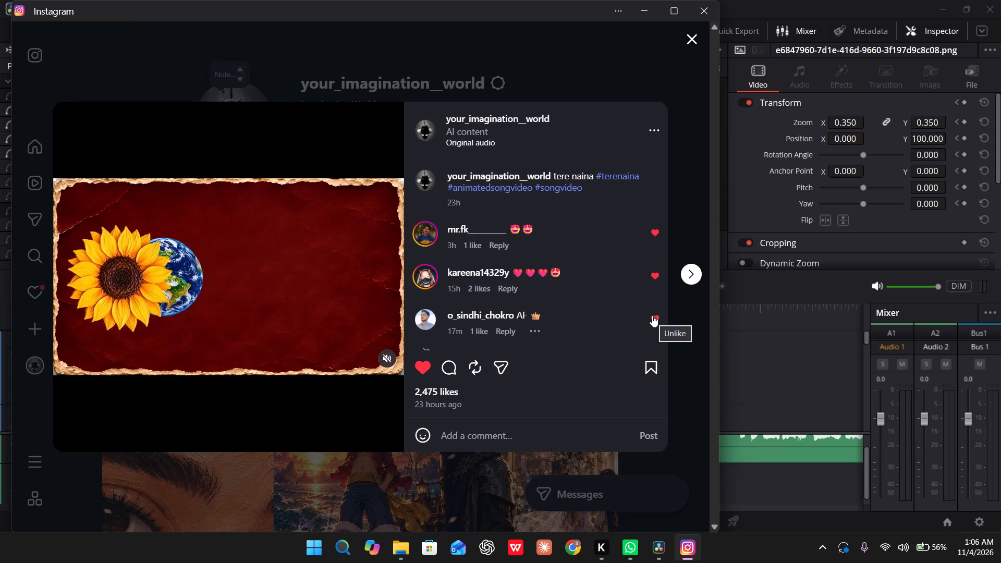
Reveal the hidden comments at the end of the post's comment list.
scroll(556, 293, "down", 1)
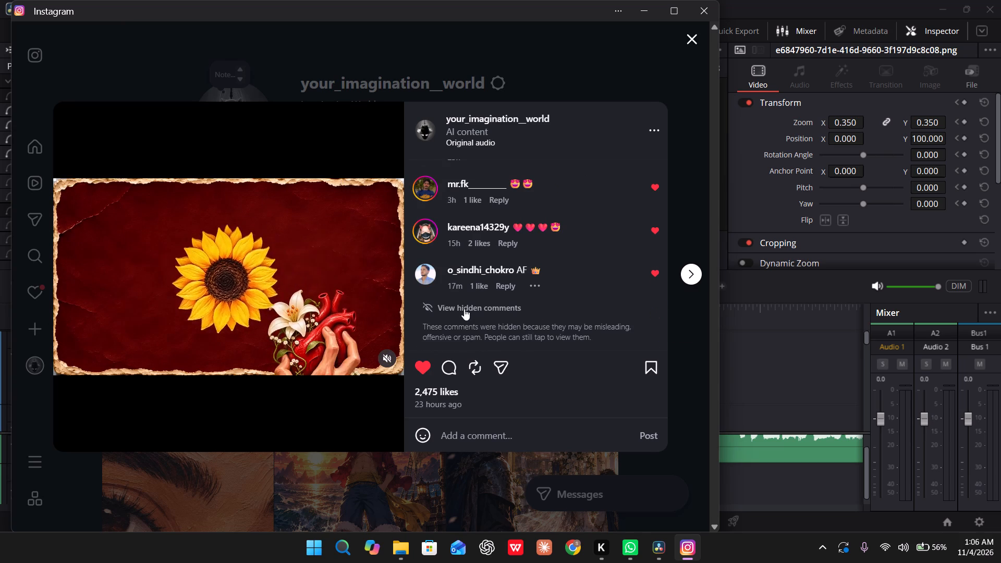
left_click(464, 307)
scroll(606, 322, "down", 1)
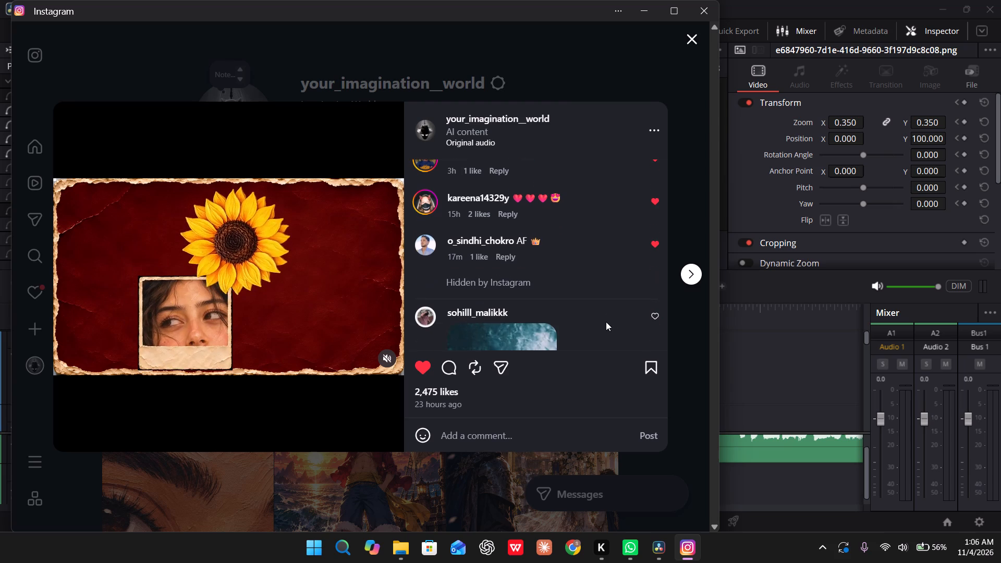
Like the GIF comment under the opened reel and close the post.
scroll(606, 322, "down", 1)
left_click(651, 313)
scroll(588, 233, "up", 3)
scroll(588, 233, "down", 3)
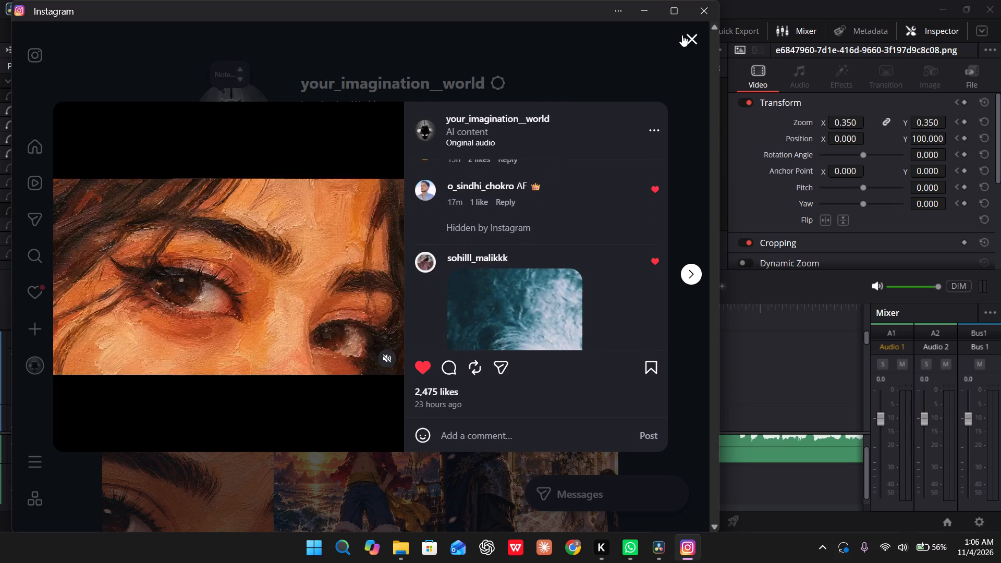
left_click(682, 35)
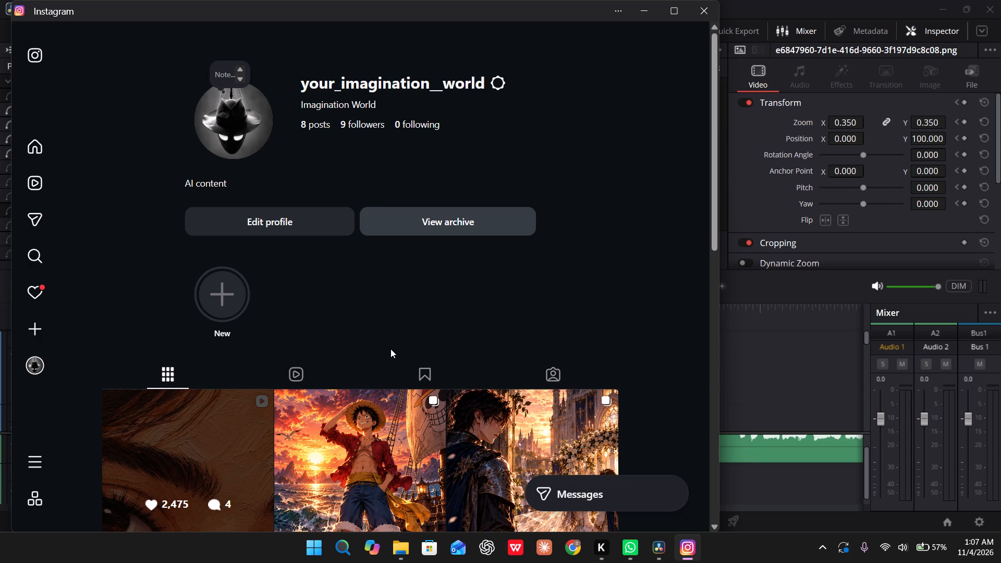
Watch the profile's eye-painting reel with sound, then look over the profile's reels section.
left_click(203, 475)
left_click(385, 362)
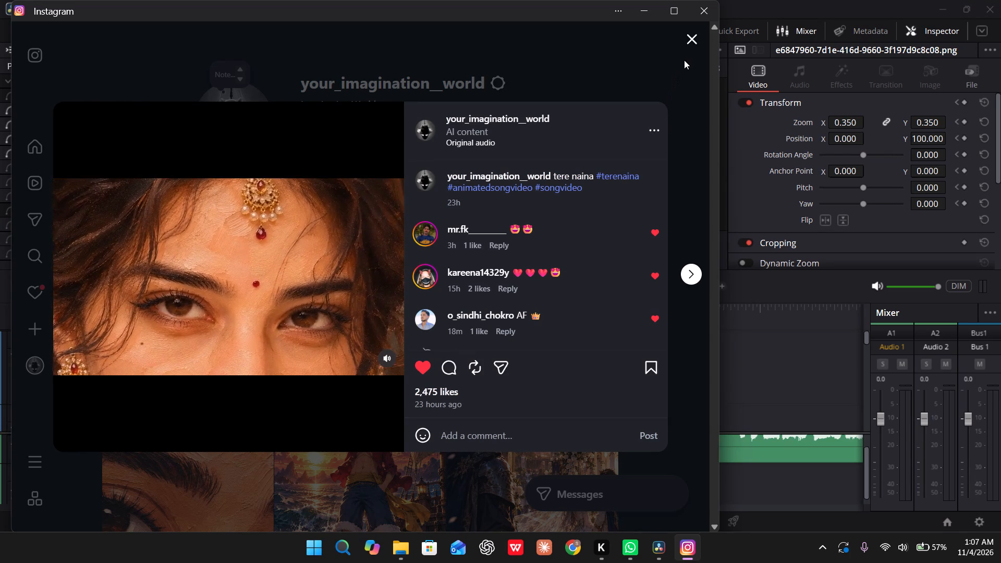
left_click(685, 45)
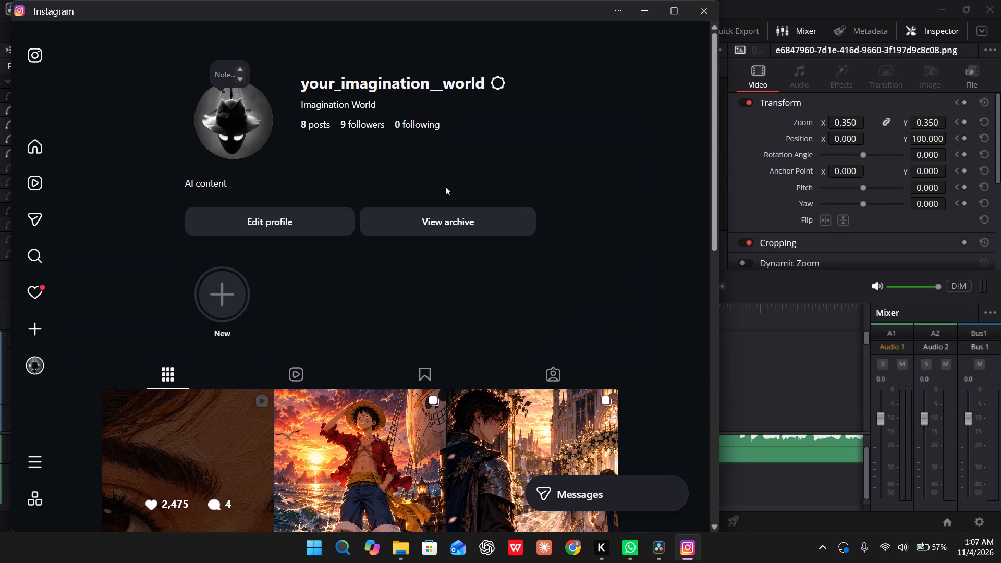
left_click(291, 376)
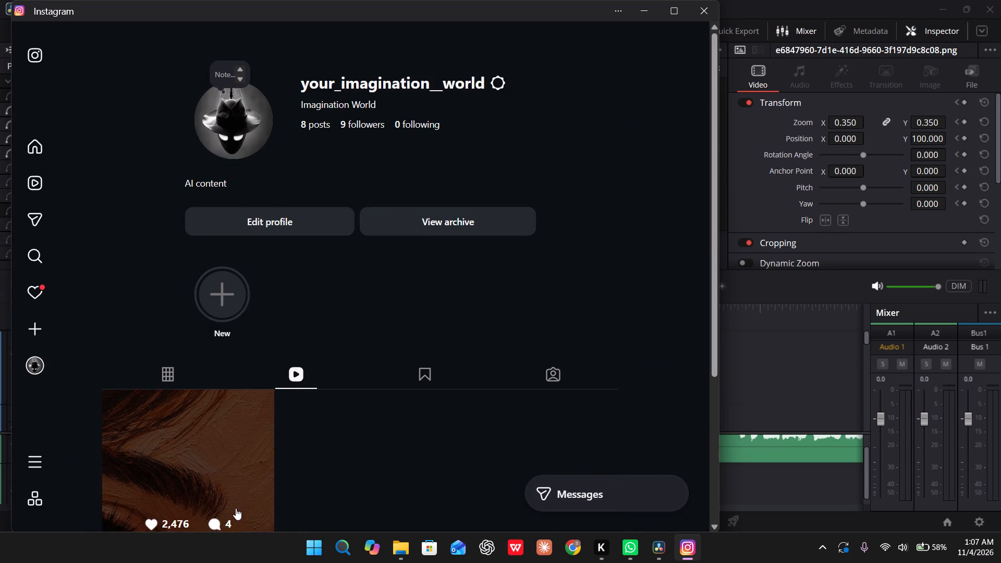
scroll(236, 508, "down", 2)
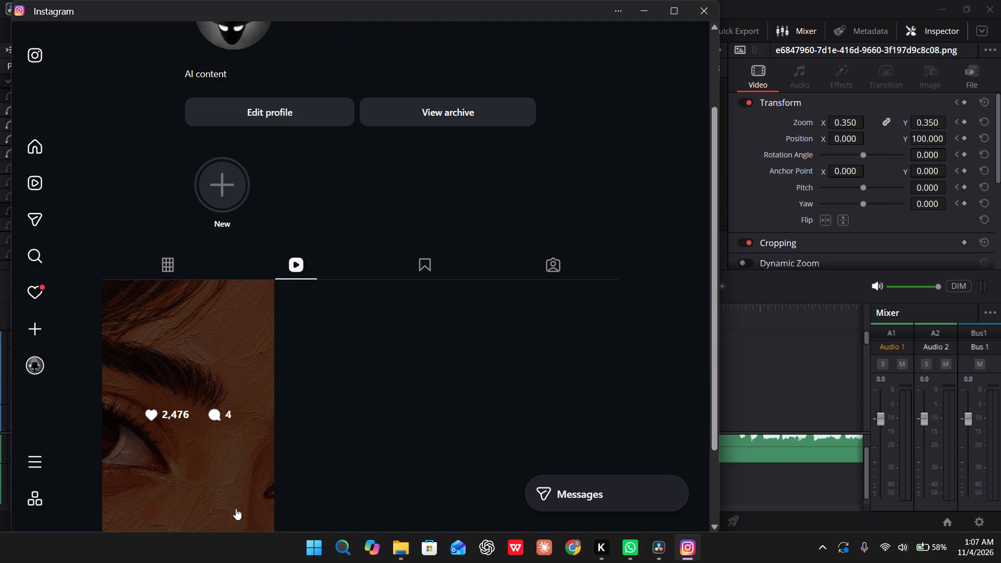
scroll(209, 495, "down", 2)
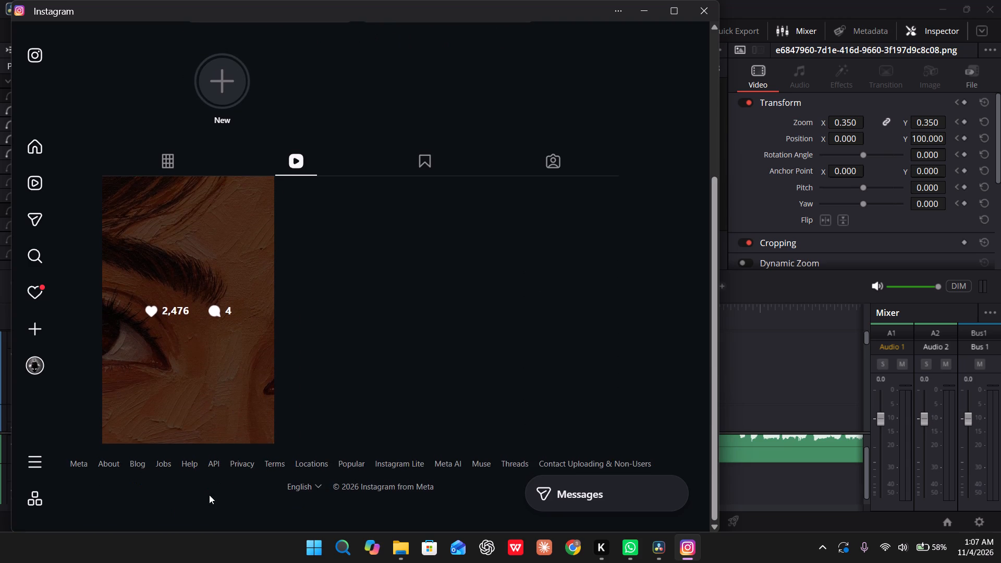
Look through the account's recent notifications for new comments and followers.
left_click(49, 288)
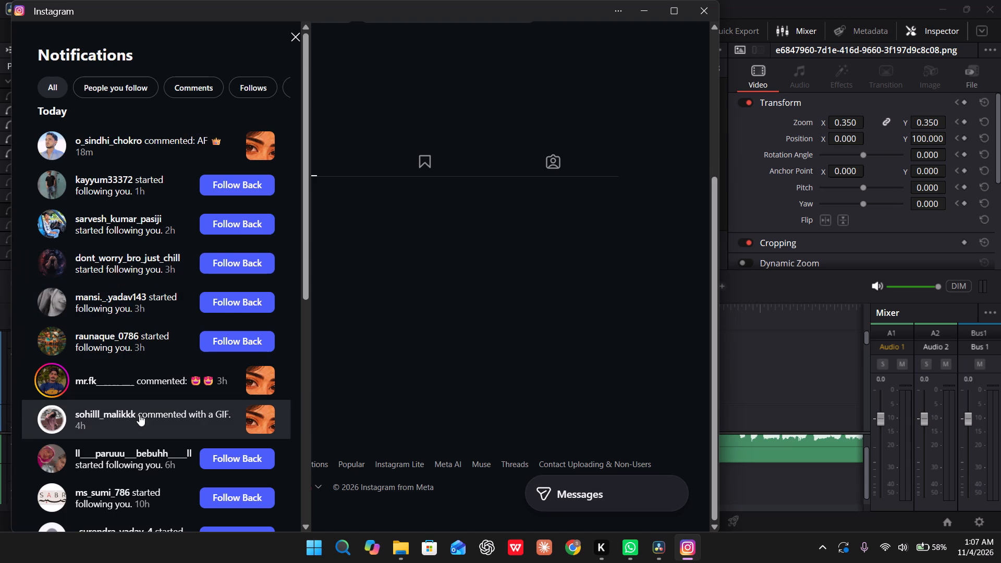
scroll(139, 414, "right", 1)
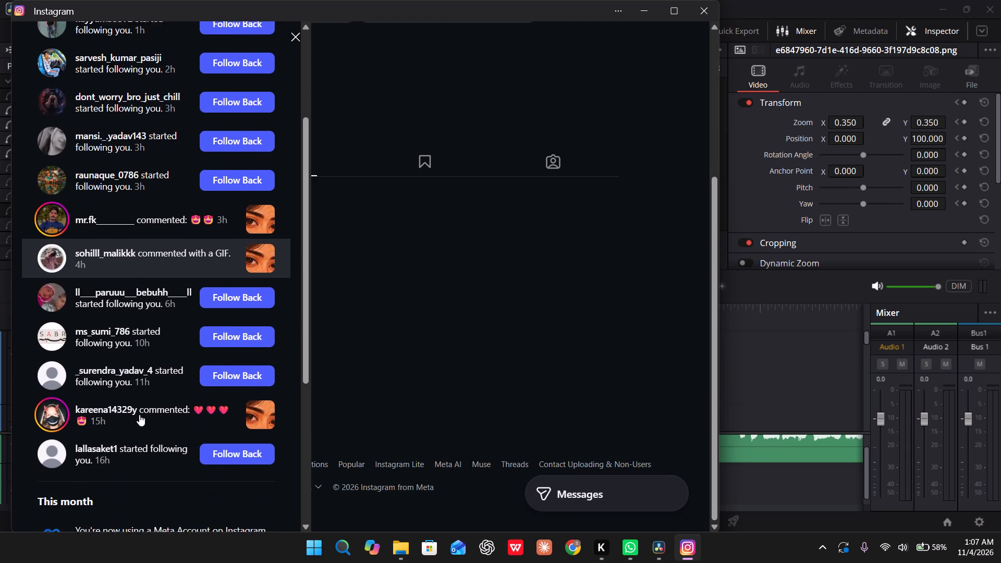
scroll(139, 414, "right", 1)
scroll(139, 414, "up", 4)
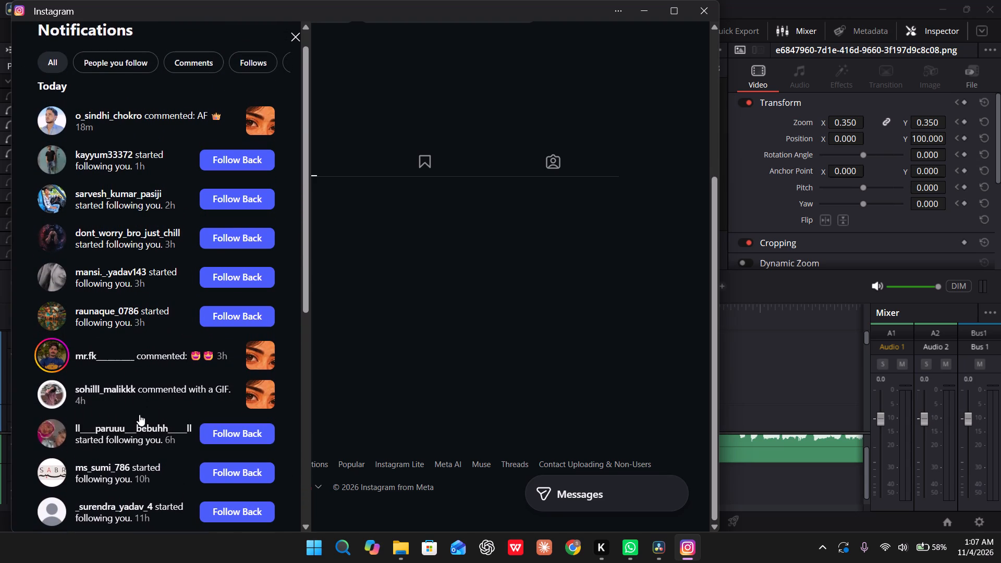
Close the notifications and look over the profile page and its grid of posts.
left_click(387, 211)
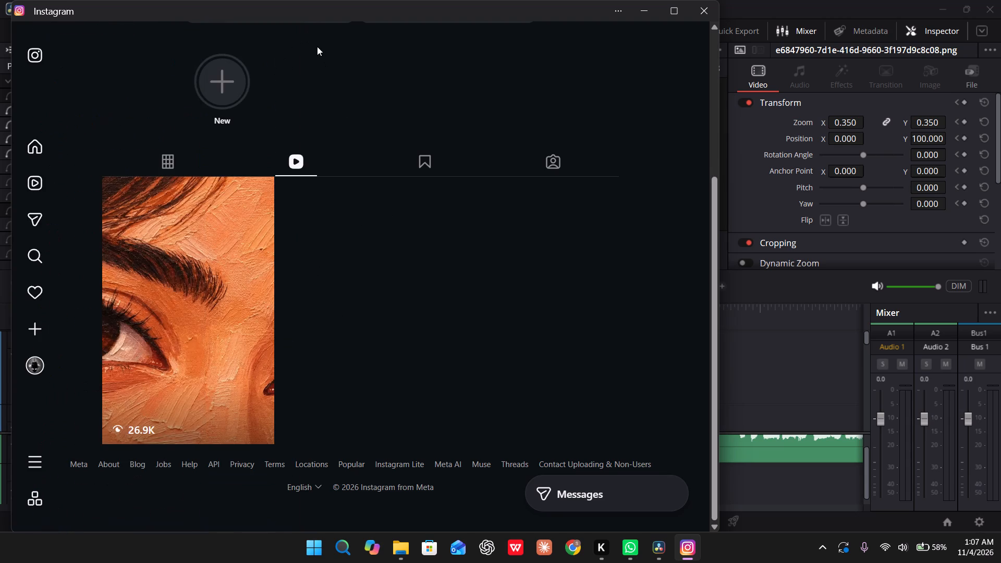
scroll(310, 183, "up", 4)
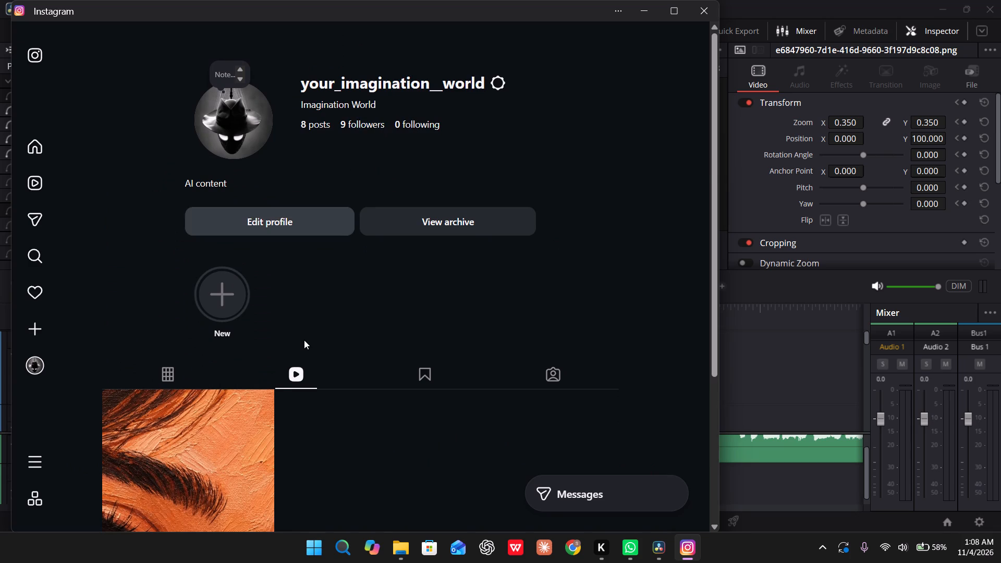
scroll(304, 340, "down", 4)
scroll(304, 340, "up", 2)
left_click(175, 285)
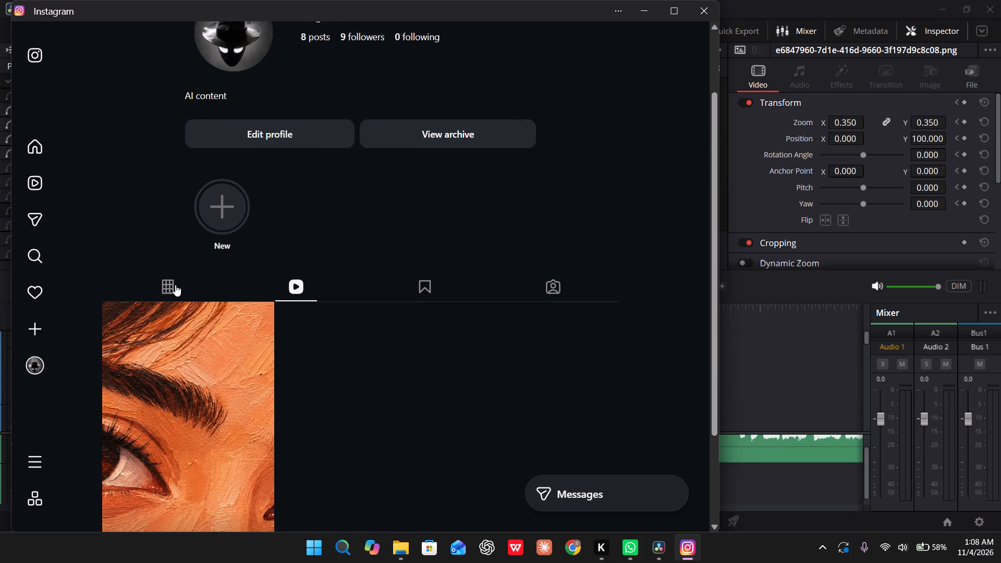
scroll(214, 394, "down", 2)
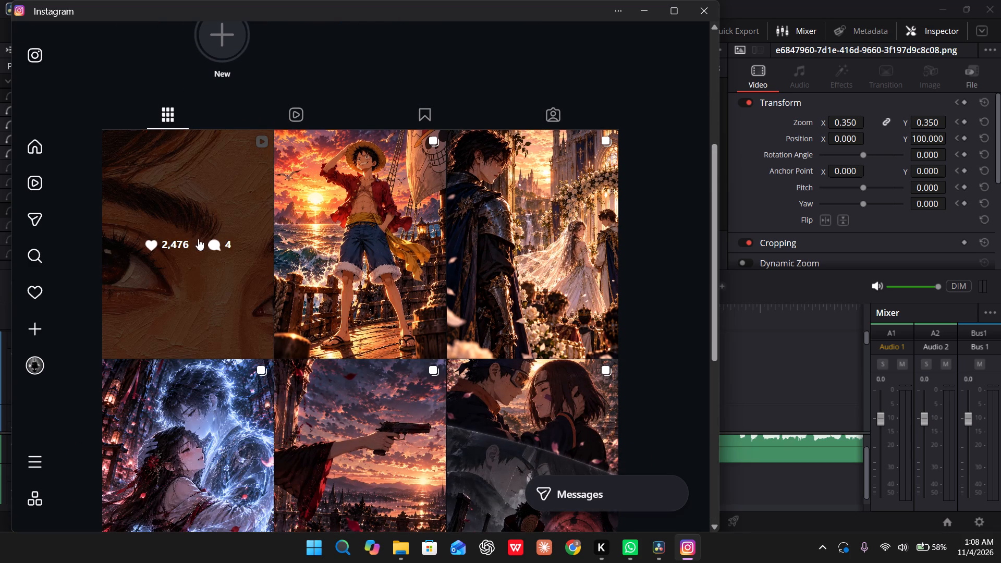
Watch the "tere naina" reel again from the profile's reels section, then close the post.
left_click(296, 118)
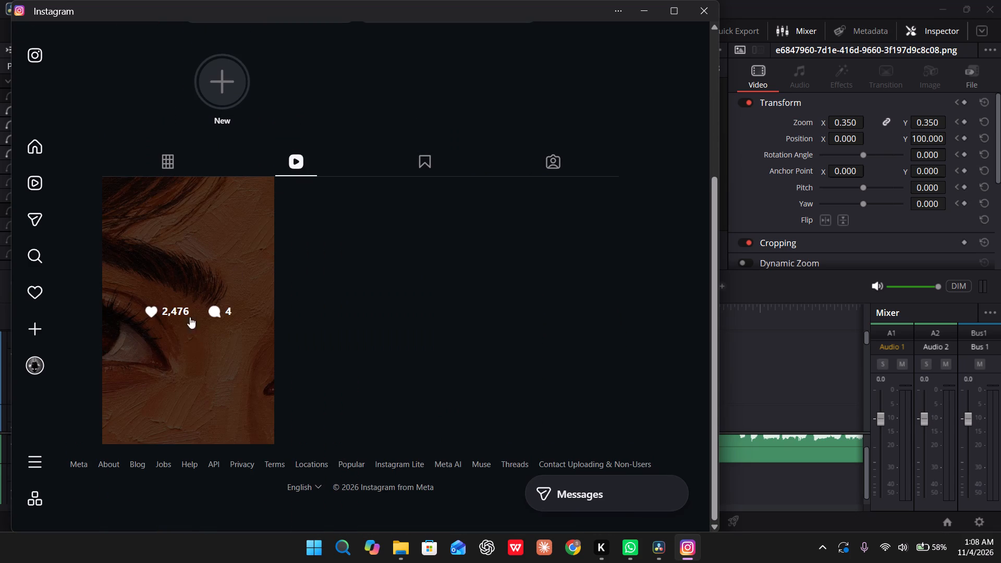
left_click(177, 328)
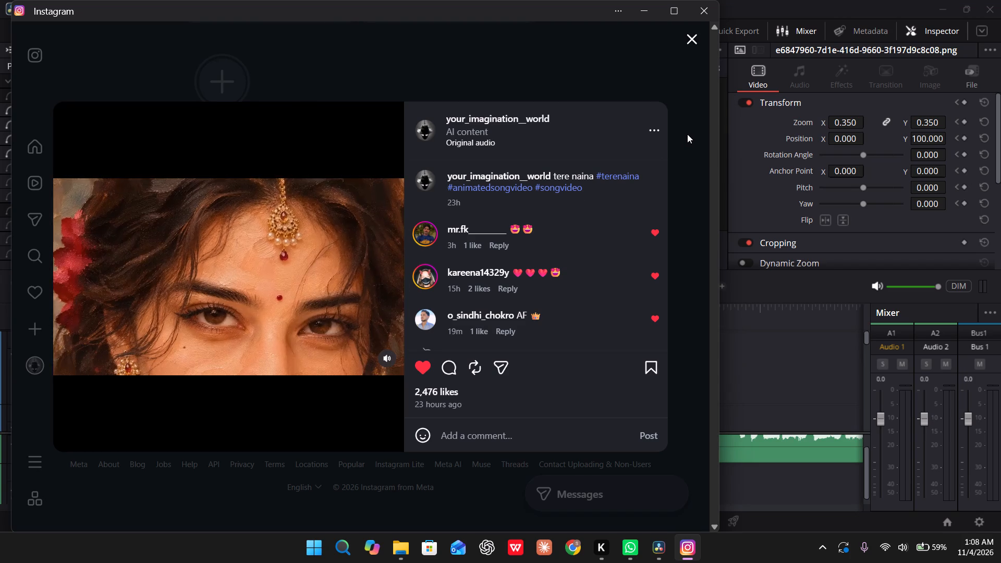
left_click(692, 40)
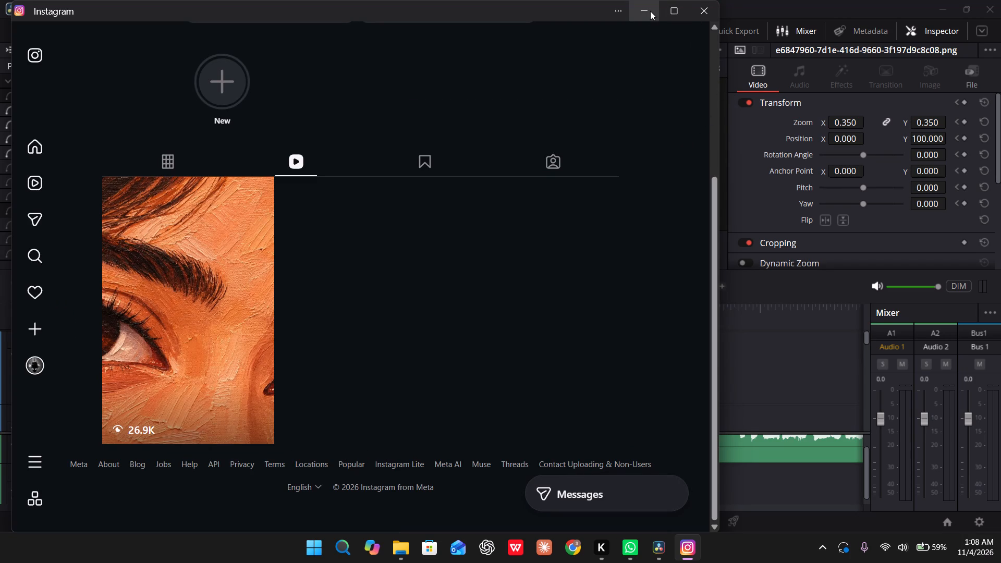
Minimize Instagram to return to DaVinci Resolve and play Timeline 1 back from its beginning.
left_click(649, 10)
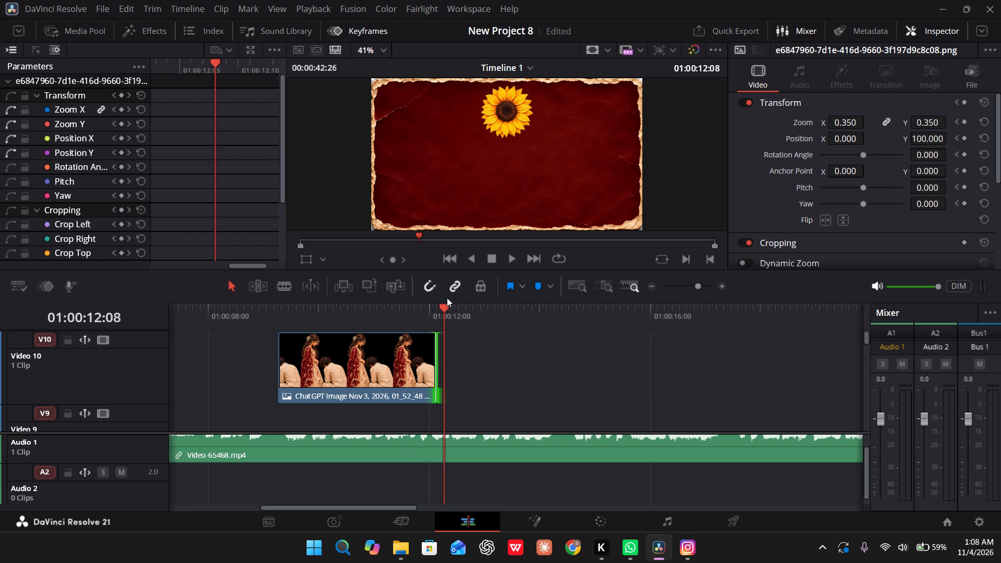
scroll(426, 375, "down", 1)
scroll(426, 375, "up", 1)
left_click_drag(436, 315, 97, 351)
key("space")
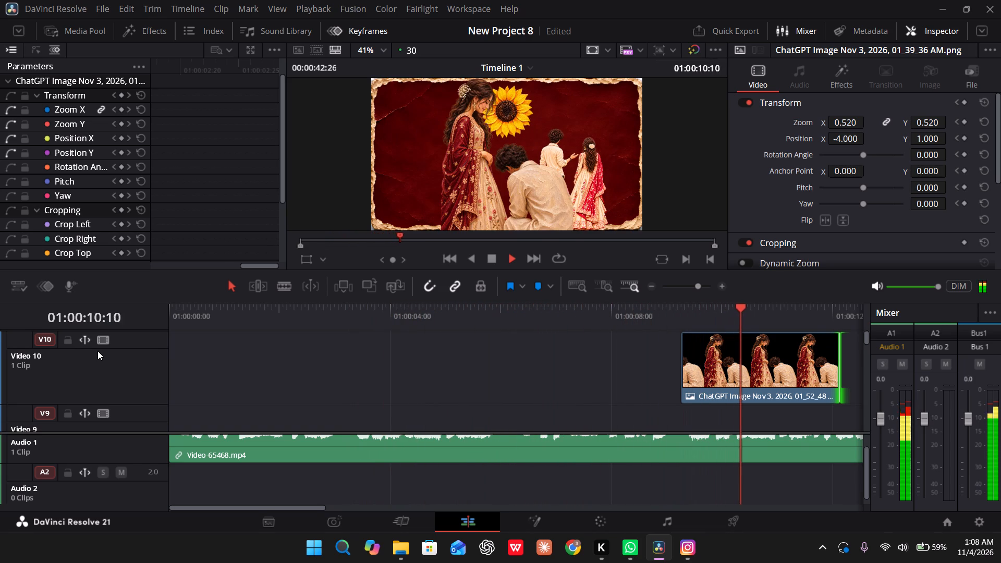
Review playback around the Video 10 clip of the kneeling man and shift the clip 3 frames earlier.
key("space")
scroll(533, 373, "left", 1)
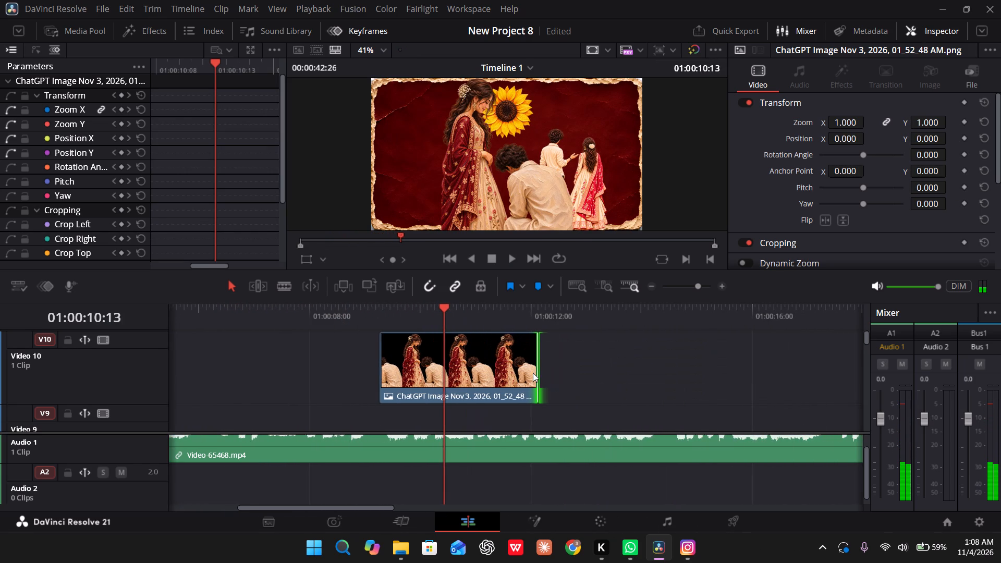
left_click_drag(311, 326, 283, 327)
key("space")
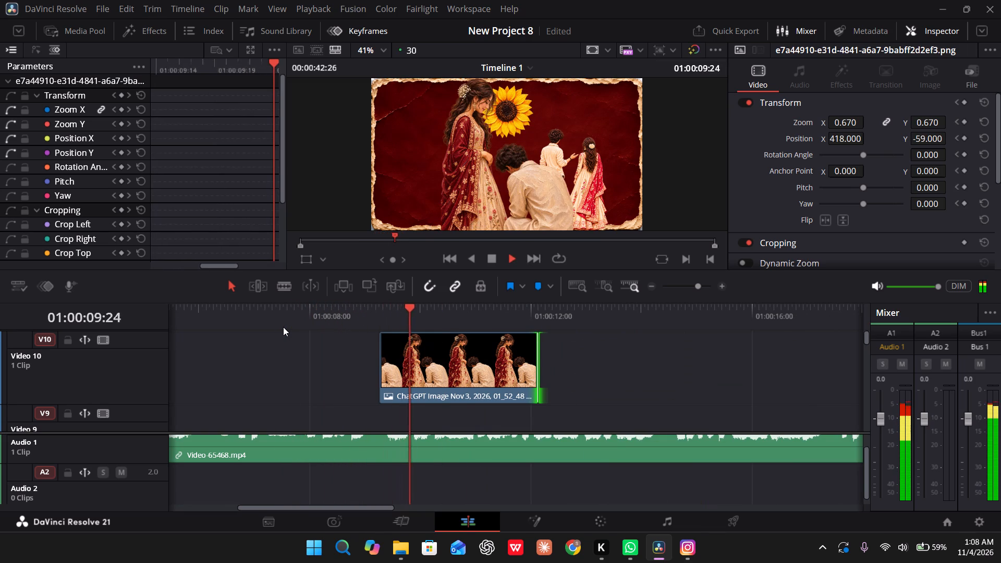
key("space")
left_click_drag(291, 327, 189, 340)
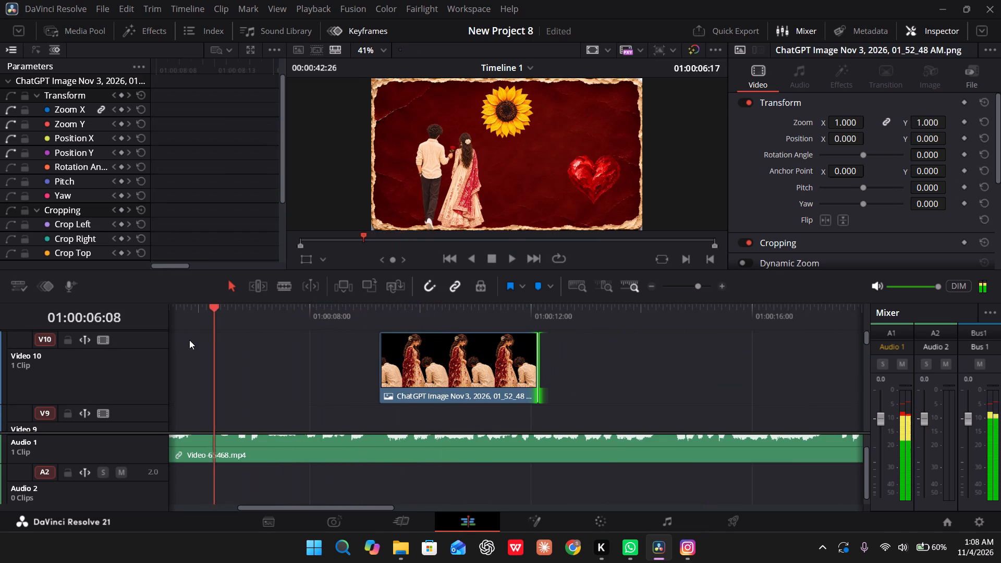
left_click_drag(189, 340, 186, 337)
key("space")
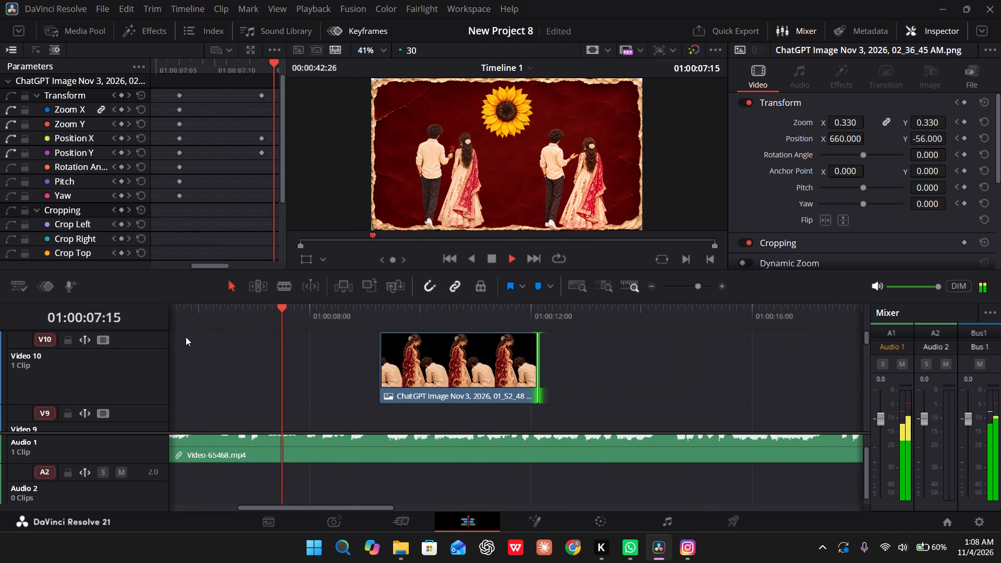
key("space")
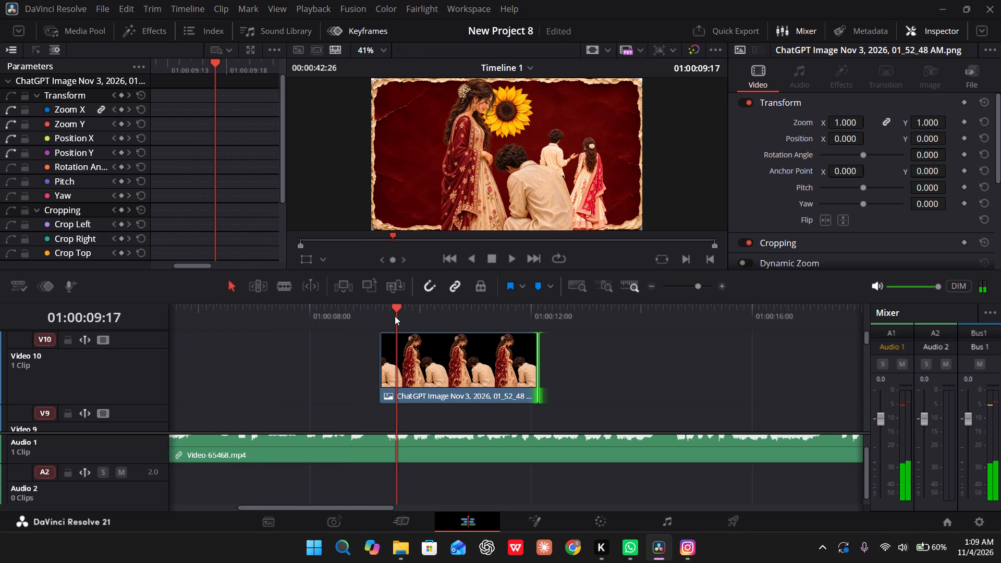
left_click_drag(418, 375, 411, 376)
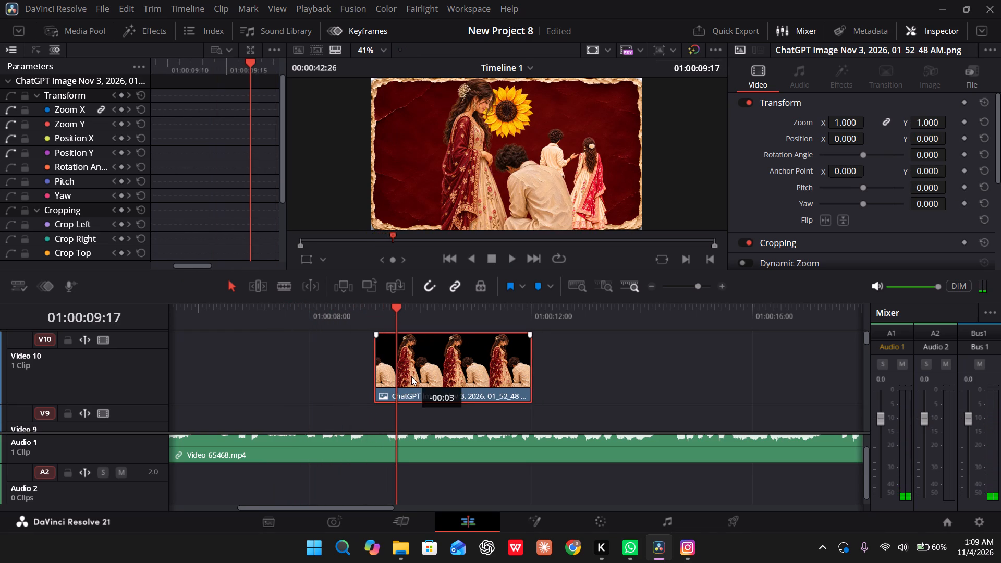
left_click_drag(411, 376, 411, 377)
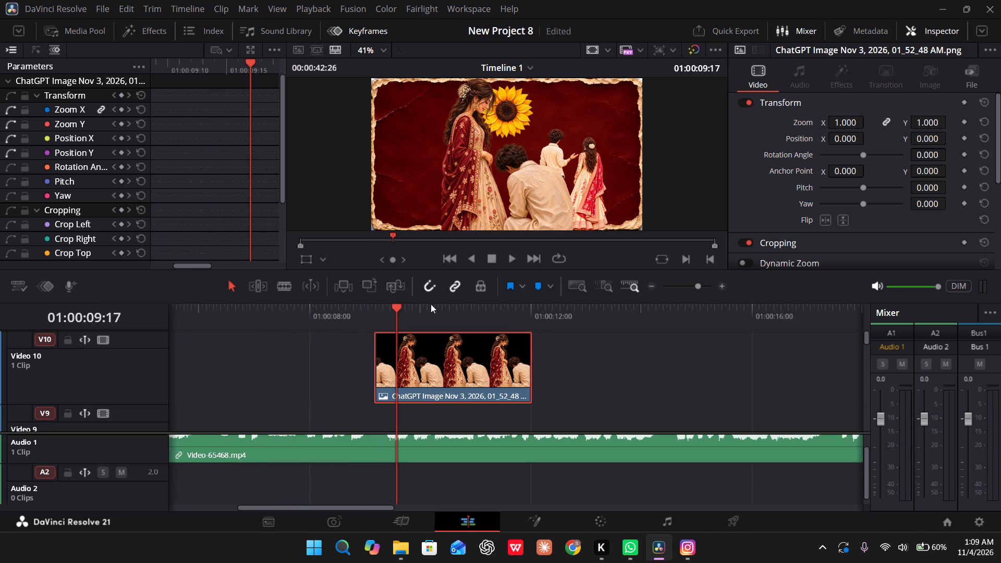
Extend the end of the Video 5 couple clip to the Video 10 clip's start at 01:00:09:05.
left_click_drag(394, 323, 268, 341)
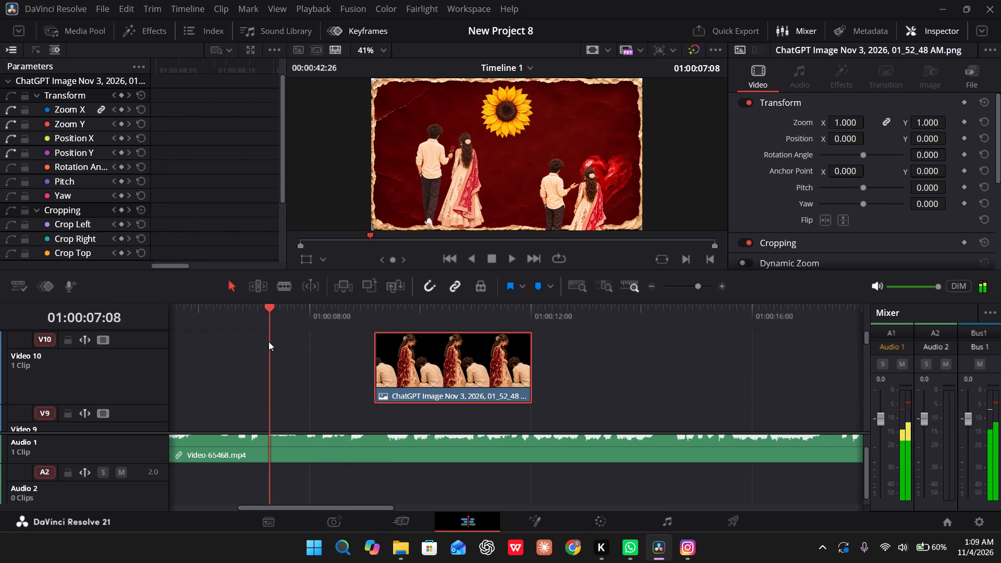
left_click_drag(268, 341, 340, 337)
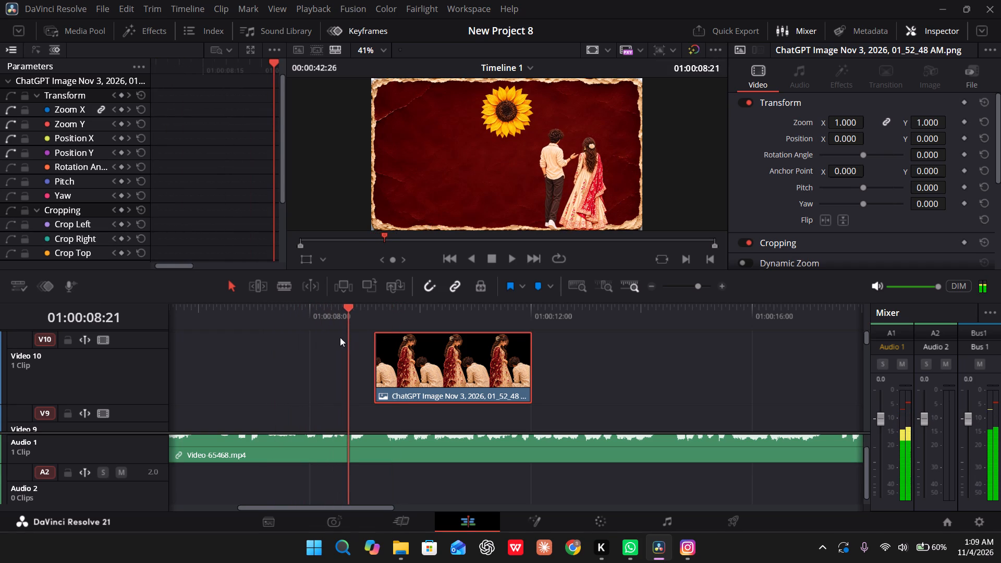
left_click_drag(340, 337, 337, 337)
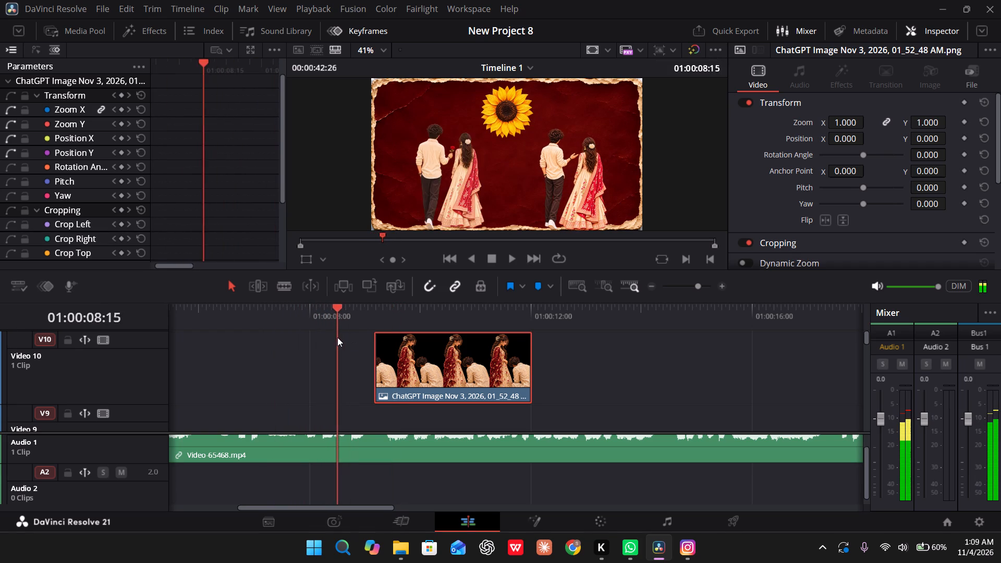
left_click_drag(337, 337, 372, 335)
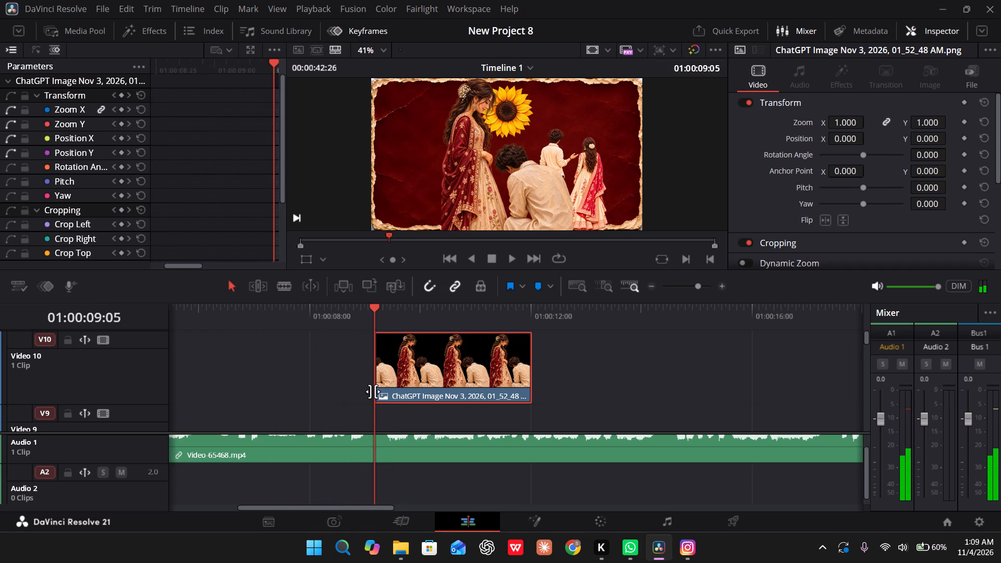
scroll(373, 391, "down", 1)
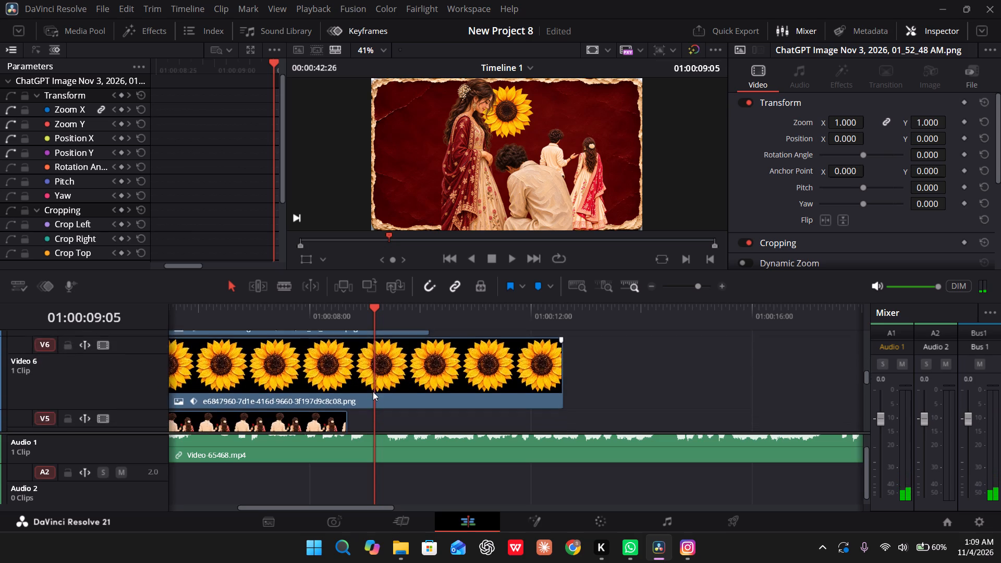
scroll(373, 391, "down", 1)
left_click_drag(346, 384, 373, 384)
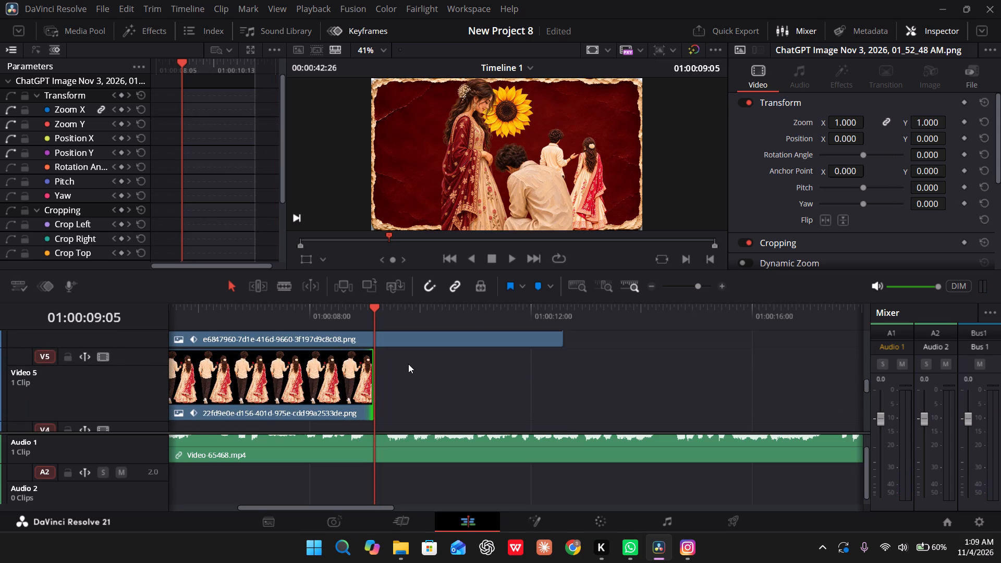
Inspect the clips across the video tracks around 01:00:09:05.
scroll(408, 364, "up", 1)
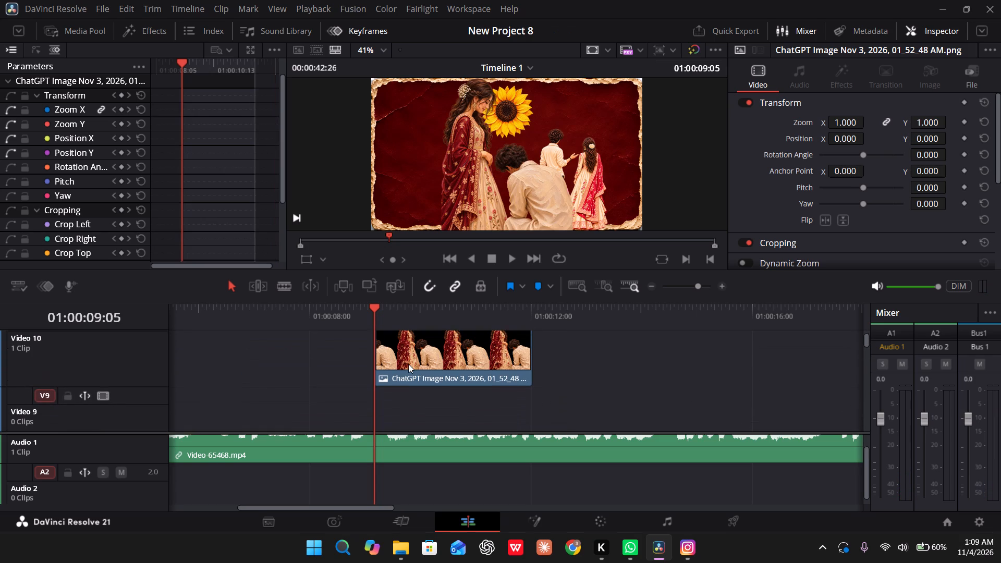
scroll(408, 364, "up", 1)
scroll(419, 382, "down", 1)
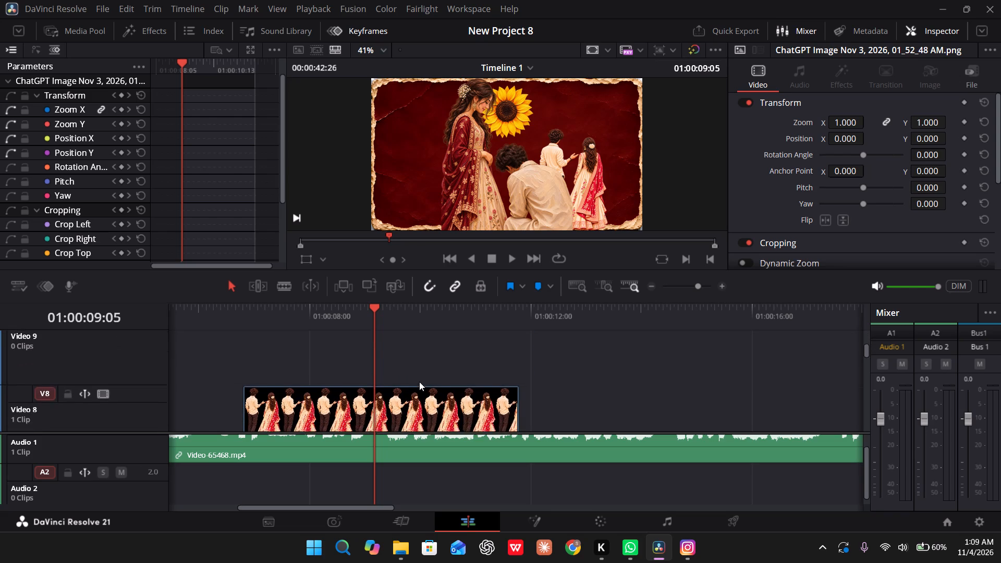
scroll(419, 382, "down", 1)
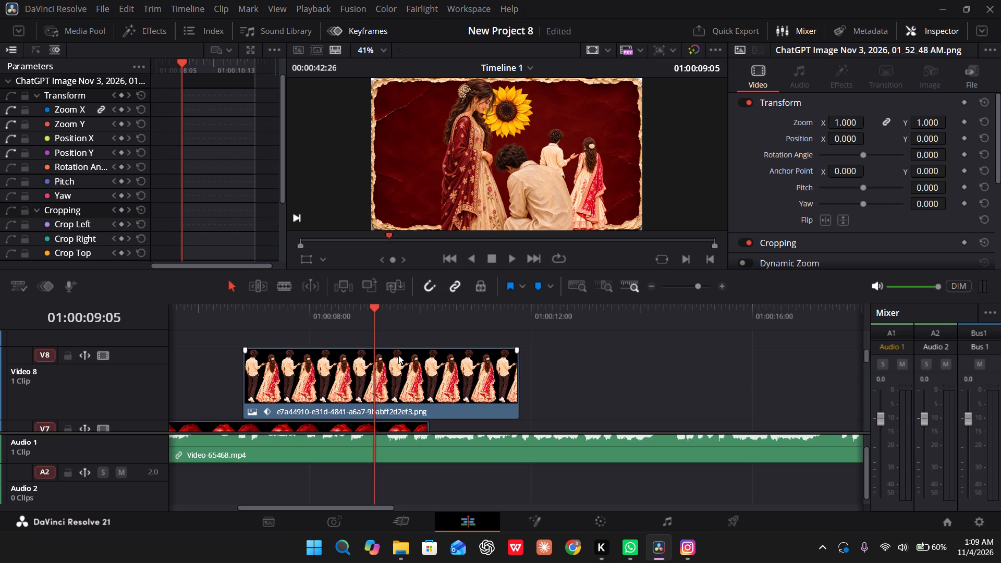
scroll(409, 405, "down", 1)
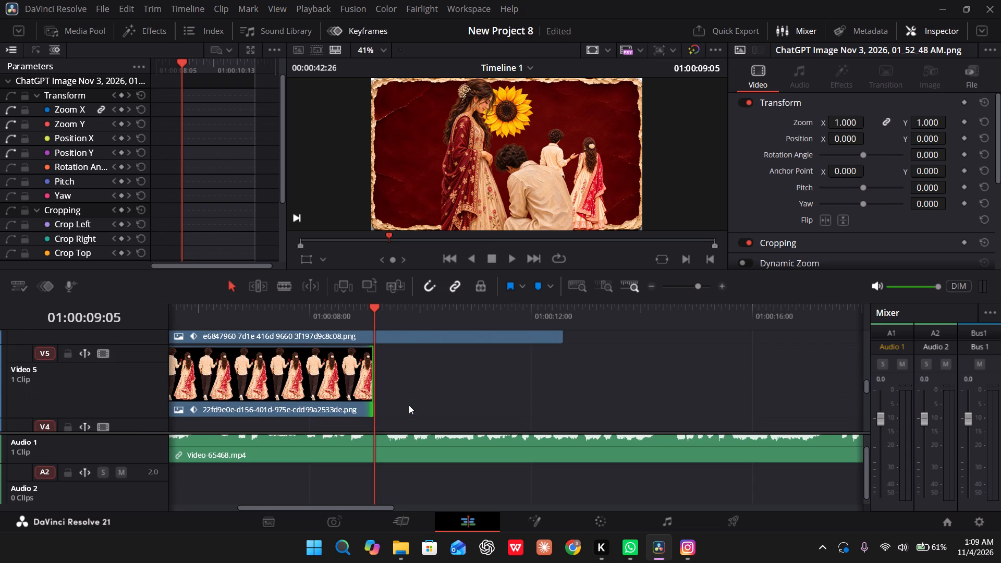
scroll(409, 405, "down", 1)
scroll(402, 357, "up", 2)
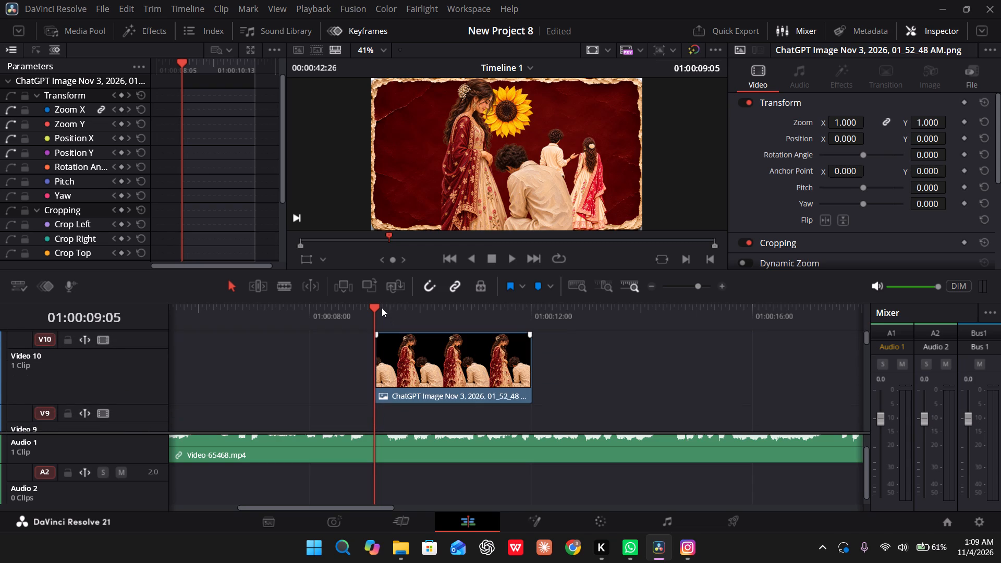
Play back the changeover into the Video 10 clip and extend the clip's start back to about 01:00:09:01.
left_click_drag(374, 310, 338, 322)
key("space")
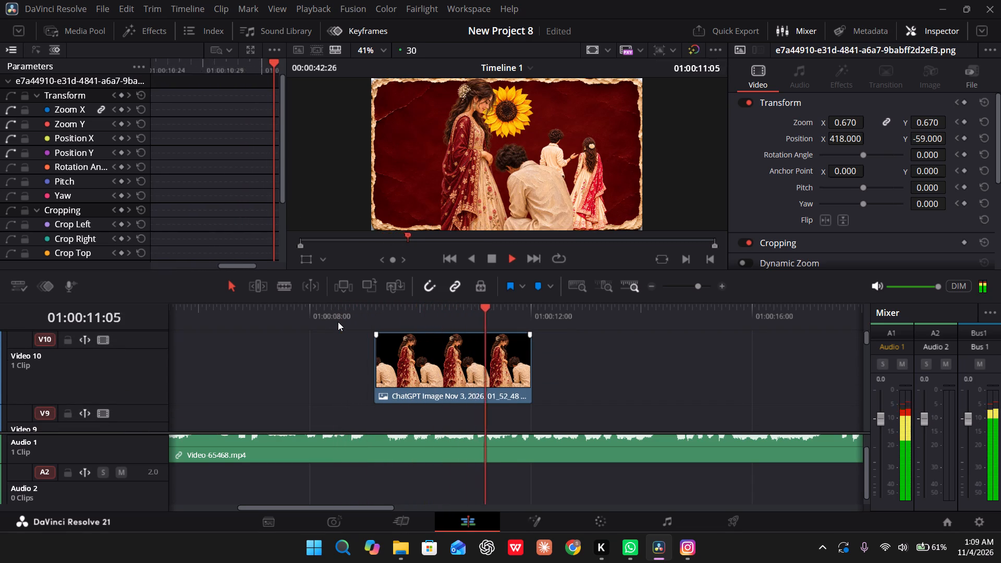
key("space")
left_click_drag(383, 308, 341, 314)
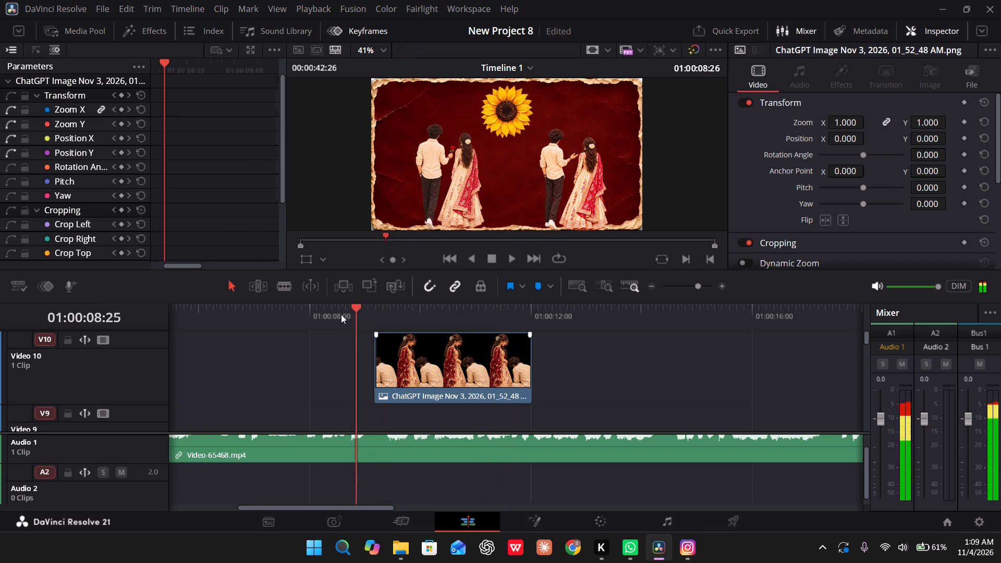
left_click_drag(341, 314, 321, 316)
key("space")
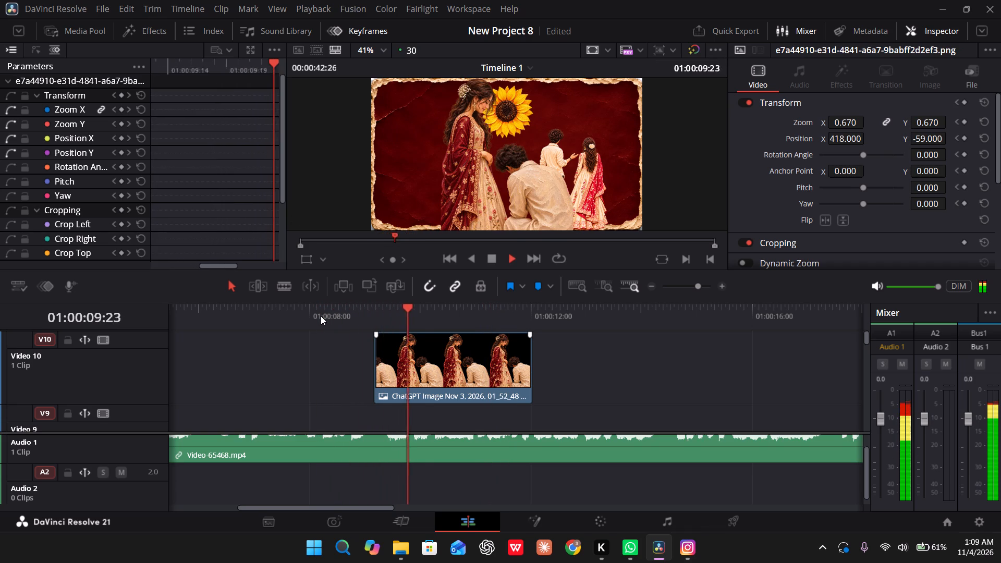
key("space")
left_click_drag(375, 374, 365, 375)
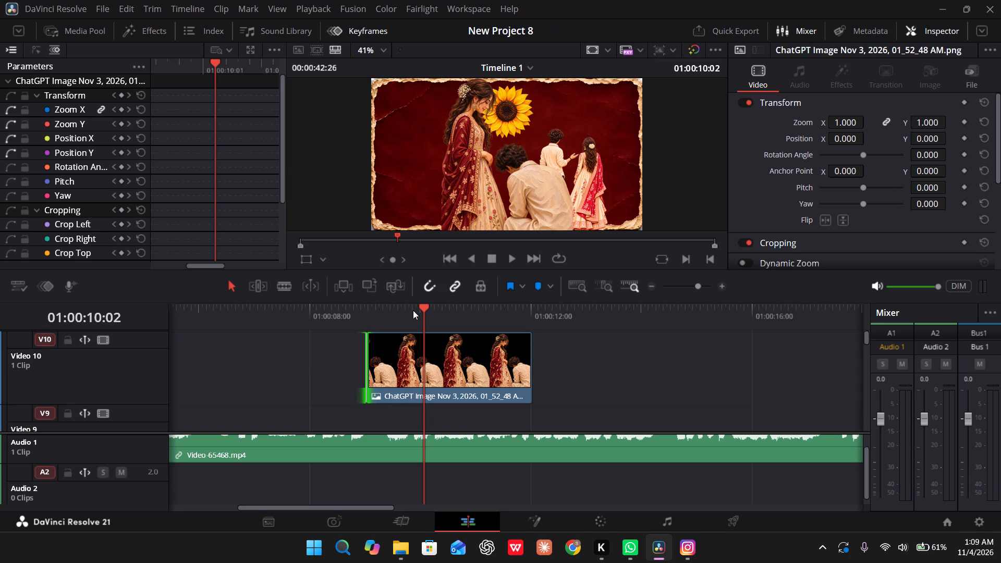
Extend the end of the Video 5 couple clip past the 01:00:09:01 changeover to about 01:00:09:17.
left_click_drag(415, 313, 361, 316)
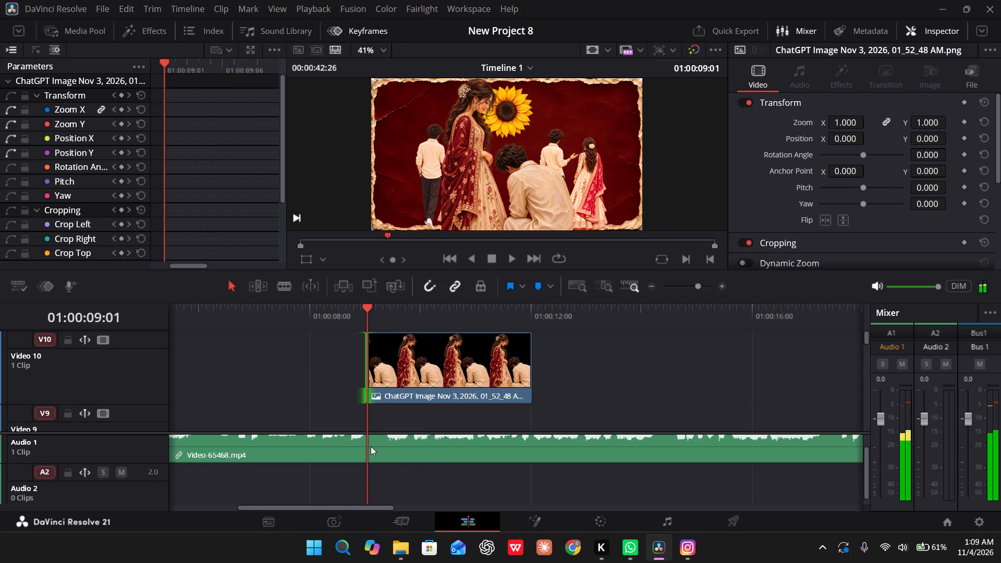
scroll(368, 366, "down", 1)
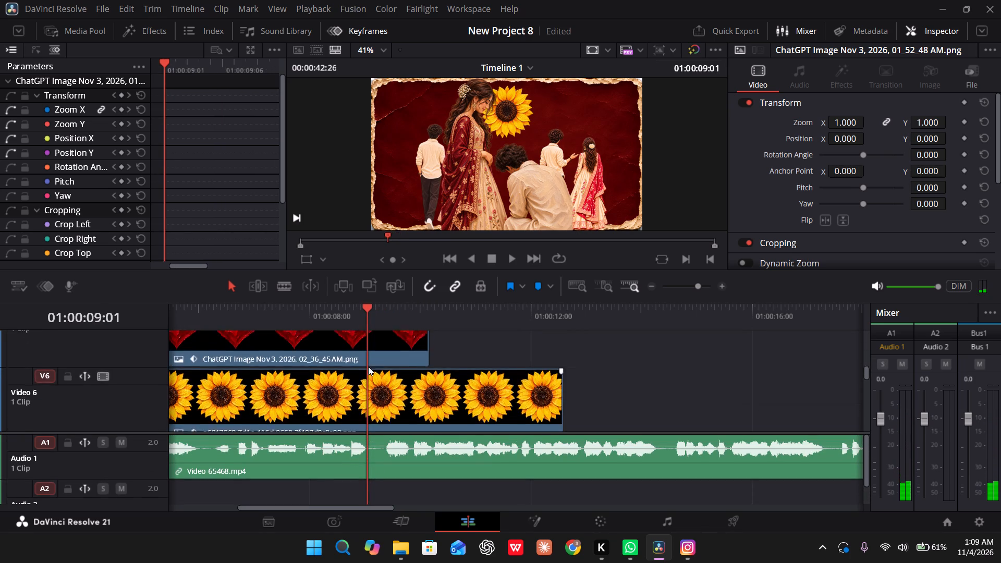
scroll(368, 366, "down", 1)
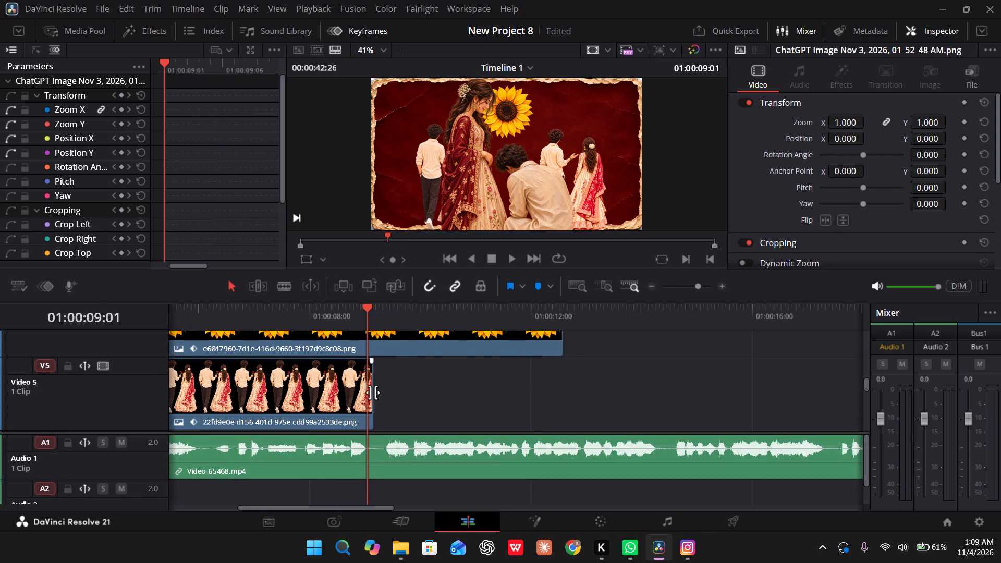
left_click_drag(373, 393, 403, 394)
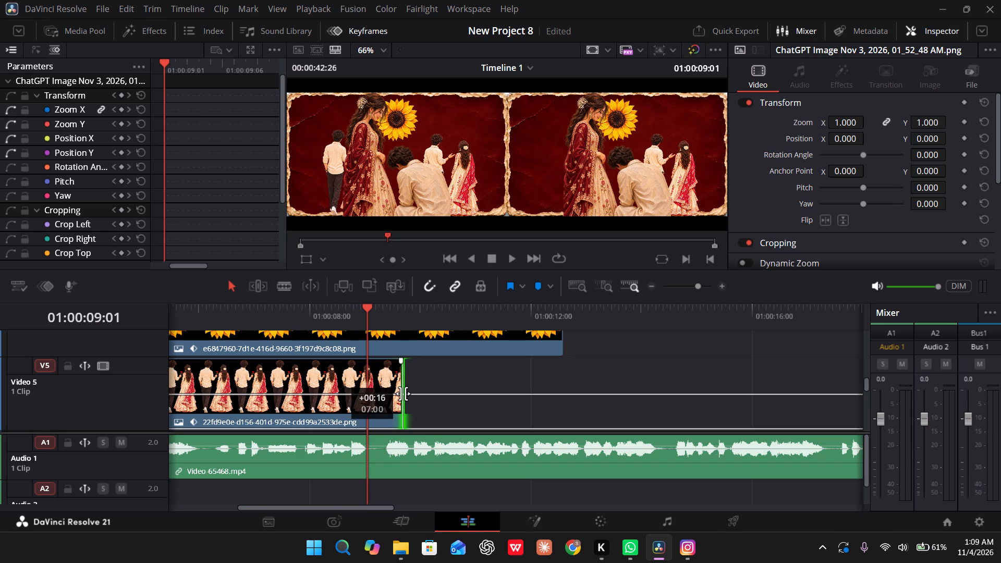
left_click_drag(403, 394, 397, 394)
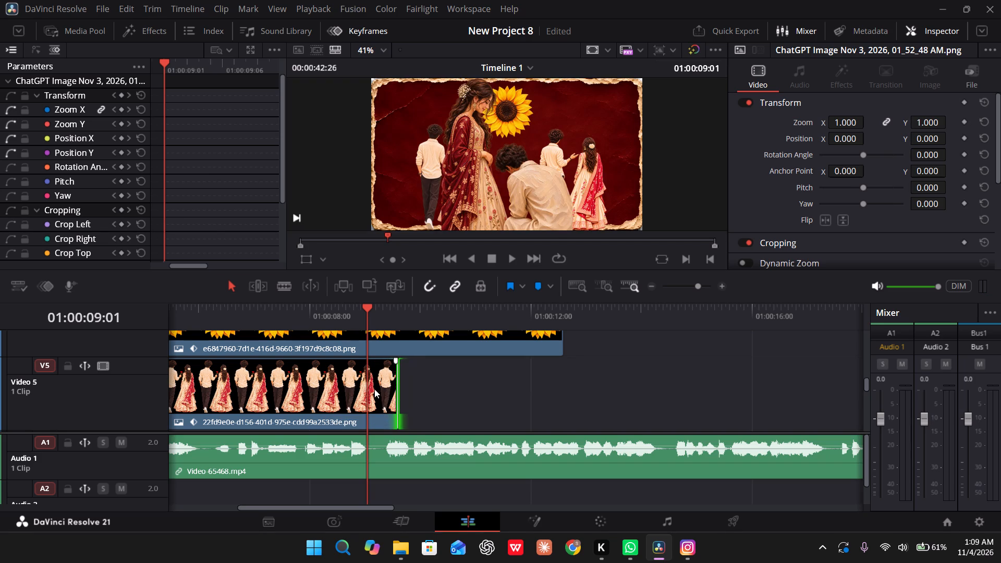
Add a keyframe for all Transform parameters of the Video 5 couple clip at 01:00:09:01.
left_click(374, 389)
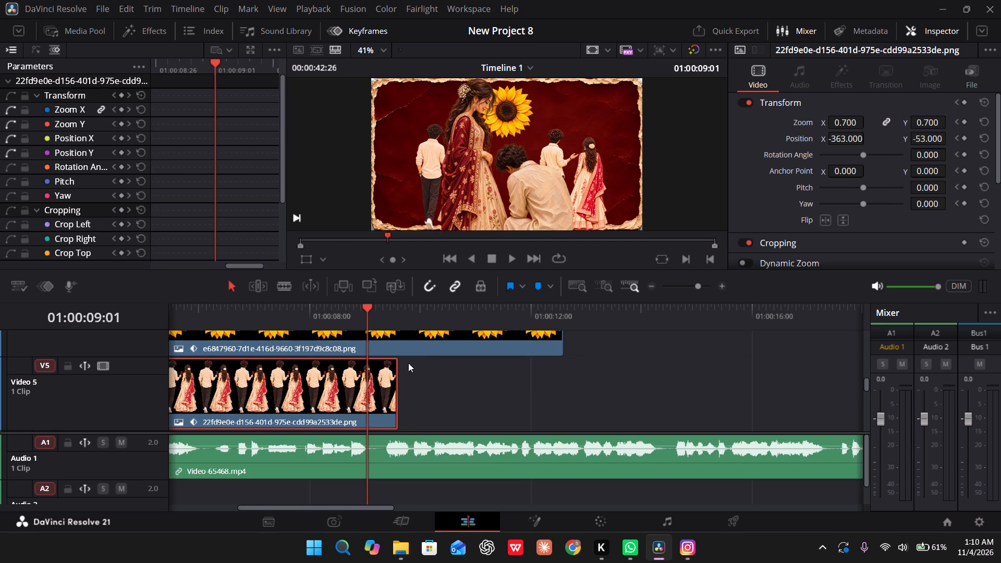
left_click(120, 92)
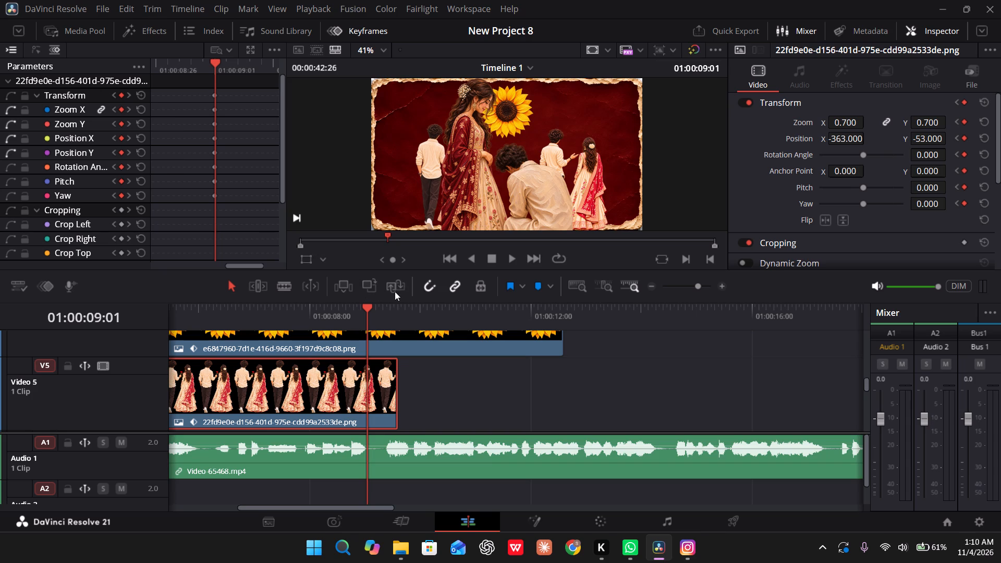
With snapping off, keyframe the Video 5 couple clip's Position X at -1042 and Position Y at -54 near its end, at 01:00:09:18.
left_click(421, 290)
left_click_drag(366, 312, 381, 312)
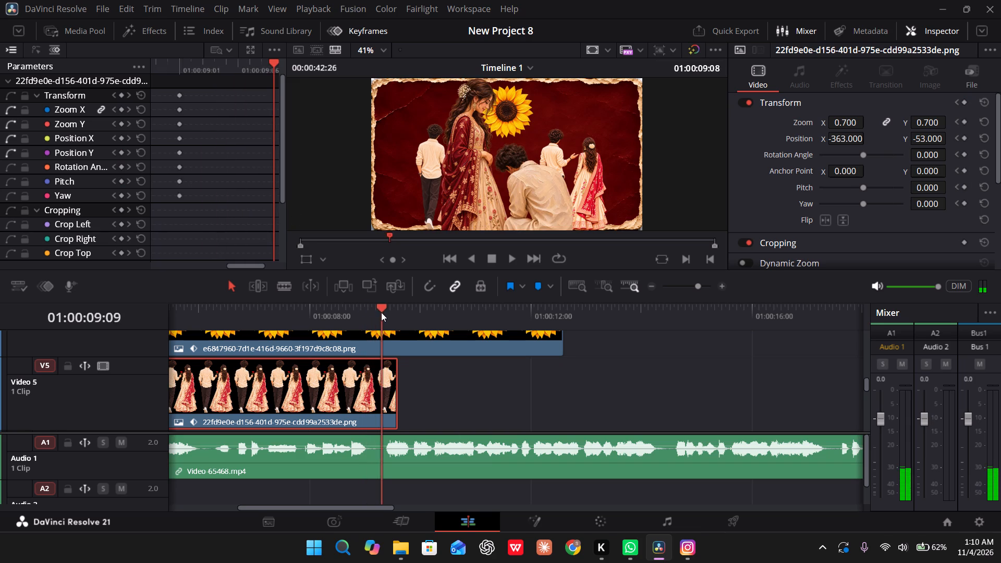
left_click_drag(381, 312, 398, 314)
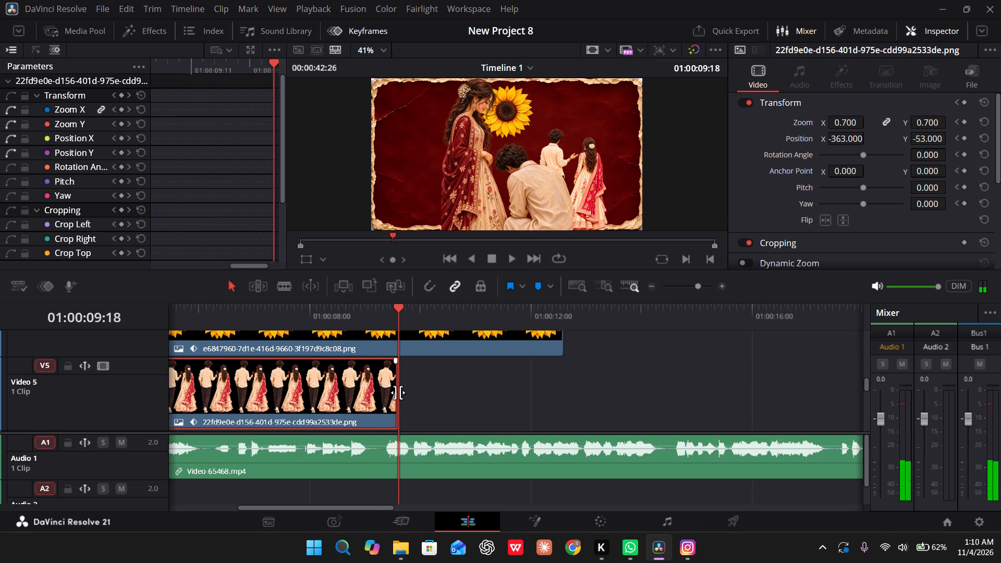
left_click(398, 393)
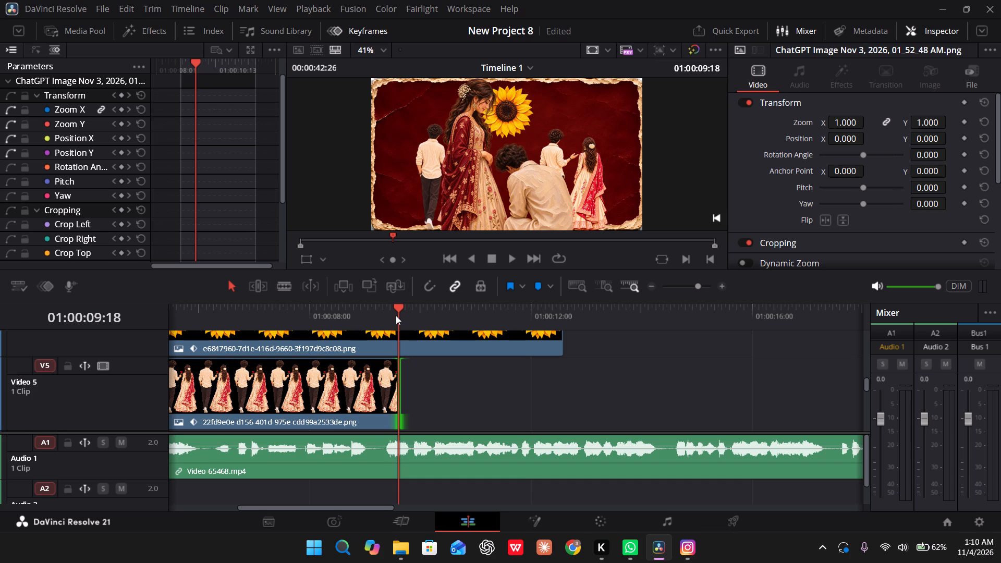
left_click(396, 315)
left_click(375, 401)
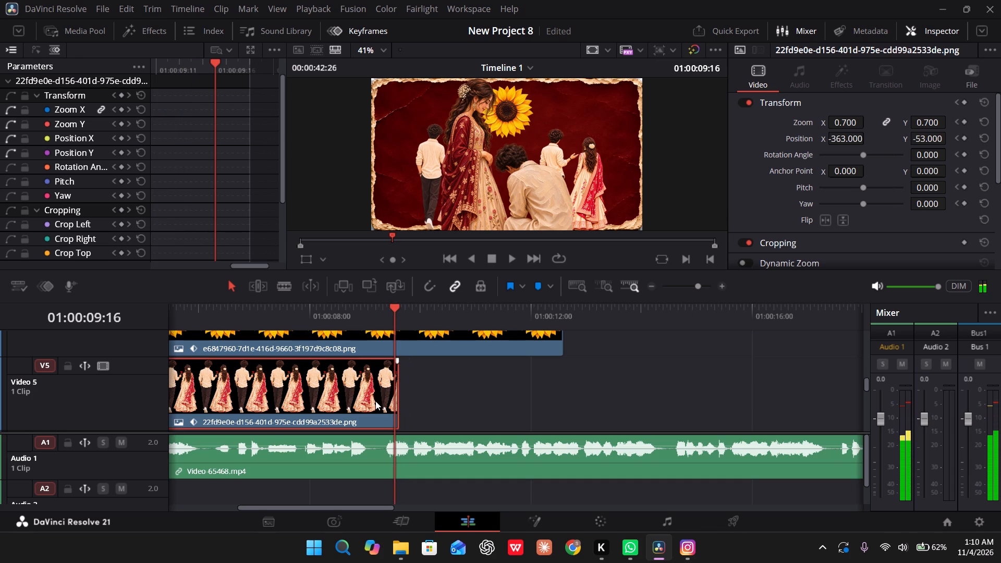
left_click(396, 313)
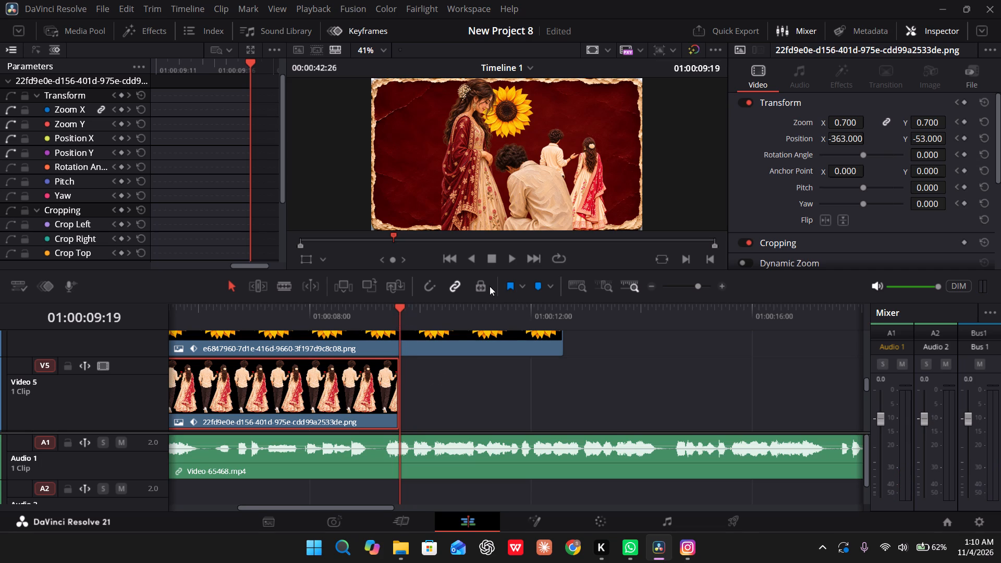
left_click(398, 320)
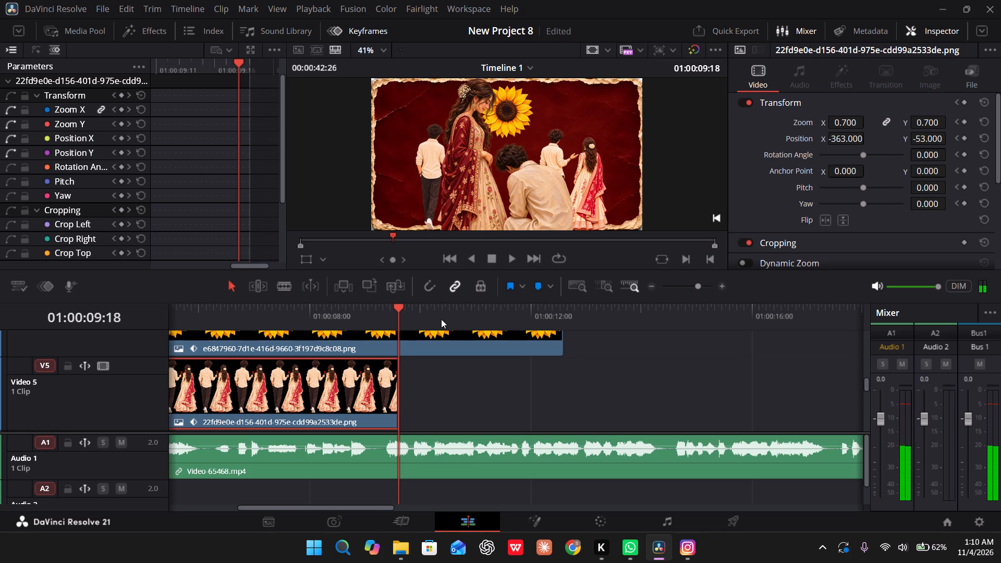
left_click(238, 65)
left_click(930, 140)
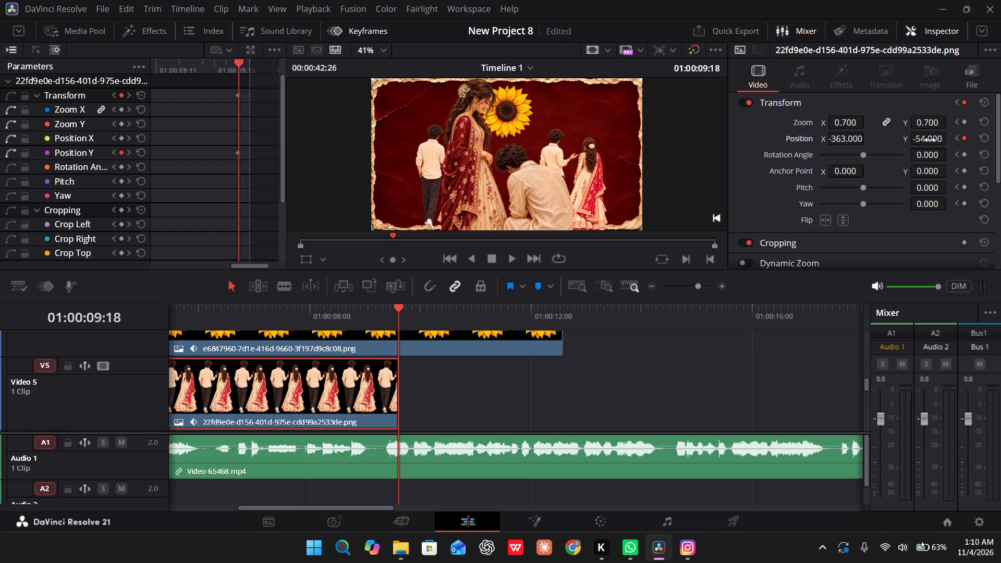
left_click_drag(851, 139, 769, 145)
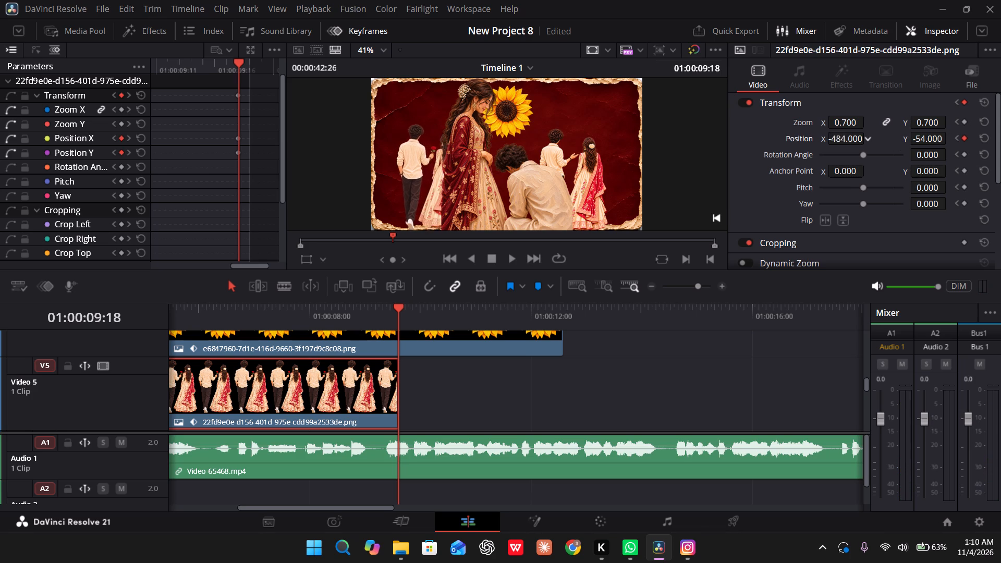
left_click_drag(769, 145, 409, 161)
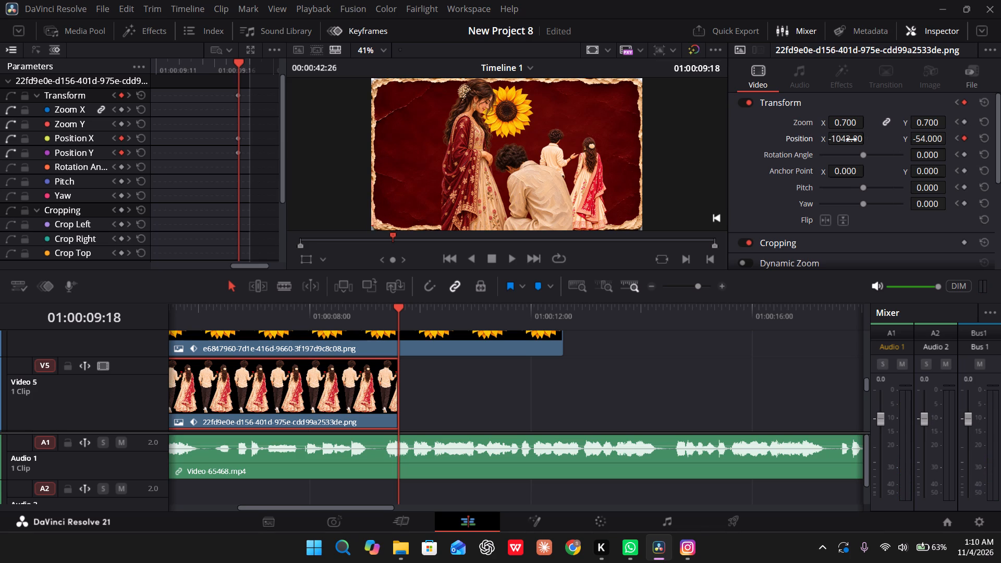
Play back the Video 5 couple's sideways exit through the end of its clip.
left_click_drag(399, 314, 325, 330)
key("space")
key("space")
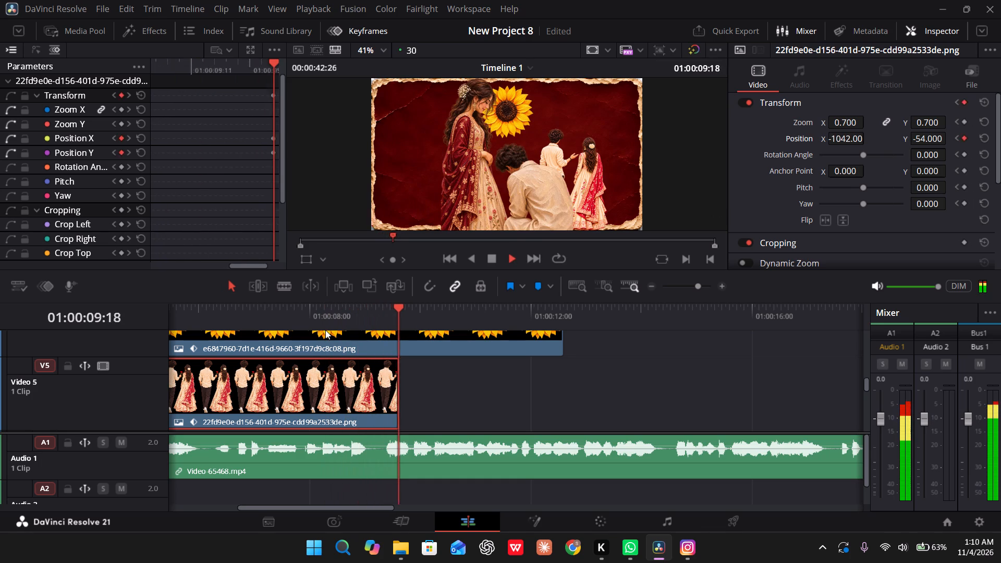
scroll(433, 384, "up", 1)
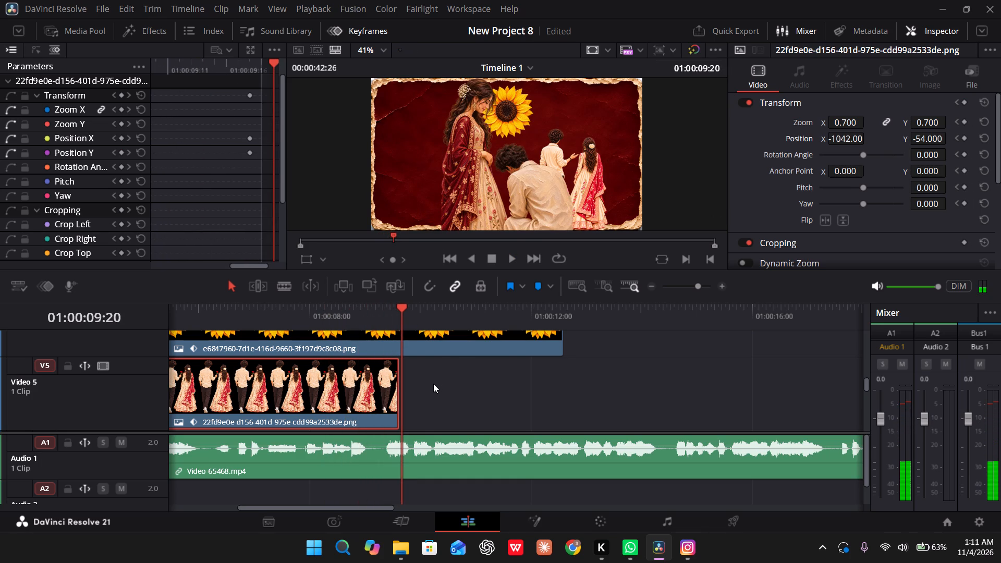
scroll(433, 384, "up", 1)
scroll(433, 384, "down", 1)
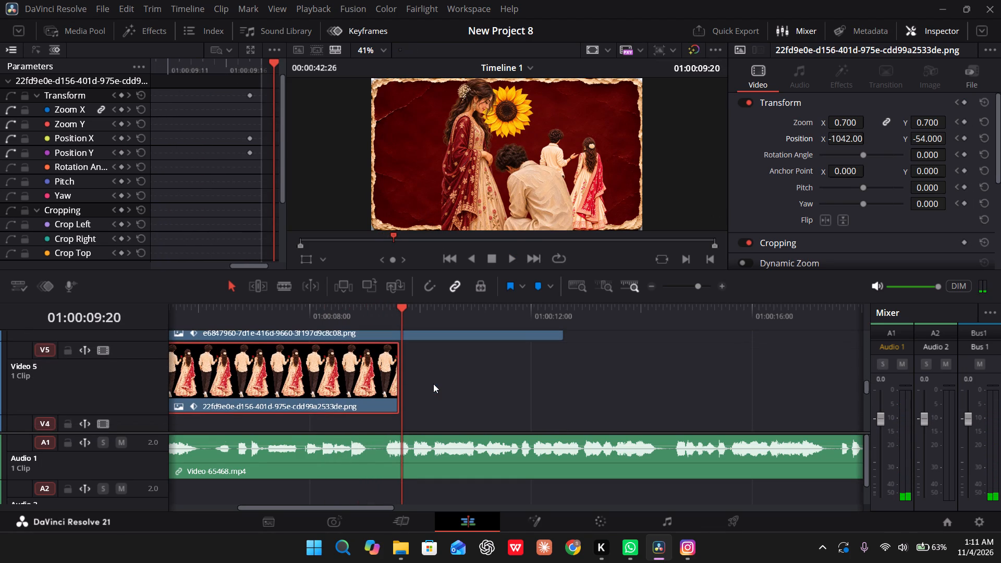
scroll(433, 384, "down", 1)
left_click_drag(399, 312, 367, 322)
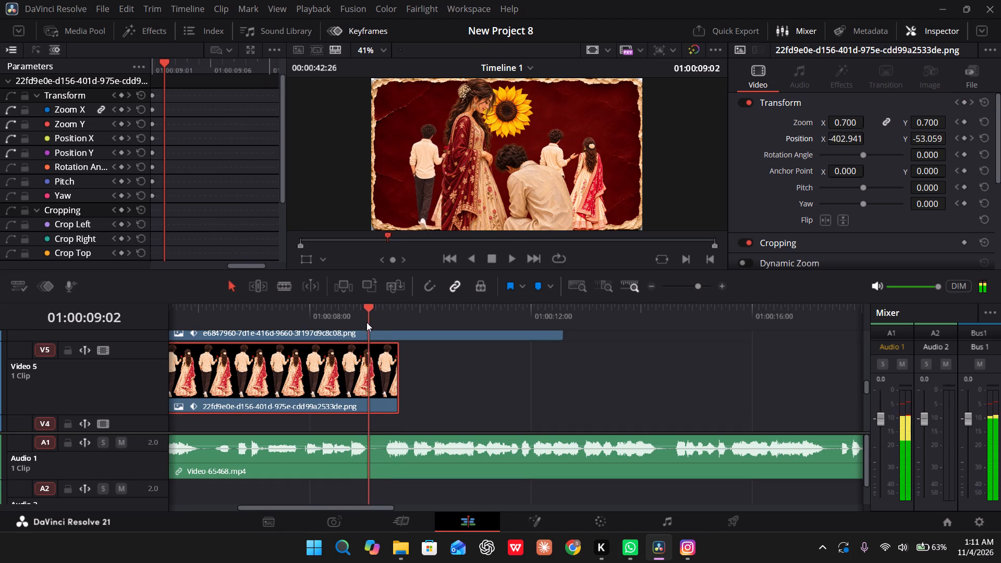
left_click_drag(367, 322, 367, 321)
scroll(377, 368, "up", 1)
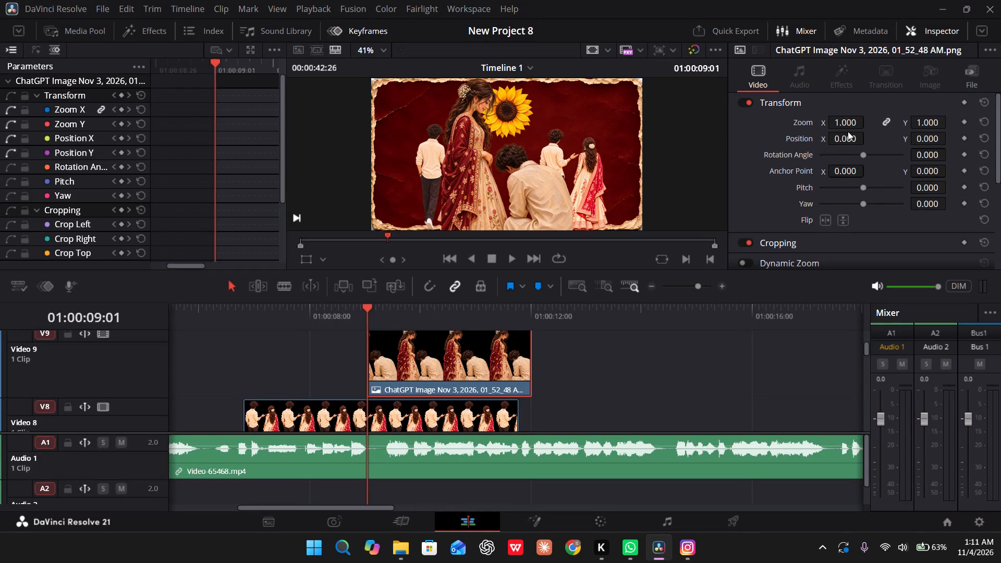
Set the kneeling man clip's Zoom to 0.730, Position X to -221 and Position Y to -63.
left_click_drag(848, 136, 718, 152)
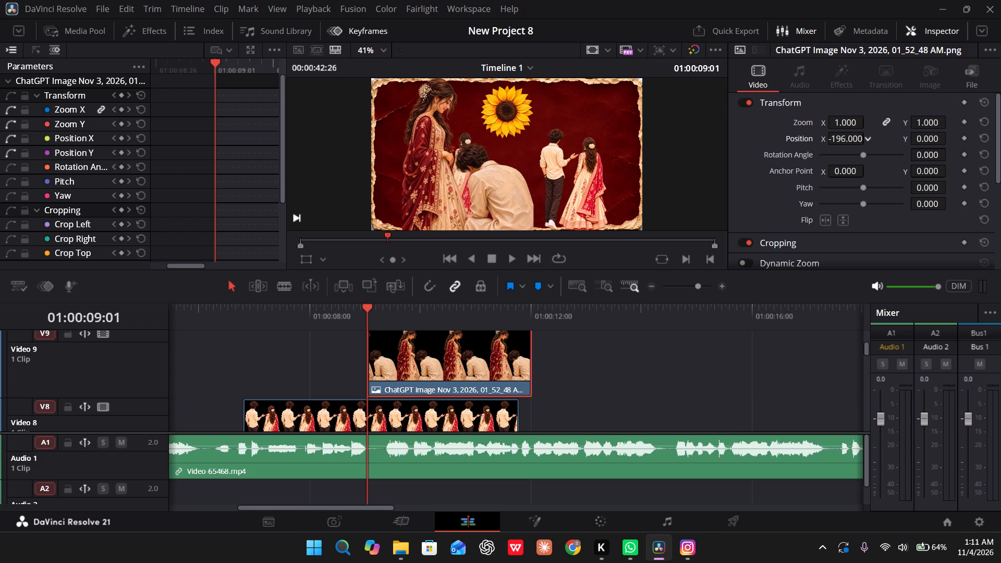
left_click_drag(718, 152, 704, 152)
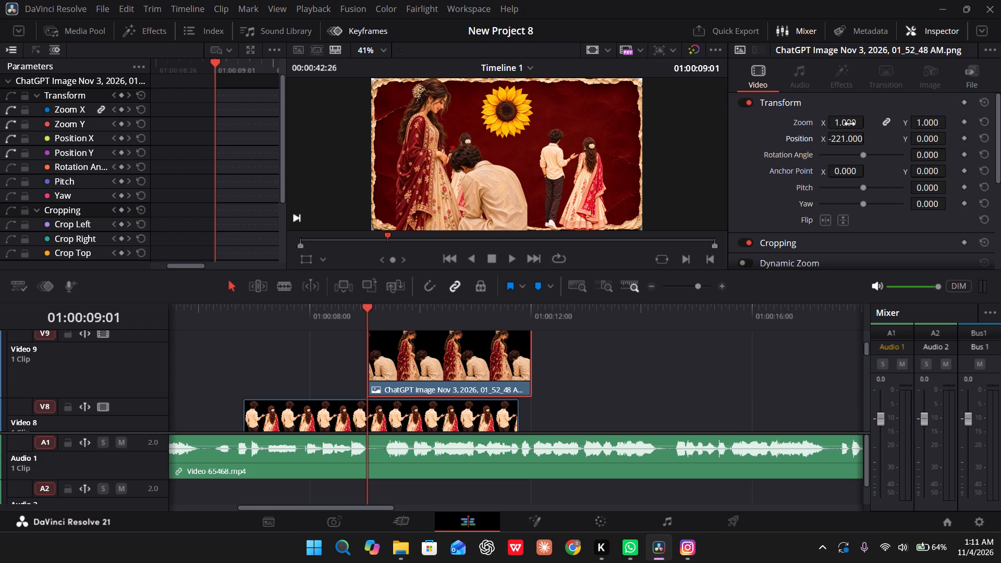
left_click_drag(850, 124, 832, 124)
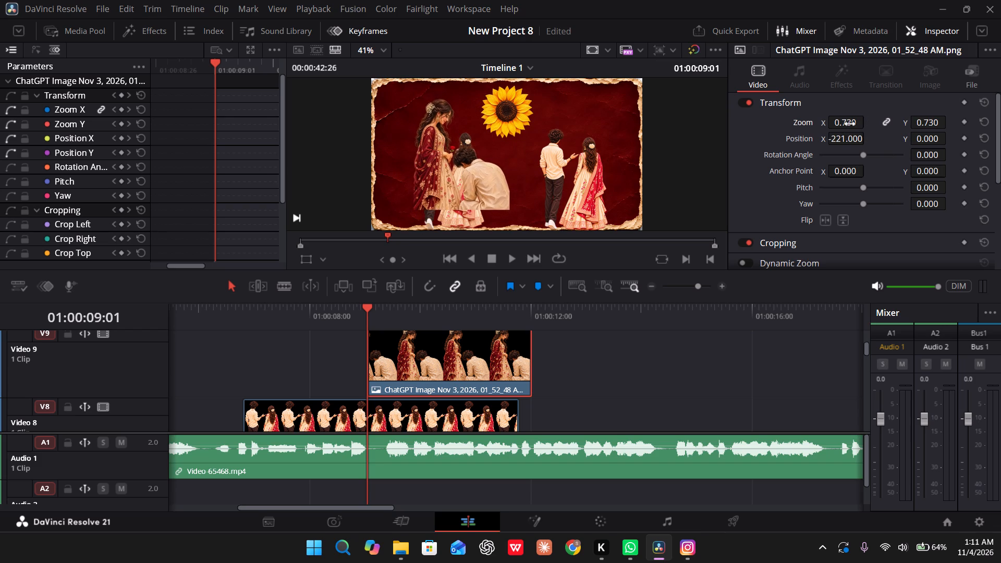
left_click_drag(933, 139, 888, 139)
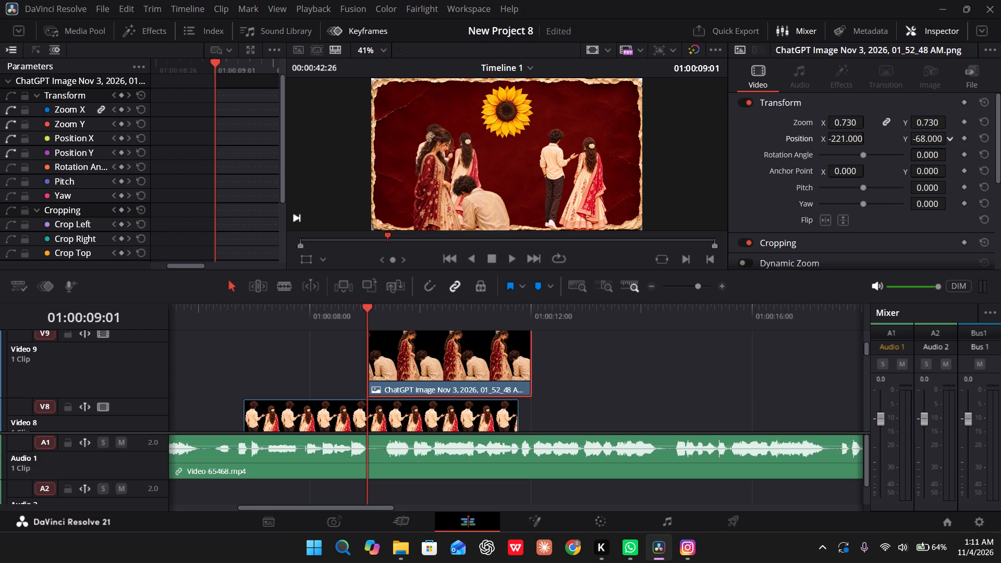
left_click_drag(888, 139, 892, 139)
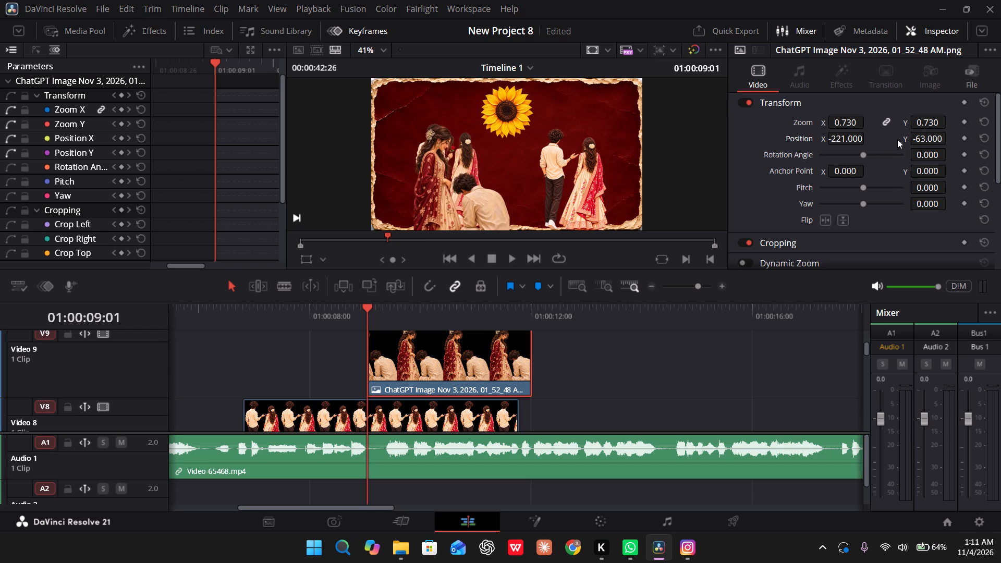
Set the kneeling man clip's Zoom to 0.700 and Position Y to -276, and keyframe its whole Transform at 01:00:09:01.
left_click(852, 125)
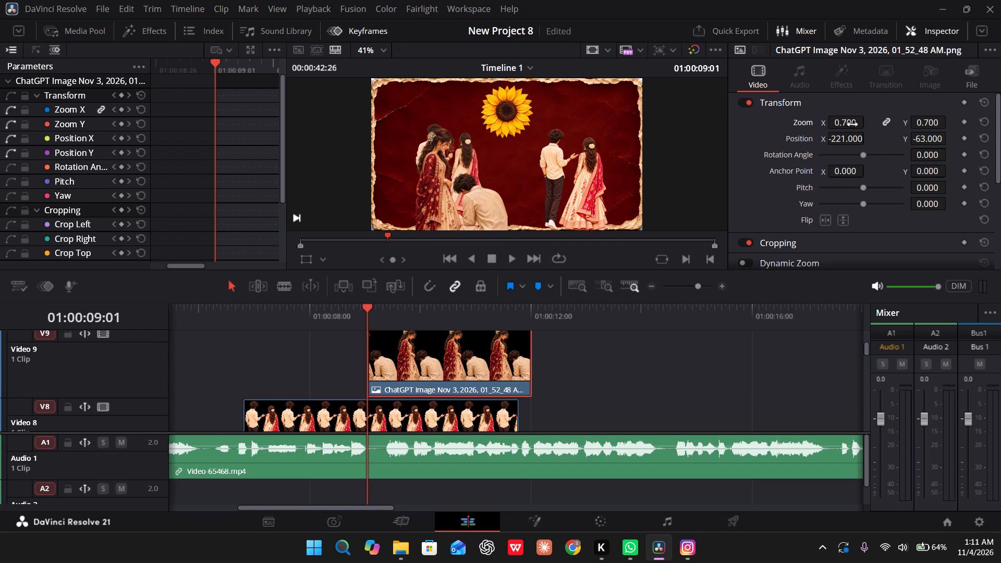
left_click_drag(924, 134, 928, 134)
left_click_drag(928, 134, 823, 126)
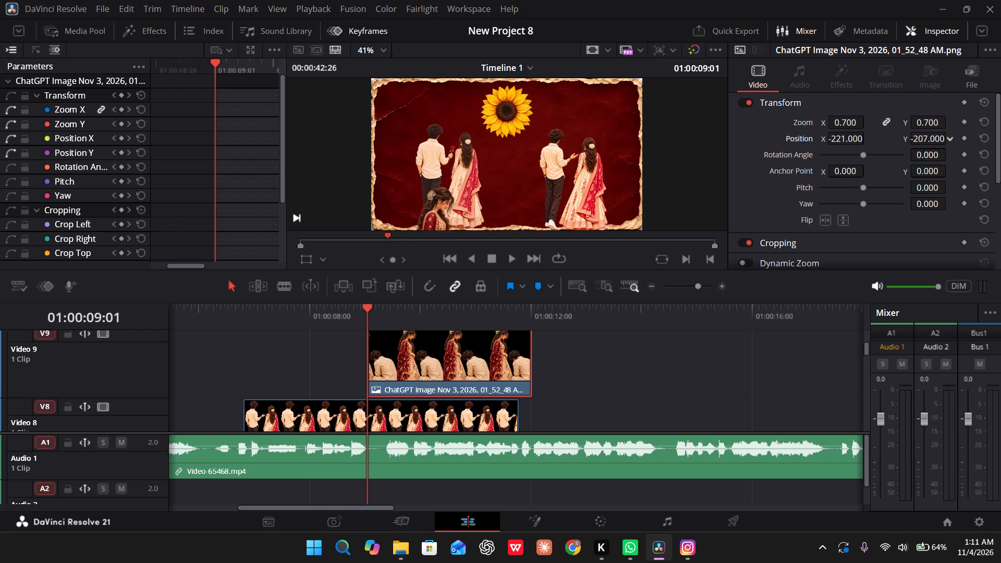
left_click_drag(823, 126, 767, 114)
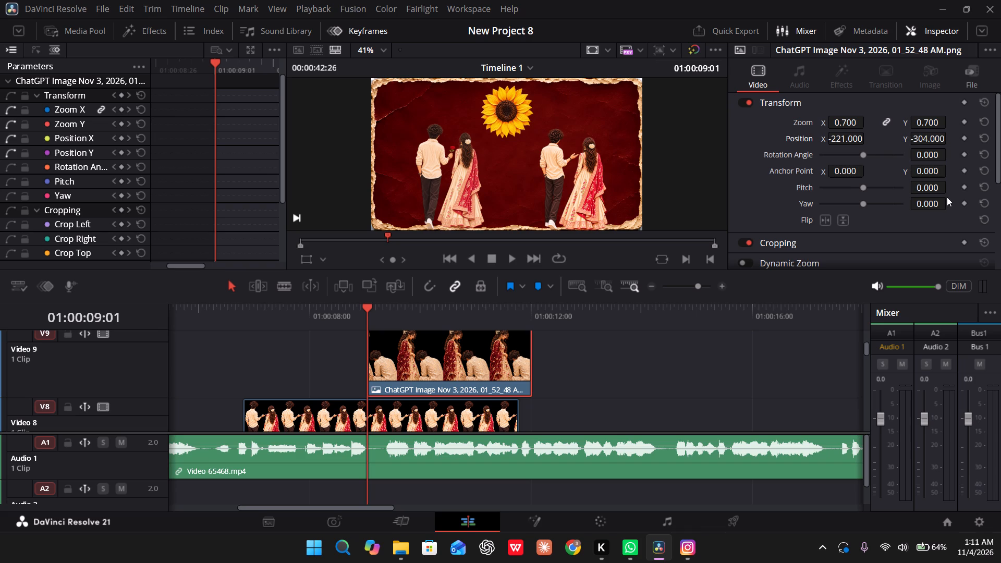
left_click_drag(930, 142, 820, 148)
left_click_drag(820, 148, 948, 143)
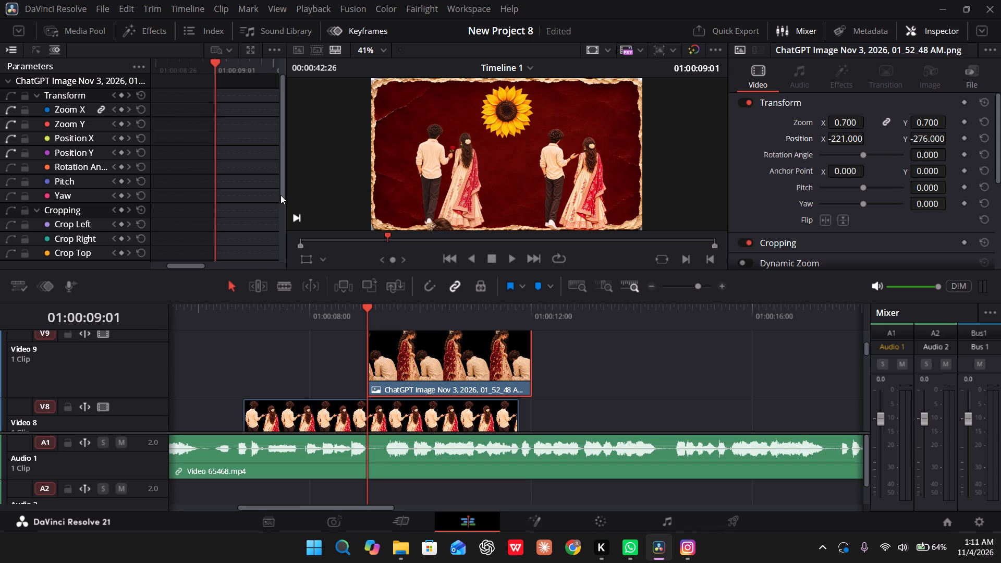
left_click(118, 94)
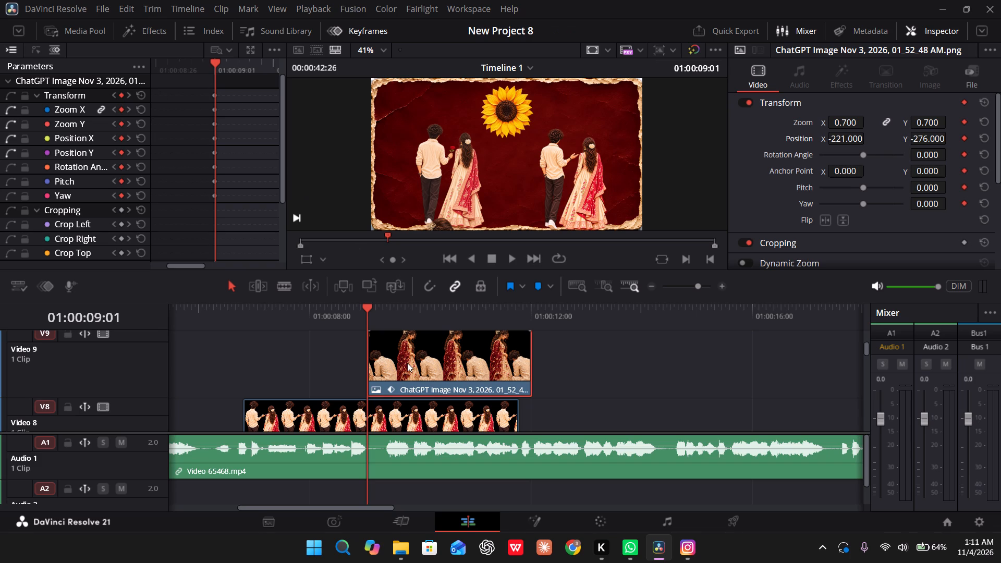
With snapping on, keyframe the kneeling man clip's Position Y at -53 at 01:00:09:19, the end of the Video 5 clip.
scroll(407, 363, "down", 1)
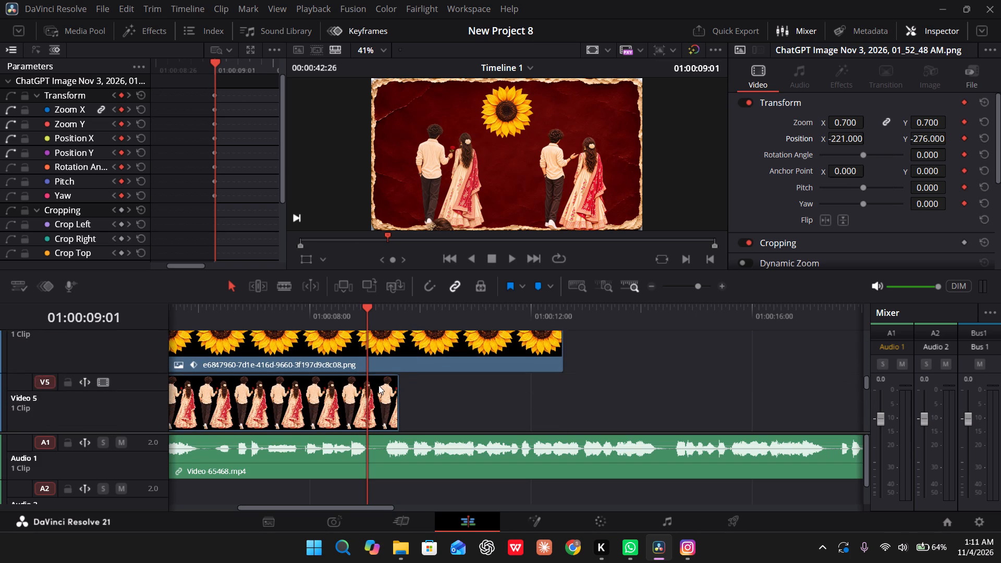
left_click(432, 286)
left_click_drag(366, 310, 397, 312)
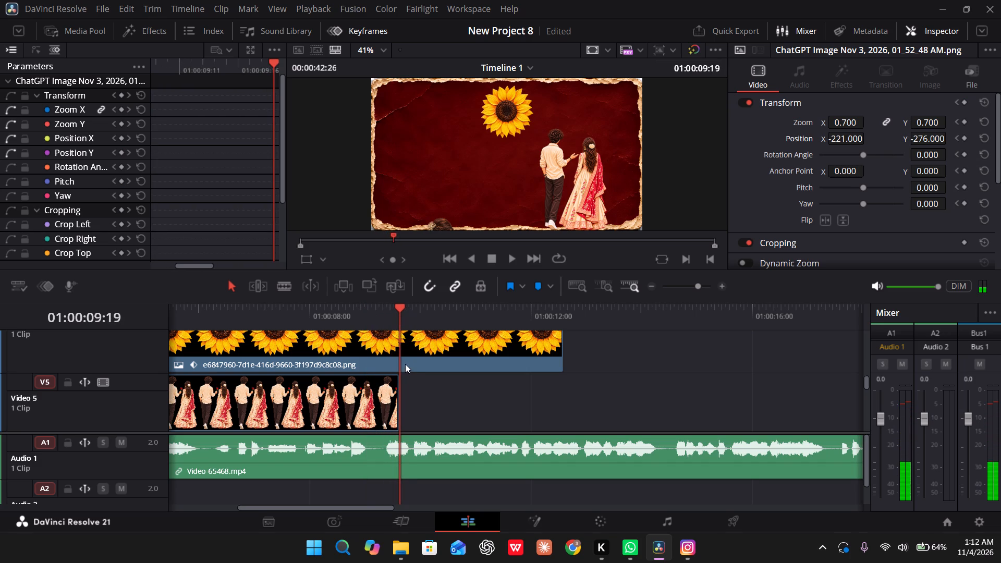
scroll(405, 364, "up", 1)
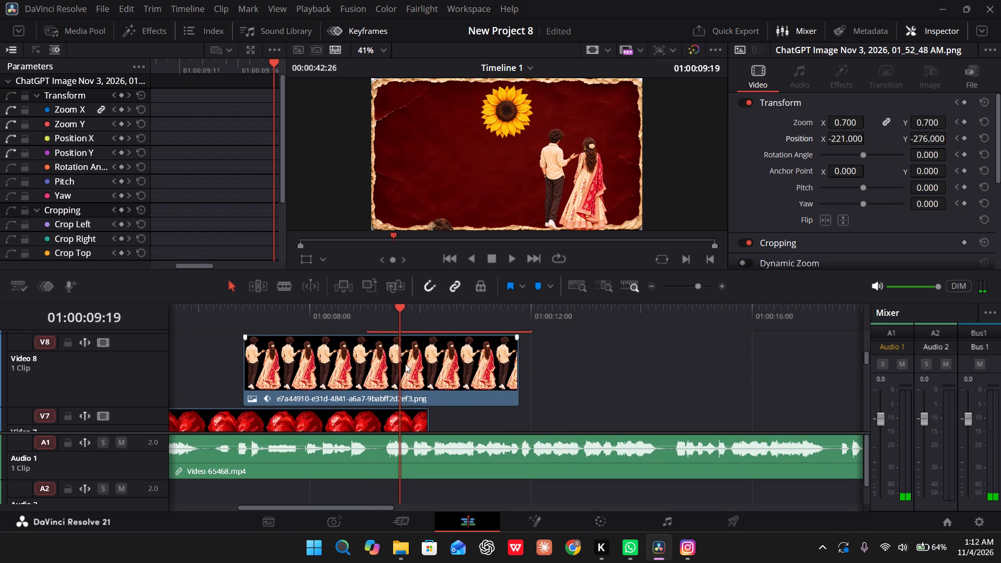
scroll(405, 364, "up", 1)
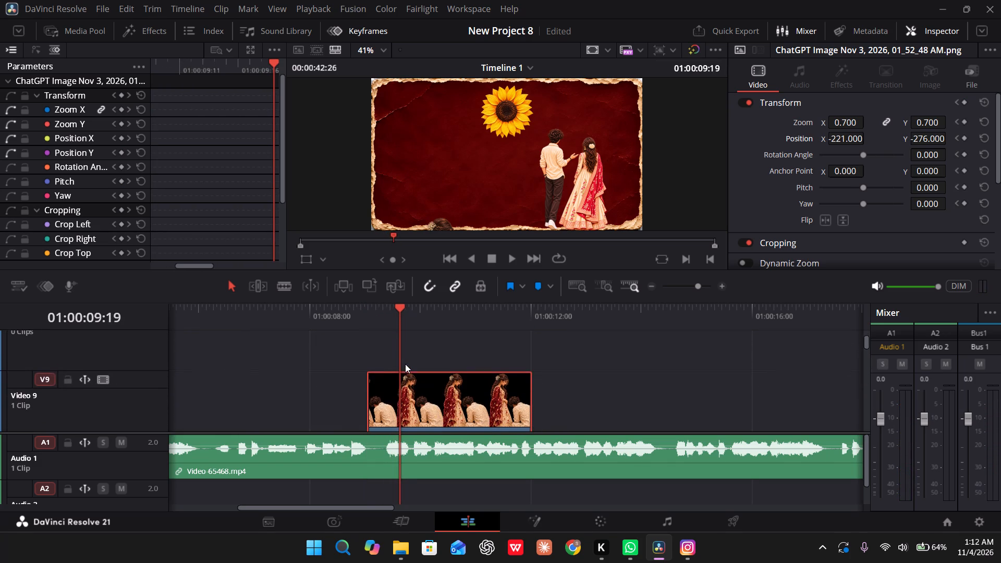
left_click(416, 397)
scroll(416, 399, "down", 2)
scroll(413, 352, "up", 2)
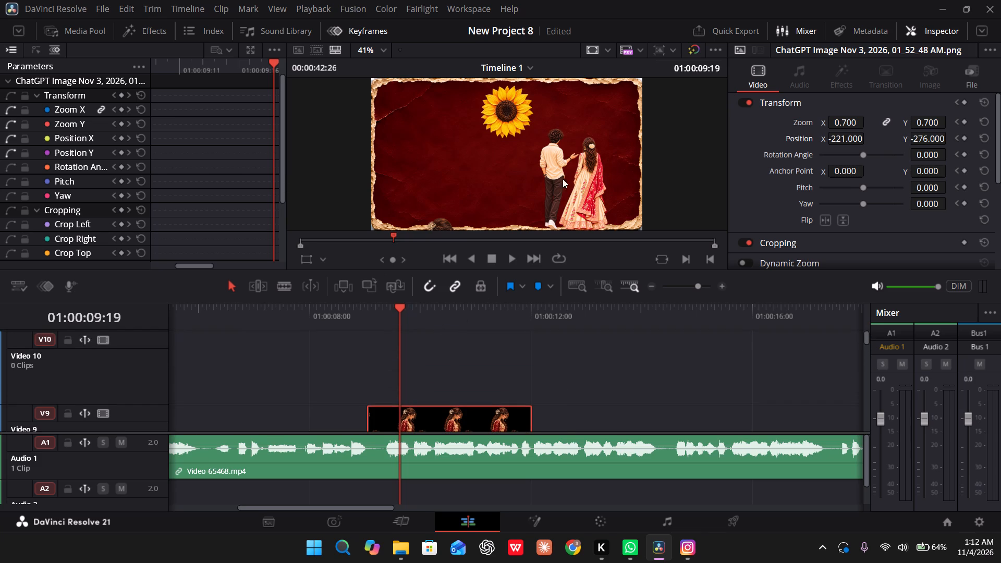
left_click(844, 140)
left_click_drag(927, 139, 517, 282)
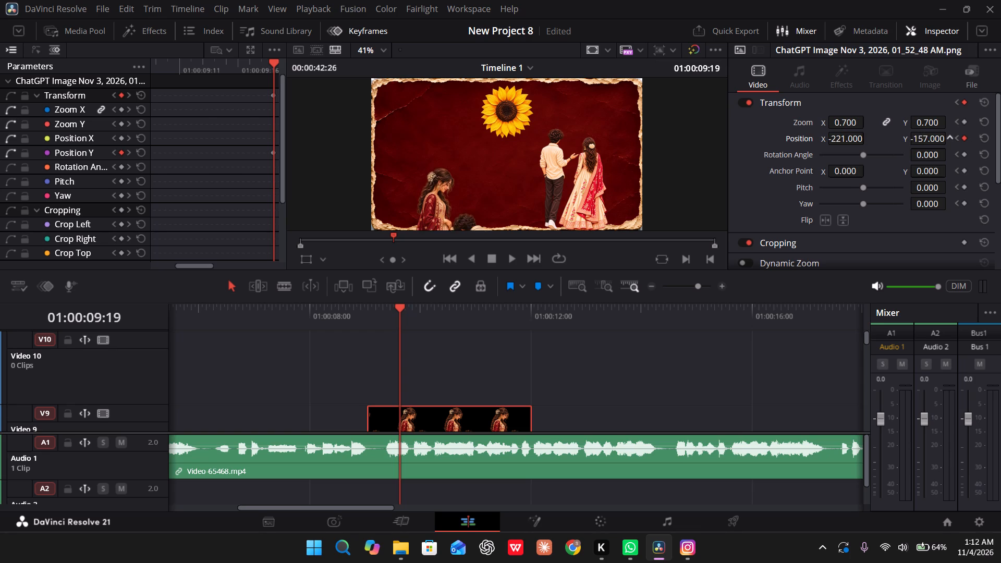
left_click_drag(517, 282, 582, 281)
left_click(927, 139)
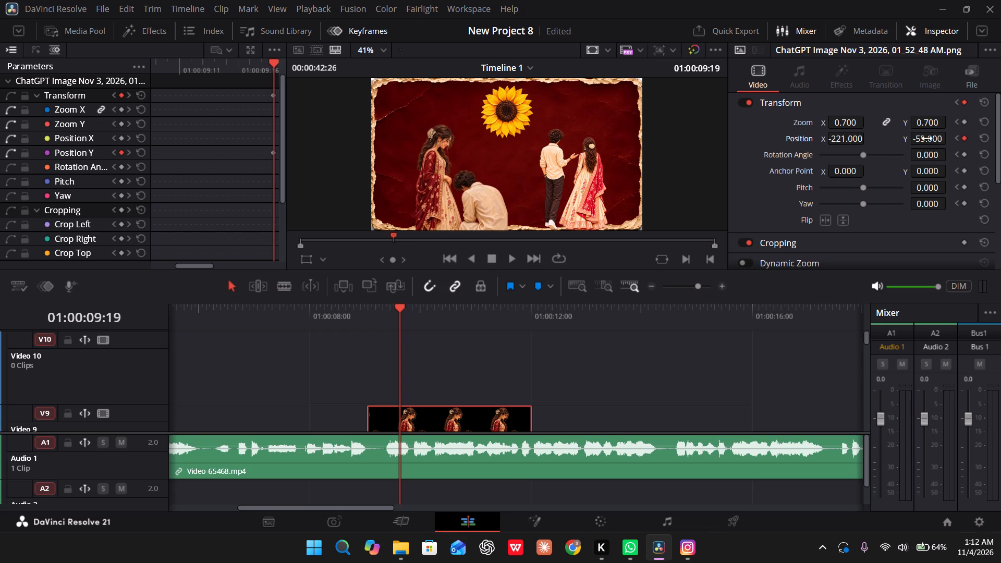
left_click(927, 139)
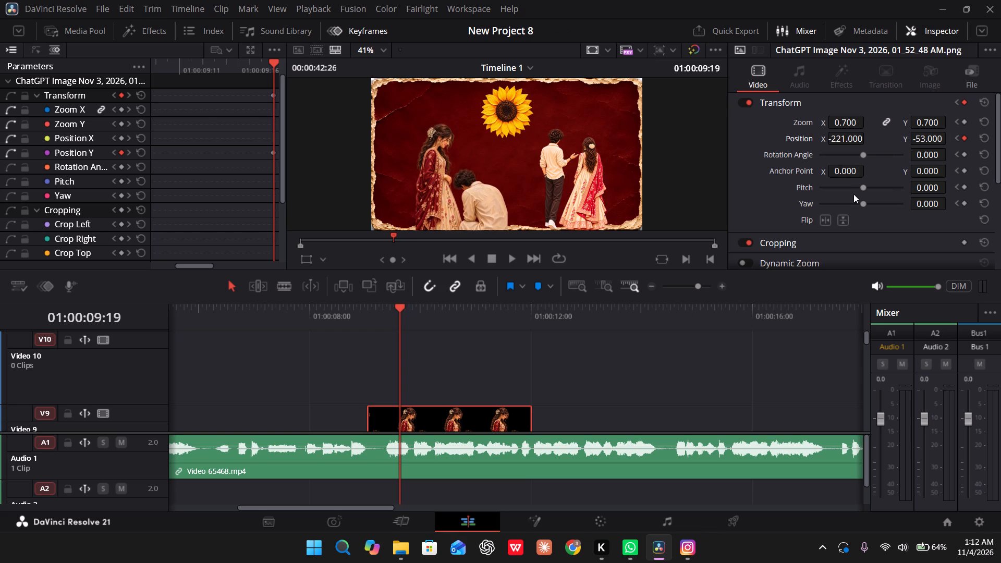
Play back the timeline from the start through the kneeling man clip, replaying its entrance and its last second.
left_click_drag(393, 322, 209, 345)
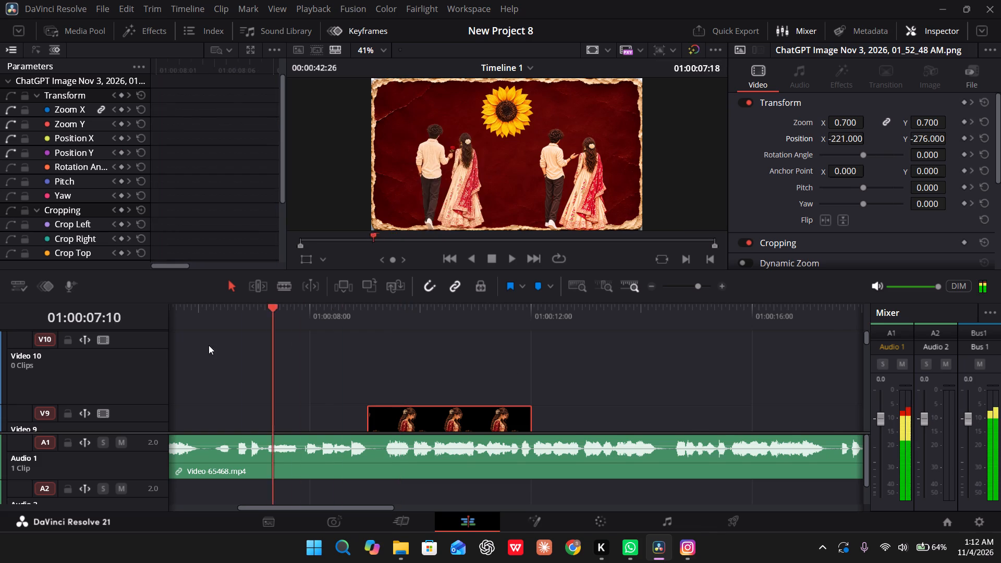
left_click_drag(209, 345, 34, 360)
key("space")
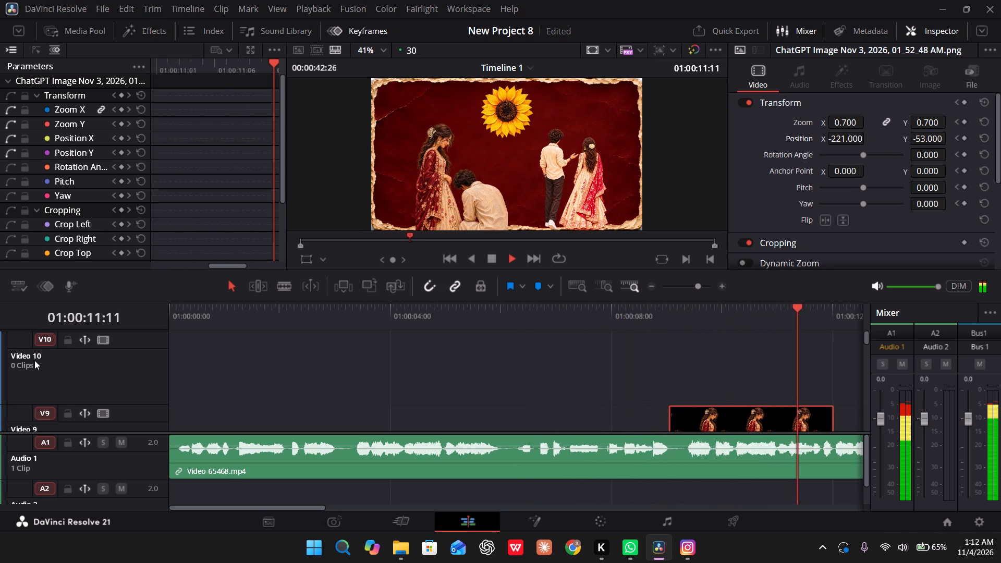
key("n")
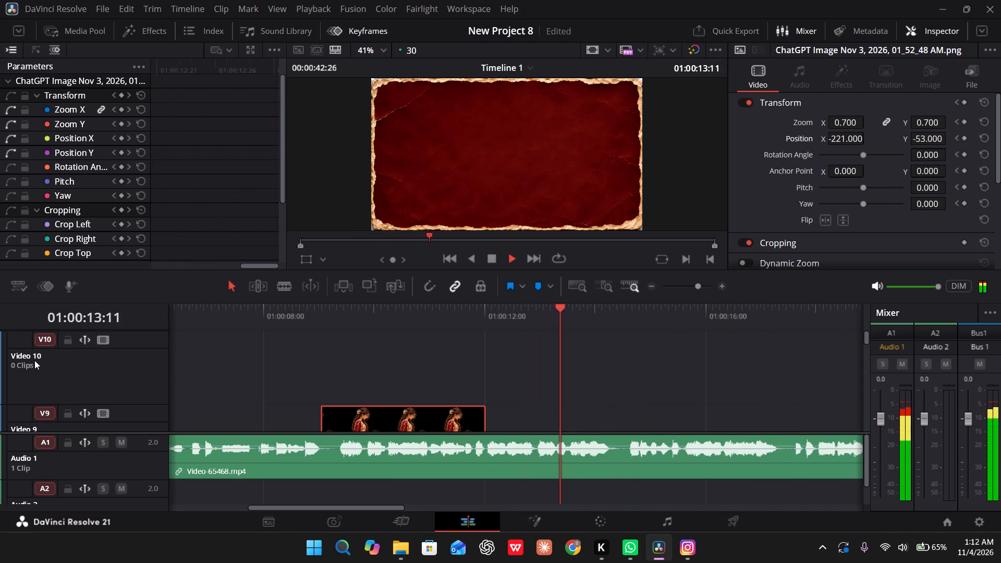
key("n")
key("space")
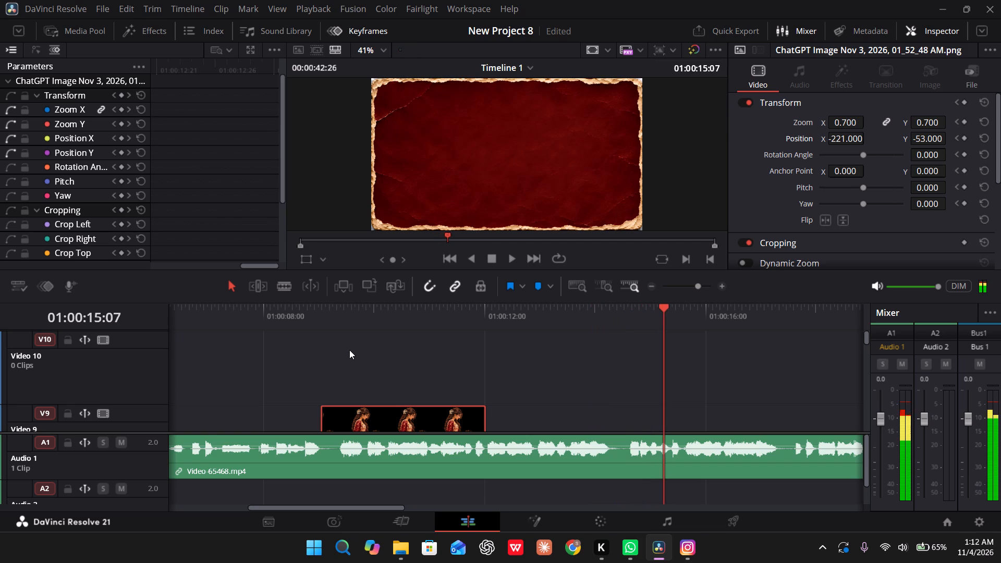
left_click_drag(464, 311, 334, 309)
key("space")
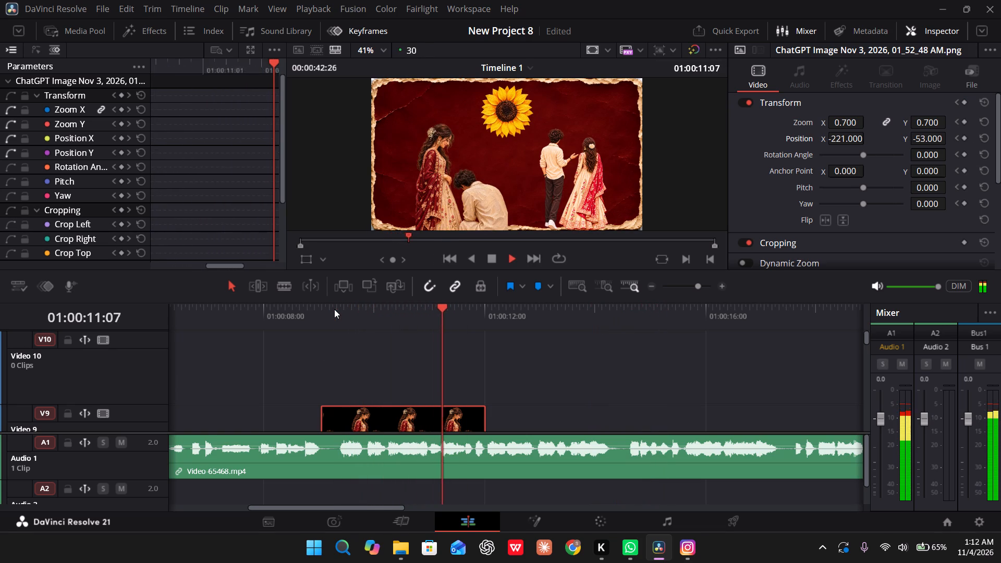
key("space")
key("space")
key("space")
key("space")
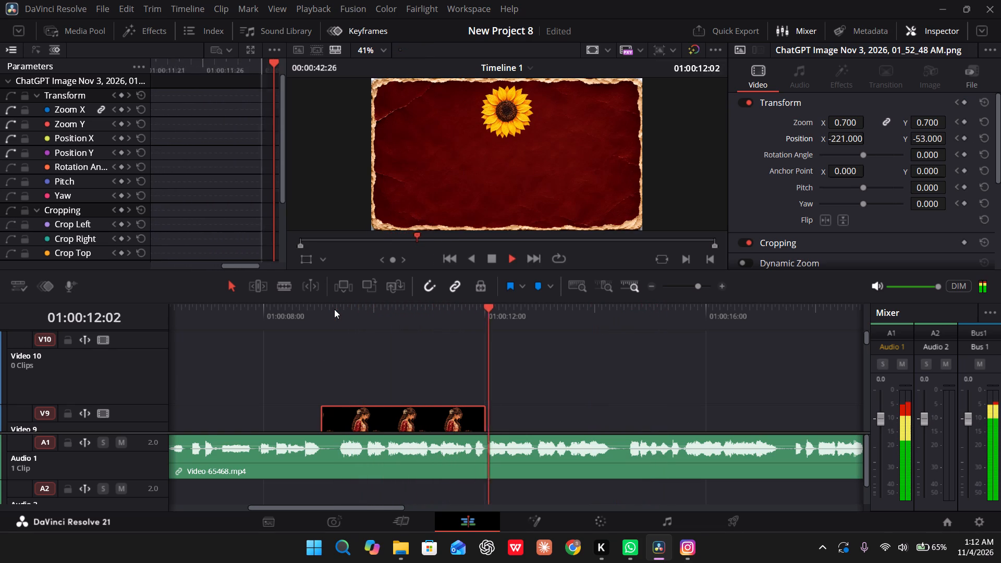
key("space")
left_click_drag(456, 312, 409, 318)
key("space")
key("space")
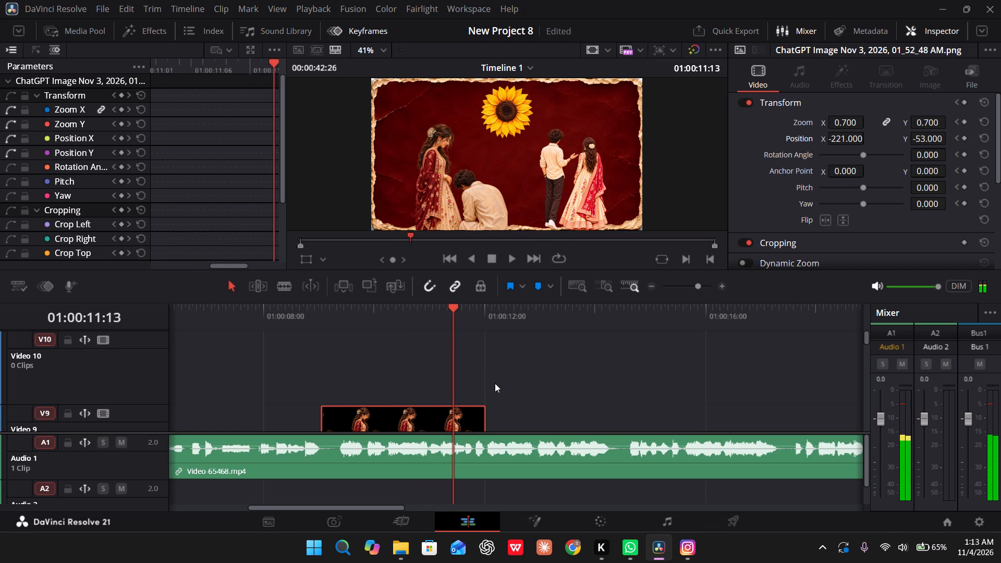
Trim the end of the Video 8 couple clip back to 01:00:11:19.
scroll(495, 383, "down", 1)
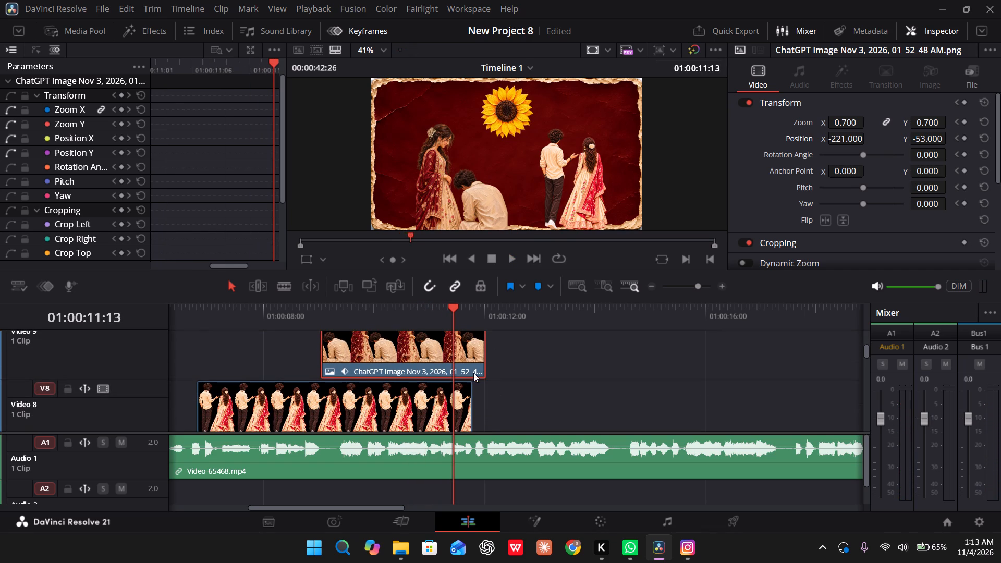
key("space")
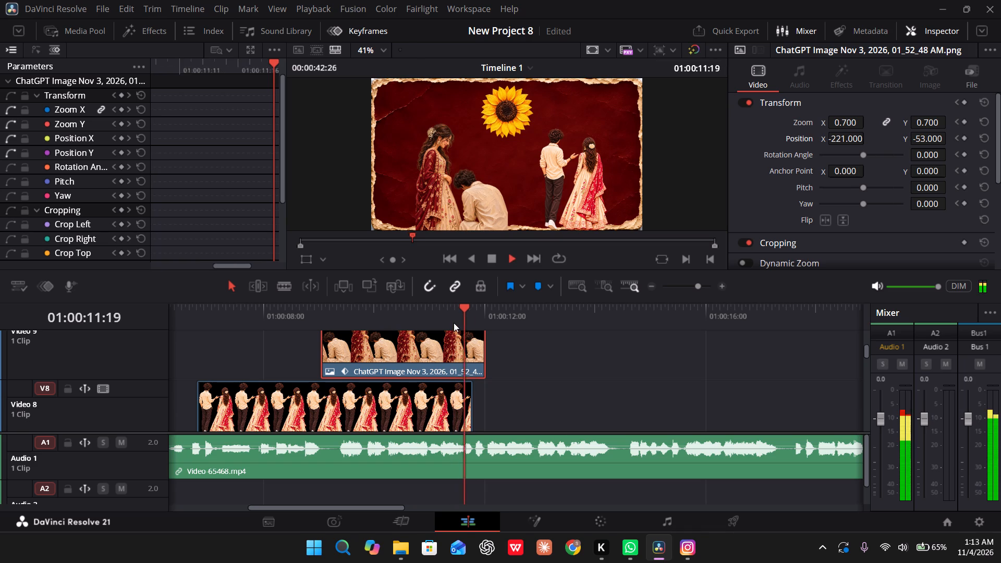
key("space")
left_click_drag(469, 315, 467, 315)
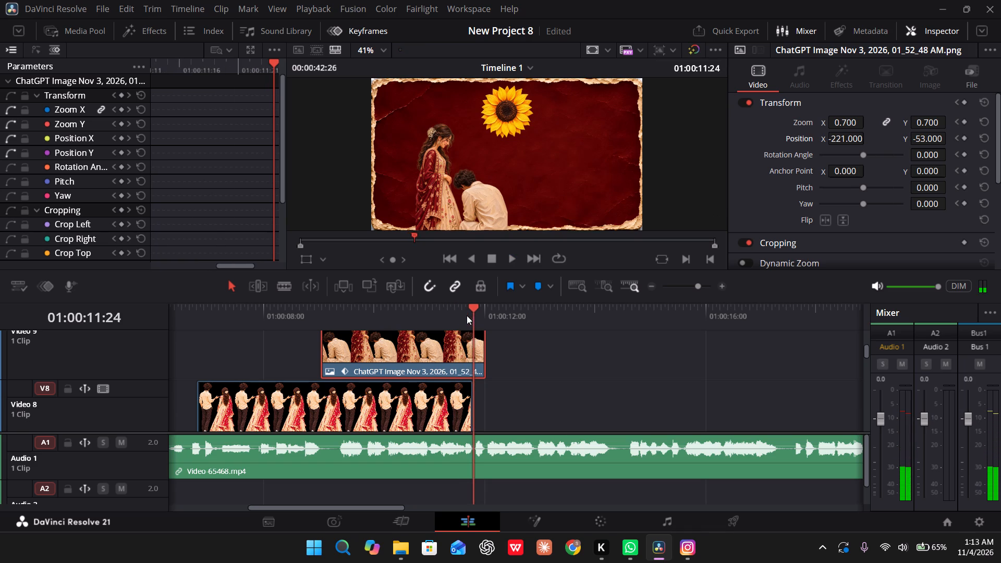
left_click_drag(467, 315, 463, 316)
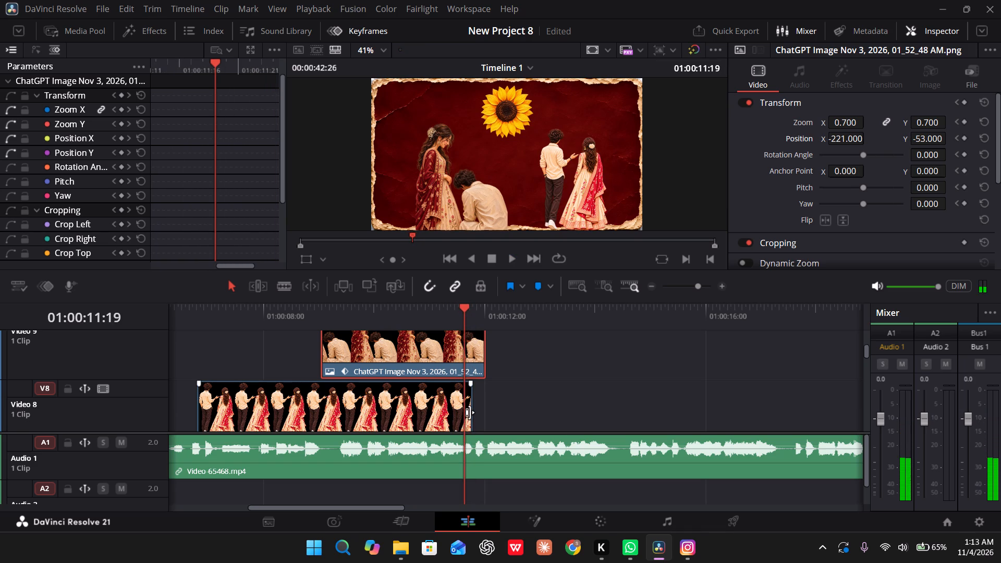
left_click(470, 412)
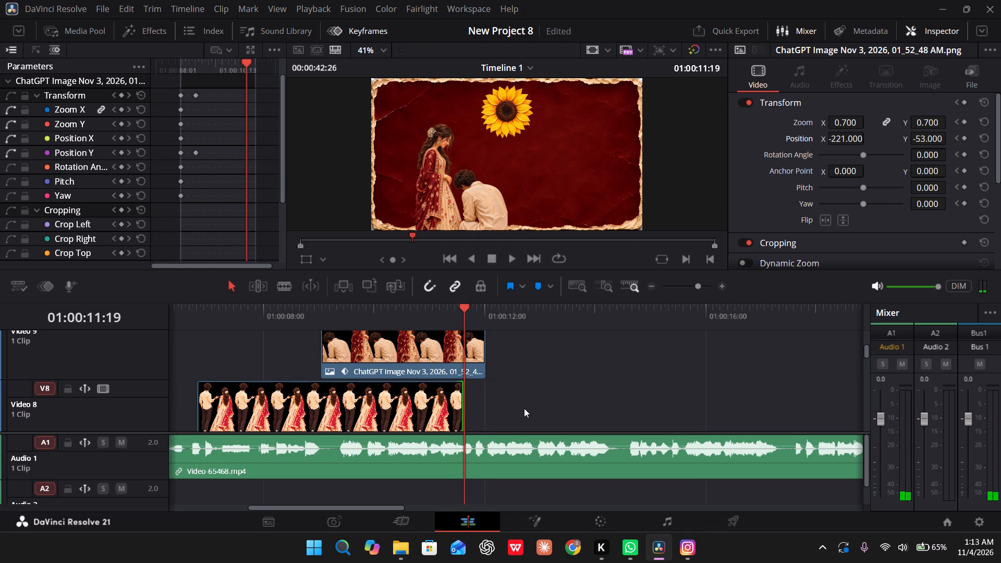
Trim the end of the Video 6 sunflower clip back to 01:00:11:19.
scroll(541, 394, "down", 1)
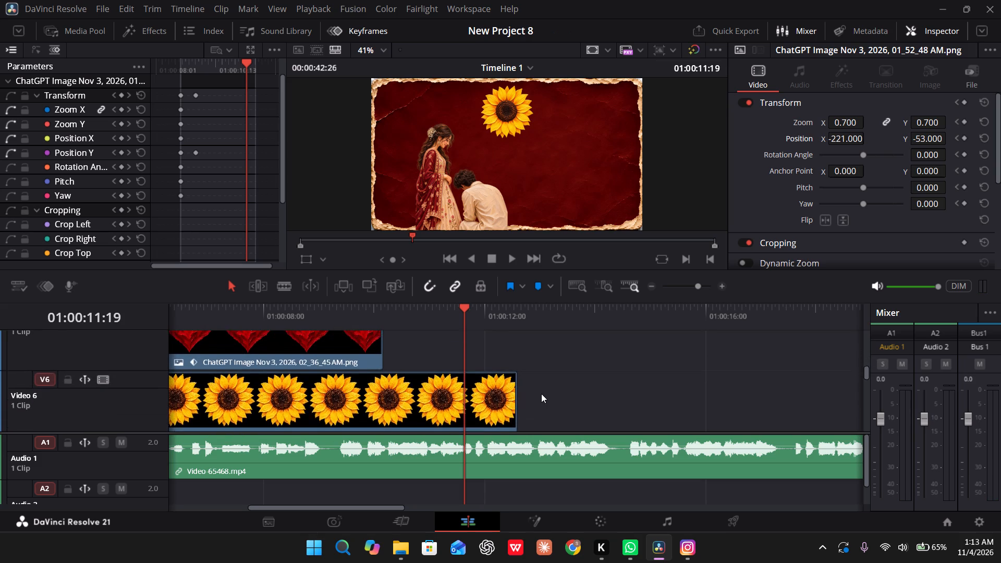
scroll(541, 394, "down", 1)
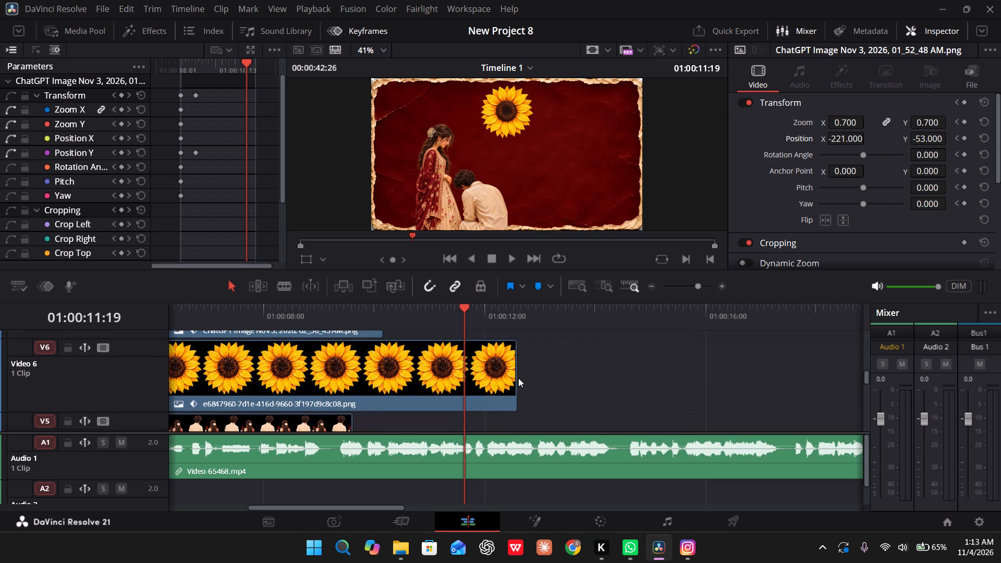
scroll(497, 399, "right", 1)
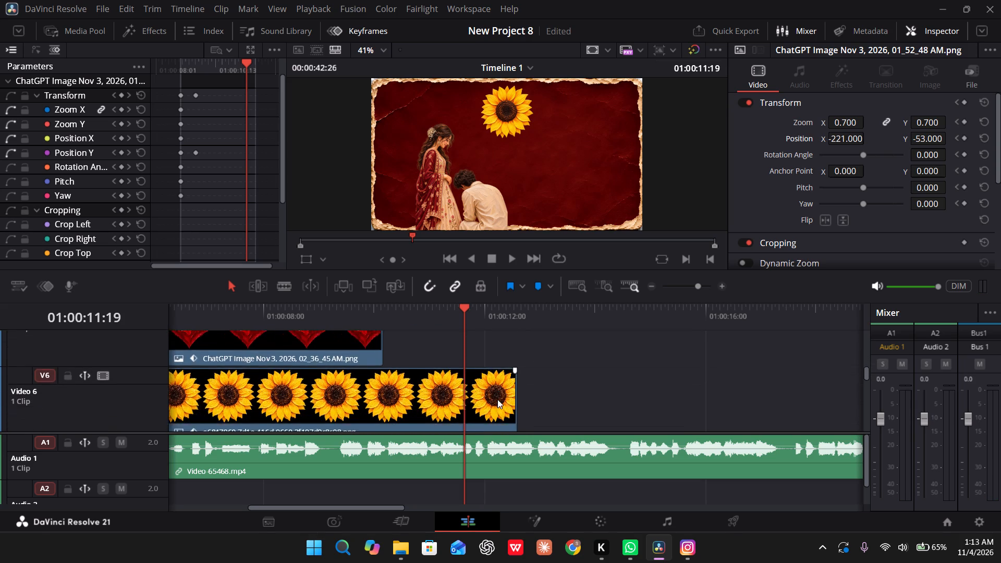
scroll(497, 399, "right", 1)
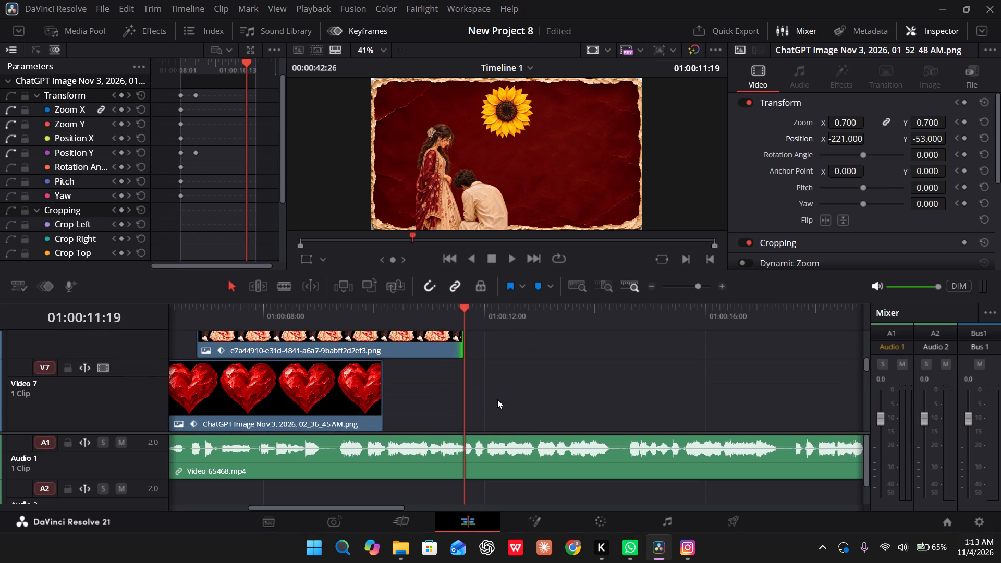
scroll(497, 399, "right", 1)
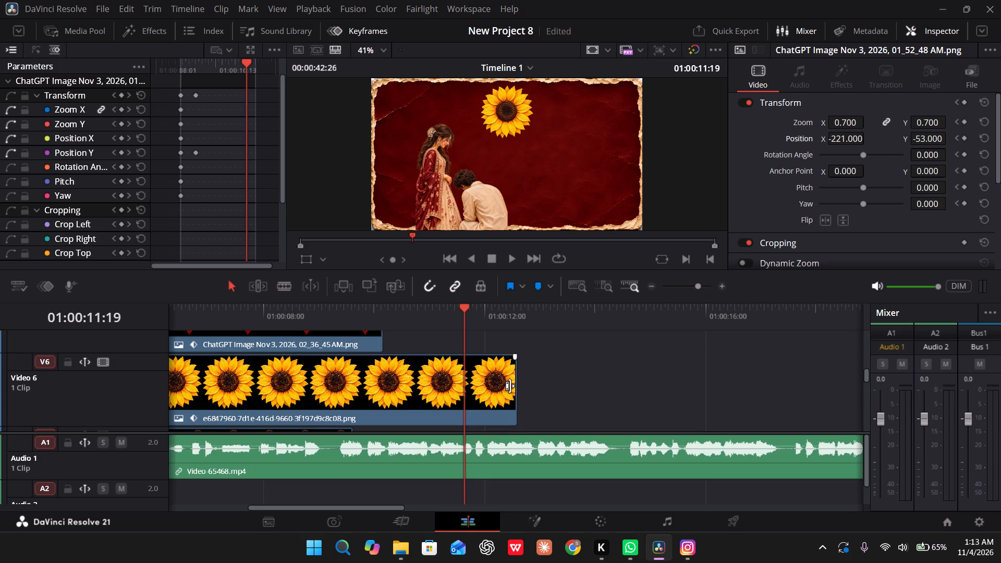
left_click_drag(517, 375, 455, 383)
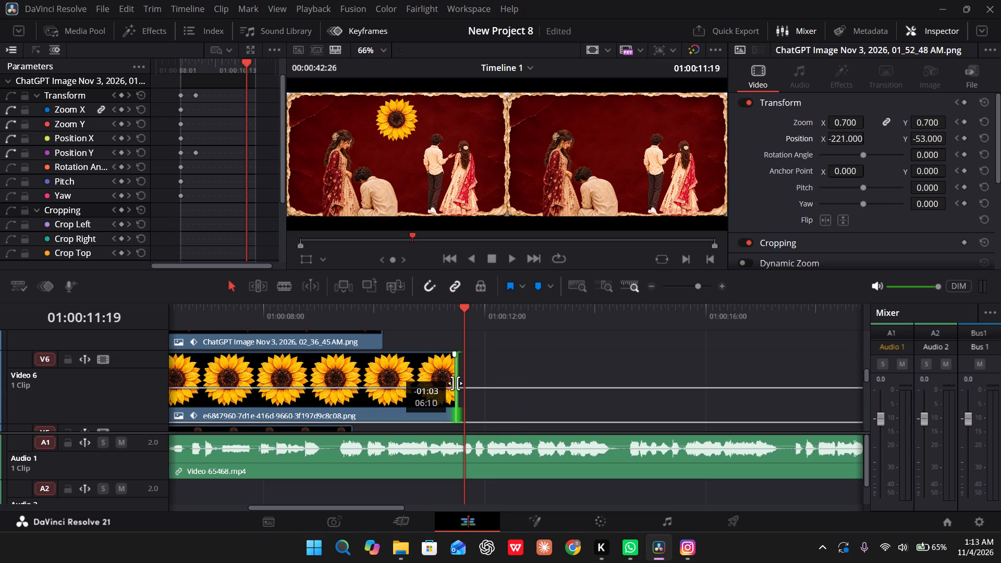
left_click_drag(455, 383, 460, 382)
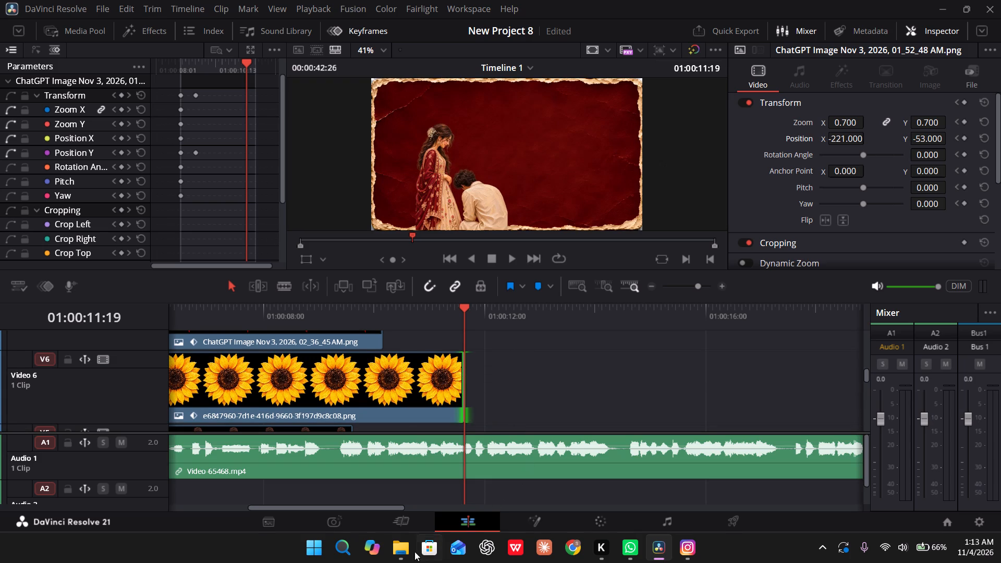
Switch to File Explorer and browse the images in the edit raw video folder for the next scene.
left_click(392, 489)
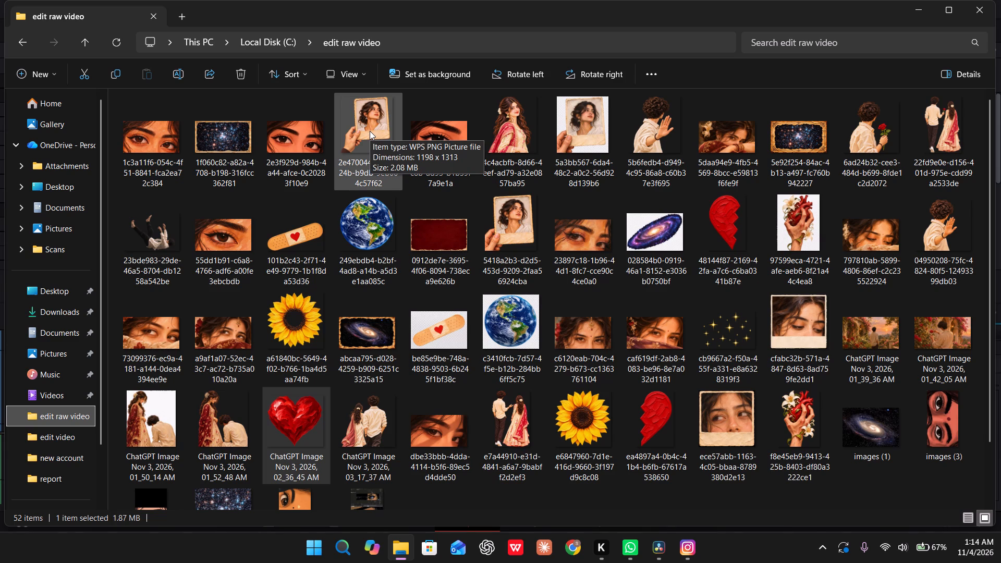
scroll(438, 326, "right", 1)
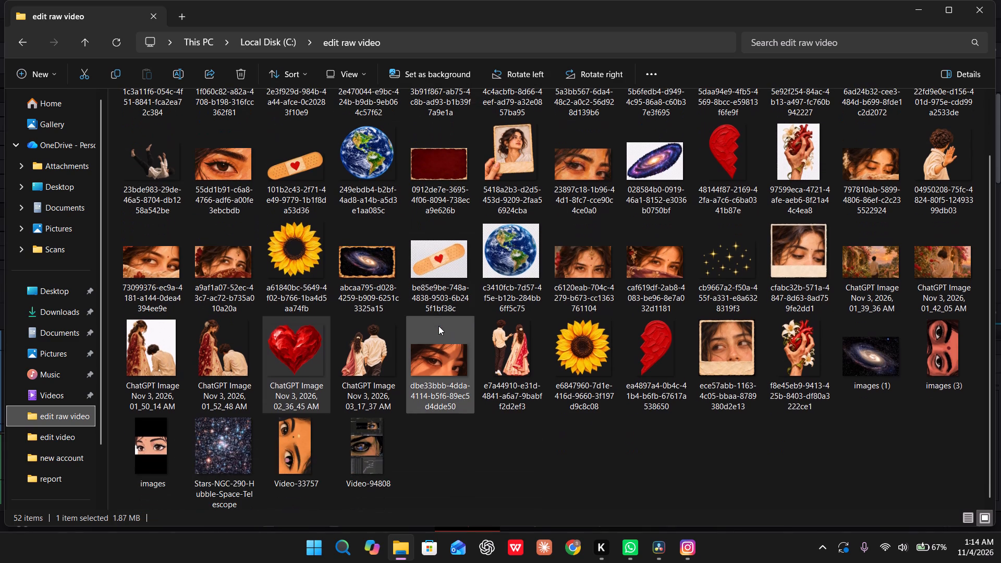
scroll(438, 326, "right", 1)
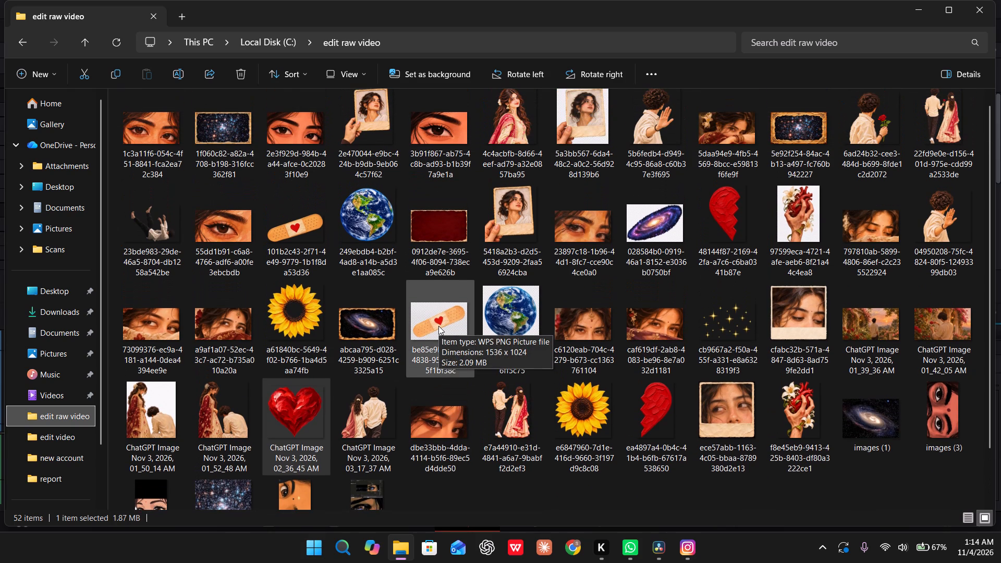
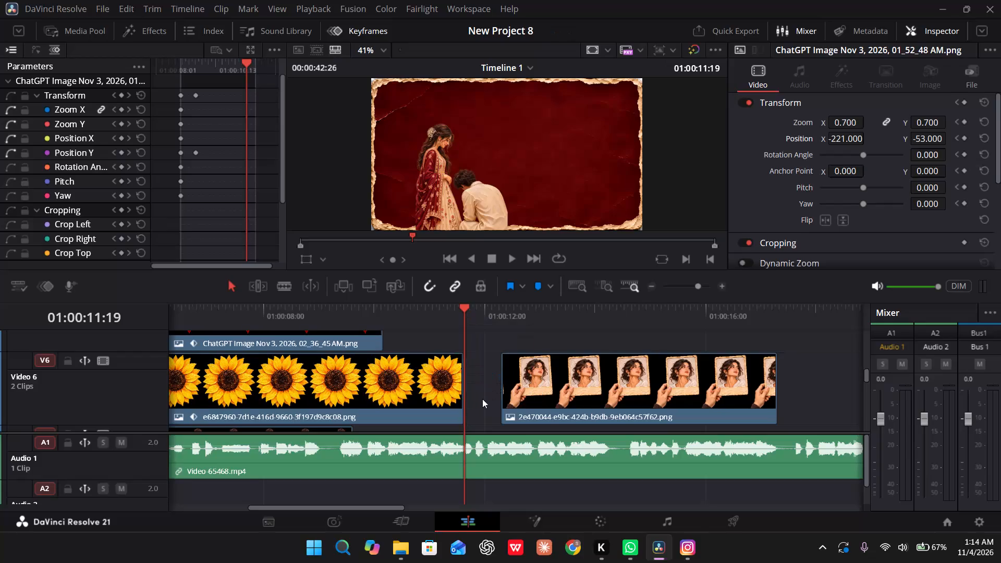
Move the hand-held portrait photo clip from Video 6 up to Video 10, starting at 01:00:11:19, and scrub across its start.
scroll(474, 393, "up", 2)
scroll(474, 393, "down", 1)
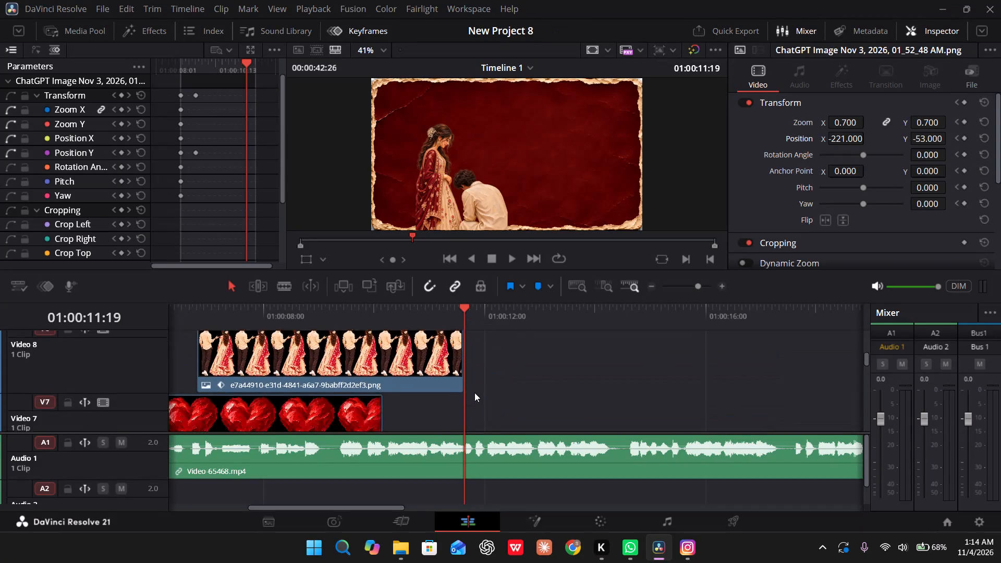
scroll(474, 393, "down", 1)
left_click_drag(551, 382, 534, 289)
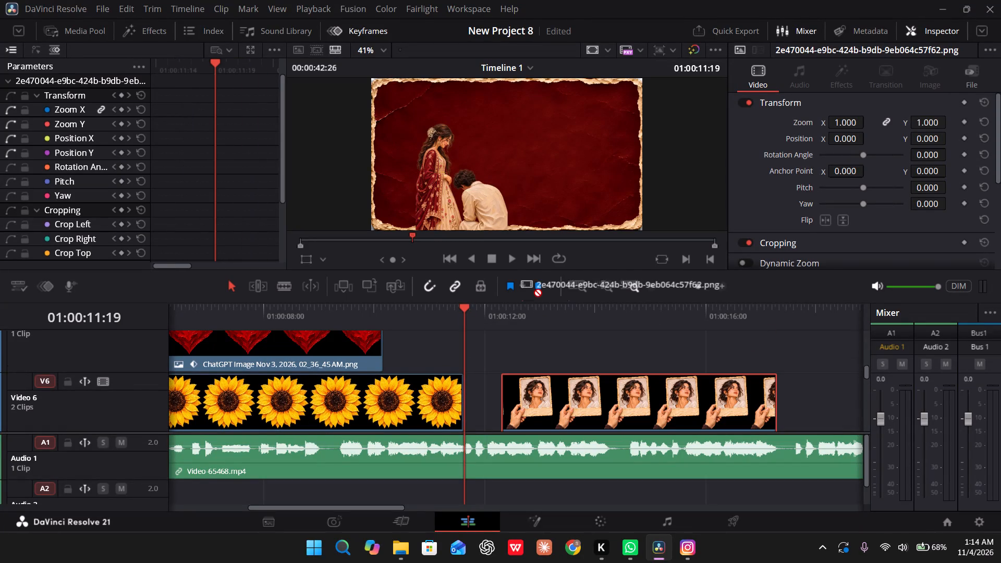
left_click_drag(534, 289, 563, 397)
left_click_drag(563, 397, 557, 352)
scroll(557, 352, "up", 1)
left_click_drag(565, 401, 553, 346)
scroll(553, 346, "up", 1)
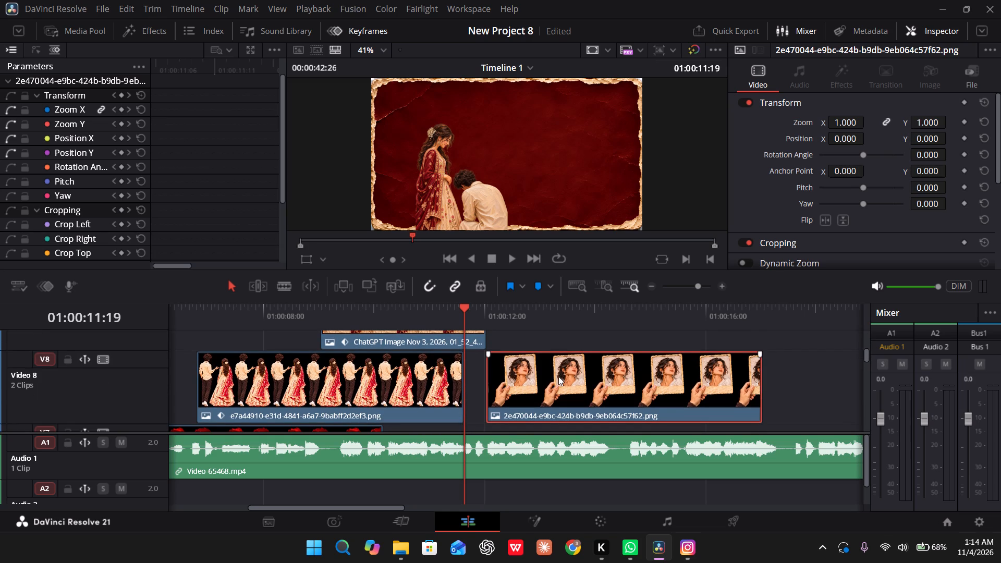
left_click_drag(558, 376, 564, 340)
scroll(564, 340, "up", 1)
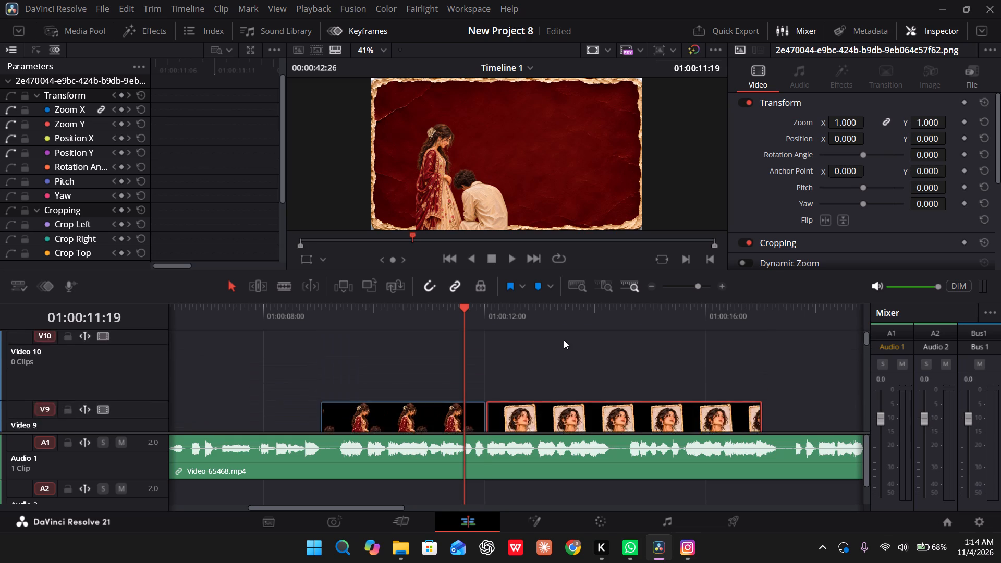
left_click_drag(568, 361, 553, 328)
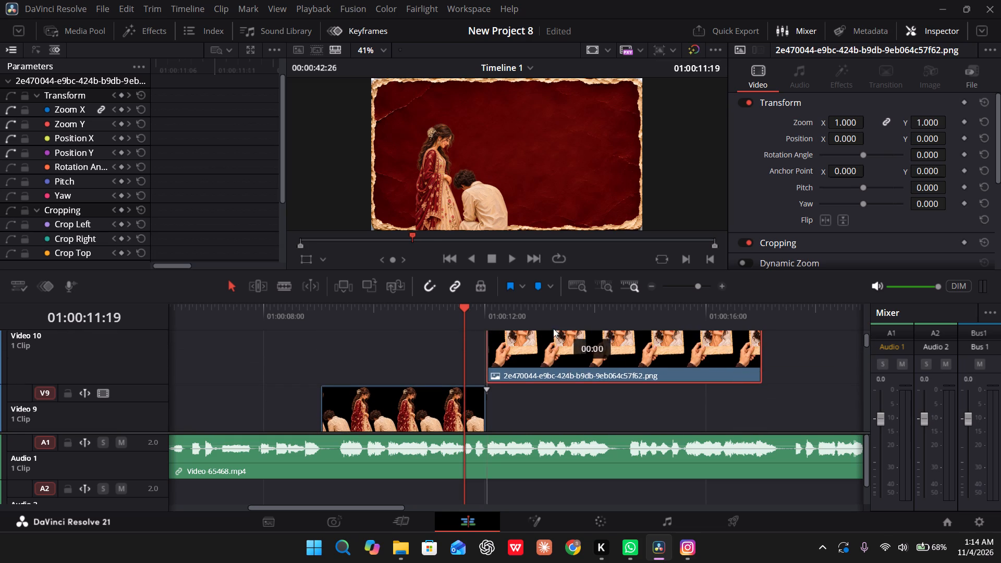
left_click_drag(553, 328, 543, 328)
left_click_drag(468, 316, 437, 332)
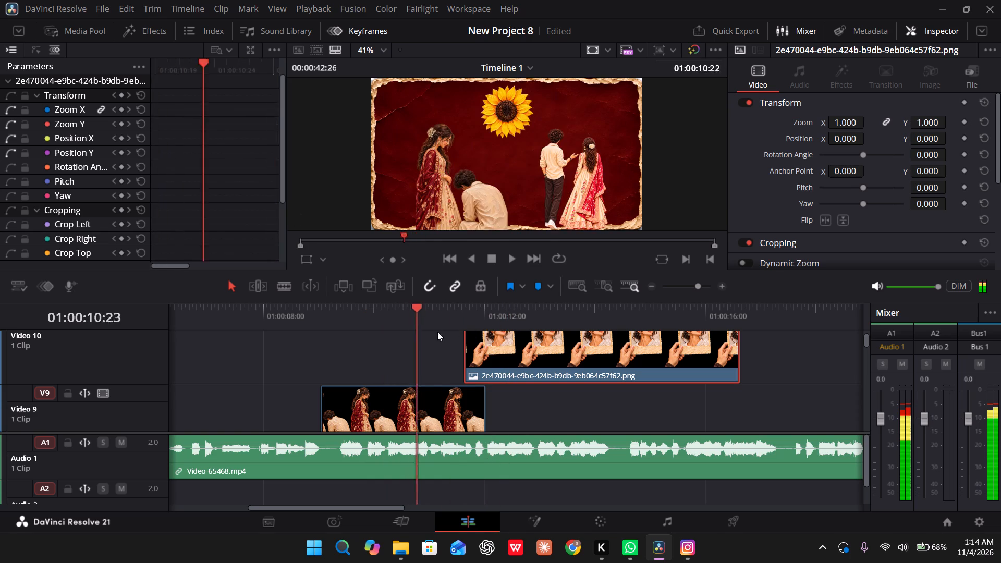
left_click_drag(437, 332, 477, 336)
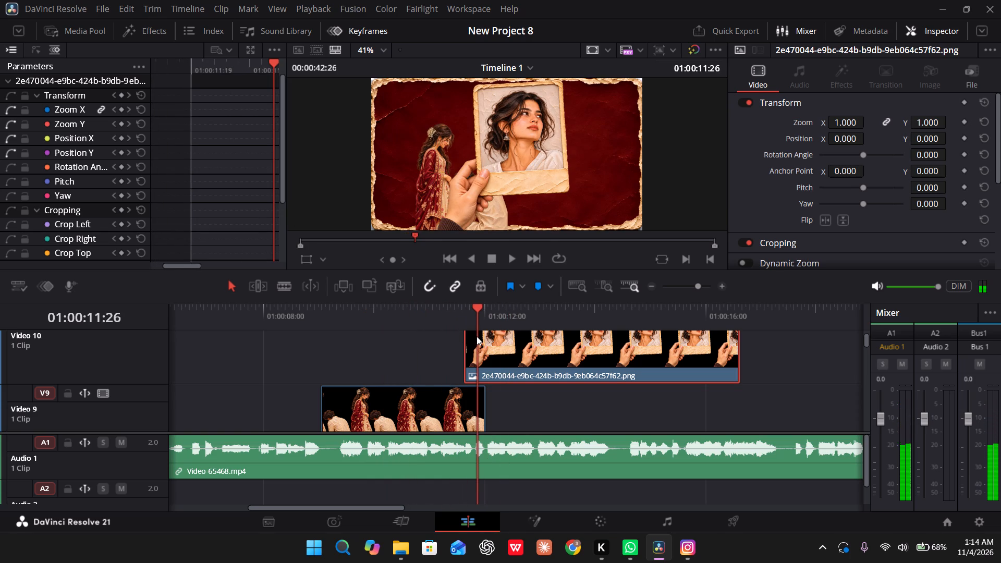
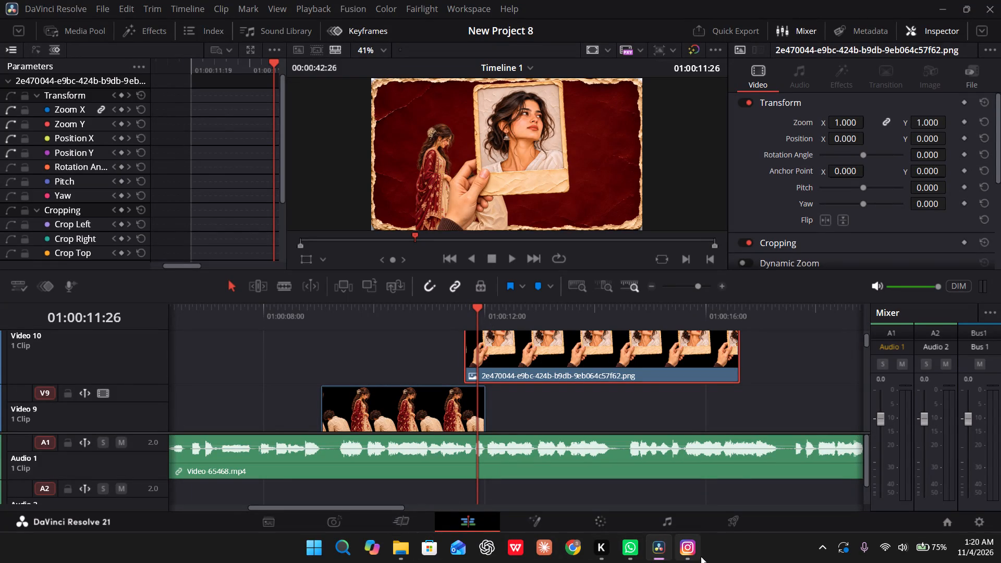
Switch to Instagram, open the "tere naina" reel and show its hidden comments.
left_click(680, 499)
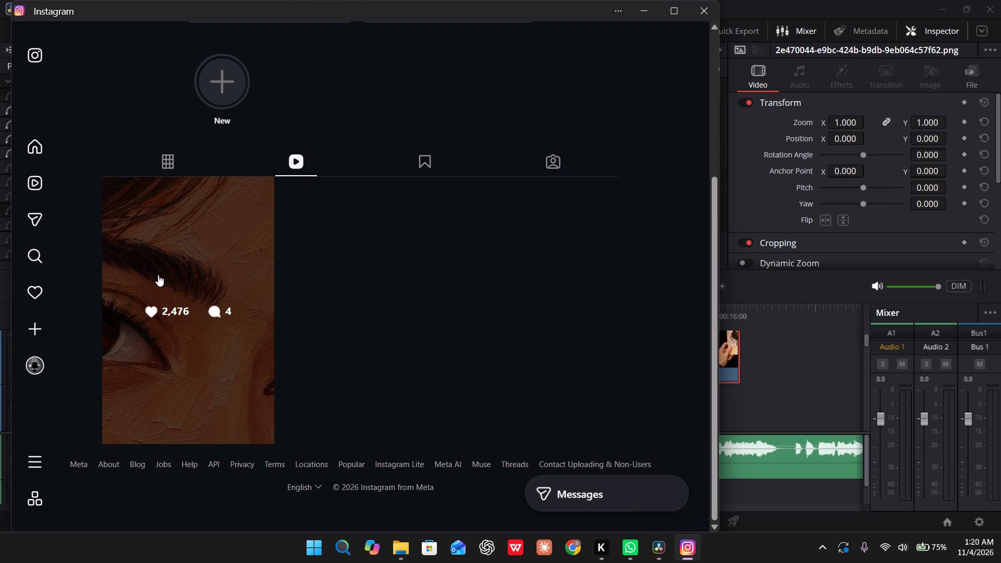
left_click(158, 275)
scroll(591, 334, "down", 1)
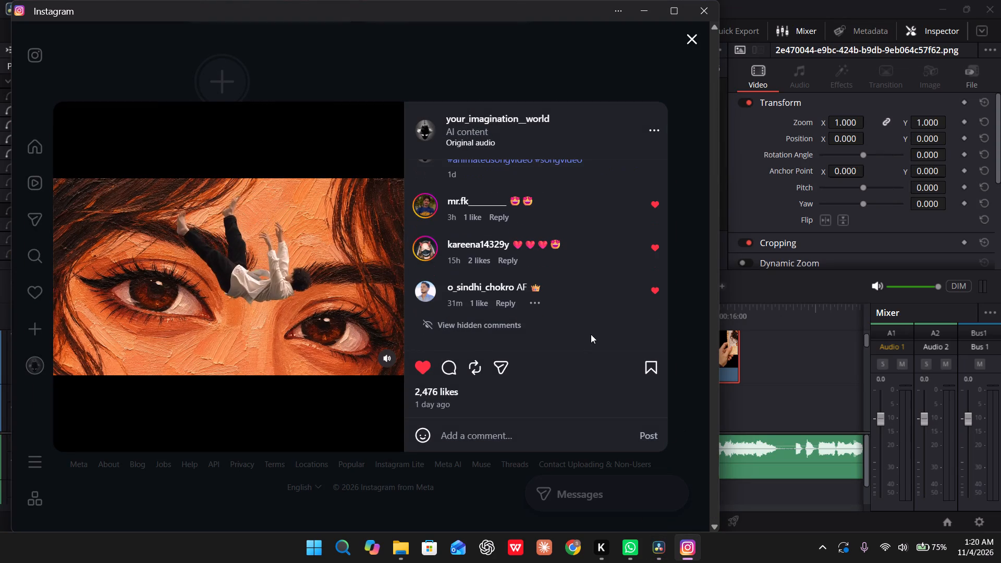
scroll(591, 334, "down", 1)
left_click(480, 314)
left_click(481, 322)
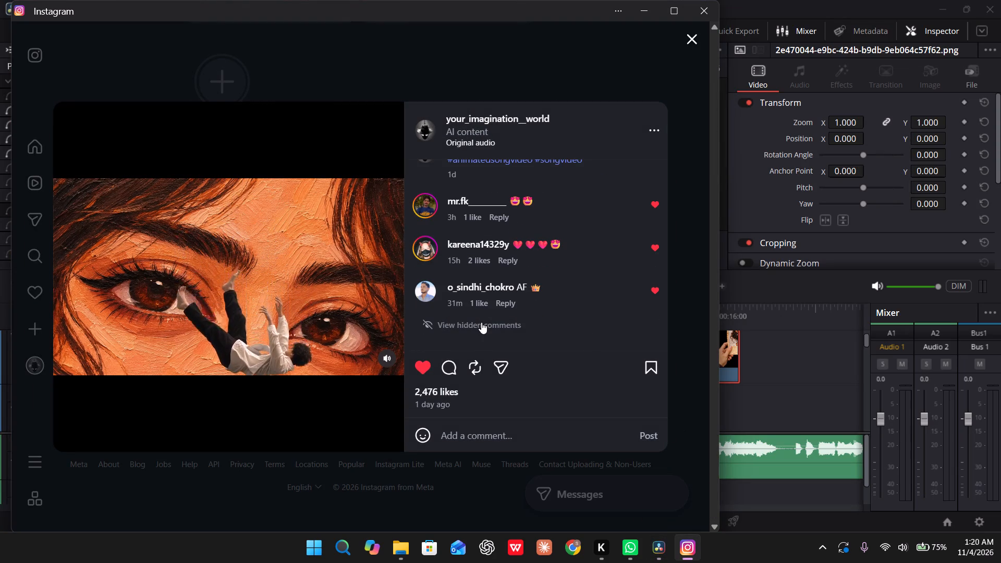
Read through the reel's regular and hidden comments, and close the reel.
scroll(550, 301, "down", 2)
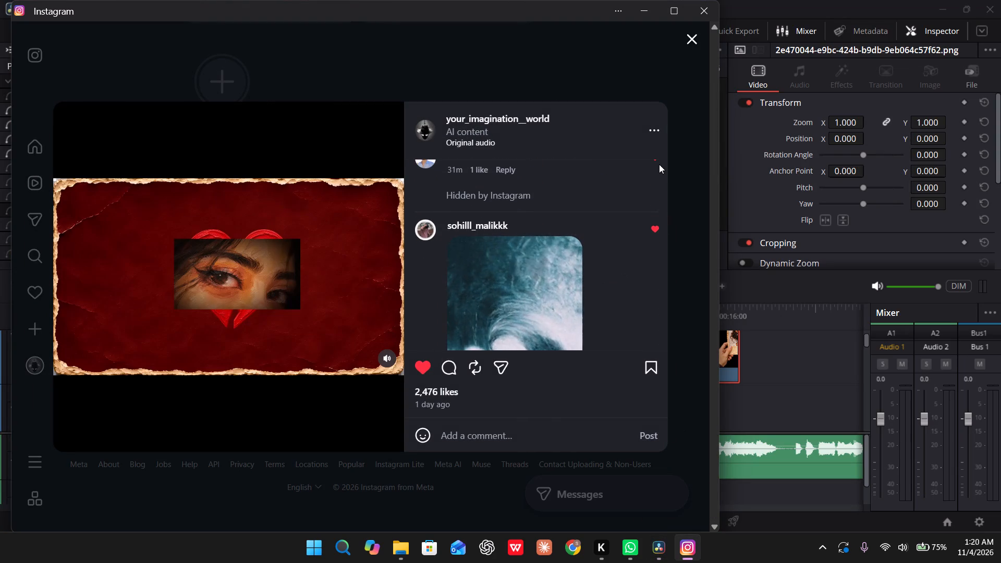
scroll(659, 164, "up", 1)
scroll(659, 164, "down", 1)
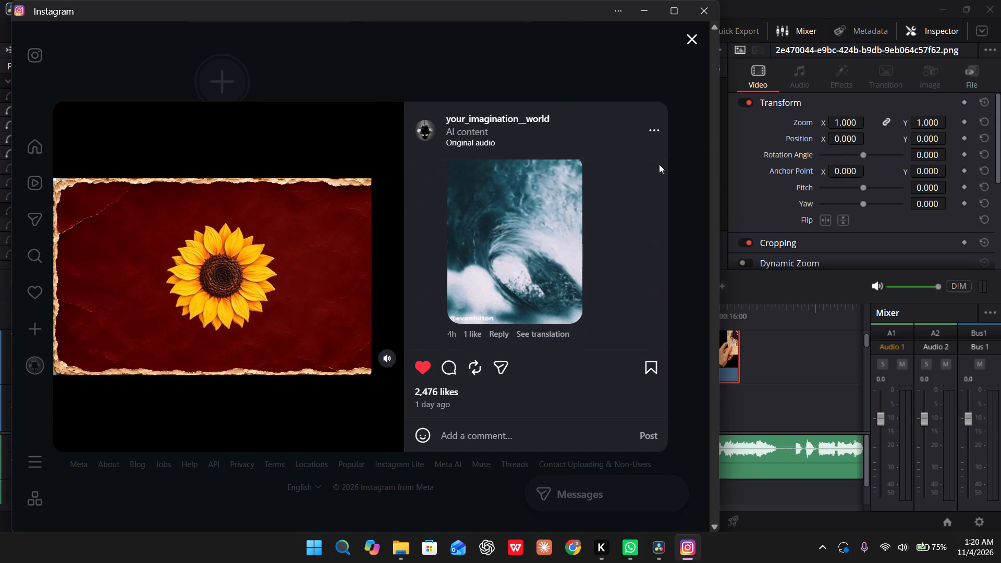
scroll(659, 164, "down", 1)
scroll(576, 204, "up", 1)
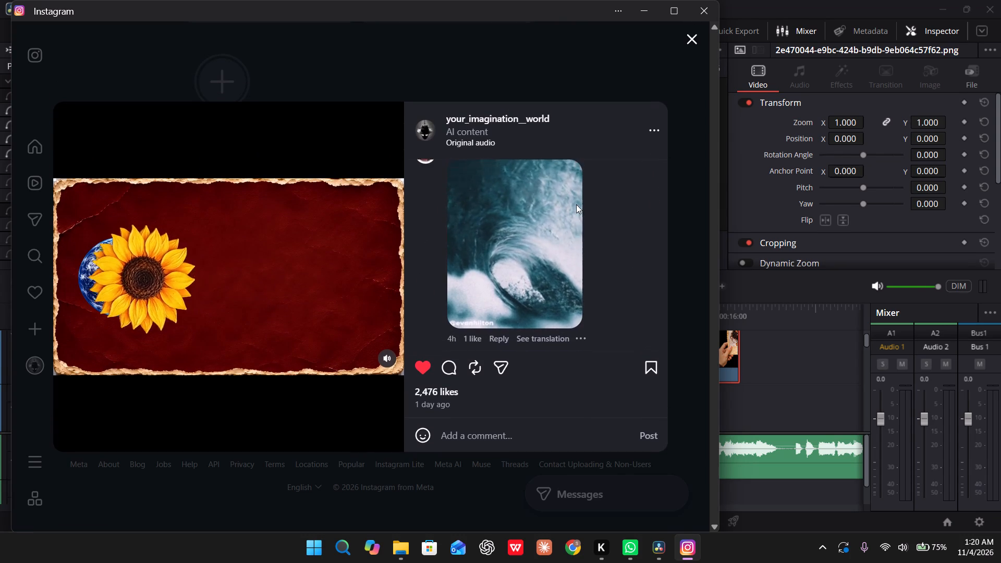
scroll(576, 204, "up", 2)
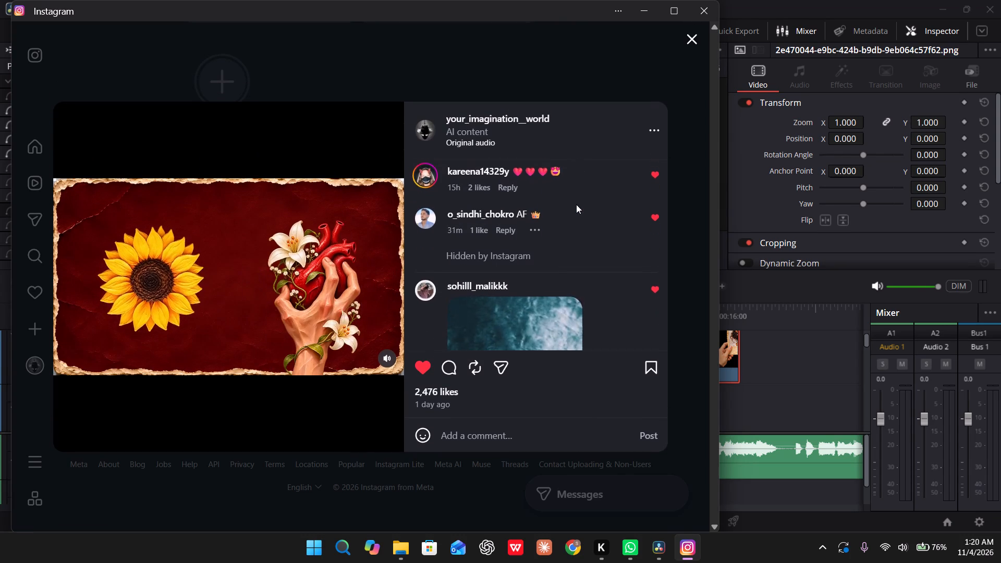
scroll(576, 204, "up", 1)
scroll(576, 204, "down", 1)
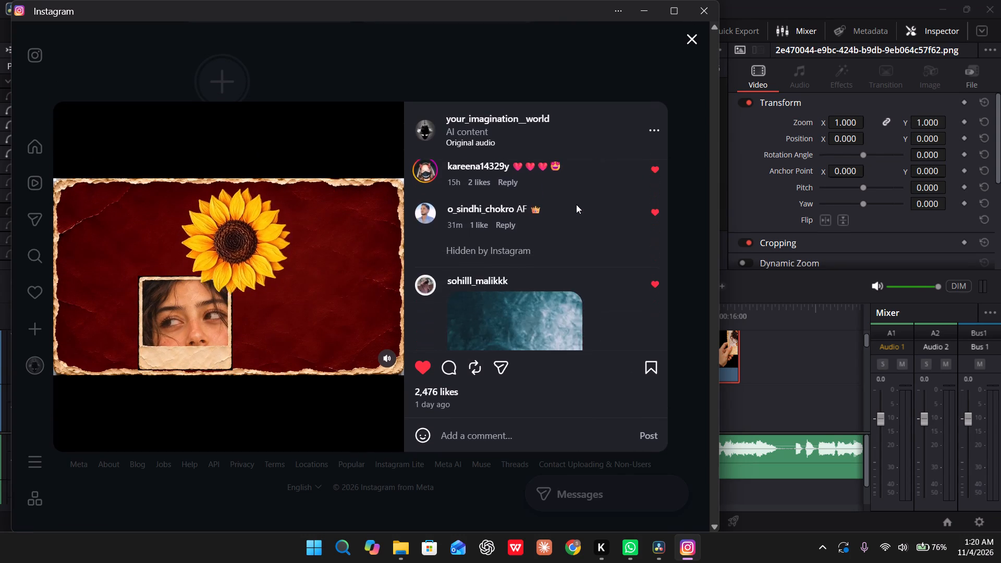
scroll(576, 204, "down", 3)
scroll(576, 204, "up", 4)
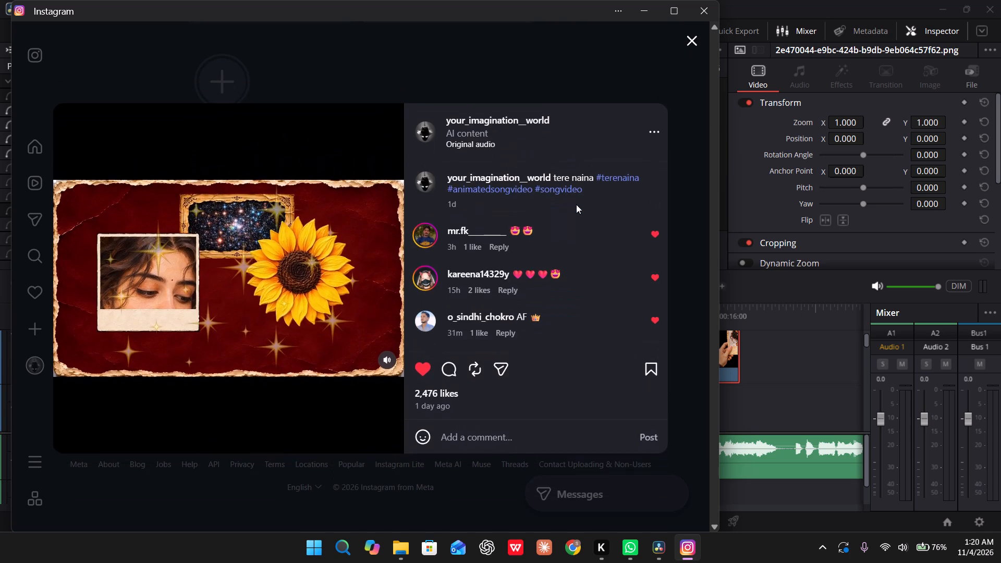
scroll(576, 204, "up", 1)
scroll(474, 273, "down", 2)
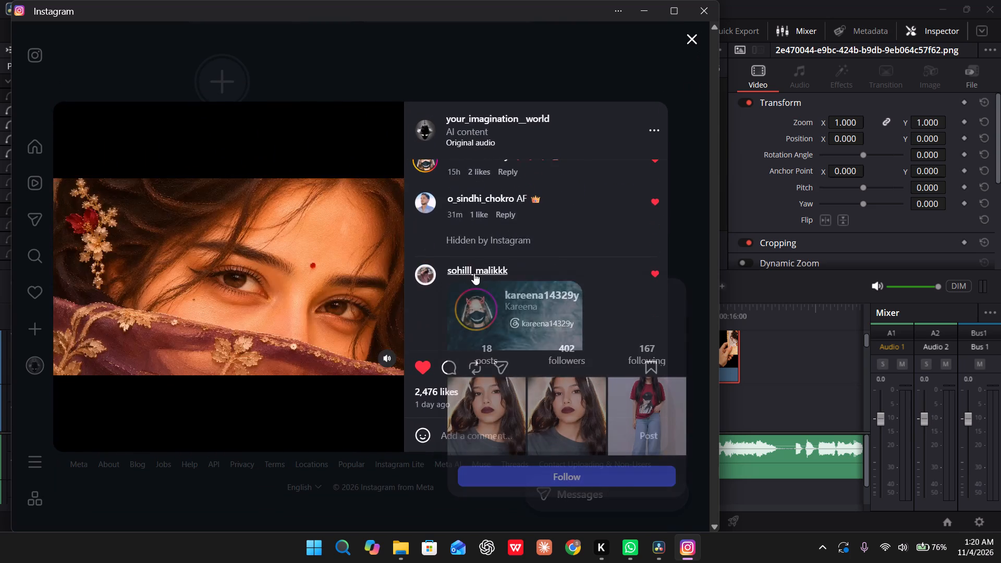
scroll(474, 273, "down", 2)
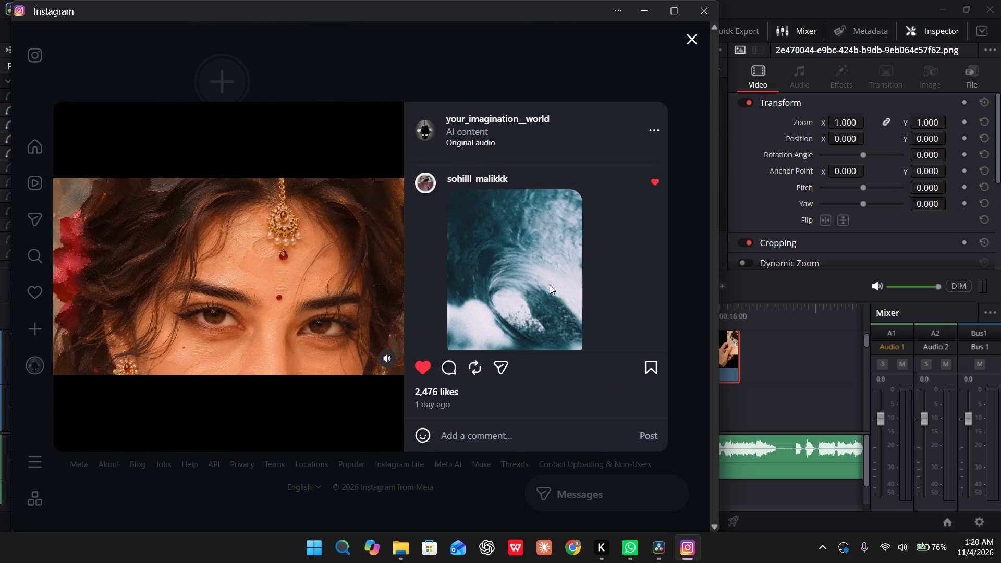
scroll(469, 272, "down", 2)
scroll(542, 262, "up", 2)
scroll(542, 262, "down", 1)
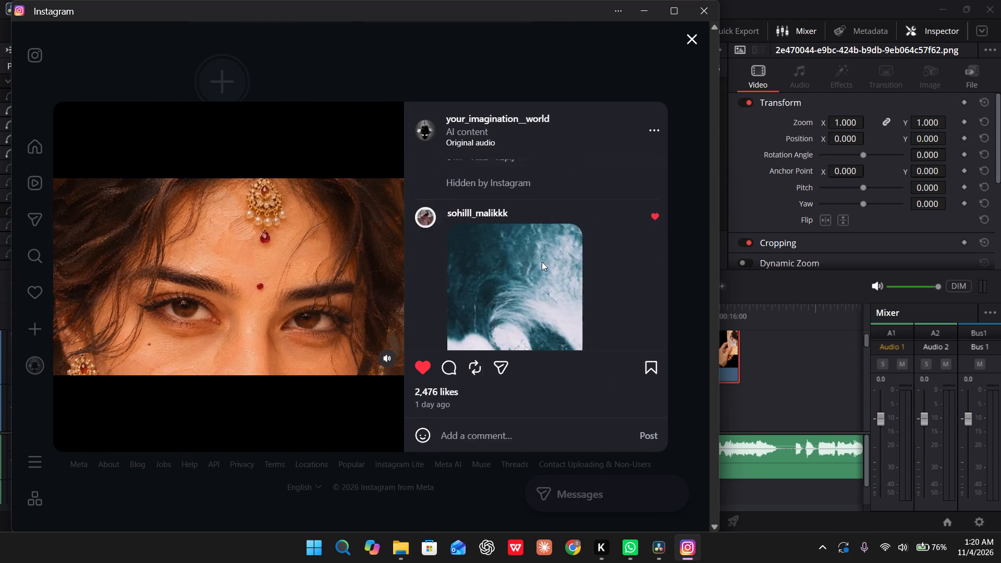
scroll(542, 262, "down", 2)
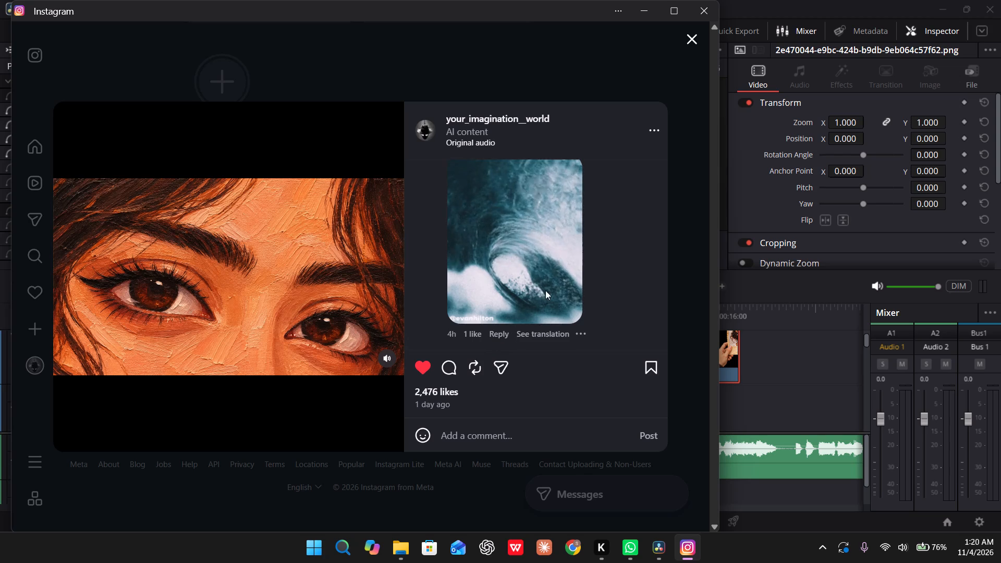
scroll(546, 283, "up", 3)
scroll(546, 283, "right", 1)
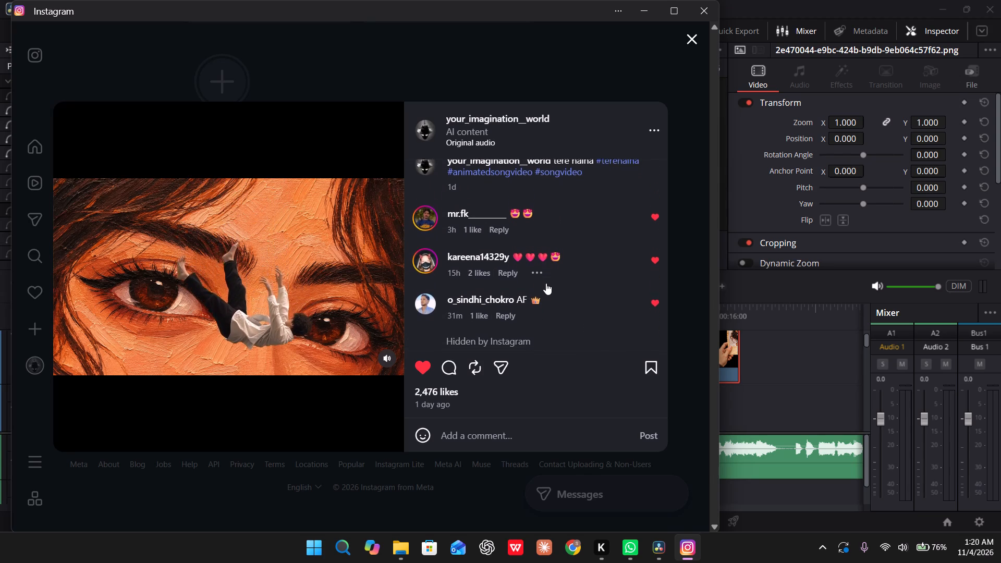
scroll(546, 283, "right", 1)
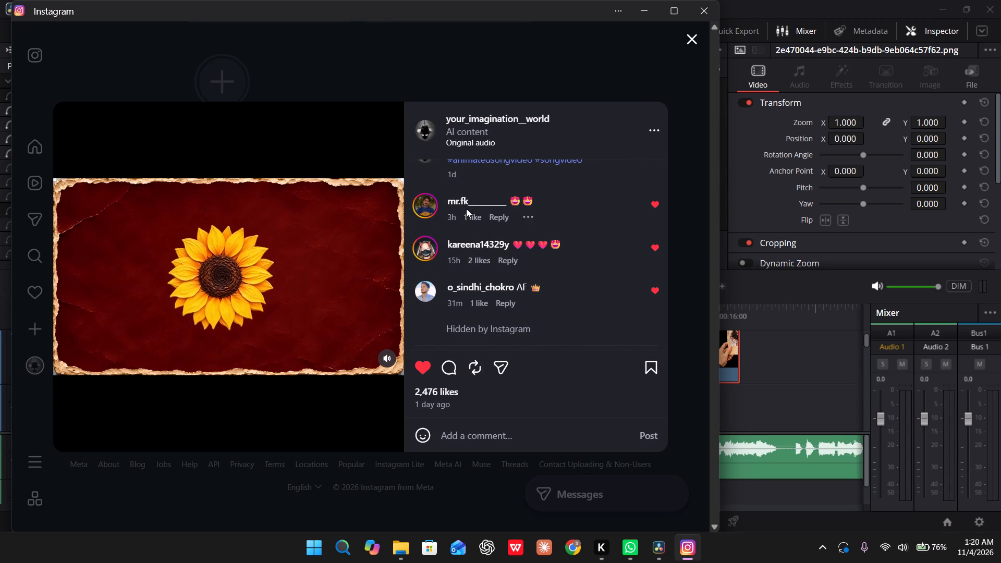
scroll(478, 272, "down", 1)
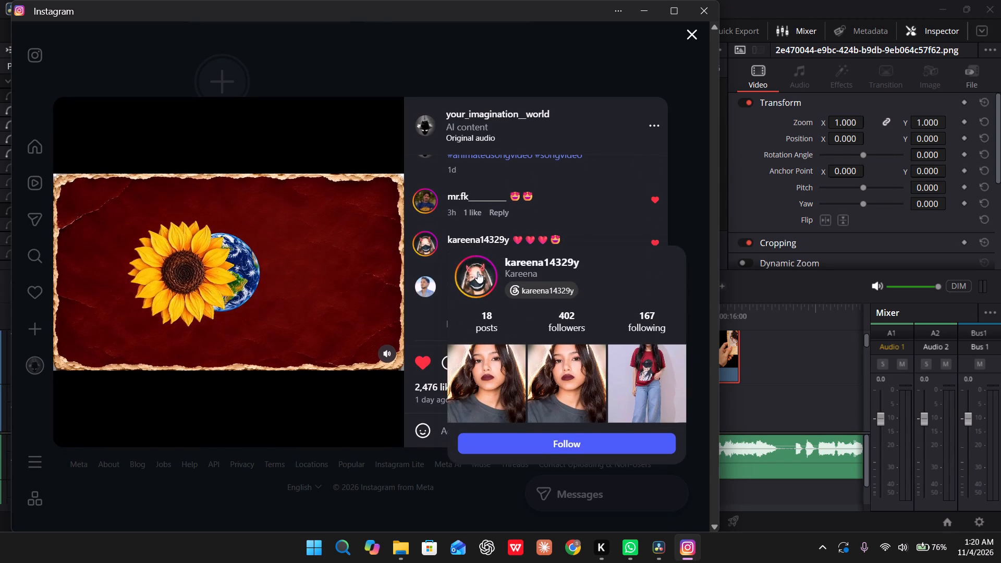
scroll(478, 272, "down", 1)
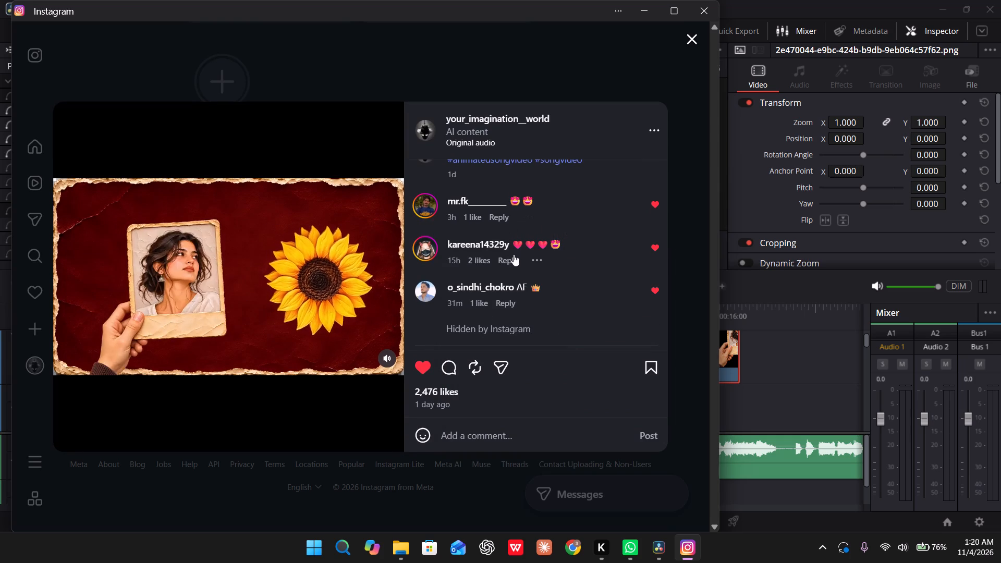
scroll(501, 268, "down", 1)
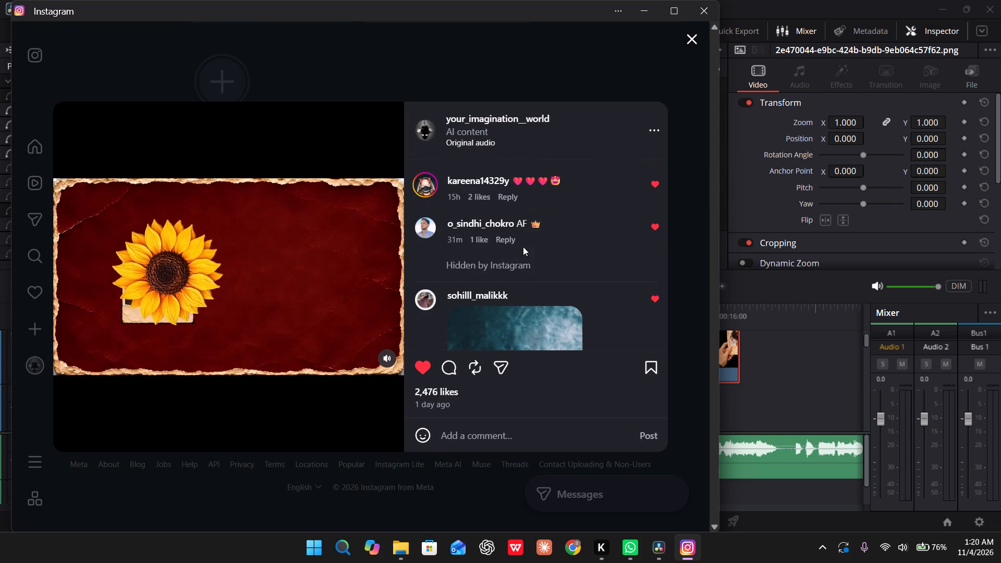
scroll(537, 223, "down", 2)
scroll(537, 223, "up", 3)
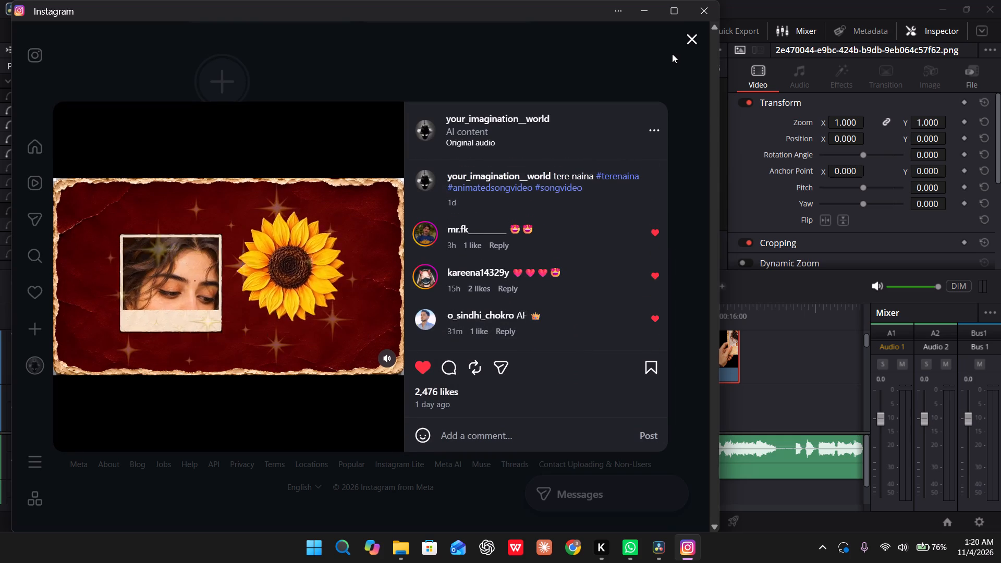
left_click(655, 54)
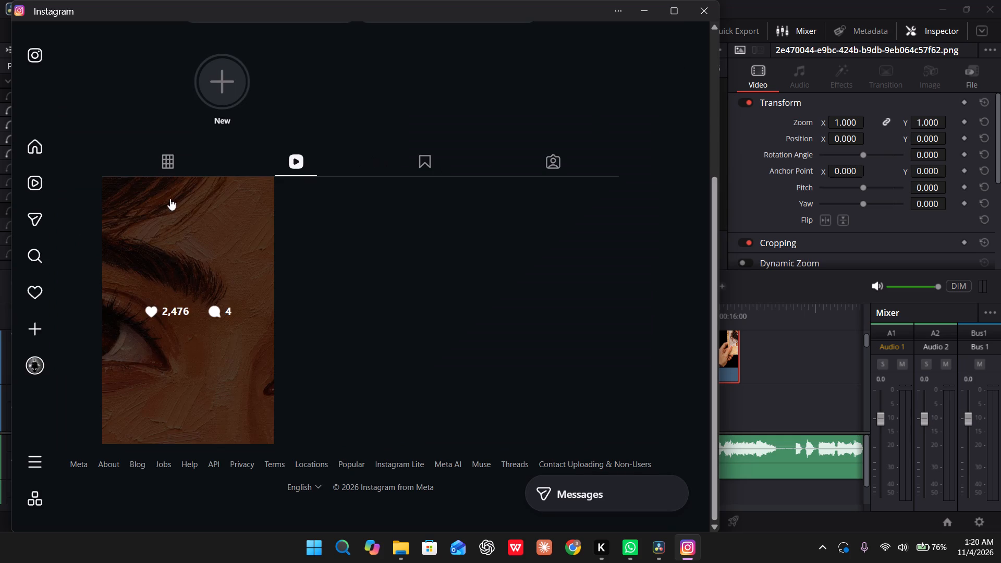
View the profile's posts grid and header, and close Instagram to return to DaVinci Resolve.
left_click(169, 158)
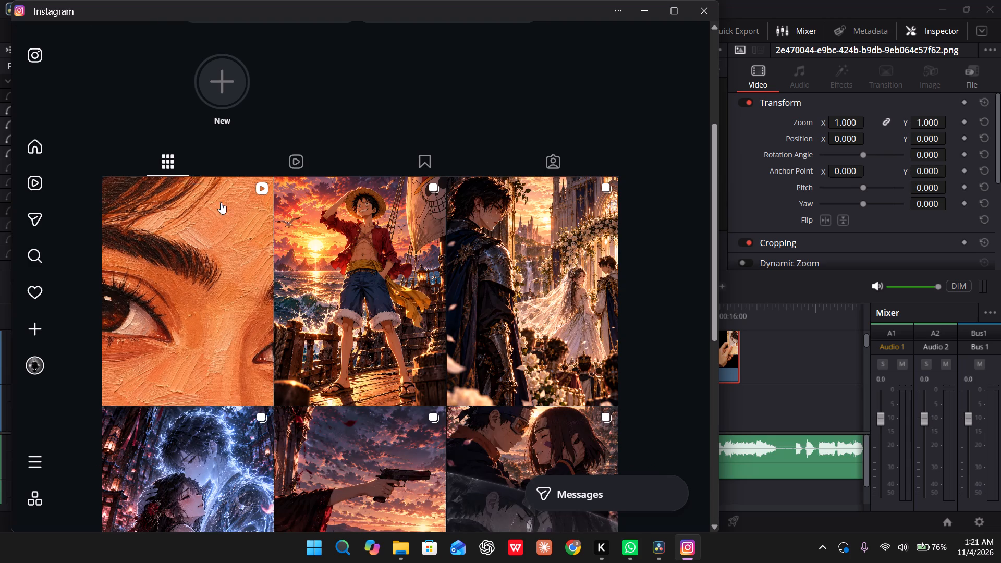
scroll(232, 295, "up", 1)
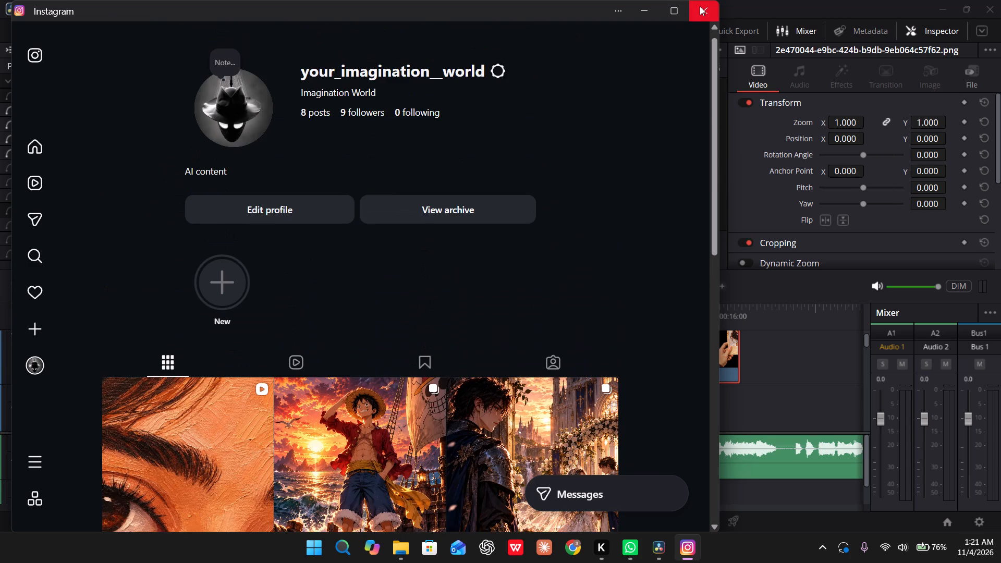
left_click(700, 6)
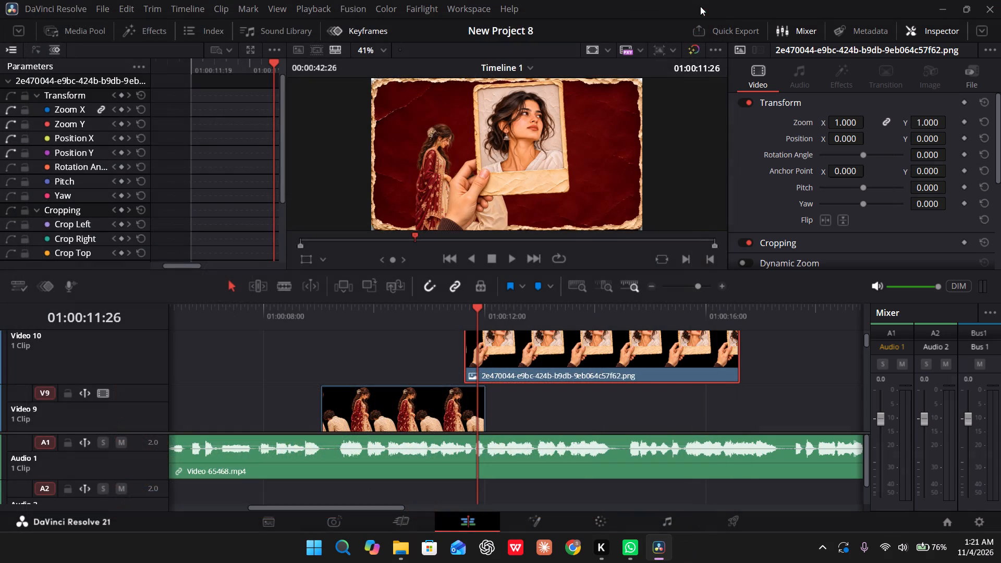
Play Timeline 1 from the beginning to just past the start of the hand-held portrait photo clip on Video 10.
left_click_drag(479, 317, 259, 329)
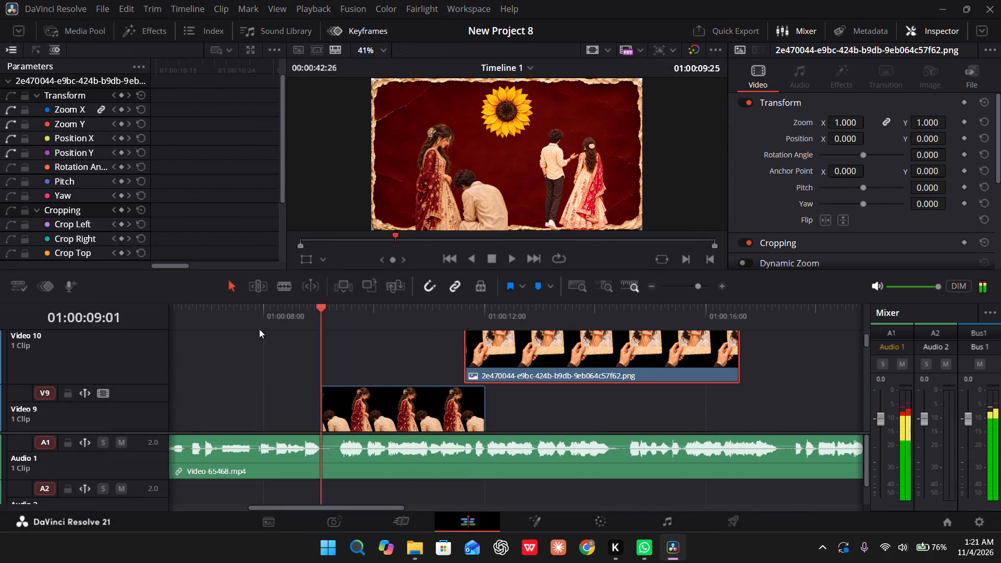
left_click_drag(259, 329, 77, 327)
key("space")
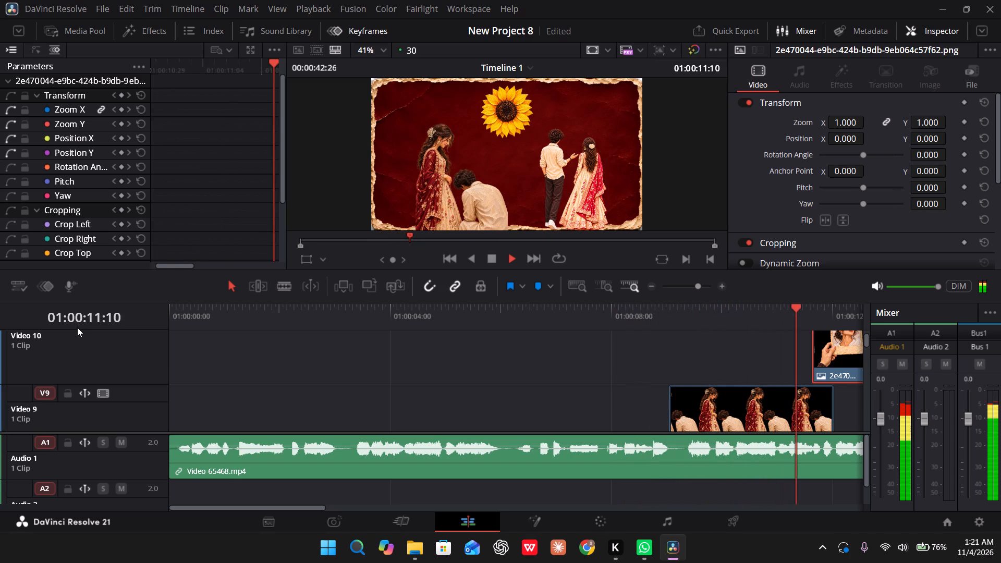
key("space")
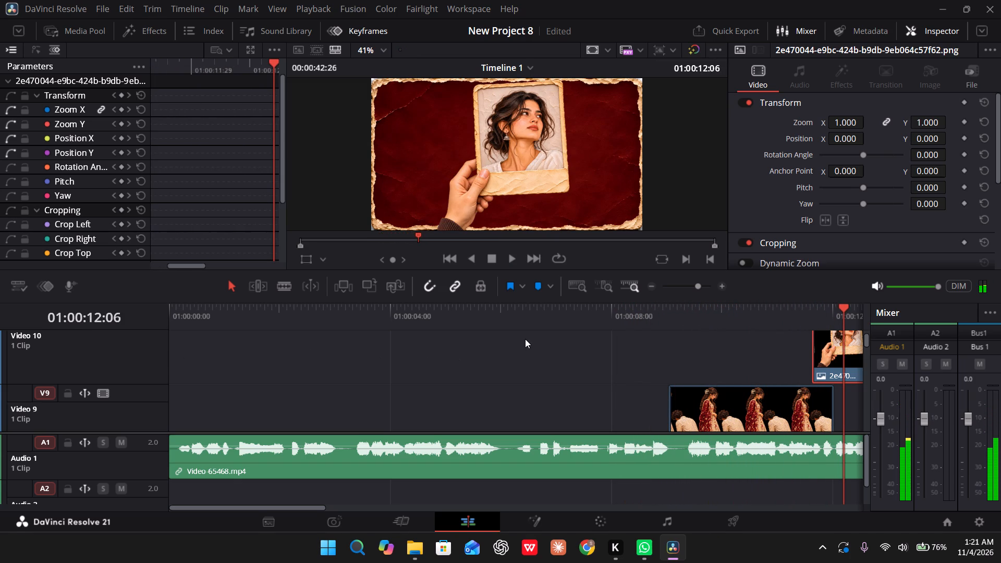
Turn snapping off and shift the hand-held portrait clip on Video 10 slightly earlier, starting at about 01:00:11:15.
scroll(525, 339, "up", 1, "ctrl")
scroll(666, 309, "left", 1)
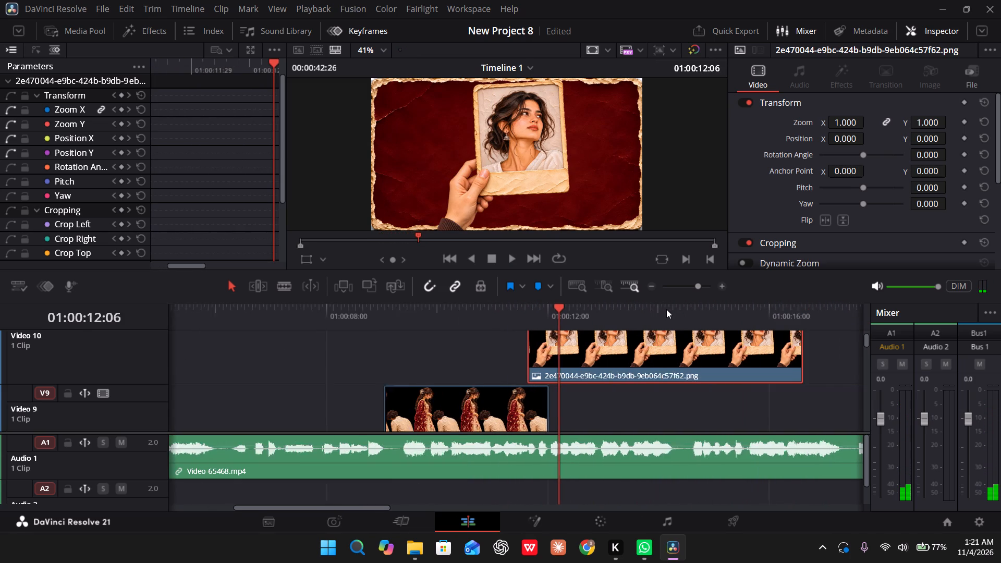
scroll(666, 309, "left", 1)
left_click_drag(347, 320, 322, 316)
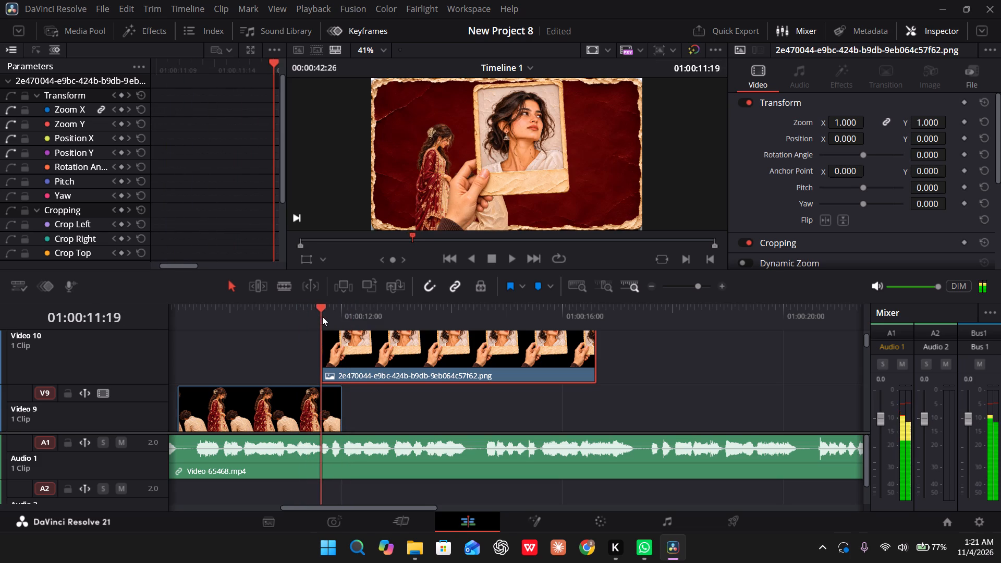
left_click_drag(322, 316, 342, 316)
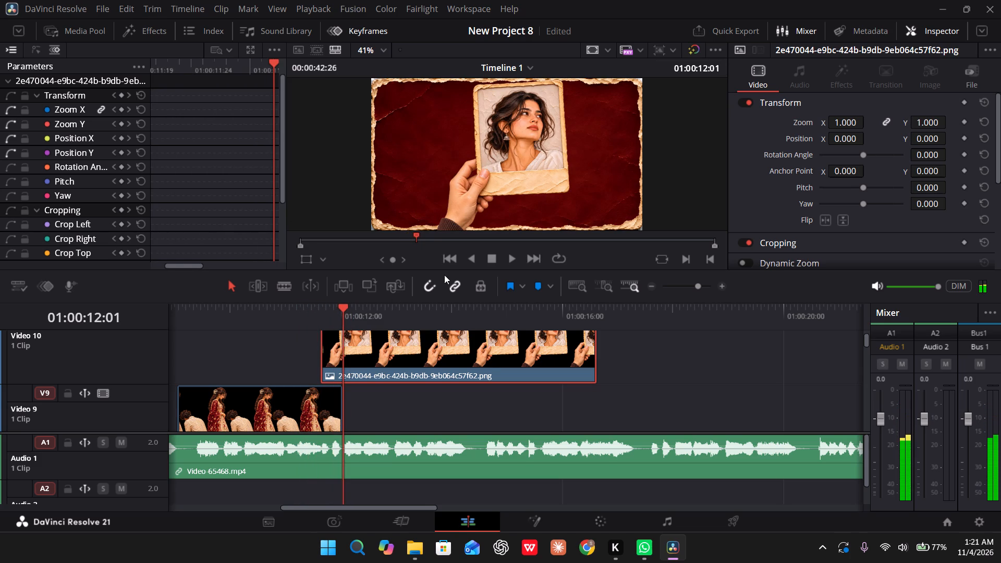
left_click(436, 281)
left_click_drag(340, 315, 325, 316)
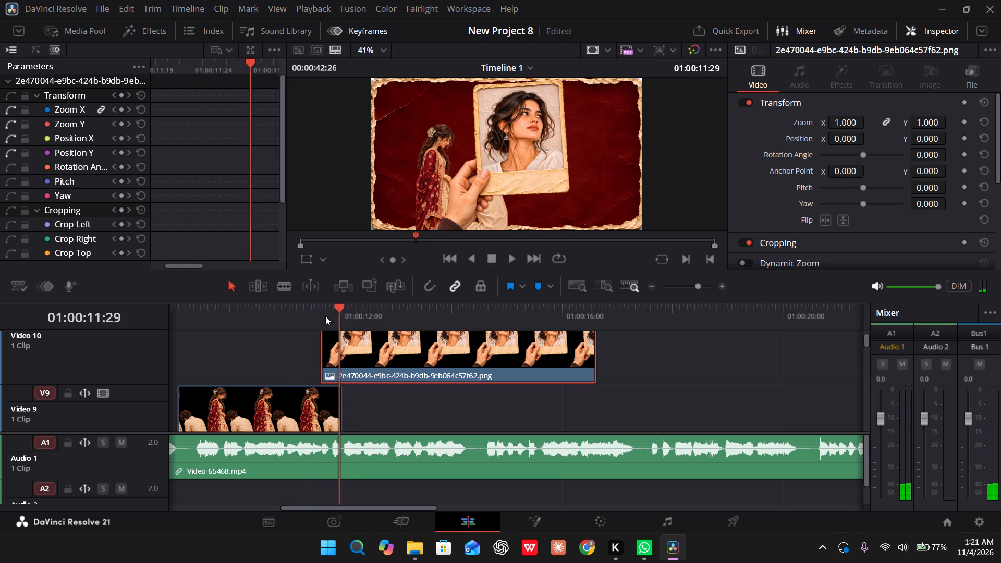
left_click_drag(325, 316, 356, 309)
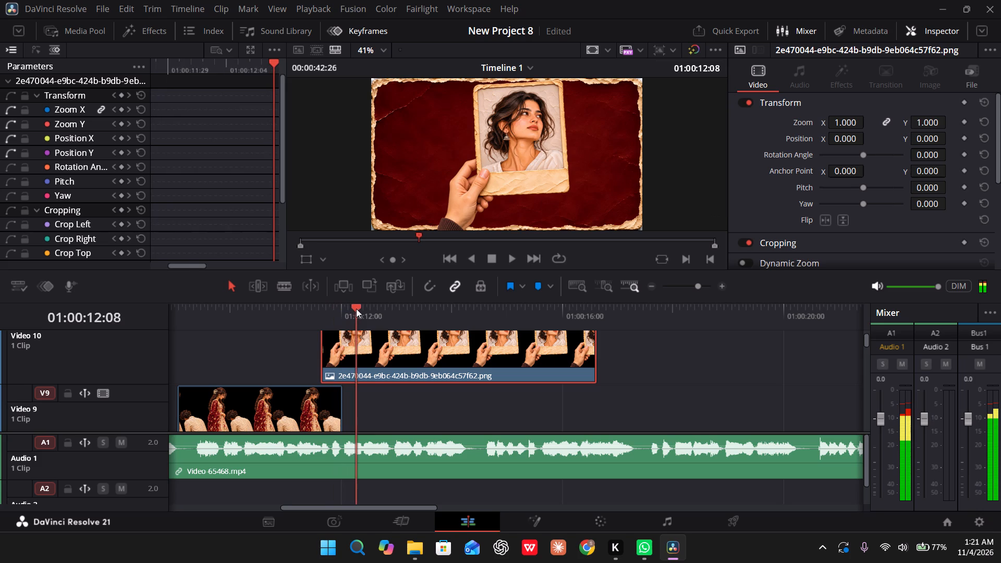
left_click_drag(356, 309, 283, 319)
key("space")
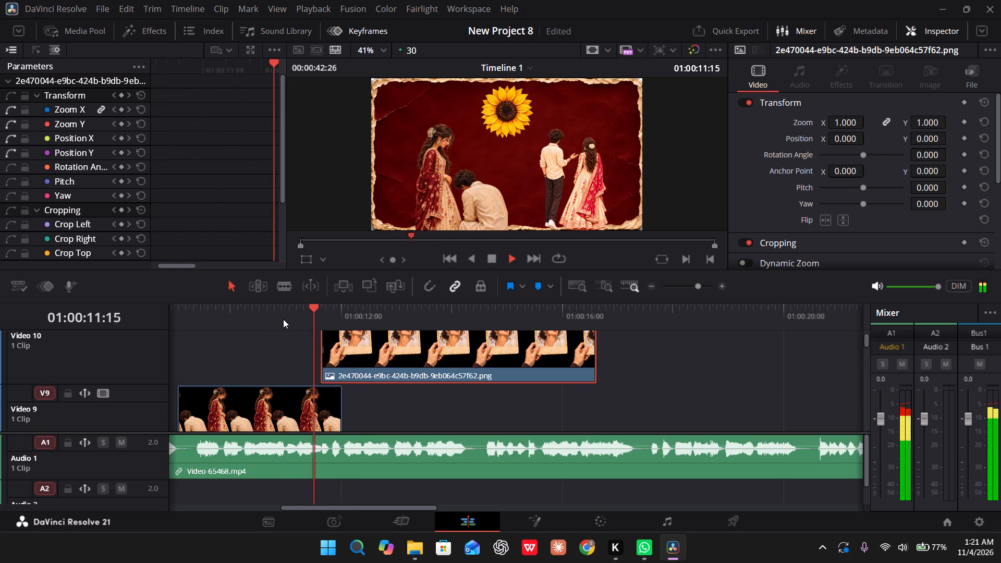
key("space")
left_click_drag(368, 346, 366, 346)
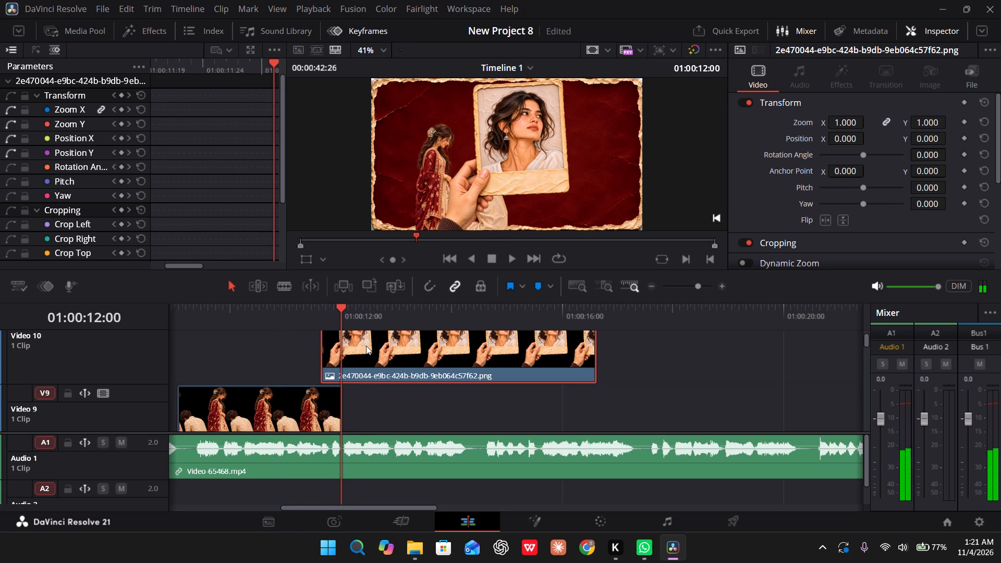
left_click_drag(366, 346, 359, 346)
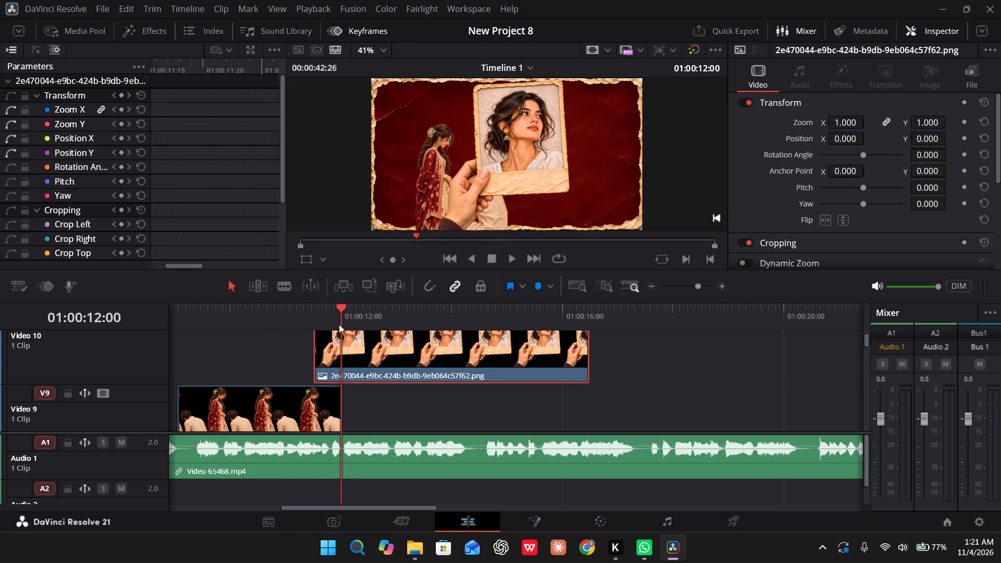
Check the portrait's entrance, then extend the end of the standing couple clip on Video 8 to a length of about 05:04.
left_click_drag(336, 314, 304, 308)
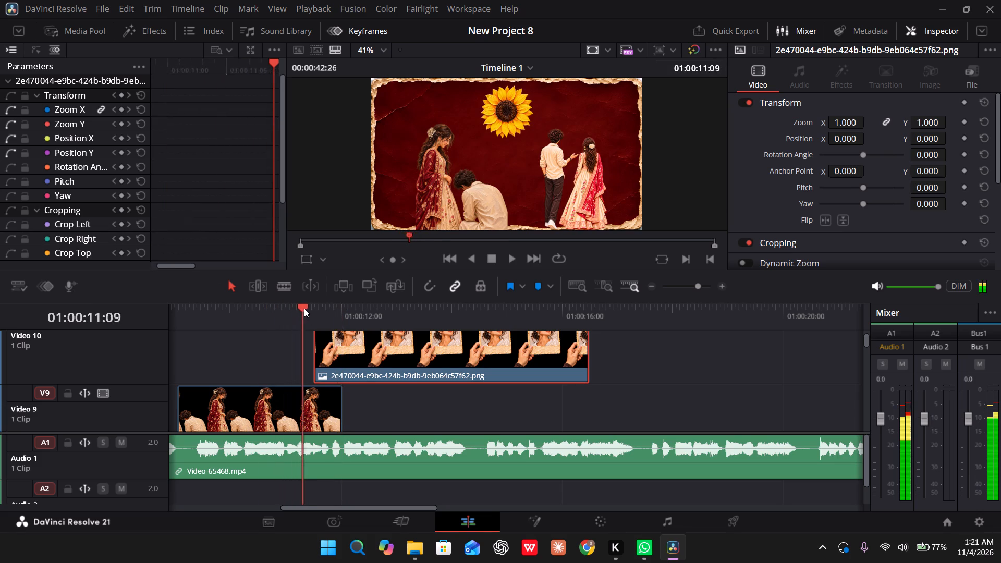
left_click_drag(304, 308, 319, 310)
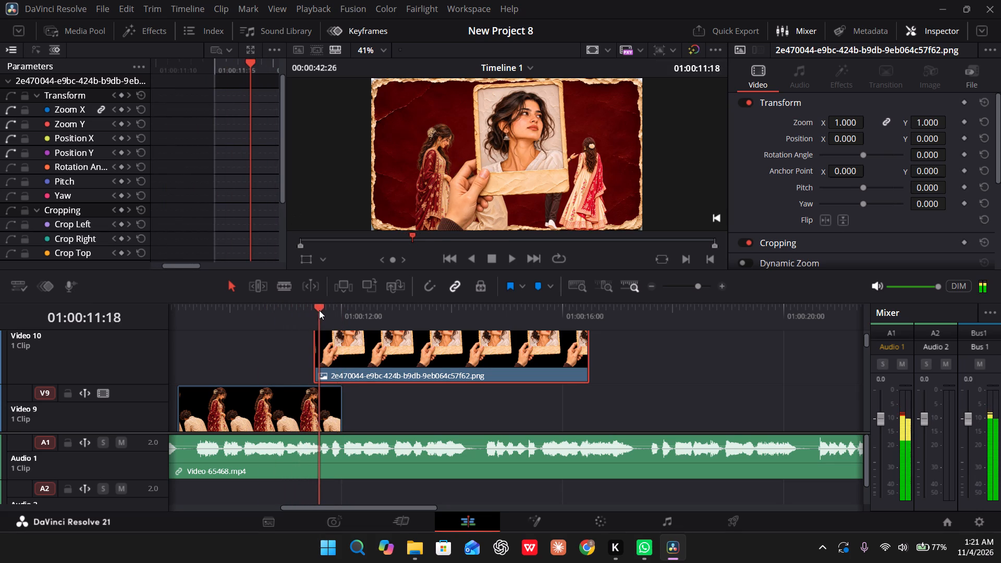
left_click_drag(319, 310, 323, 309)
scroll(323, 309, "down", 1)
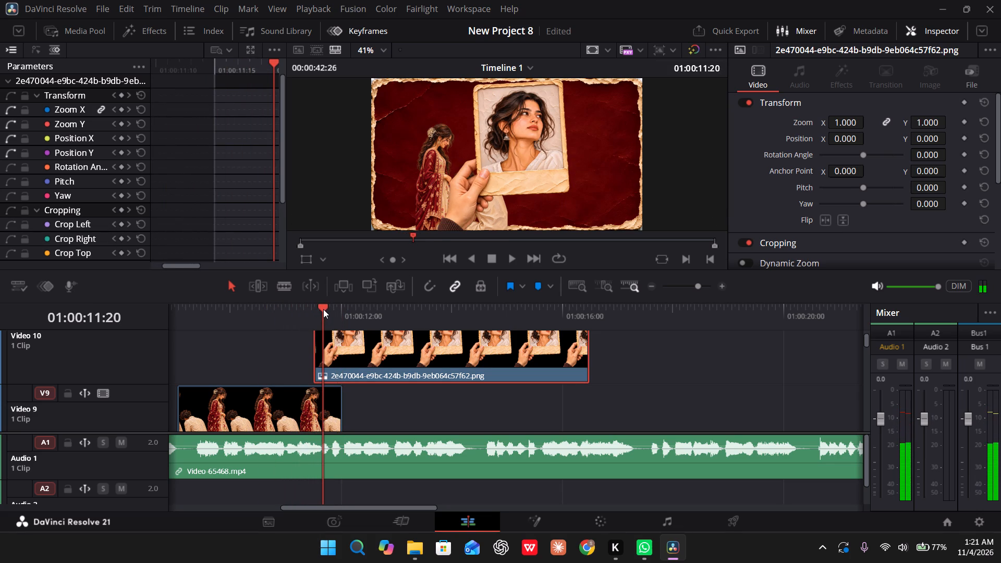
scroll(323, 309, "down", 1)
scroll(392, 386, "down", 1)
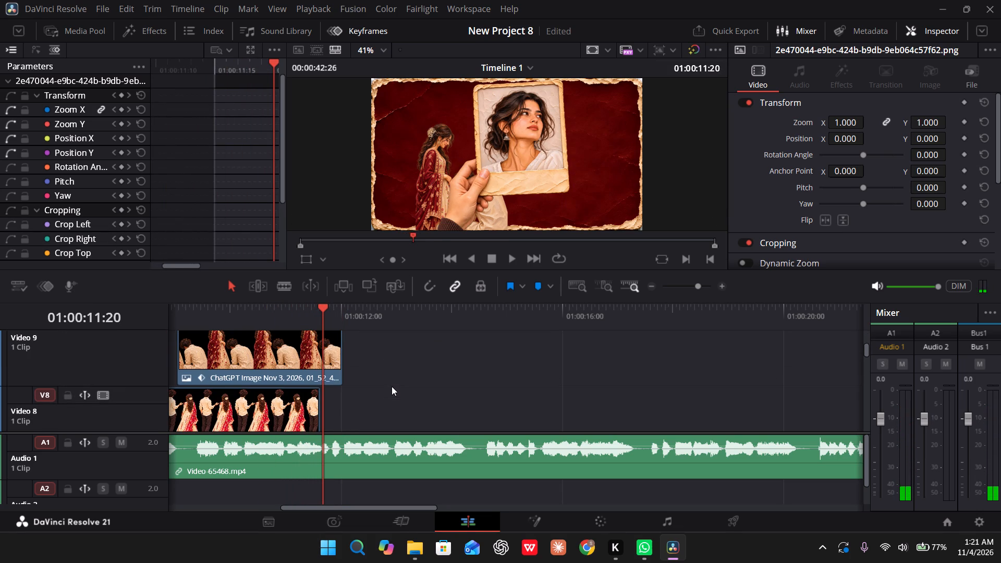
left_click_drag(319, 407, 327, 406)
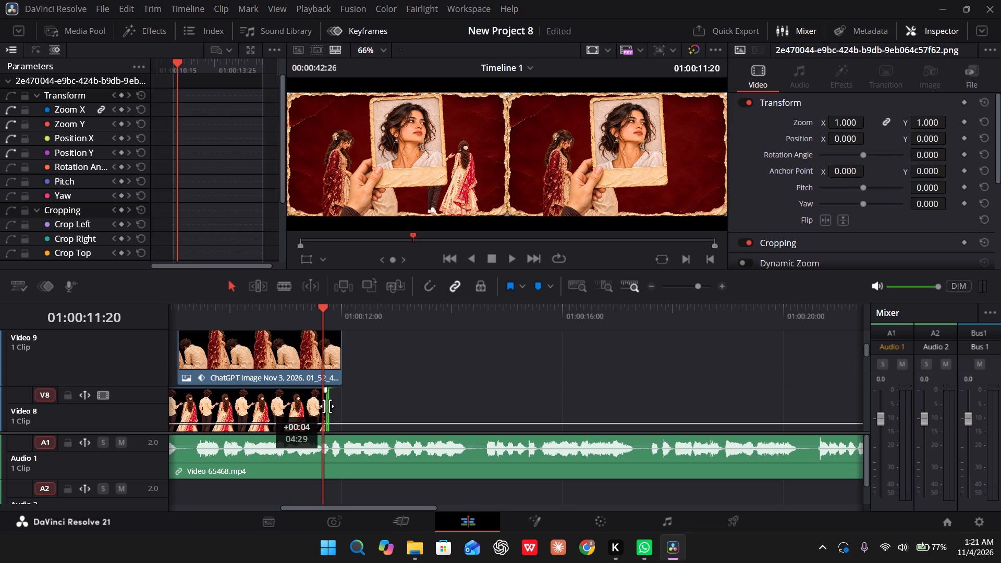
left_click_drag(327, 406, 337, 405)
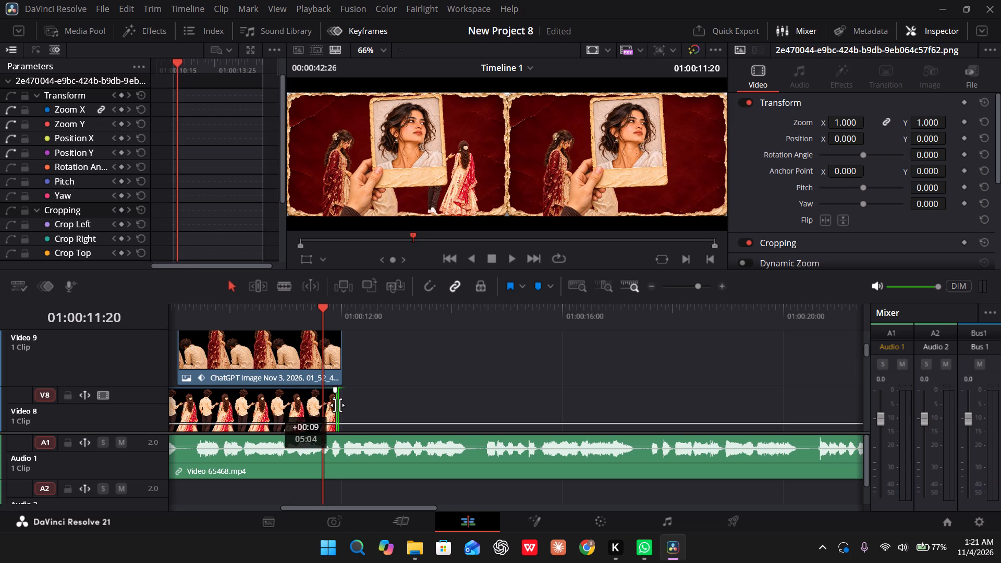
Preview the scene change and move the portrait clip on Video 10 about two frames earlier, leaving the playhead at 01:00:11:26.
scroll(364, 377, "up", 1)
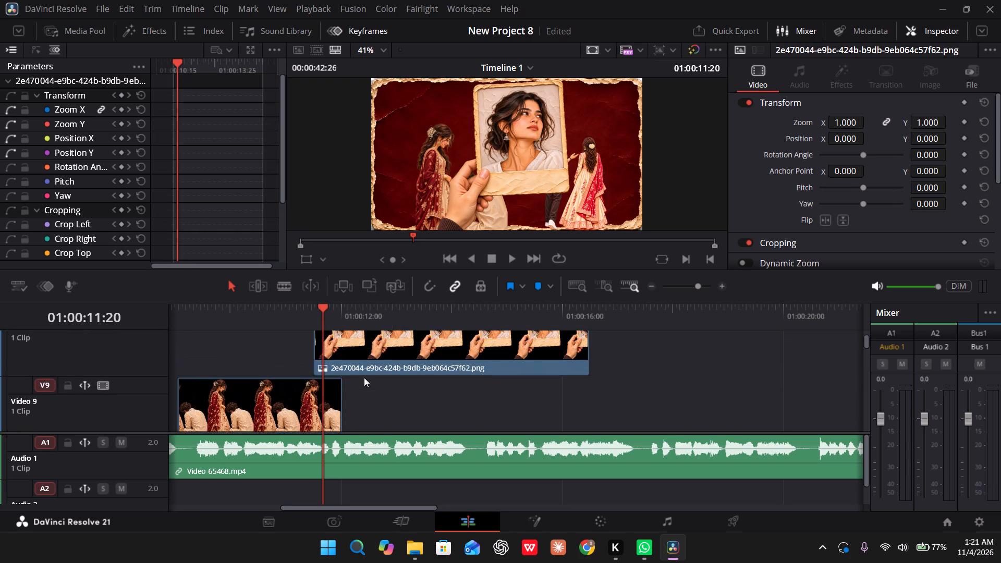
scroll(364, 377, "up", 1)
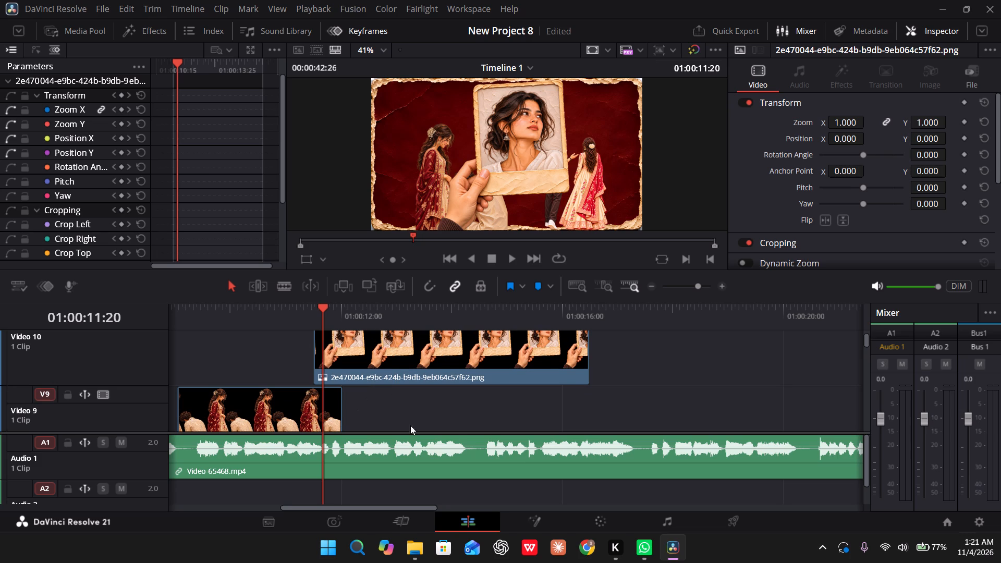
scroll(372, 397, "down", 1)
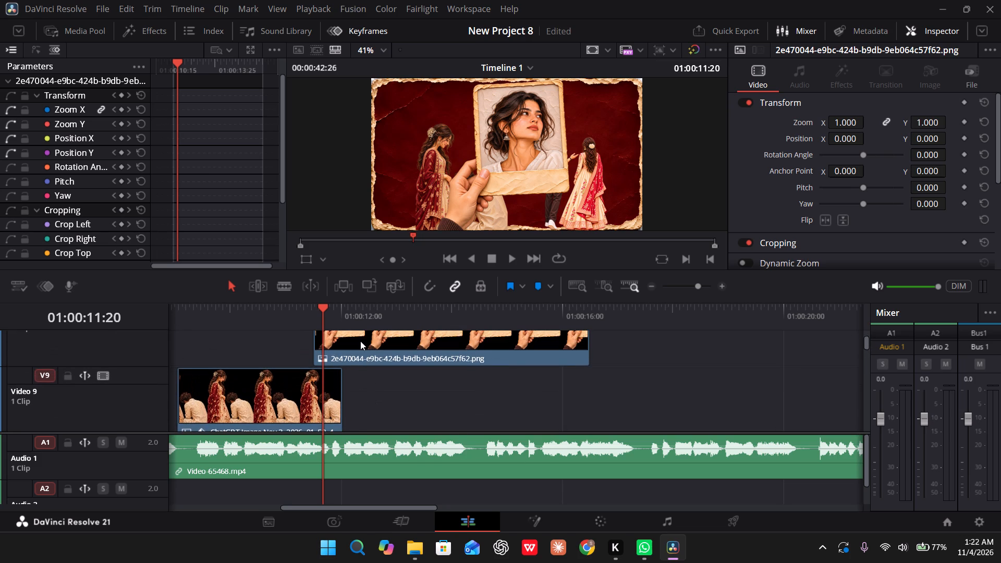
key("space")
key("space")
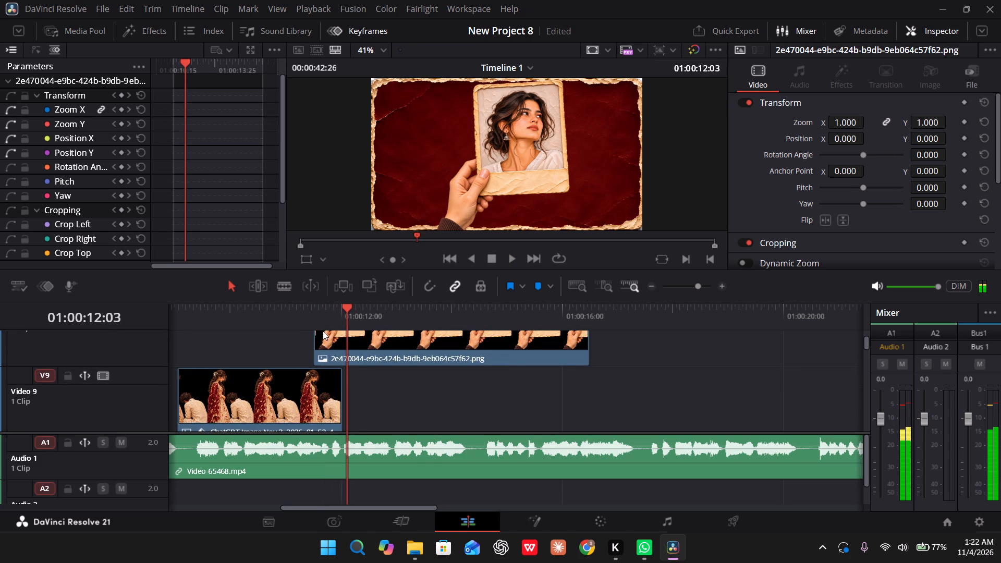
left_click(371, 354)
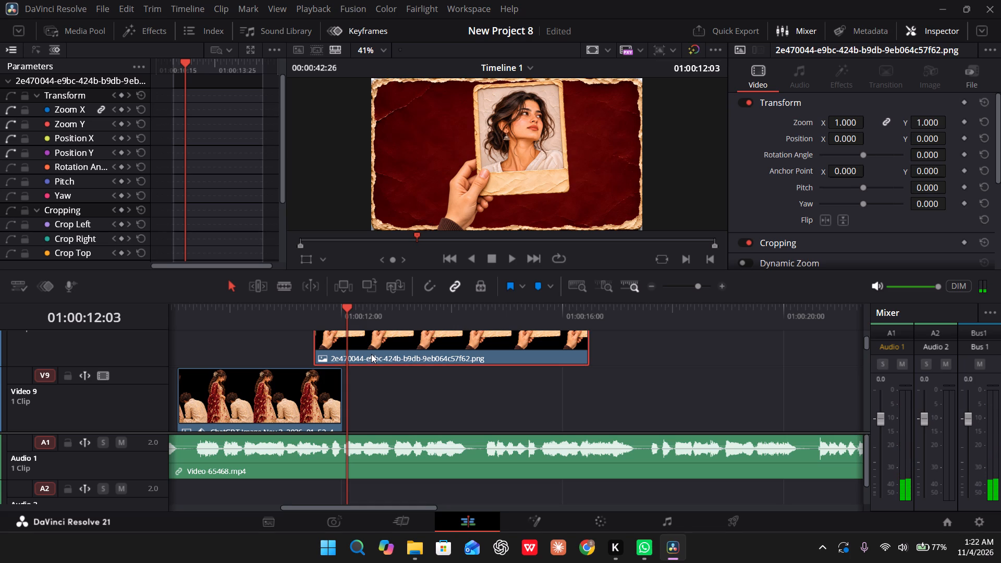
left_click_drag(349, 319, 288, 321)
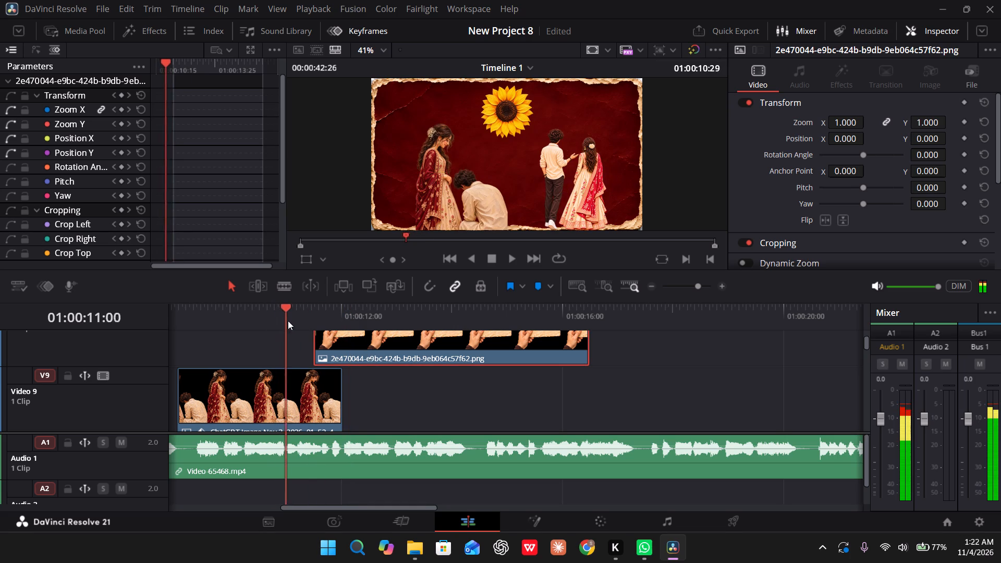
left_click_drag(288, 321, 338, 318)
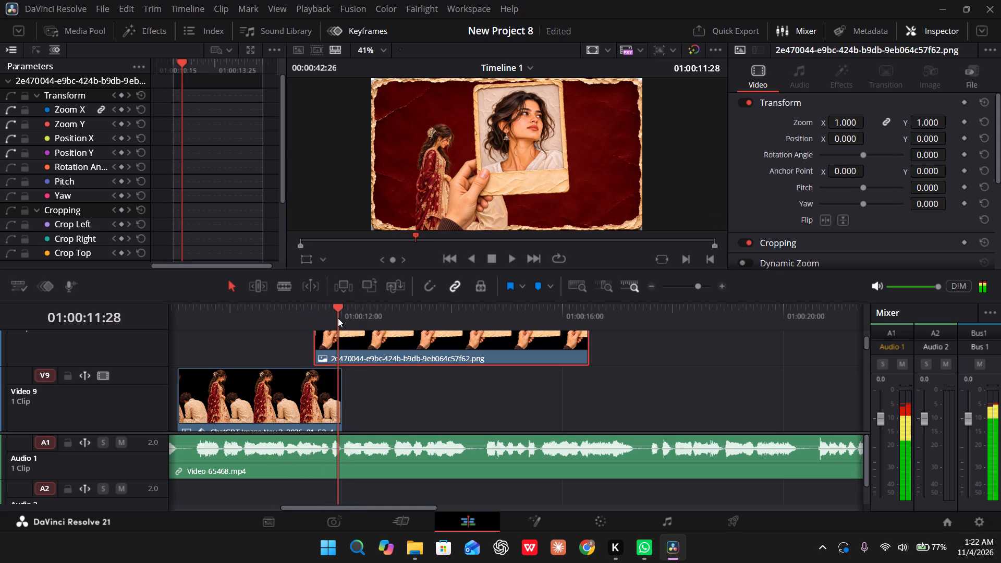
left_click_drag(338, 318, 335, 318)
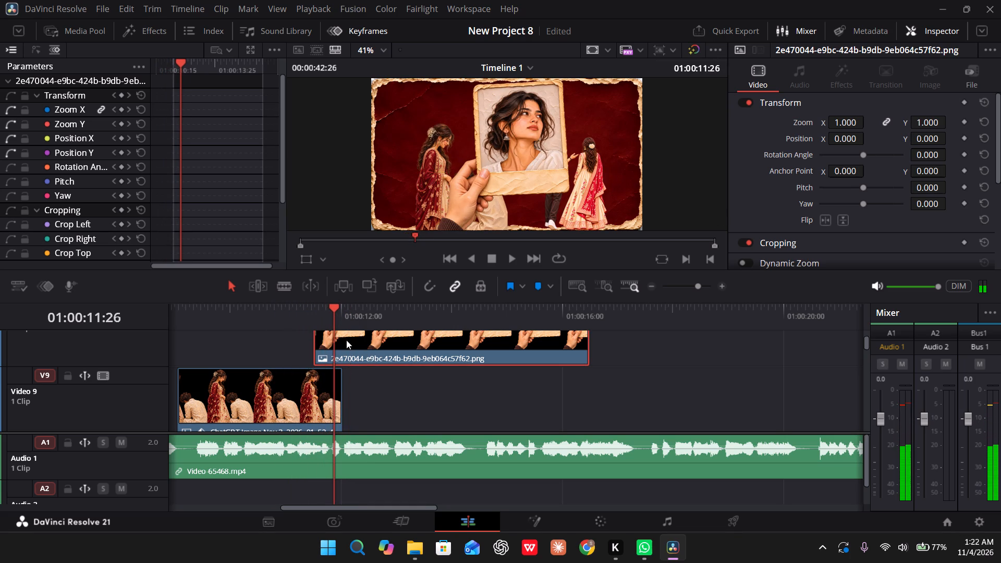
left_click_drag(347, 336, 338, 336)
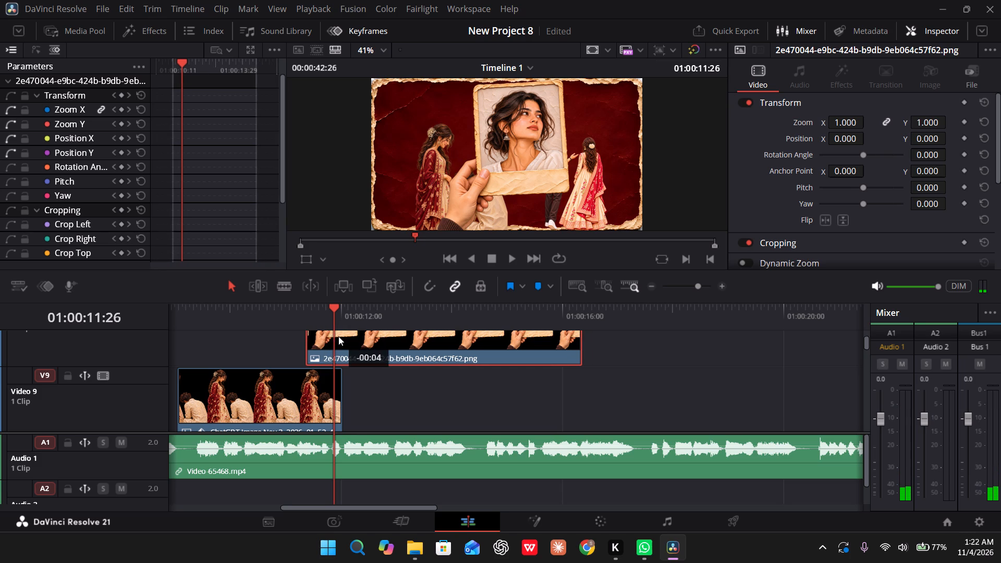
left_click_drag(338, 336, 341, 336)
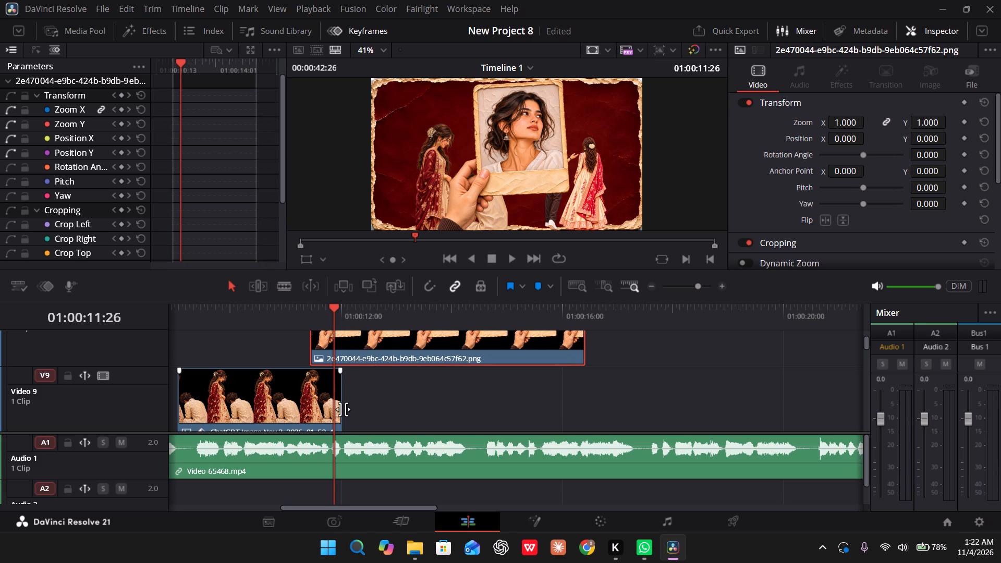
Turn snapping back on and shorten the end of the kneeling couple clip on Video 9 to near 01:00:11:26.
left_click(430, 285)
left_click_drag(342, 391, 332, 393)
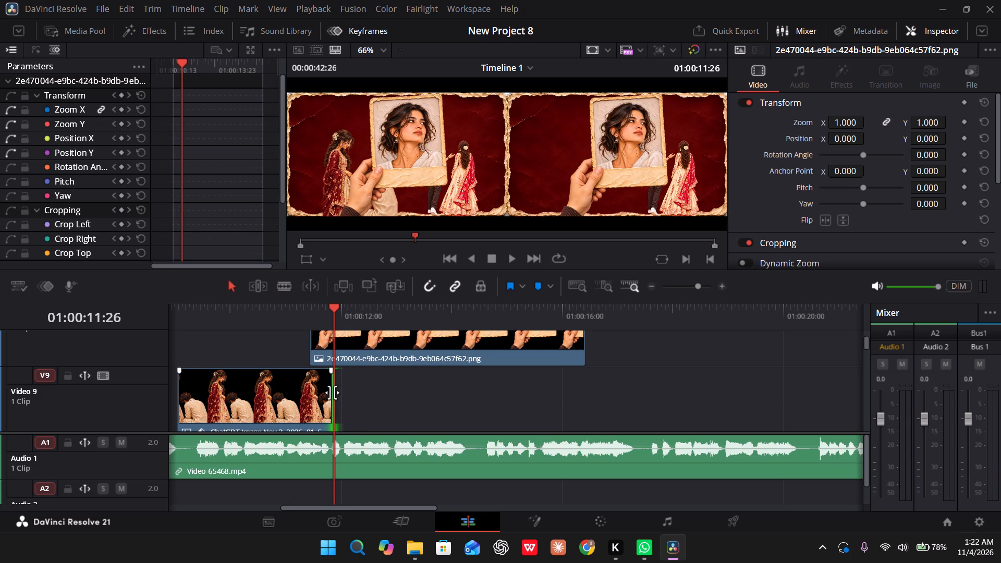
left_click_drag(332, 393, 338, 396)
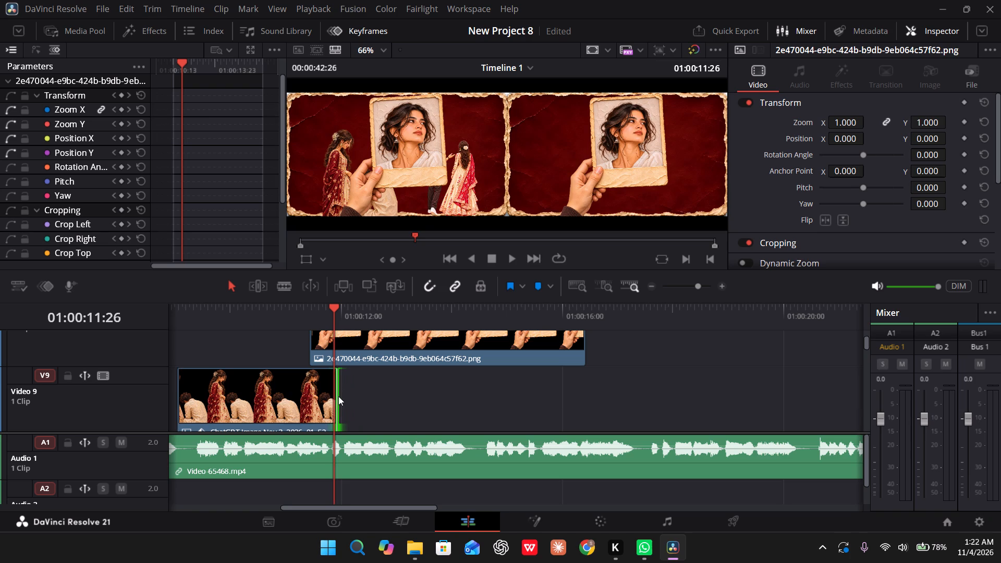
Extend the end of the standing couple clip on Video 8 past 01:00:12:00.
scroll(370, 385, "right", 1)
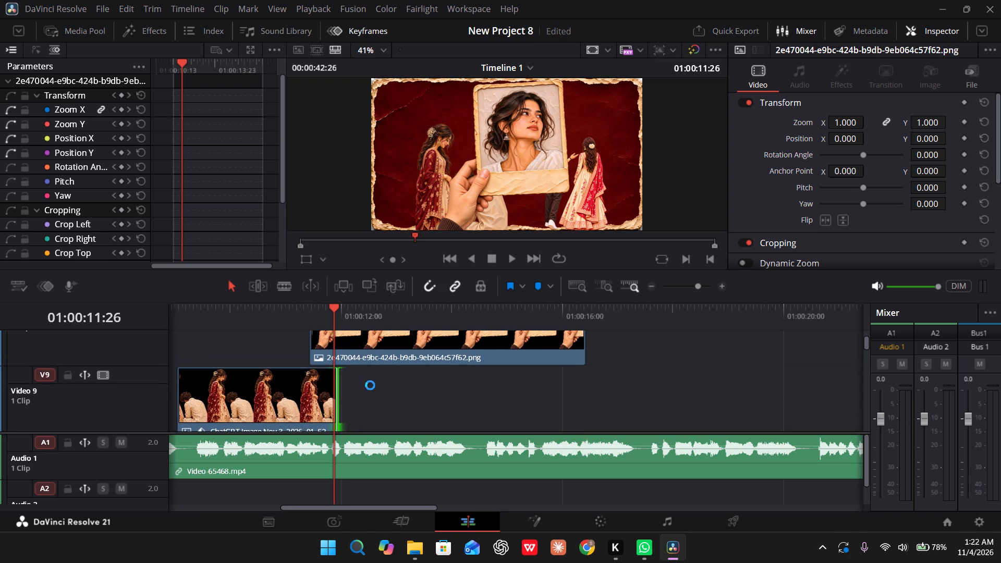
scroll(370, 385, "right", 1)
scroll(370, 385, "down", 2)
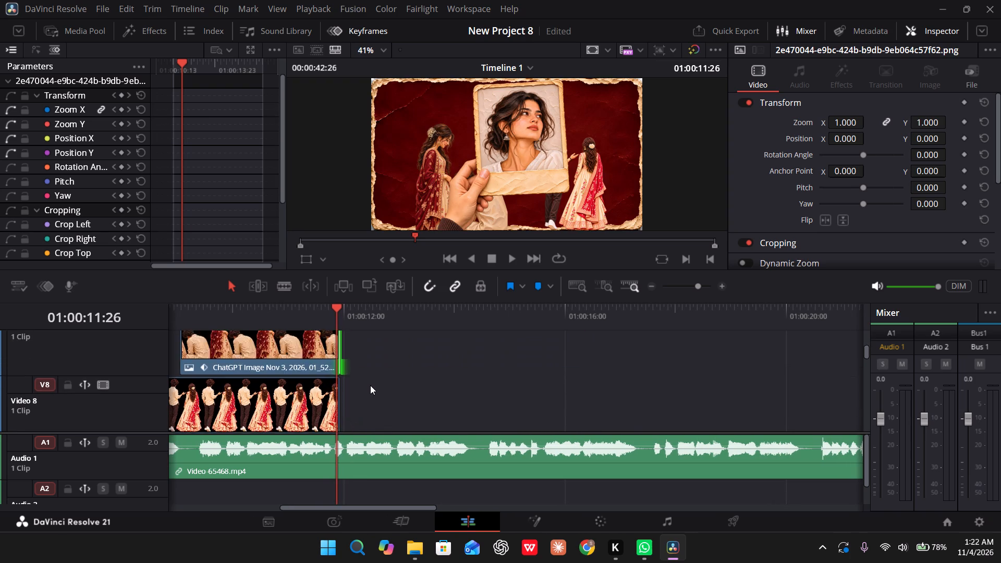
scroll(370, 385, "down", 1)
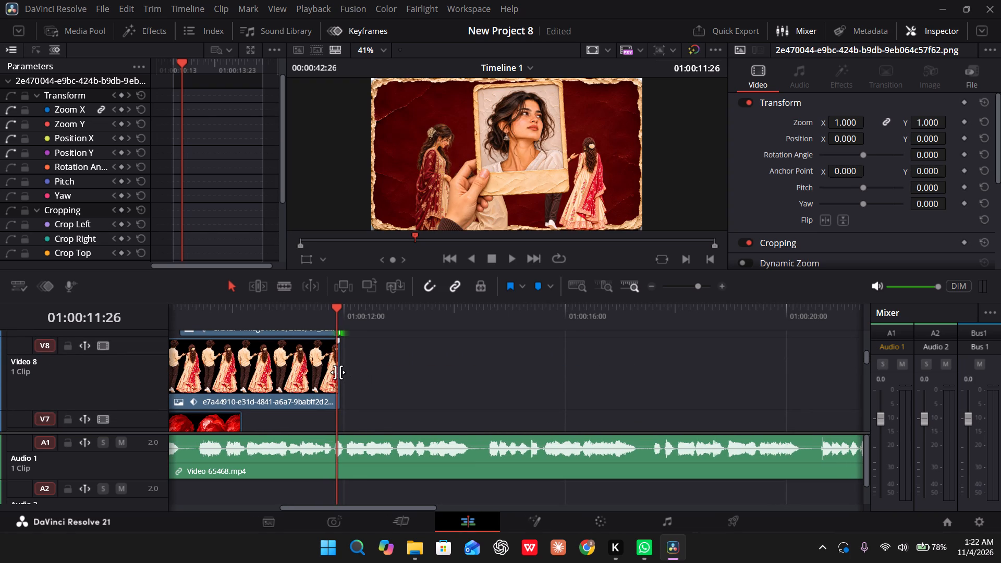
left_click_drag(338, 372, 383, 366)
Trim the ends of the couple clips on Video 9 and Video 8 to the playhead at 01:00:11:26.
scroll(383, 366, "up", 1)
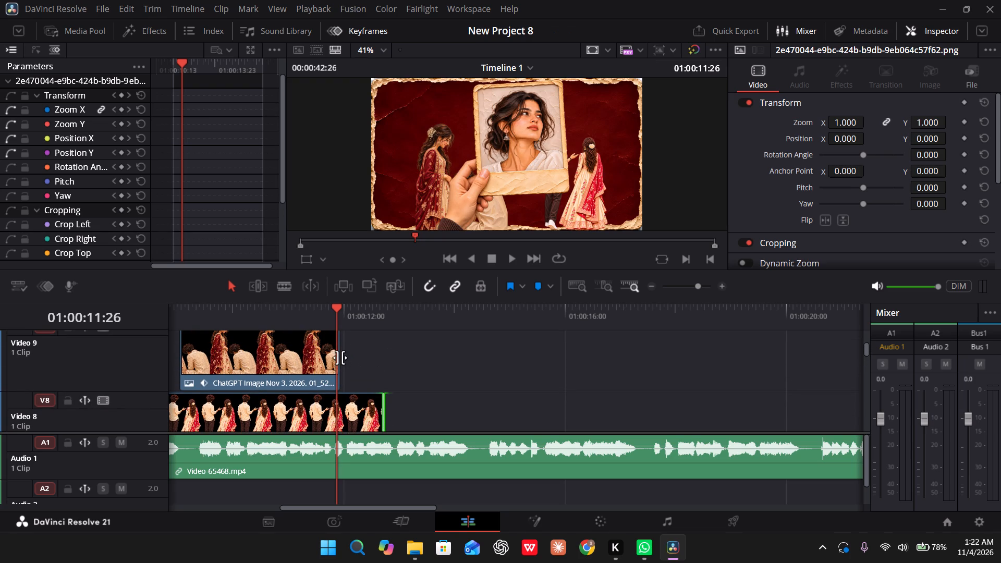
left_click_drag(339, 359, 336, 364)
scroll(362, 400, "down", 1)
scroll(362, 400, "up", 1)
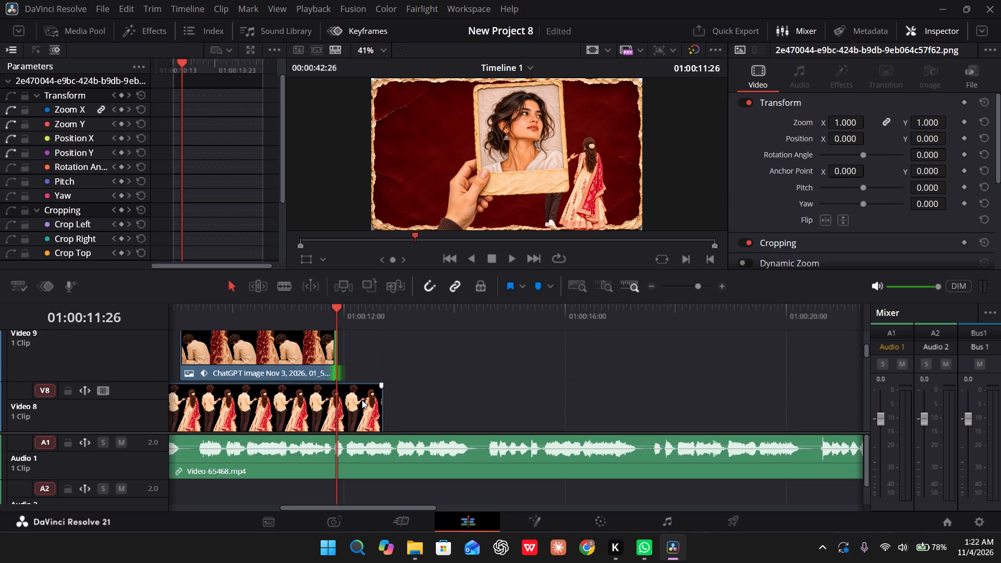
left_click_drag(382, 412, 339, 413)
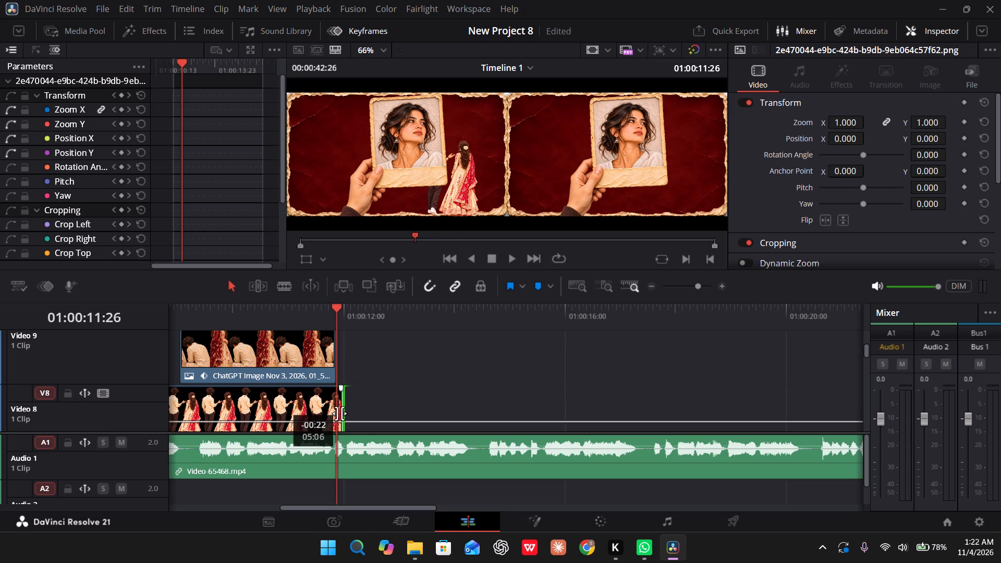
left_click_drag(339, 413, 334, 413)
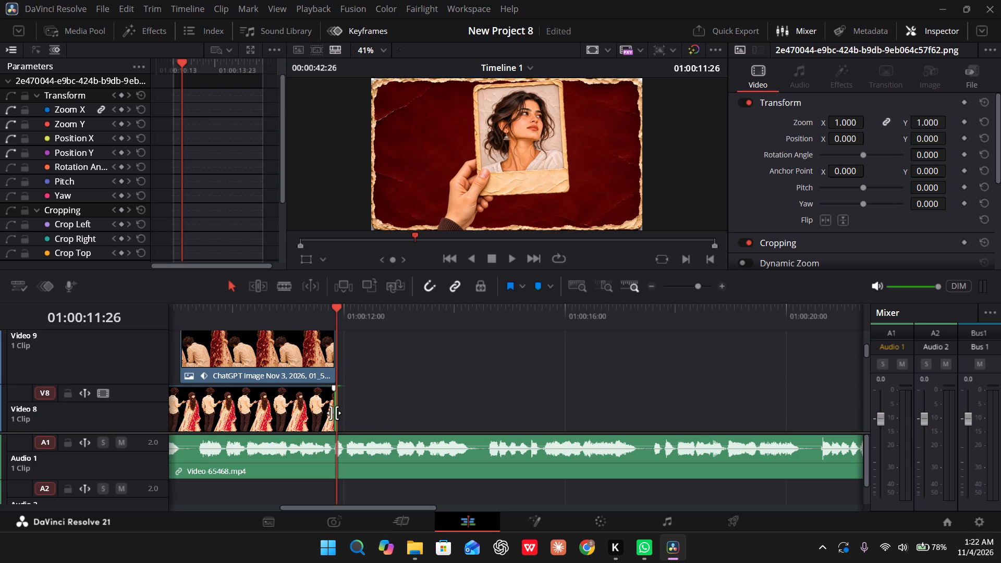
Extend the end of the sunflower clip on Video 6 to the playhead at 01:00:11:26.
scroll(372, 381, "down", 1)
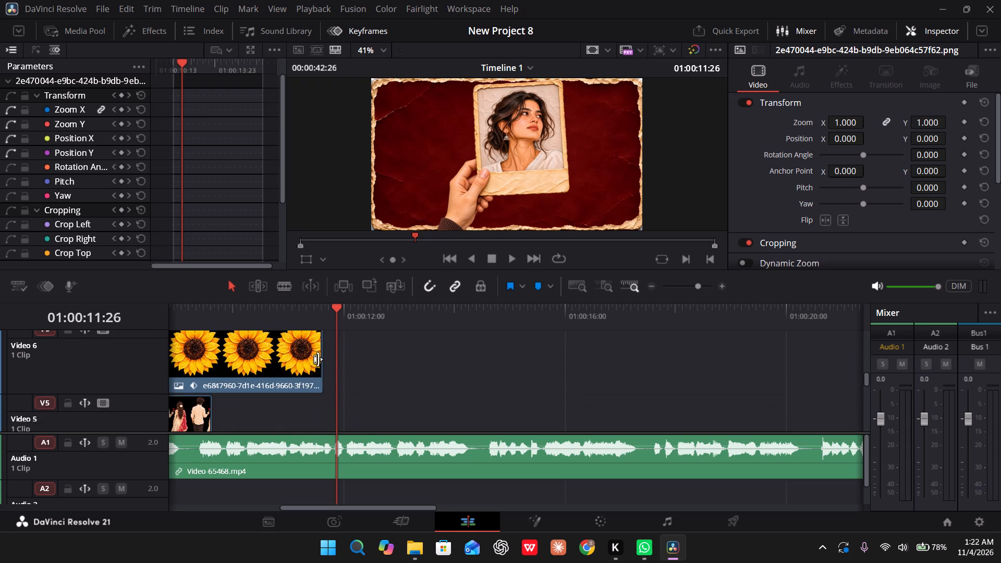
left_click_drag(321, 356, 334, 356)
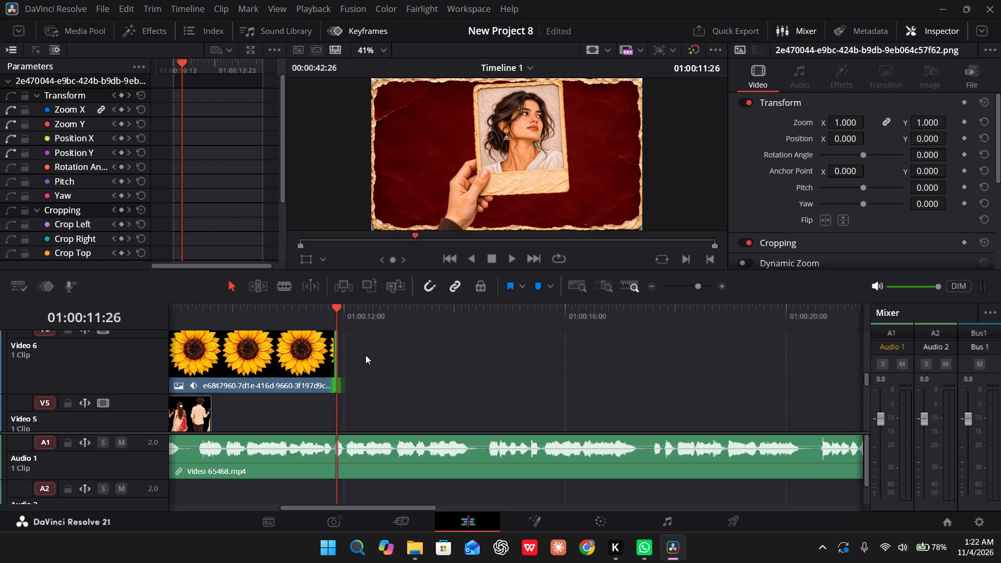
Turn snapping off and extend the start of the portrait clip on Video 10 back to about 01:00:11:09, previewing the overlap.
scroll(365, 355, "up", 1)
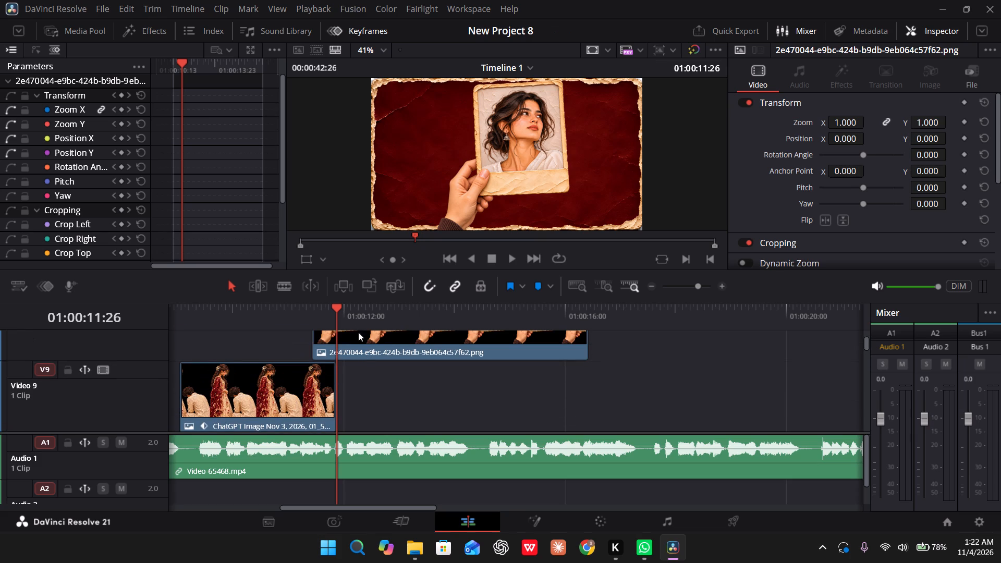
left_click_drag(331, 314, 309, 316)
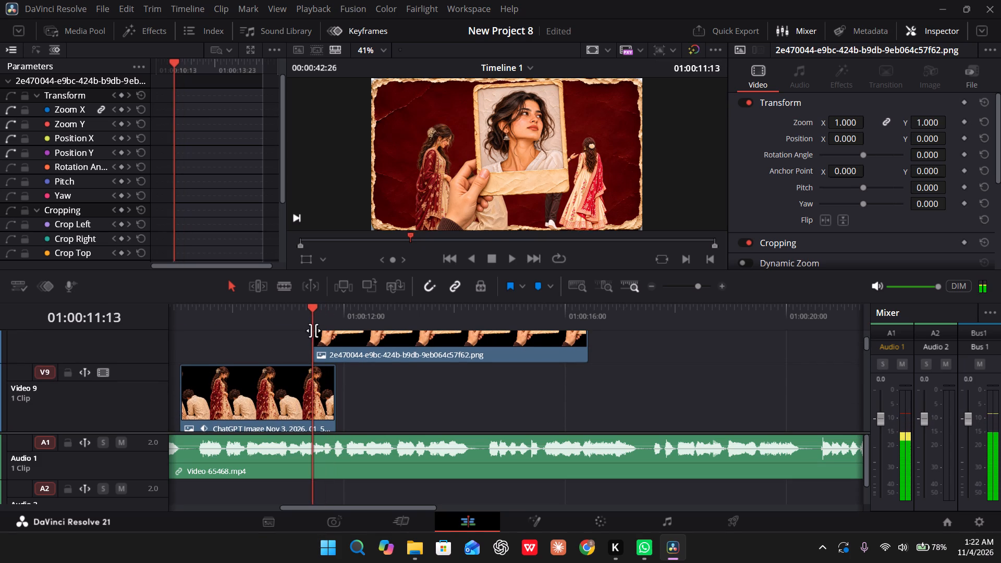
left_click(431, 285)
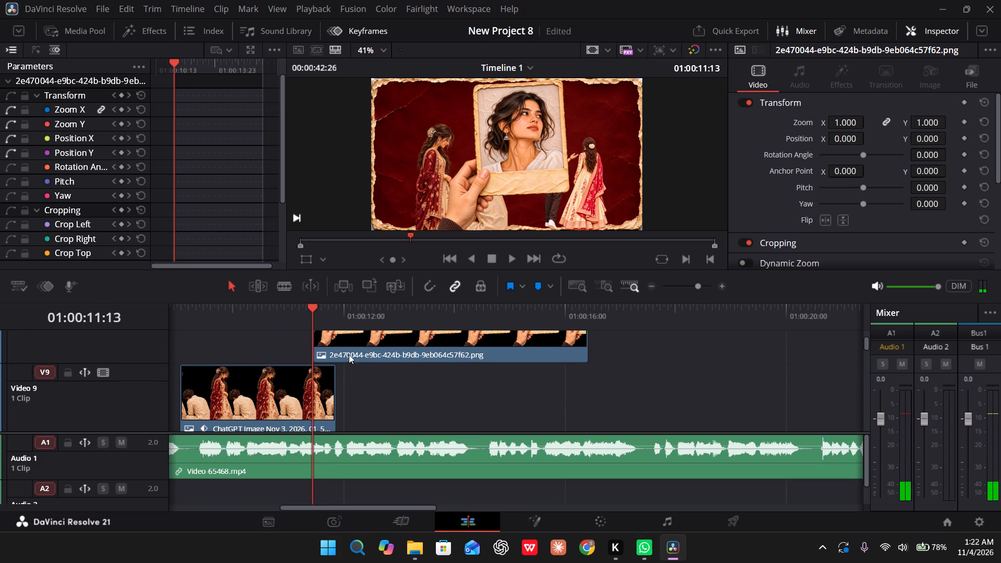
left_click_drag(315, 343, 309, 343)
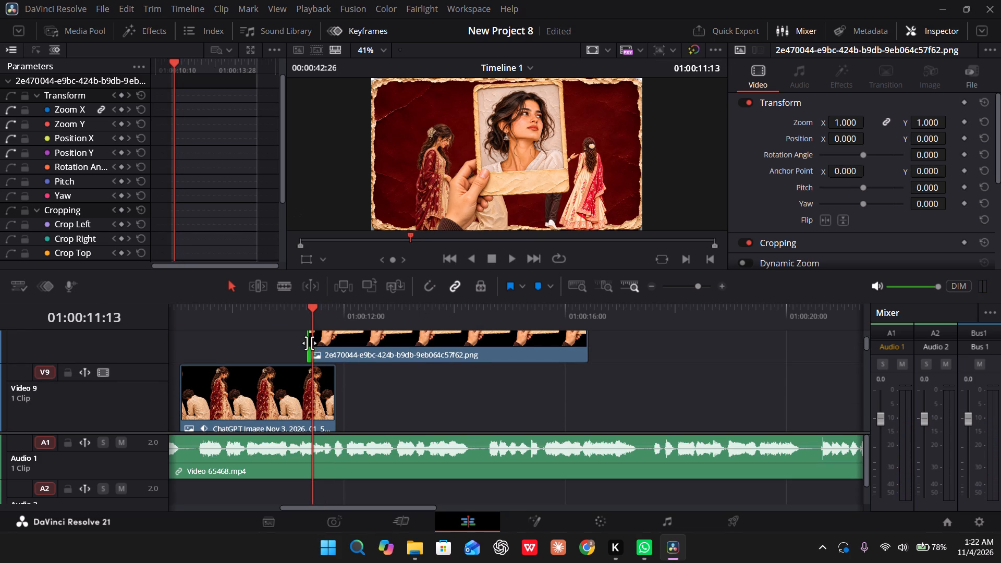
left_click_drag(315, 311, 302, 313)
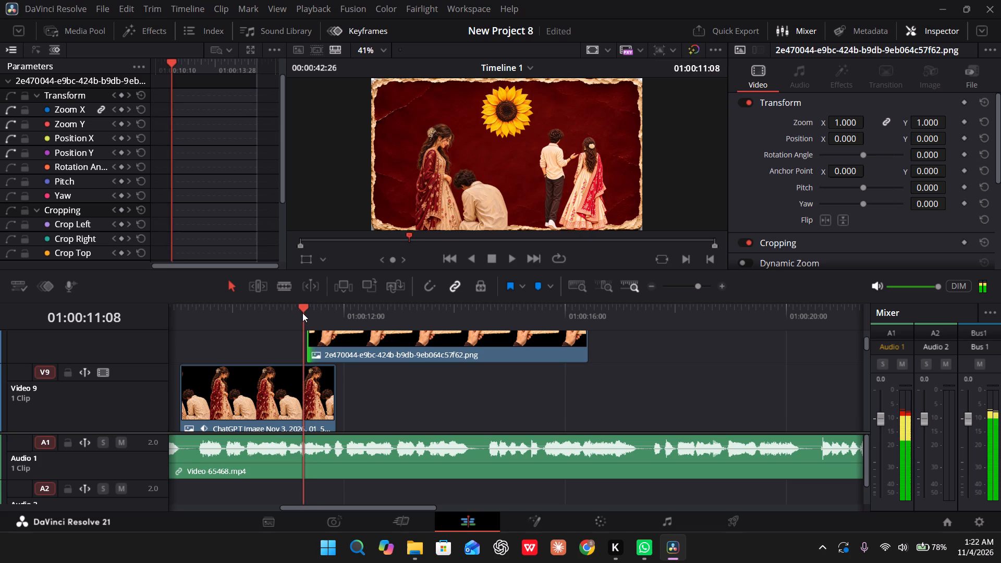
left_click_drag(302, 313, 336, 305)
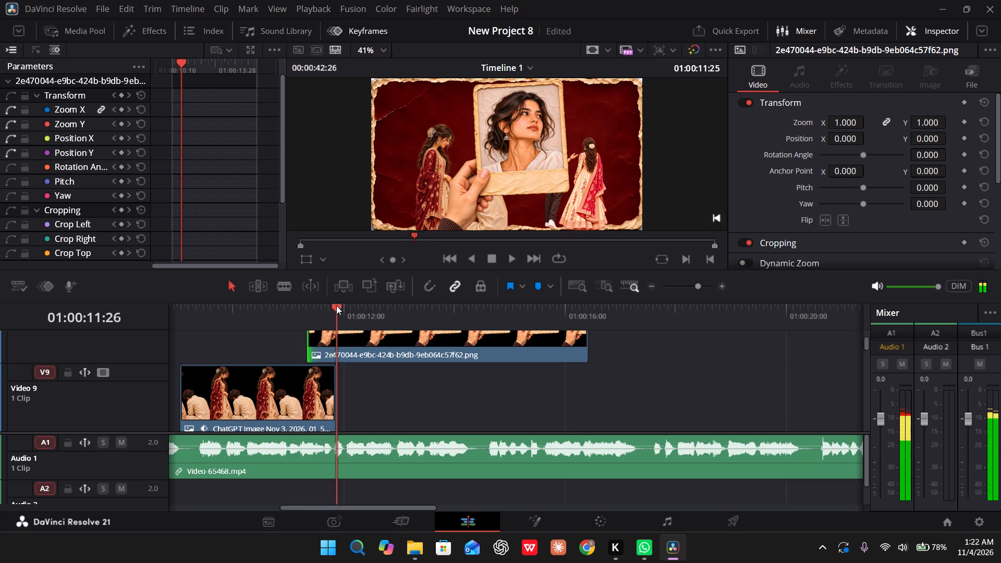
left_click_drag(336, 305, 281, 314)
key("space")
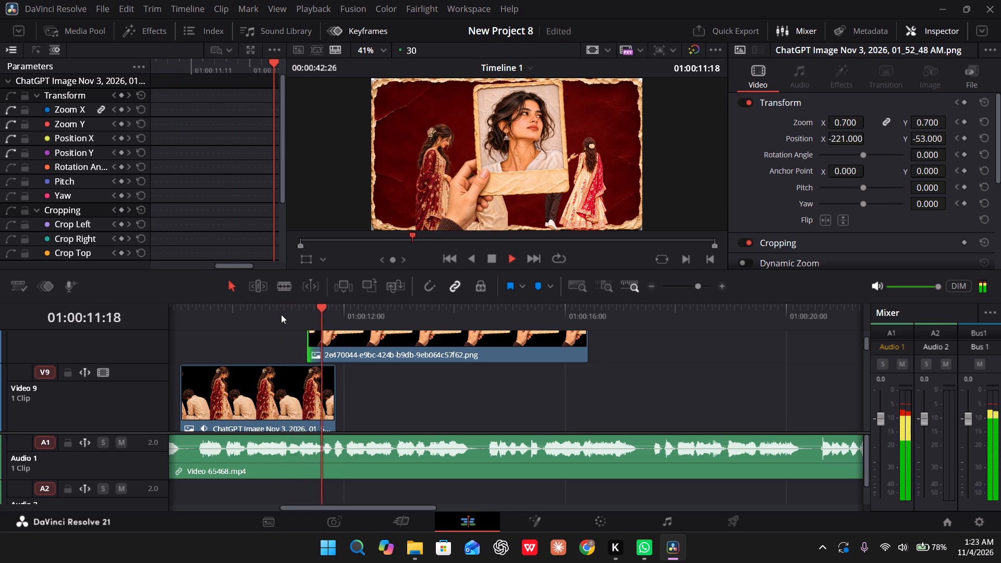
key("space")
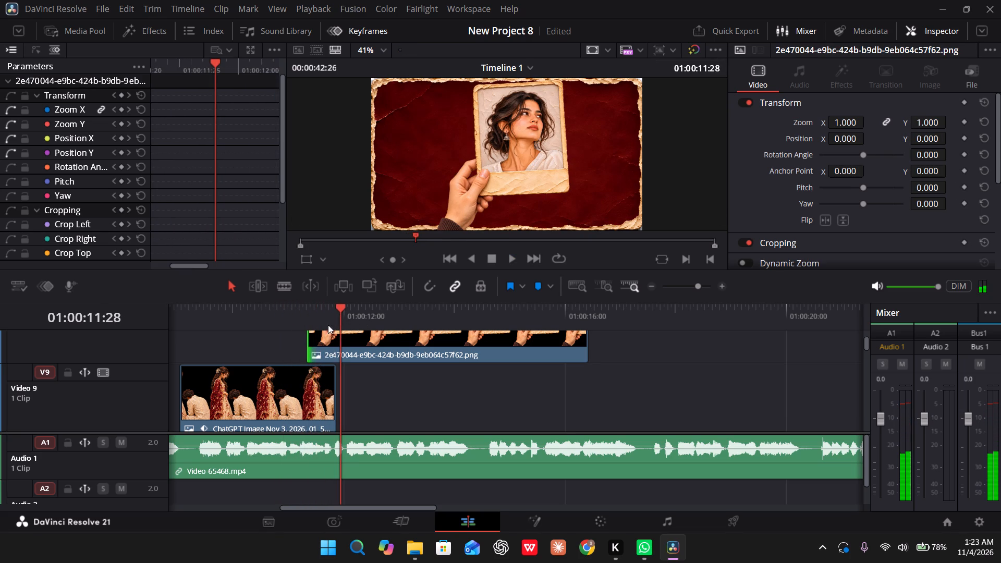
left_click(306, 346)
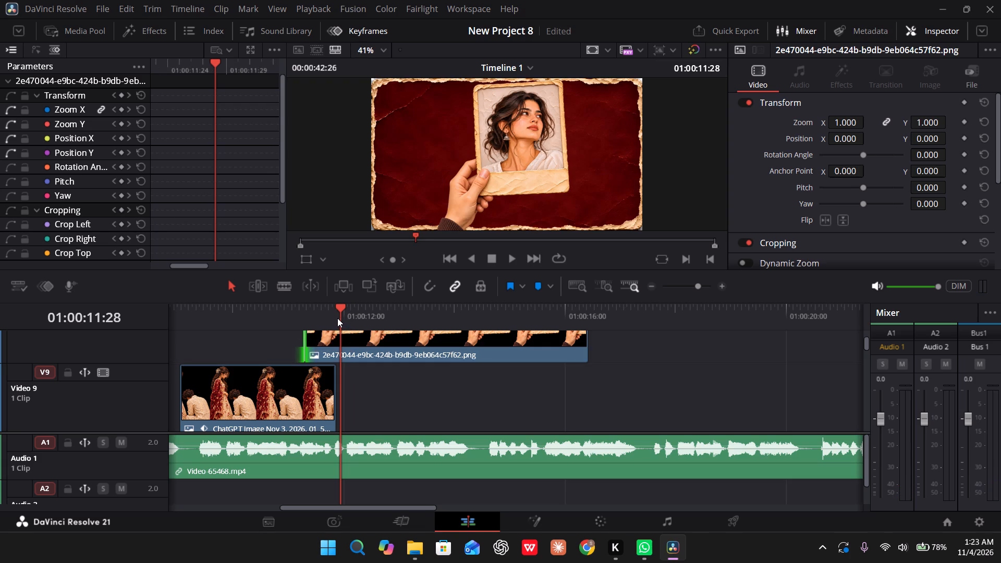
Add Transform keyframes at 01:00:11:09 to the kneeling couple, standing couple and sunflower clips on Video 9, 8 and 6.
left_click_drag(337, 318, 304, 315)
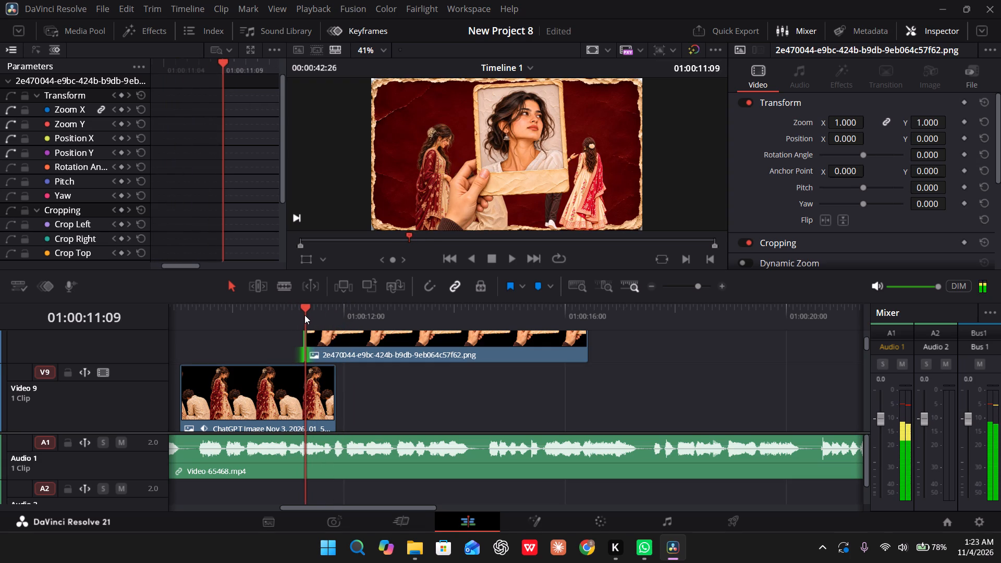
left_click(322, 399)
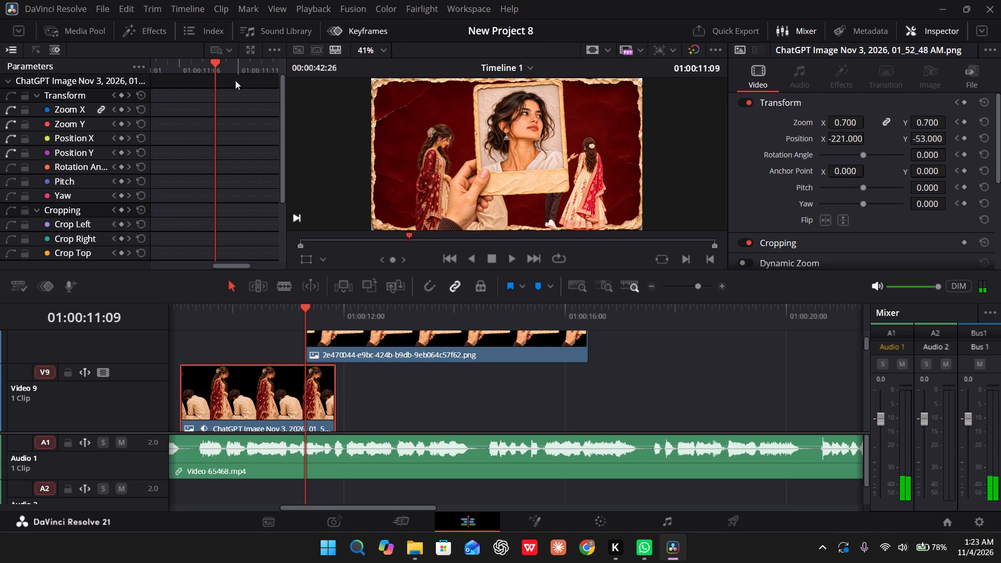
left_click(122, 94)
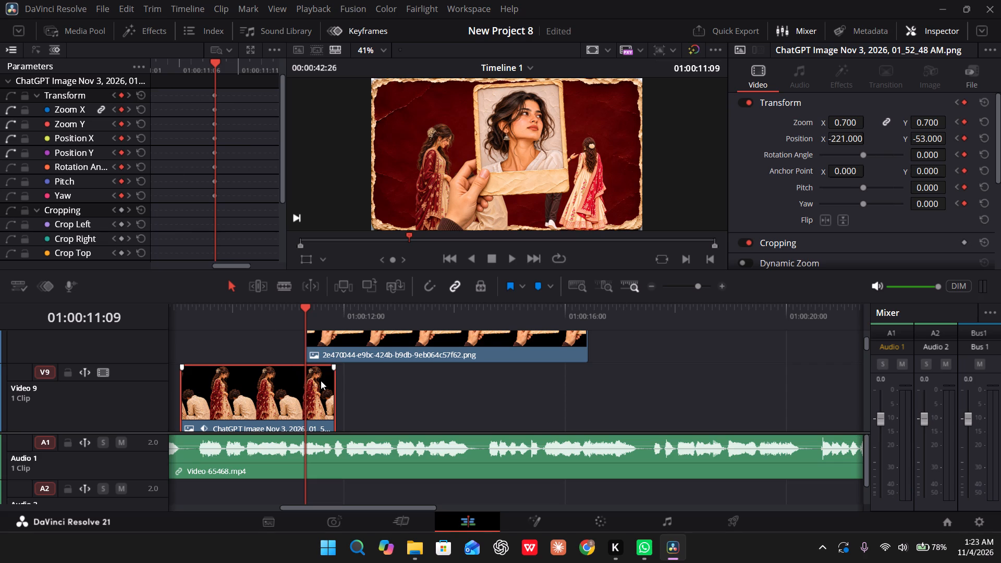
scroll(321, 381, "down", 1)
left_click(319, 373)
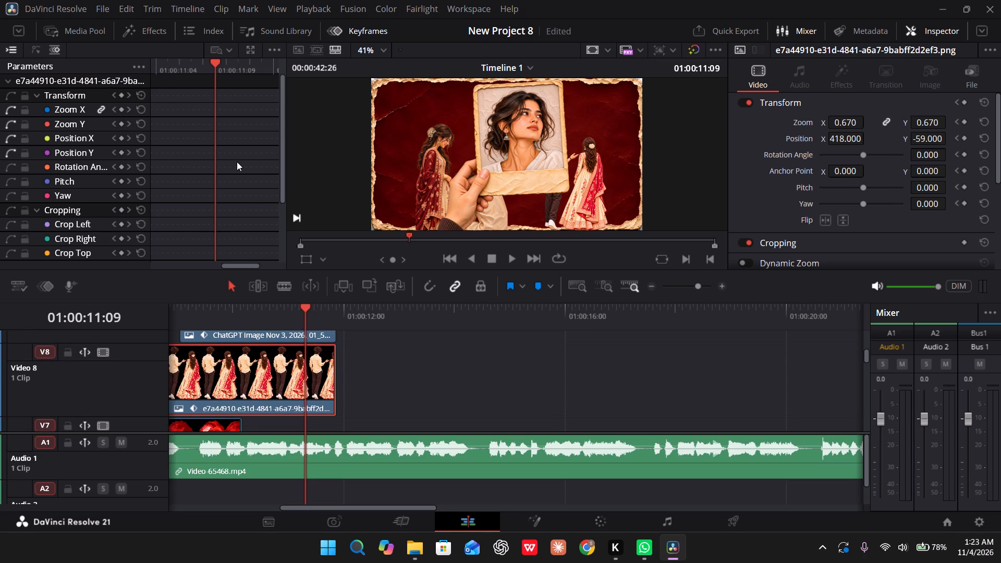
left_click(122, 93)
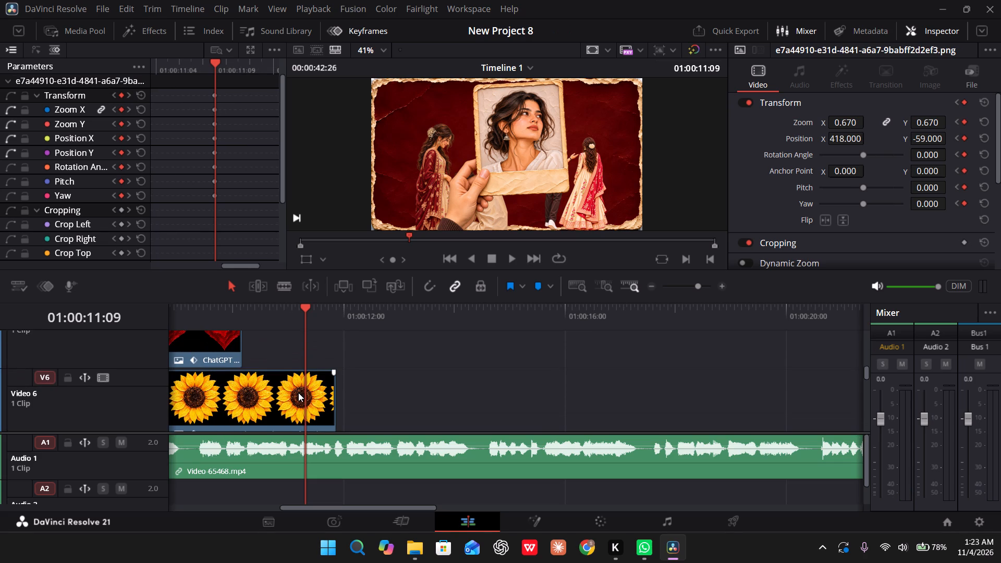
left_click(298, 393)
left_click(119, 97)
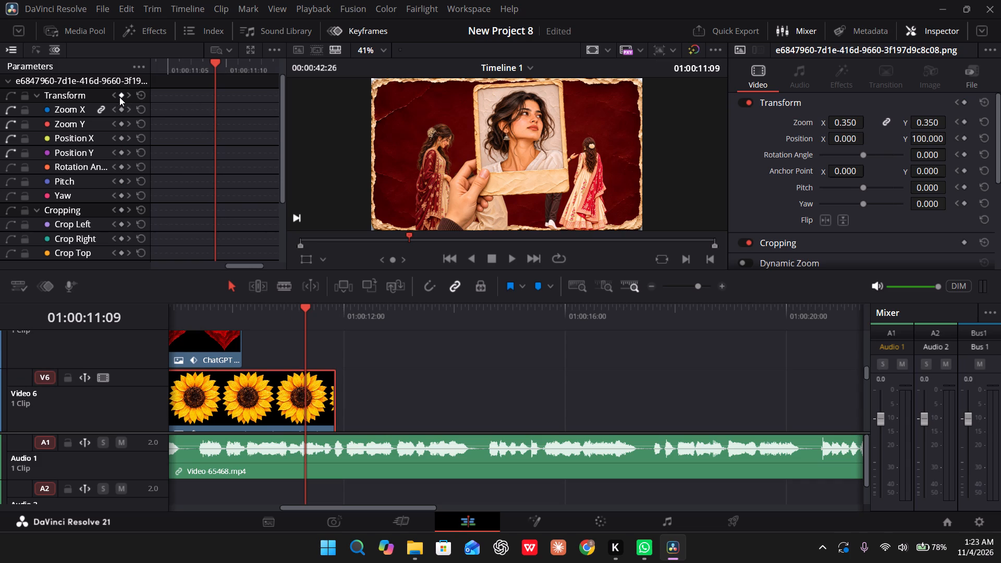
Place the playhead on the last frame of the couple and sunflower clips, 01:00:11:25, leaving snapping off.
left_click_drag(307, 315, 332, 315)
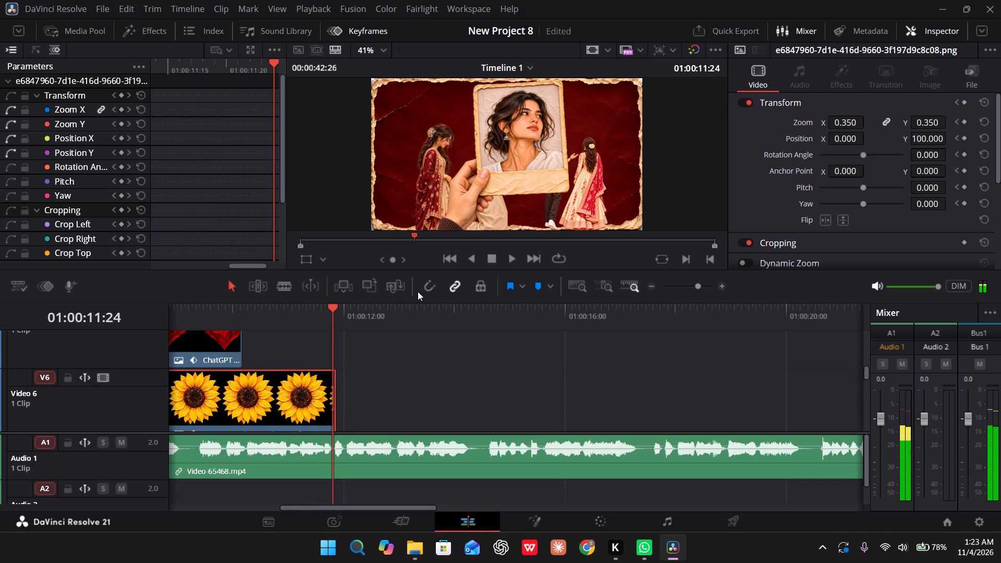
left_click(424, 291)
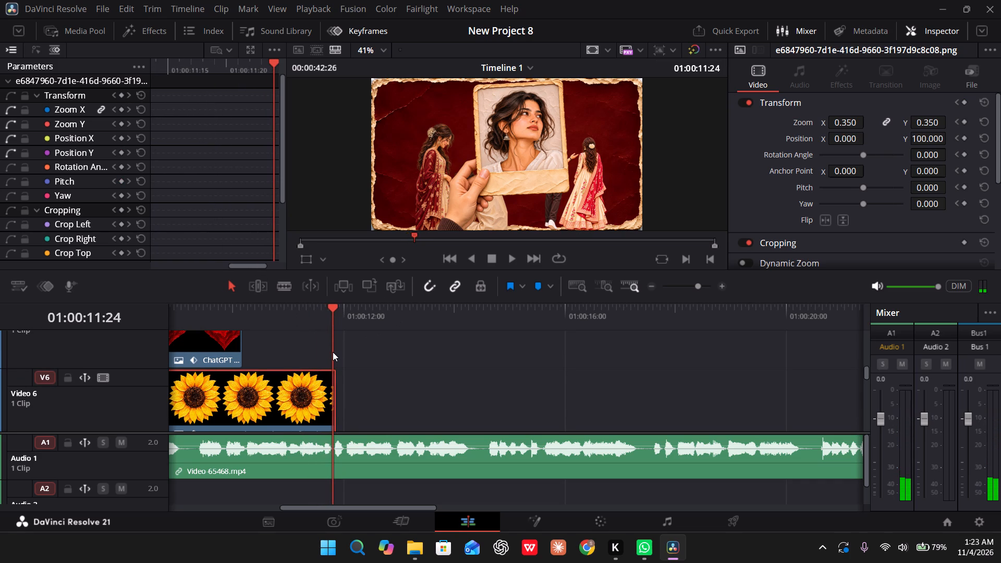
left_click(333, 323)
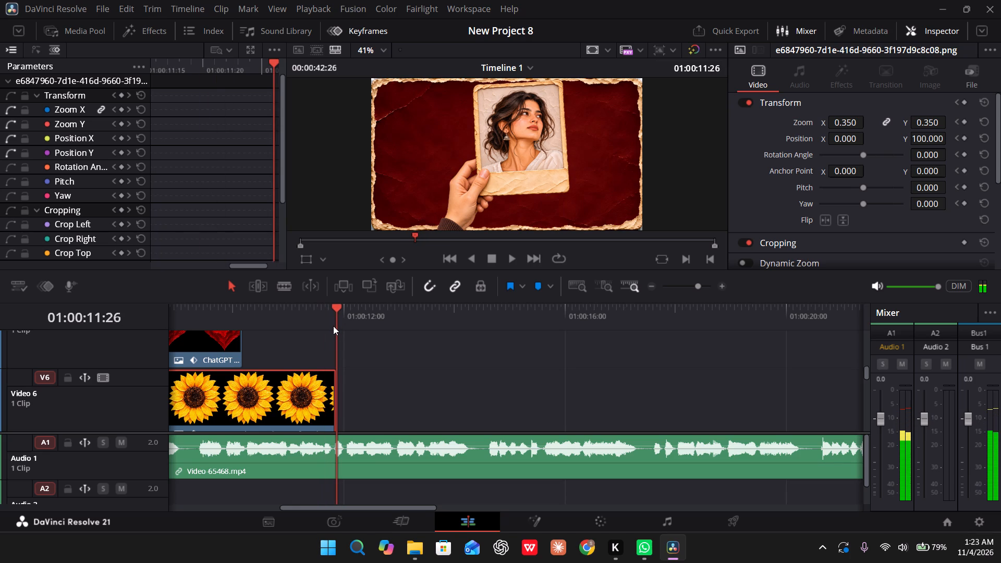
left_click(333, 326)
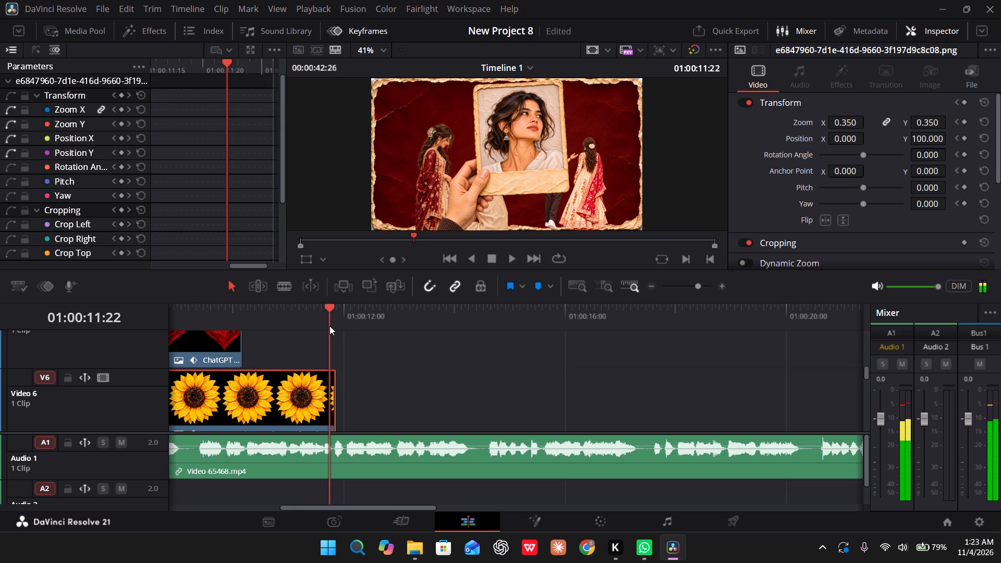
scroll(351, 365, "up", 1)
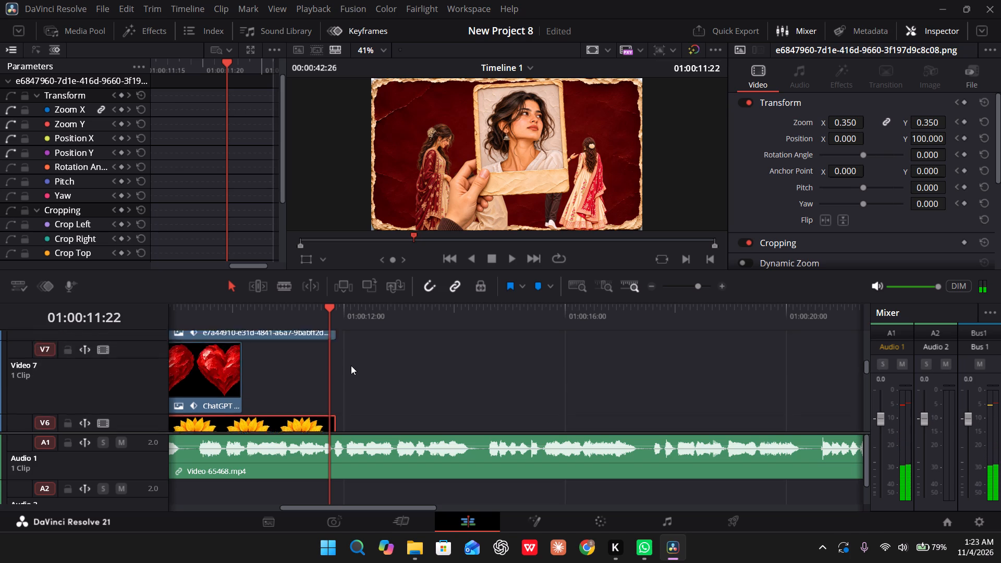
scroll(351, 365, "up", 1)
left_click(329, 316)
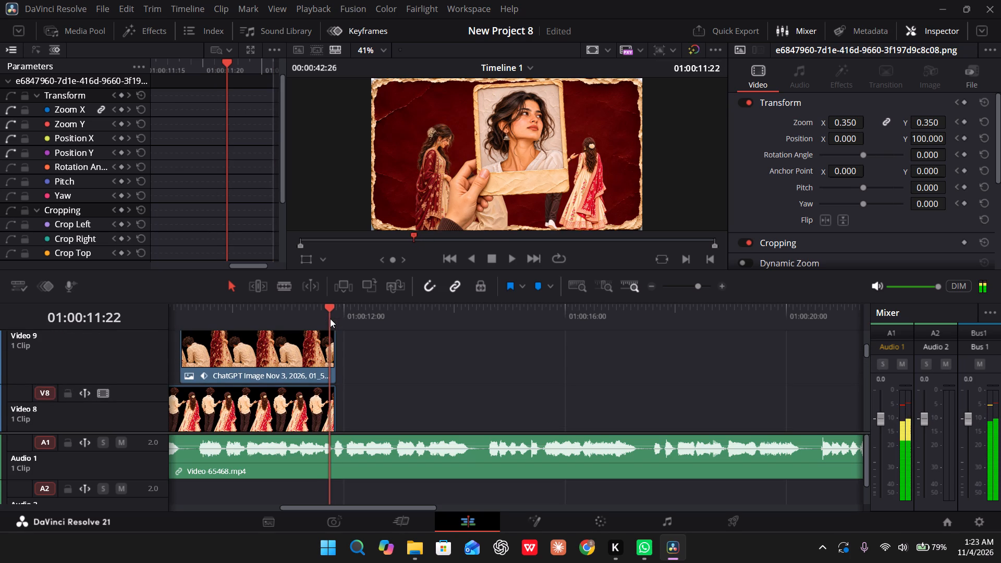
left_click(429, 284)
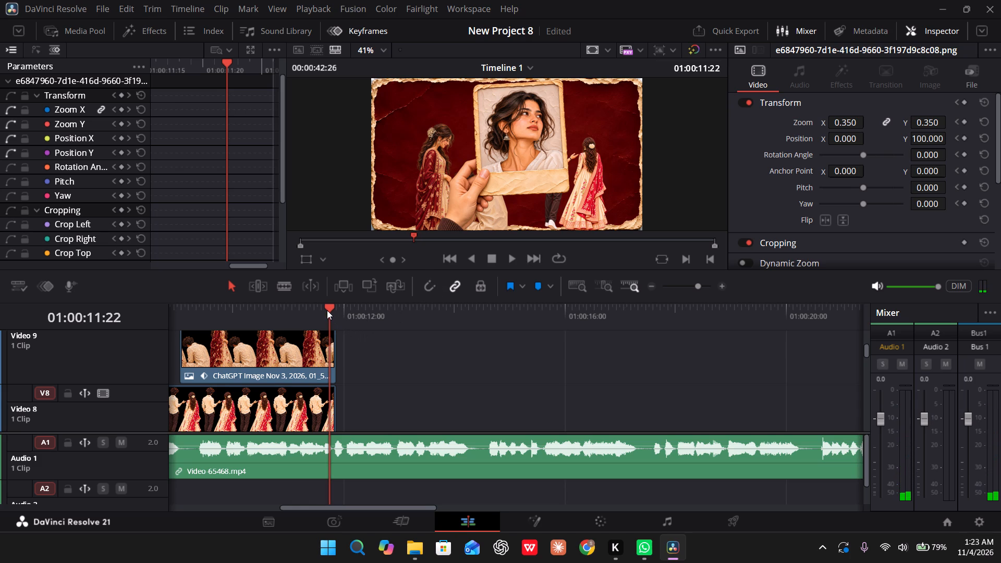
left_click_drag(327, 310, 332, 309)
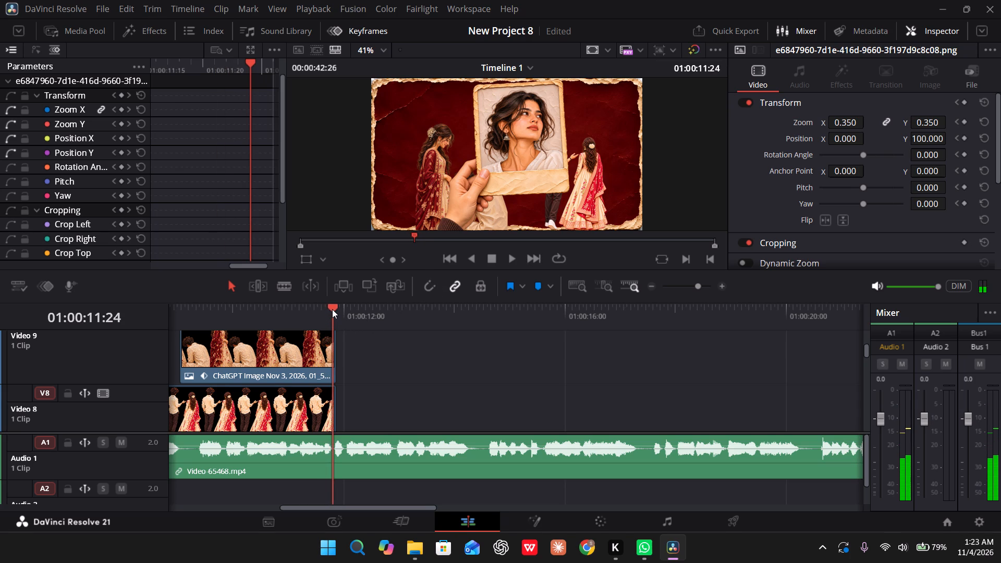
left_click_drag(332, 309, 336, 309)
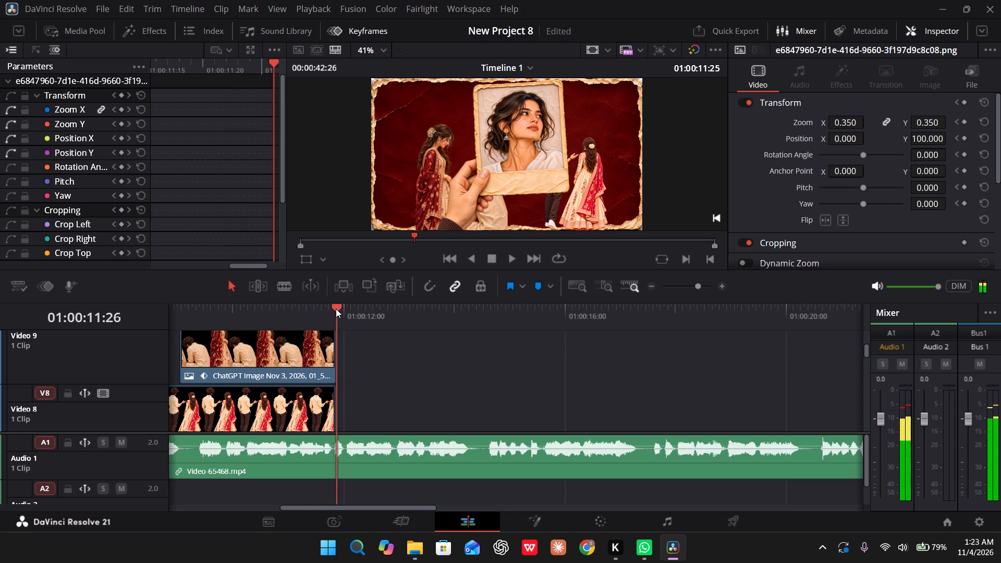
left_click_drag(336, 309, 334, 310)
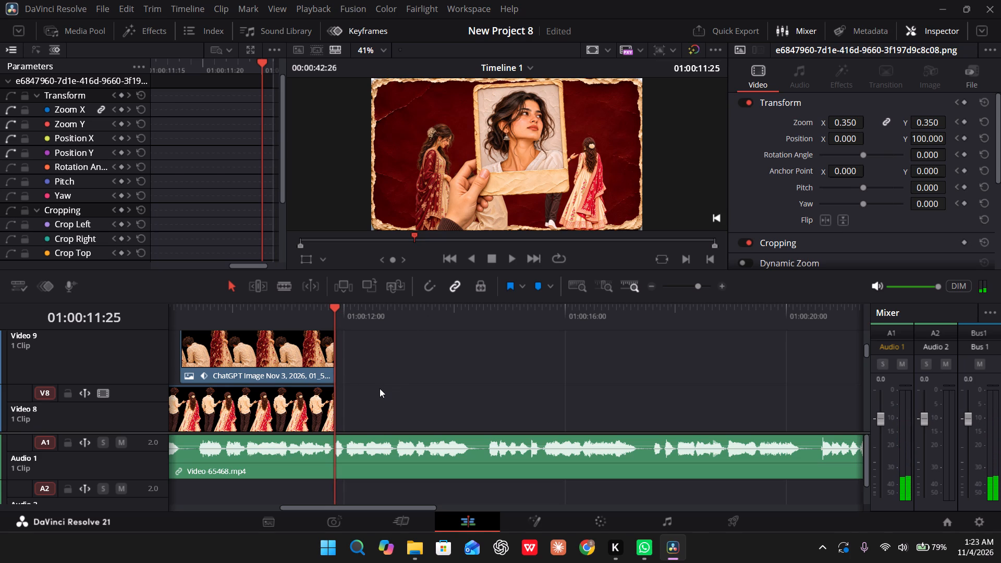
Disable the Video 10 track to hide the portrait from the preview.
scroll(380, 388, "down", 1)
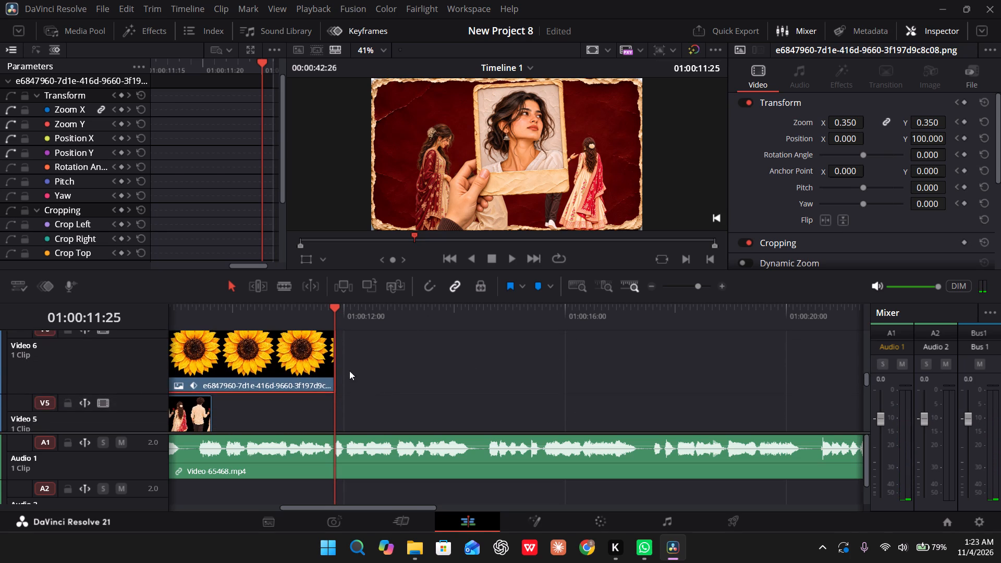
scroll(411, 350, "up", 2)
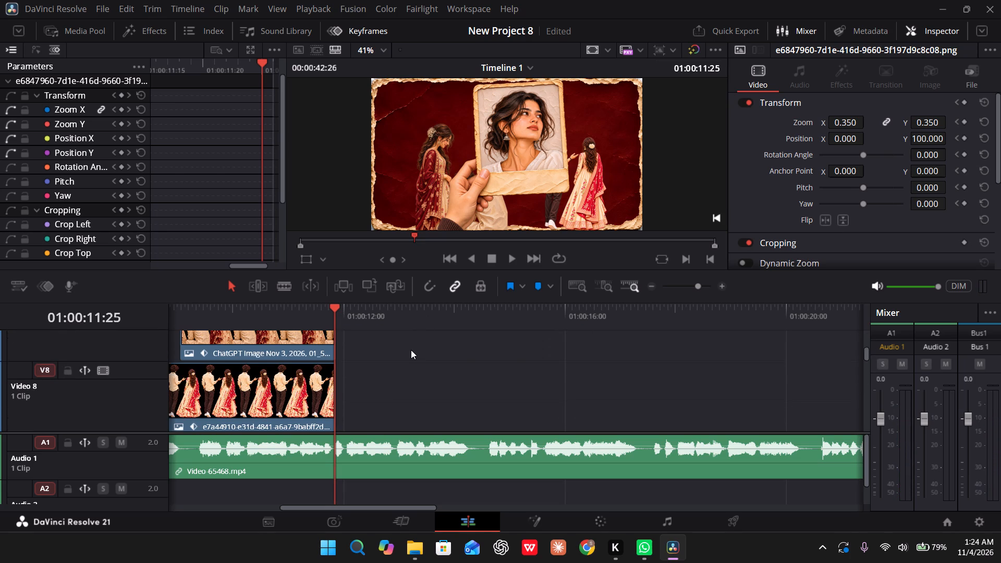
scroll(396, 378, "up", 1)
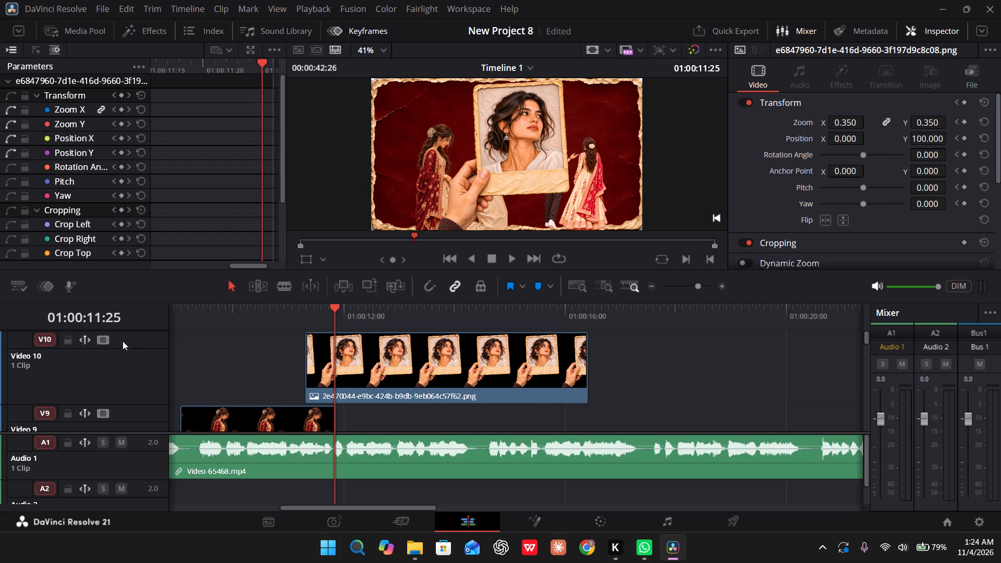
left_click(107, 341)
Keyframe the sunflower clip's position at 01:00:11:25 to X 7 and Y 241, moving it out past the frame's top edge.
scroll(376, 420, "down", 1)
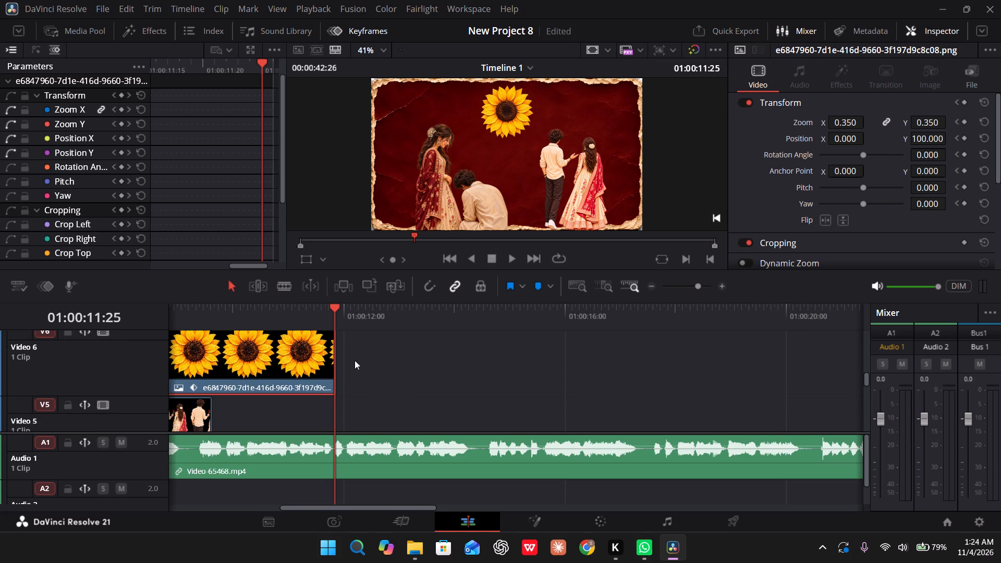
left_click(289, 370)
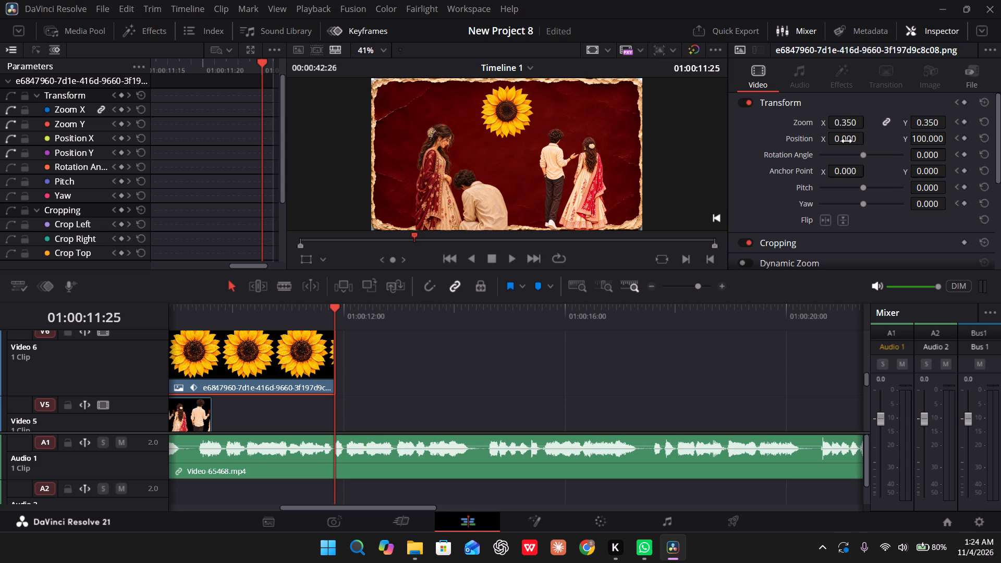
left_click(847, 141)
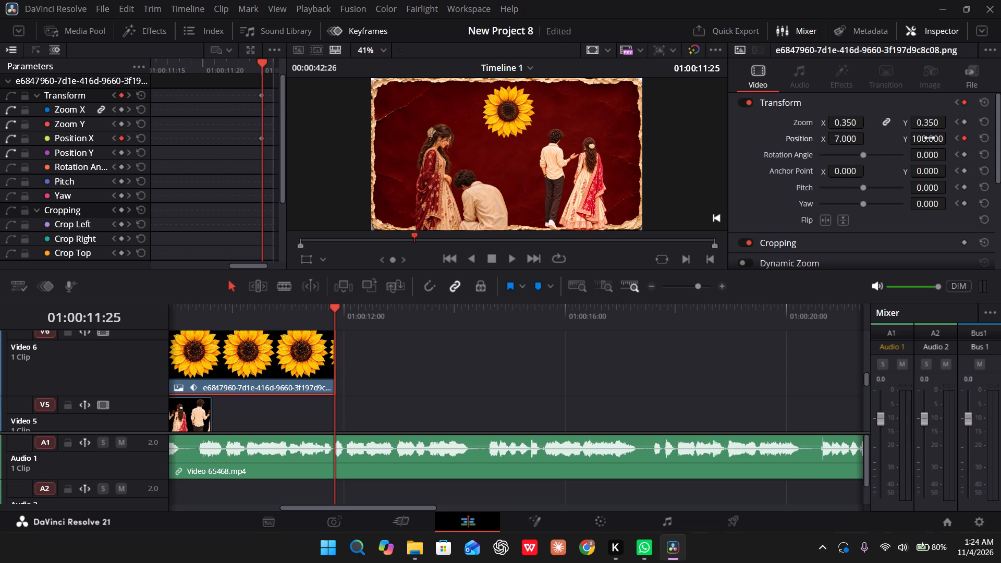
left_click_drag(930, 138, 511, 281)
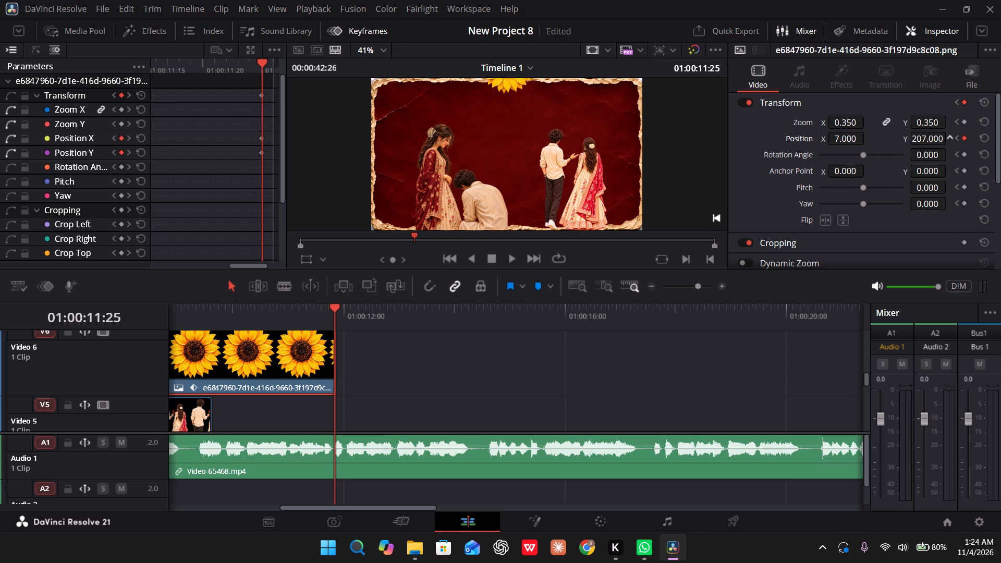
left_click_drag(511, 281, 532, 281)
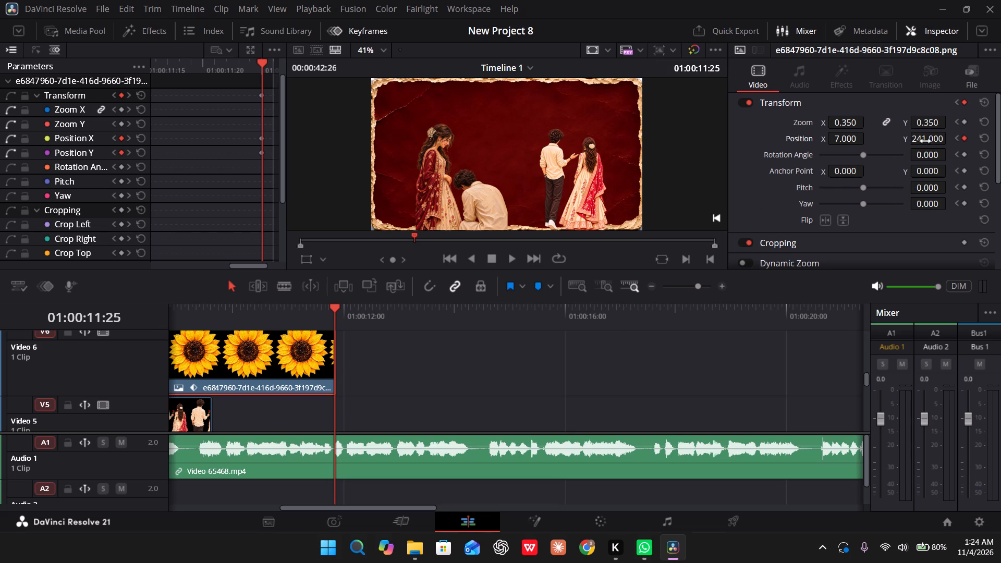
Raise the sunflower clip's Position Y keyframe at 01:00:11:25 to 287, farther beyond the frame's top edge.
left_click_drag(925, 141, 843, 151)
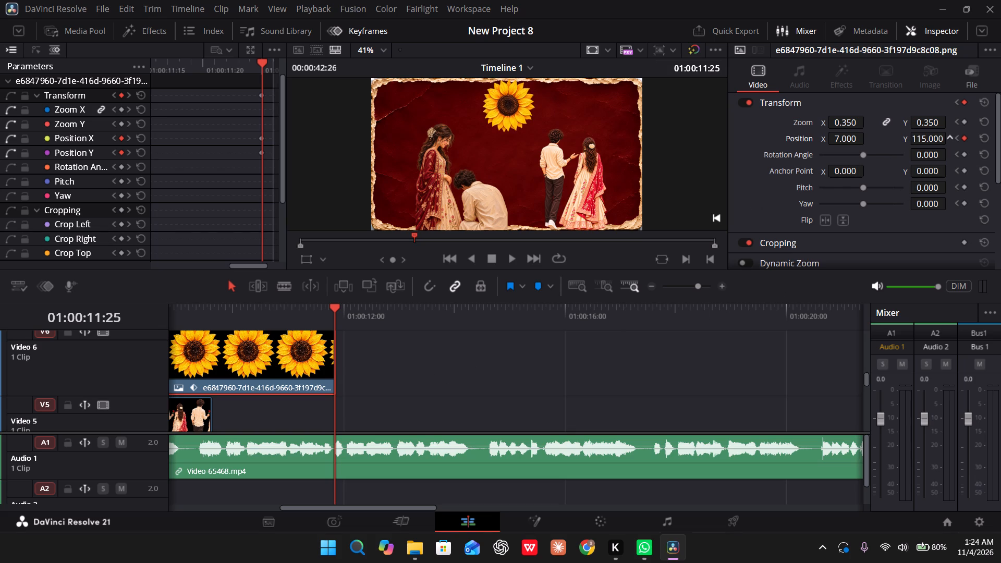
left_click_drag(843, 151, 955, 139)
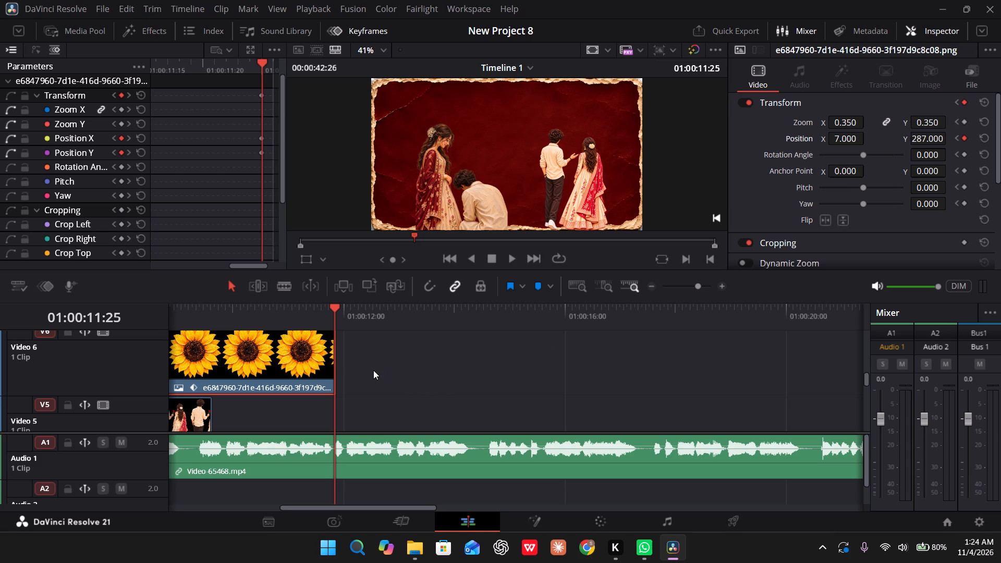
Keyframe the standing couple clip on Video 8 at 01:00:11:25 to Position X 1044, out past the frame's right edge.
scroll(373, 370, "up", 1)
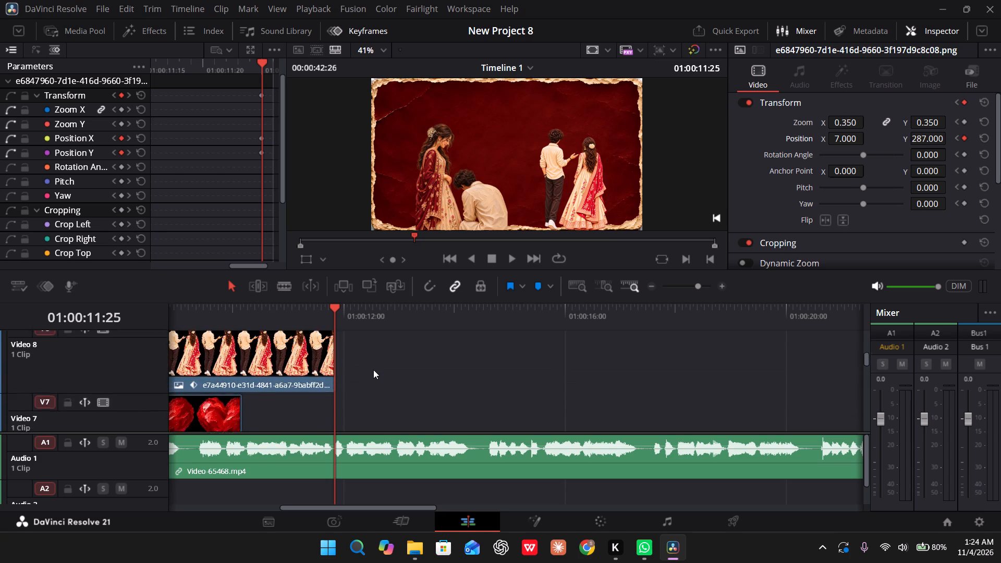
scroll(373, 370, "up", 1)
scroll(373, 370, "down", 1)
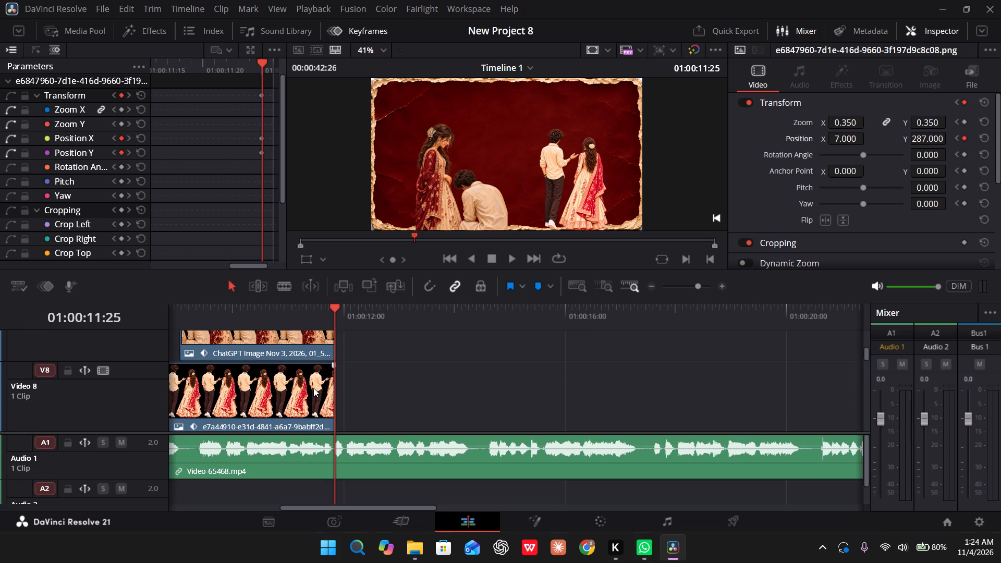
left_click(313, 388)
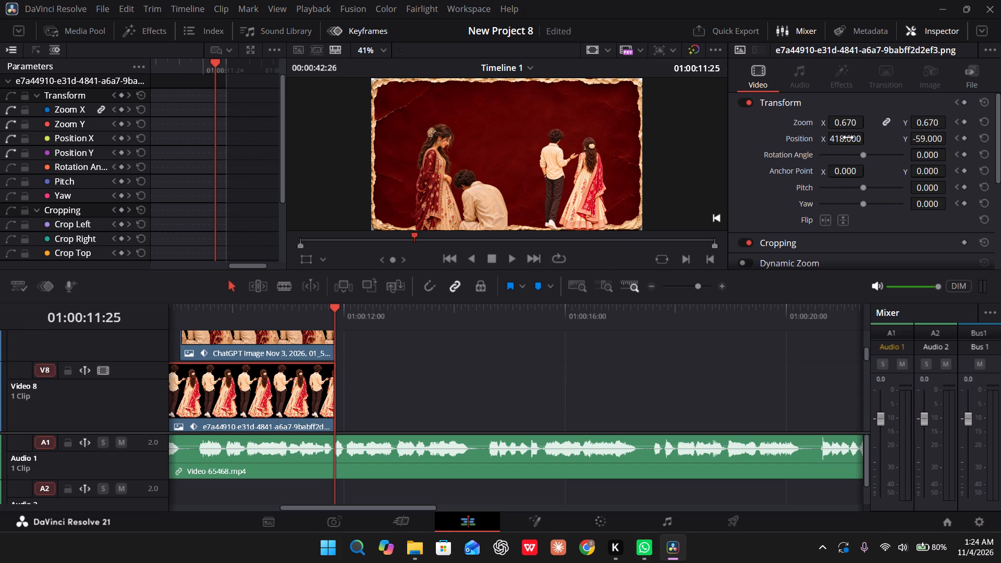
left_click_drag(848, 138, 836, 141)
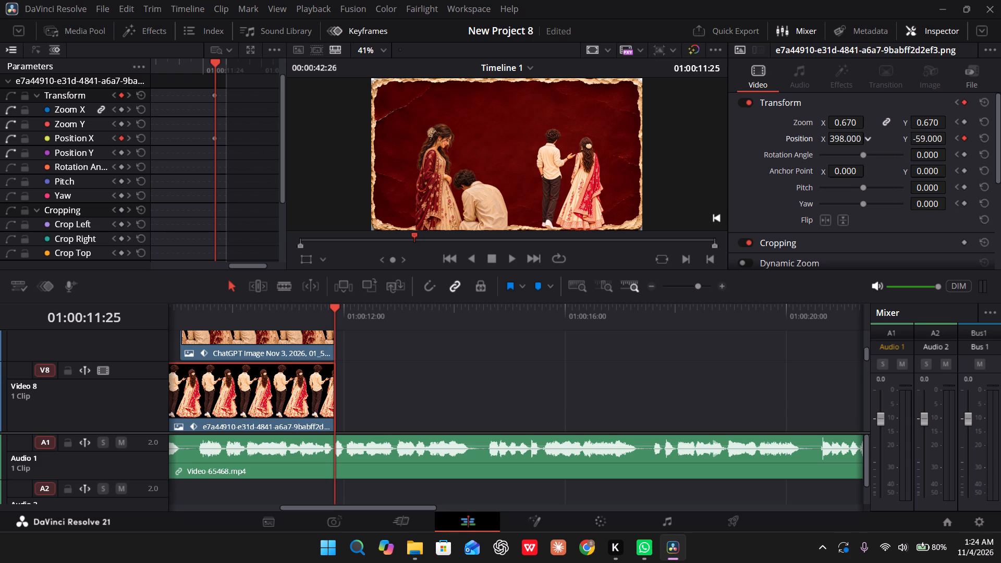
left_click_drag(836, 141, 554, 279)
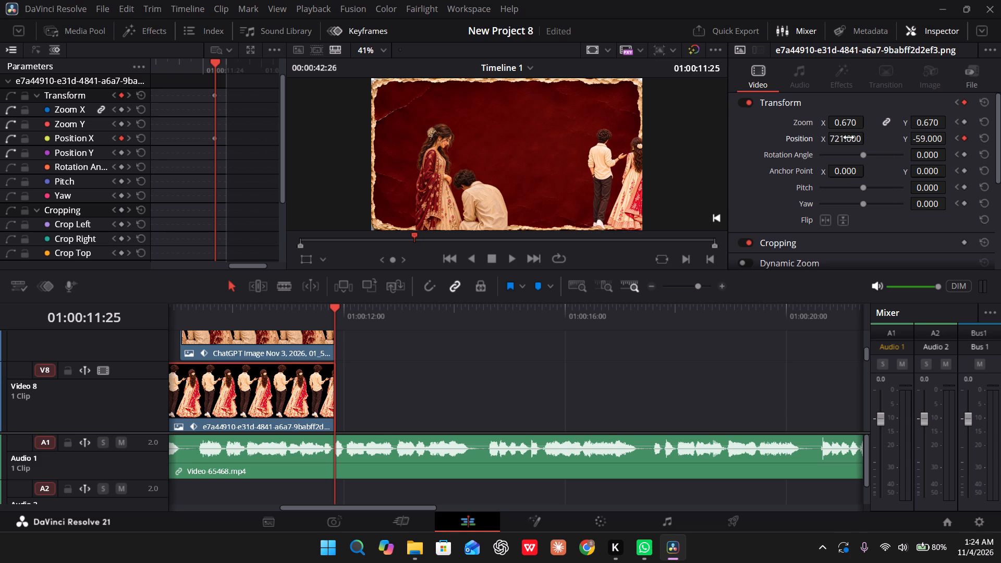
left_click_drag(849, 138, 1000, 139)
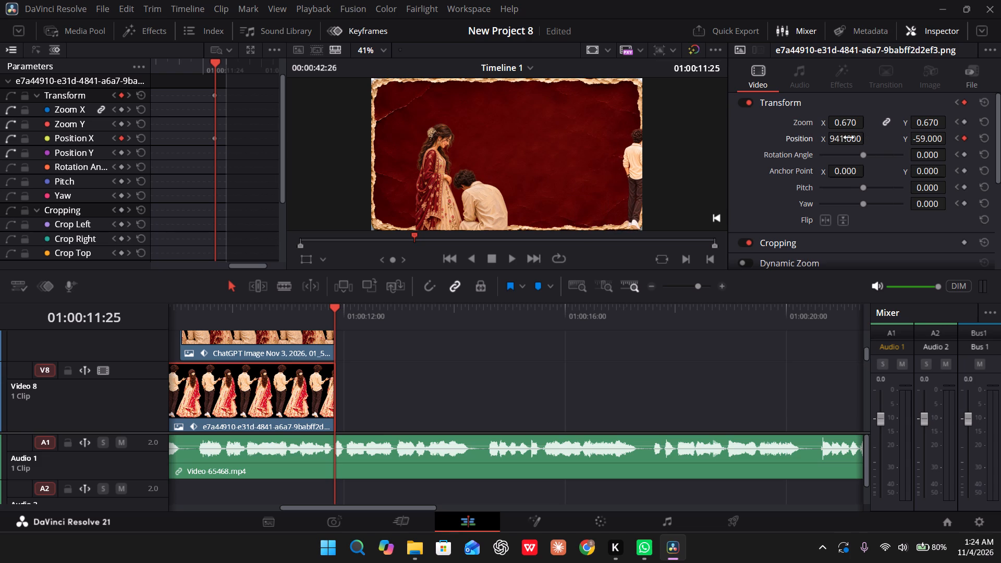
left_click_drag(849, 138, 915, 143)
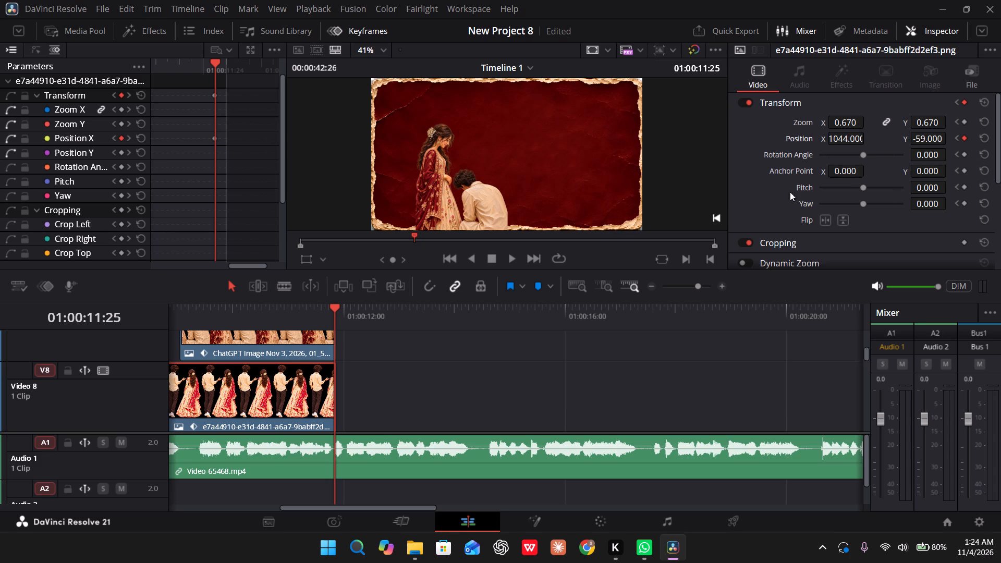
Keyframe the kneeling couple clip on Video 9 at 01:00:11:25 to Position X -884, out past the frame's left edge.
left_click(300, 353)
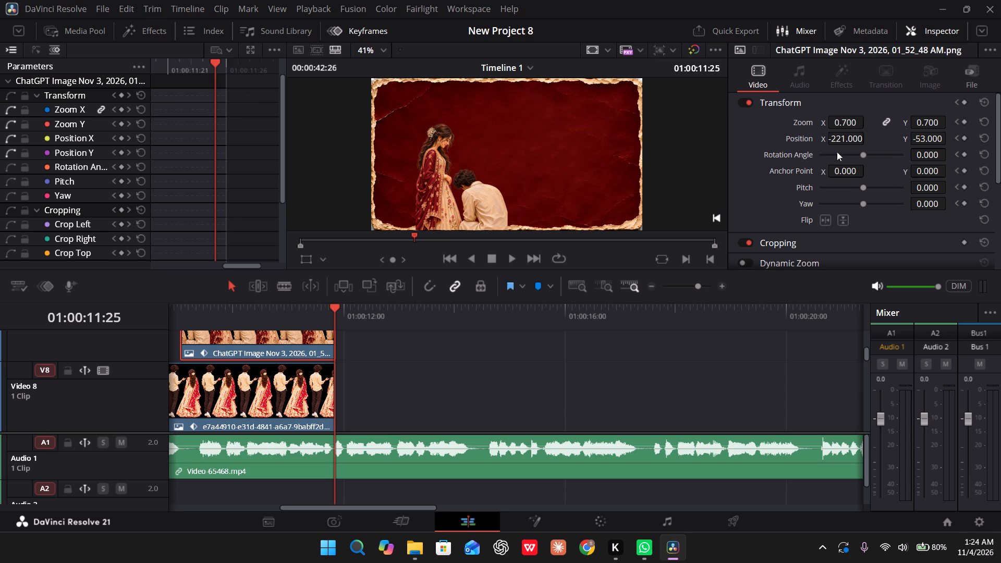
left_click_drag(853, 138, 601, 179)
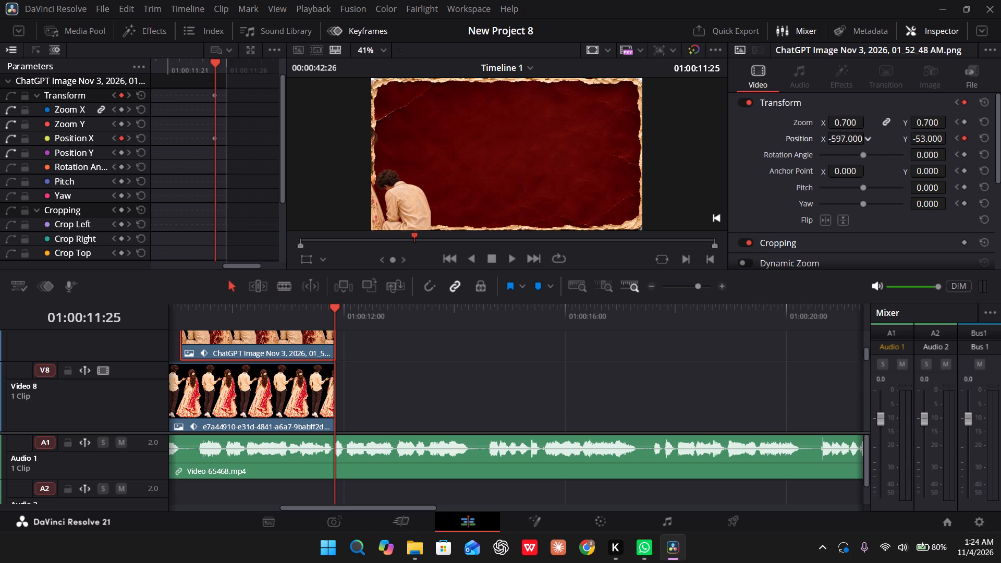
left_click_drag(601, 179, 421, 200)
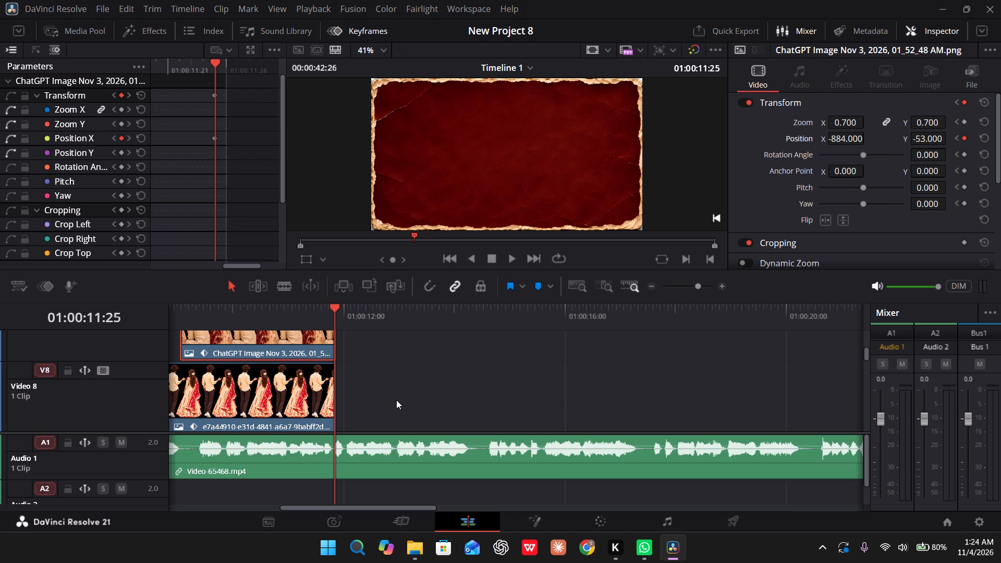
Re-enable the Video 10 track to show the portrait.
scroll(396, 400, "up", 1)
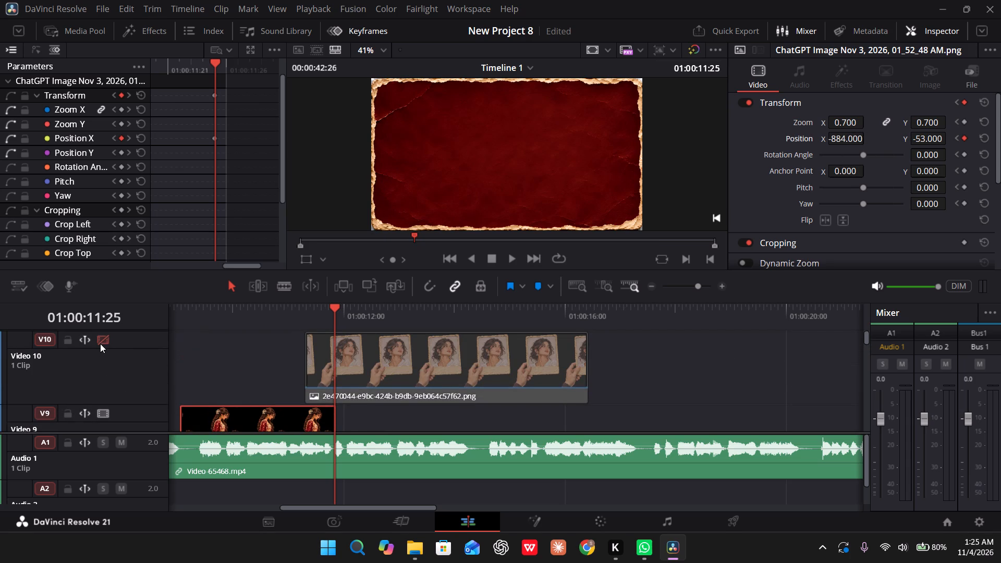
left_click(100, 344)
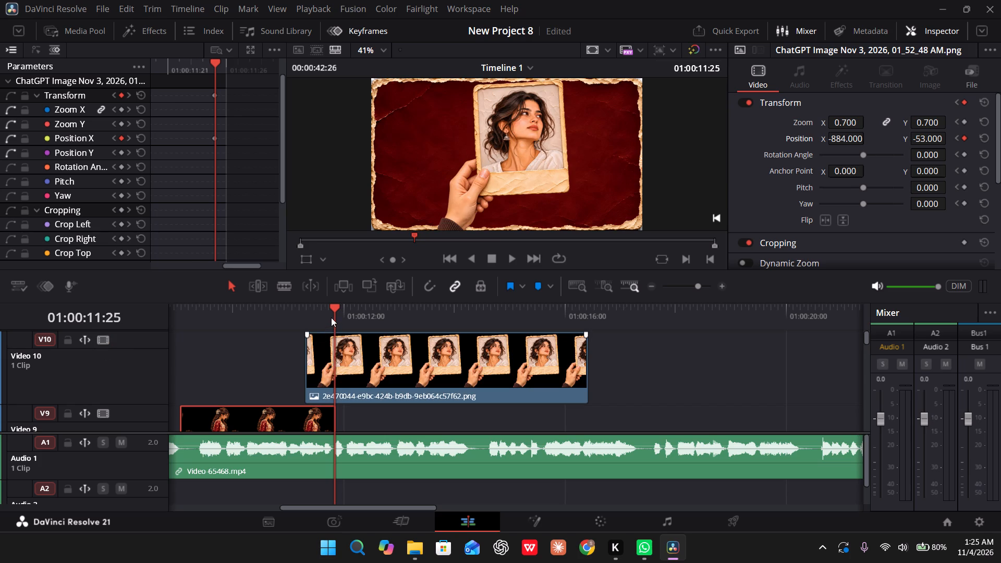
Play back the exit of the couples and sunflower with the portrait, and return the playhead to 01:00:11:25.
left_click_drag(331, 317, 232, 331)
key("space")
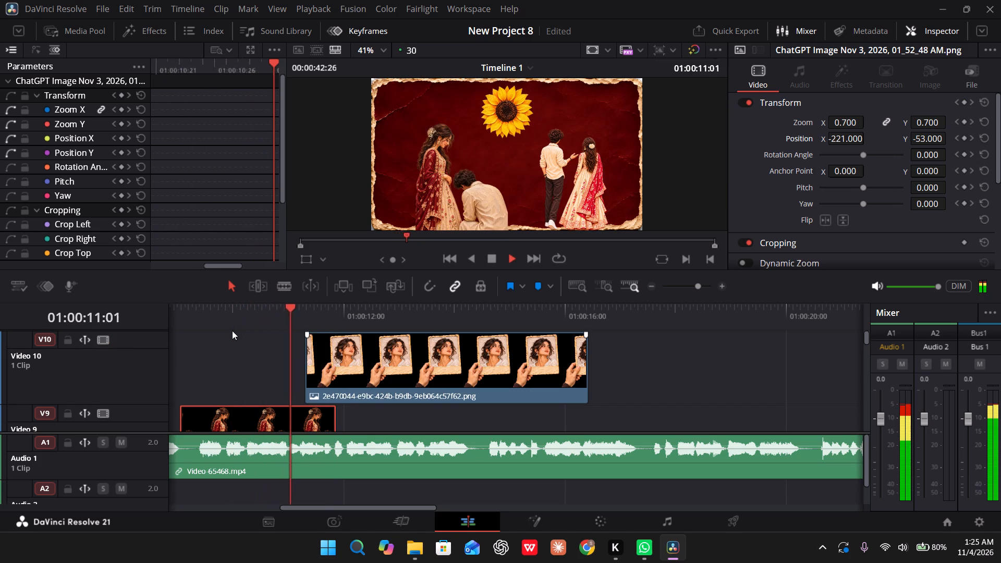
key("space")
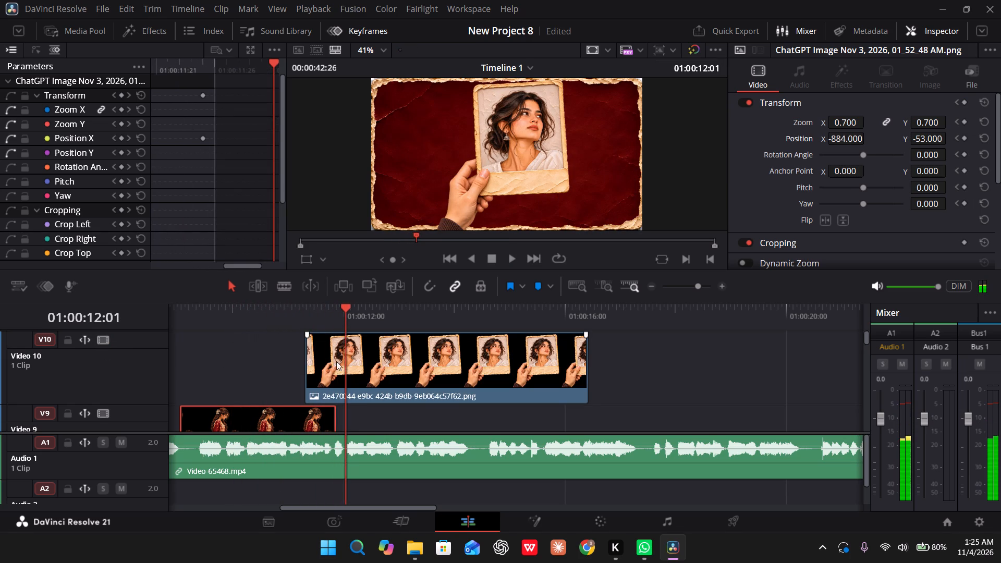
left_click_drag(346, 317, 337, 320)
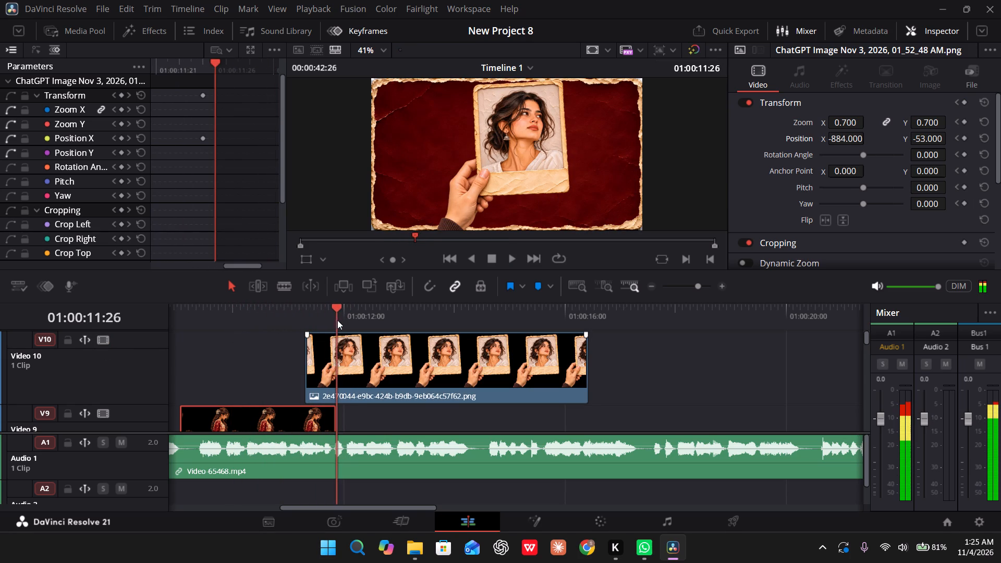
left_click_drag(337, 320, 335, 322)
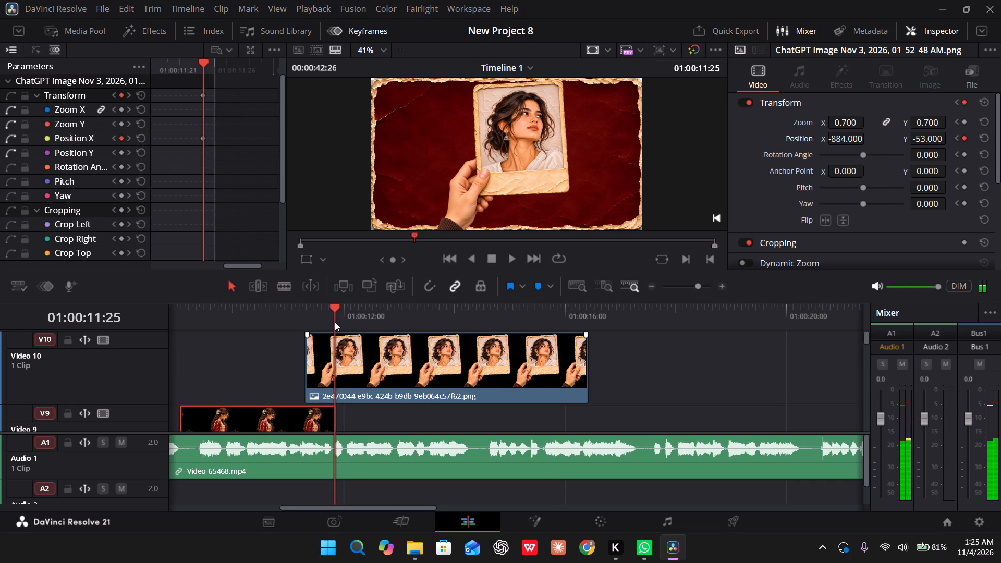
At 01:00:11:09, set the Video 10 portrait to zoom 8.81 and position X -140, Y -132, and add a Transform keyframe.
left_click(354, 378)
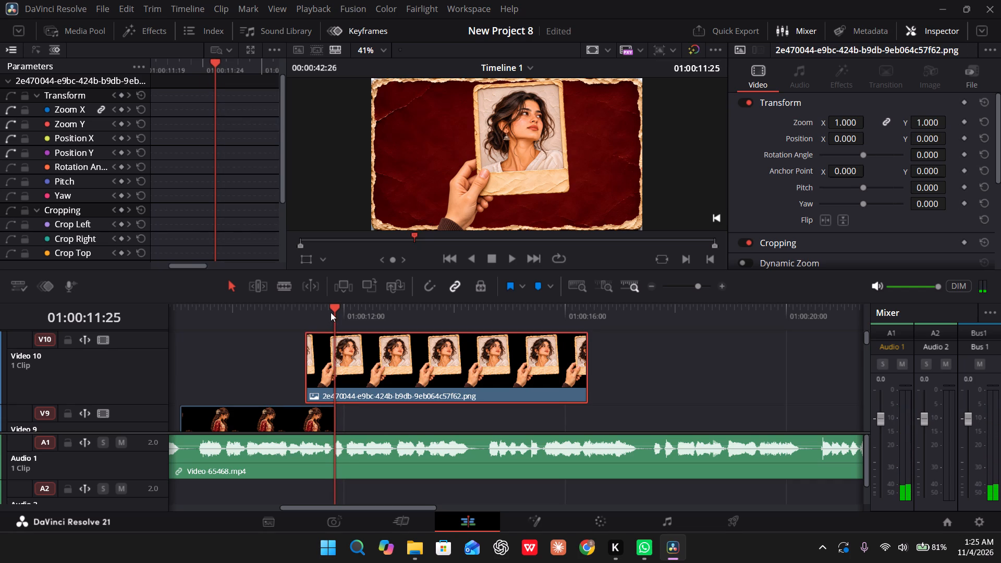
left_click_drag(331, 312, 305, 316)
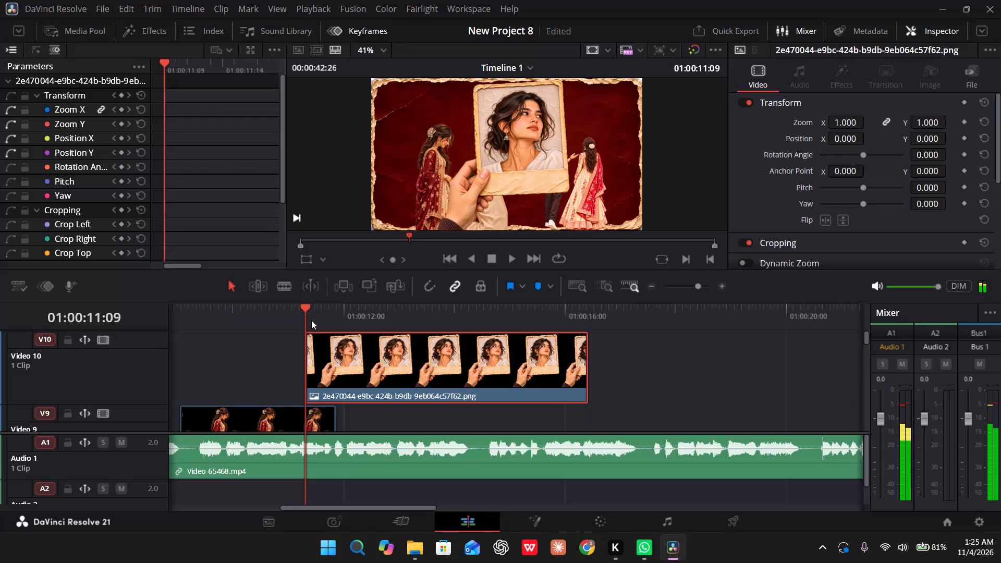
left_click(368, 351)
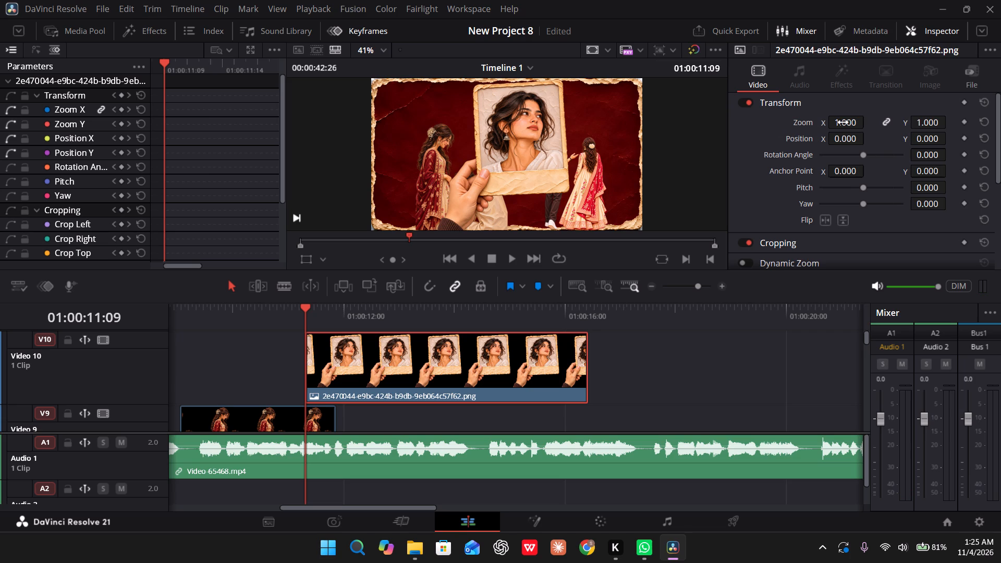
left_click_drag(843, 123, 555, 290)
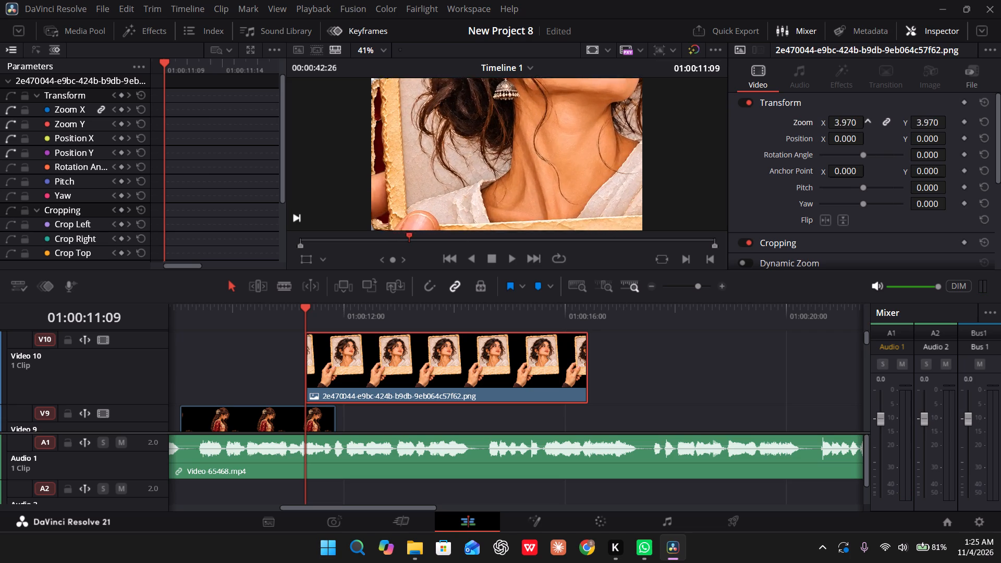
left_click_drag(555, 290, 600, 292)
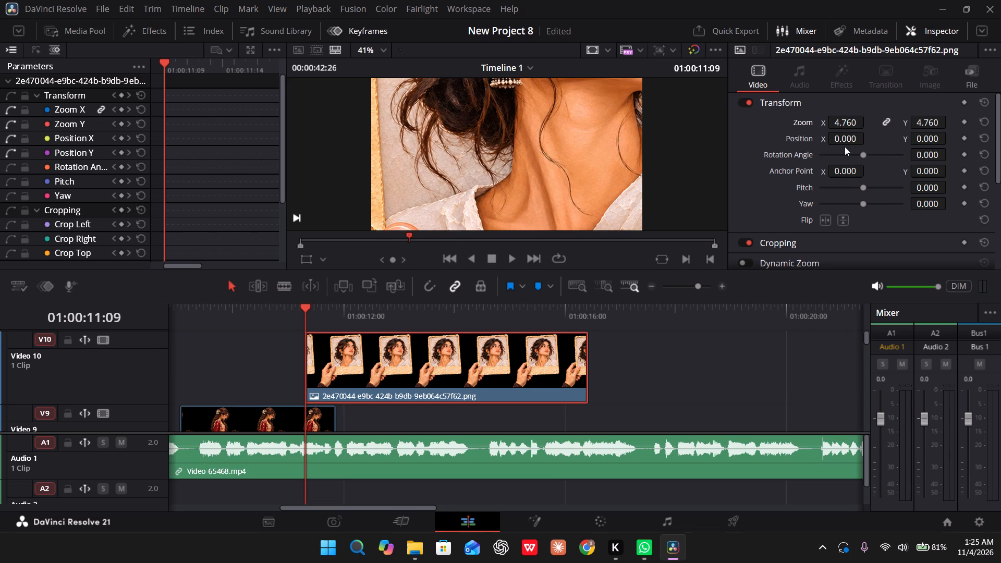
left_click_drag(846, 138, 761, 154)
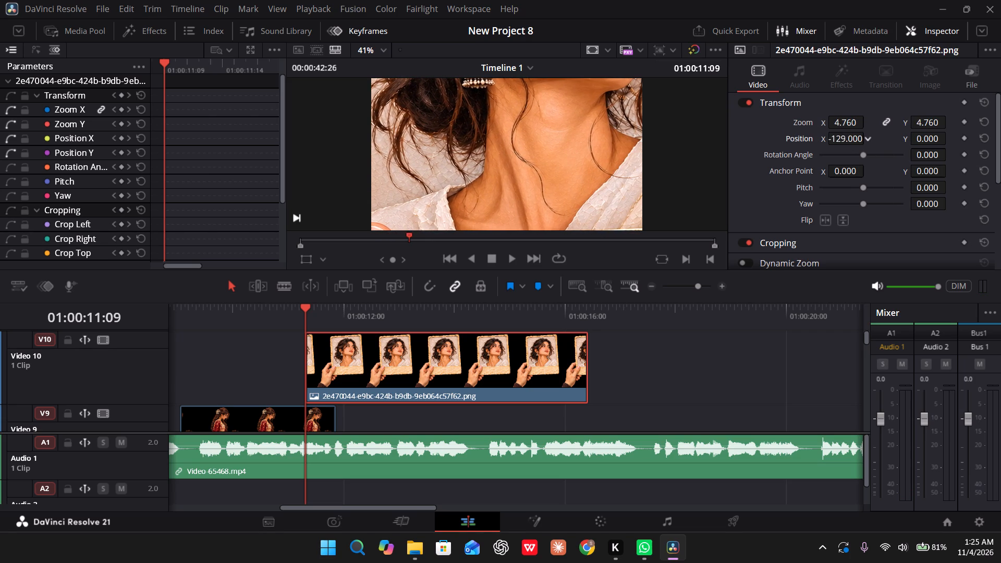
left_click_drag(761, 154, 754, 155)
left_click_drag(934, 141, 880, 147)
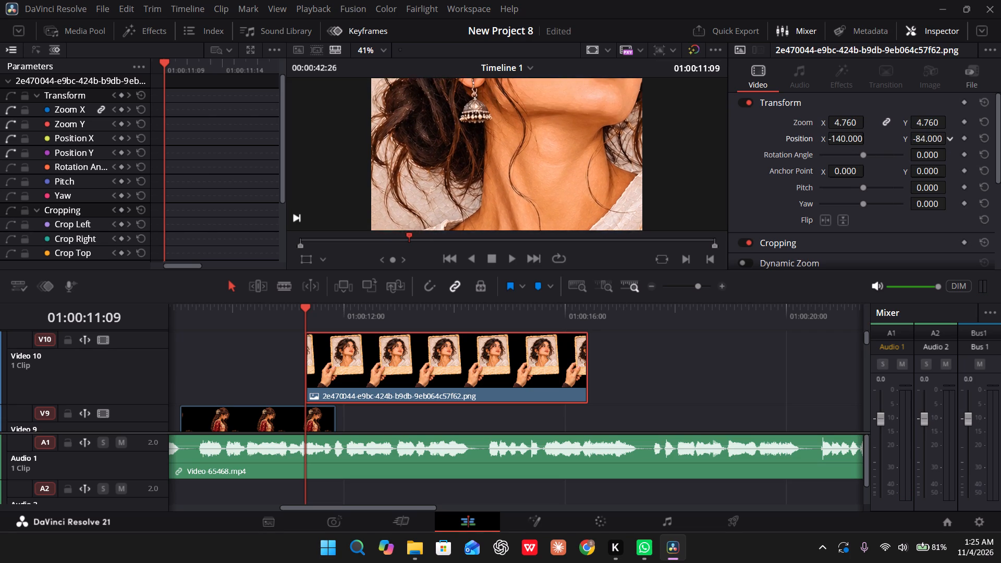
left_click_drag(880, 147, 848, 150)
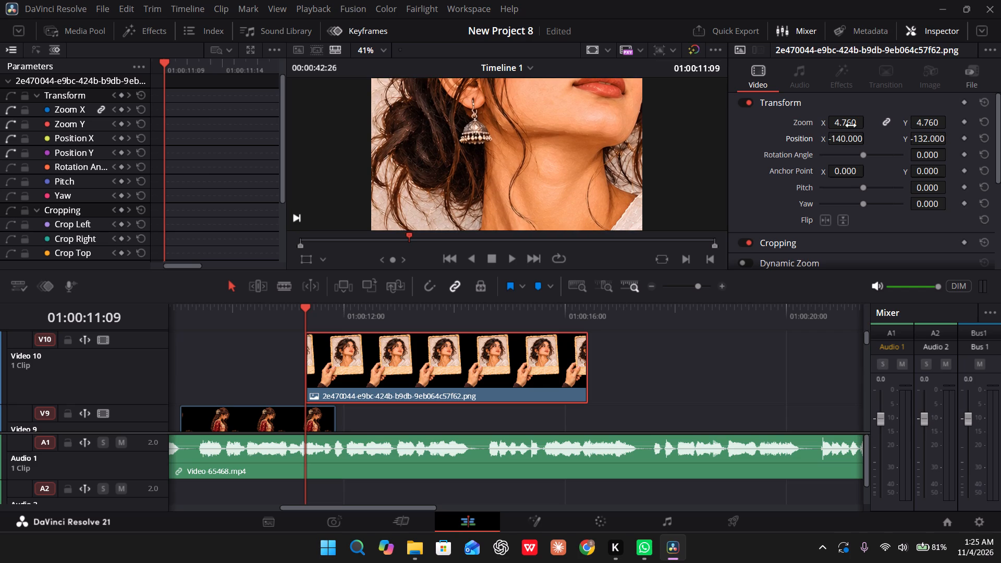
left_click_drag(851, 126, 589, 275)
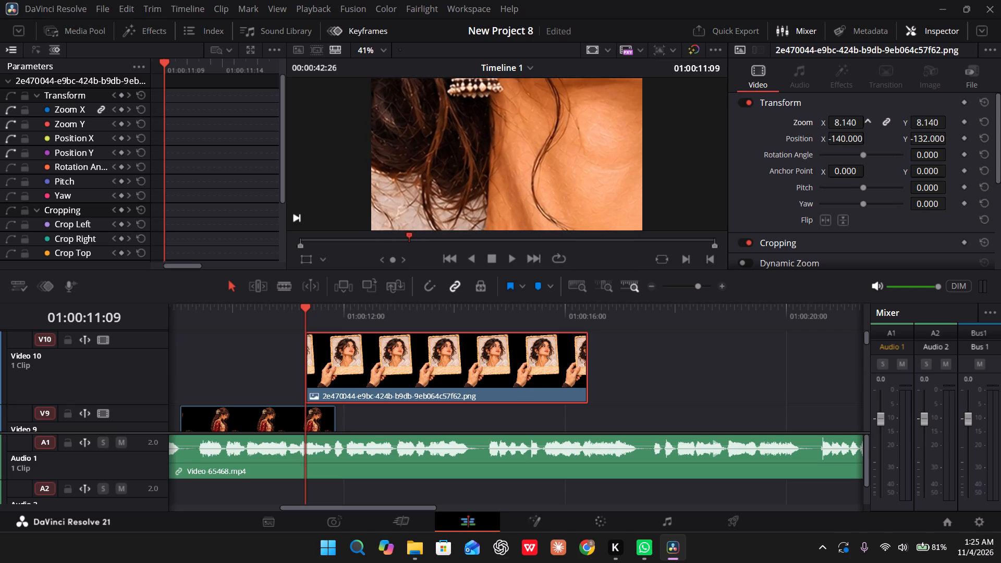
left_click_drag(589, 275, 626, 271)
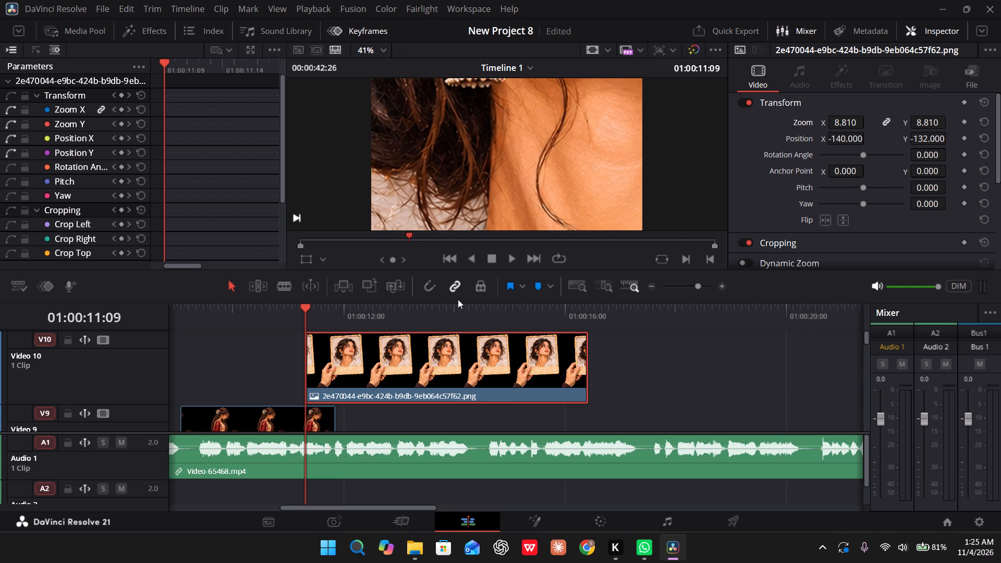
left_click(120, 95)
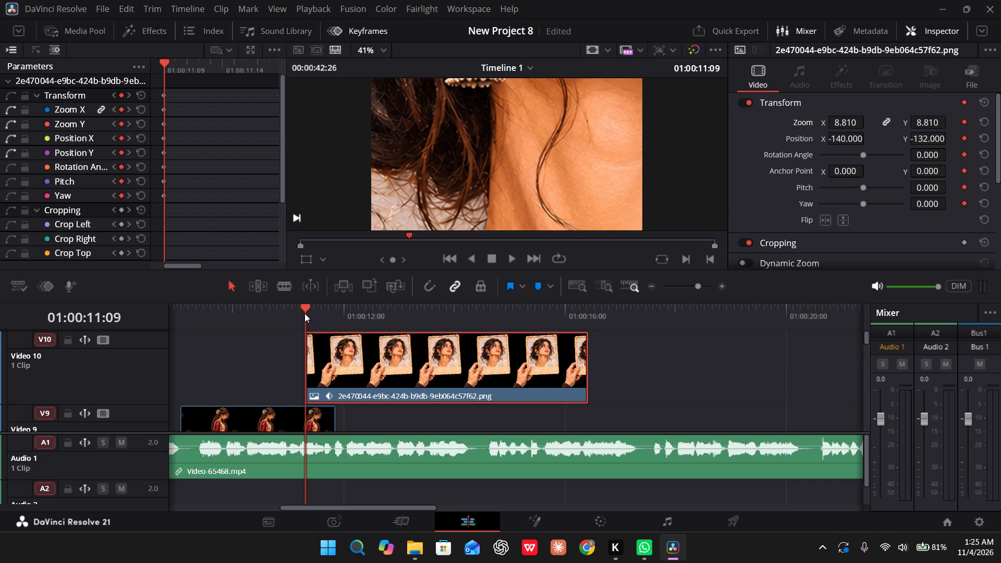
Keyframe the portrait clip's zoom down to 1.62 at 01:00:11:25, the last frame of the couple clips.
left_click_drag(304, 313, 332, 312)
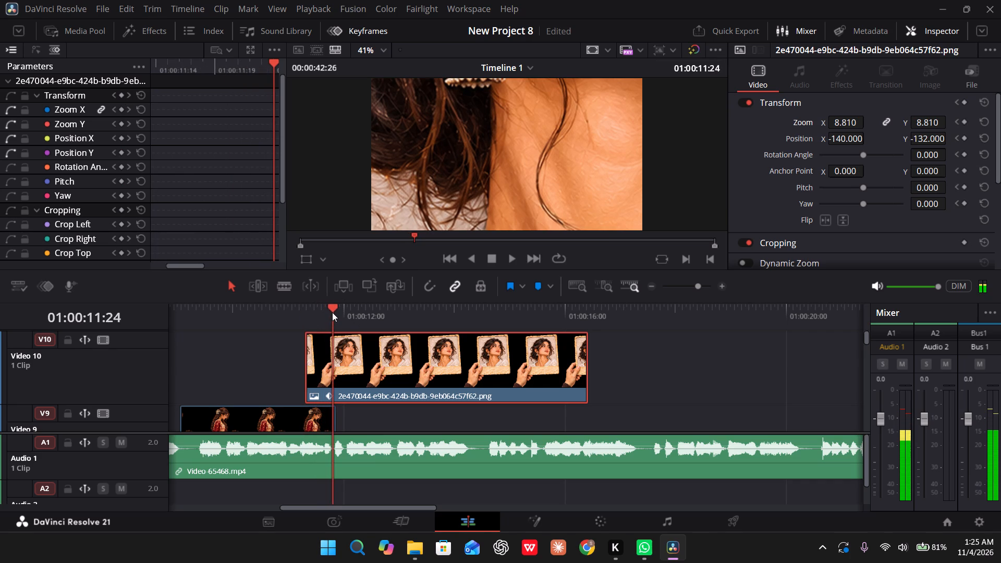
left_click(306, 407)
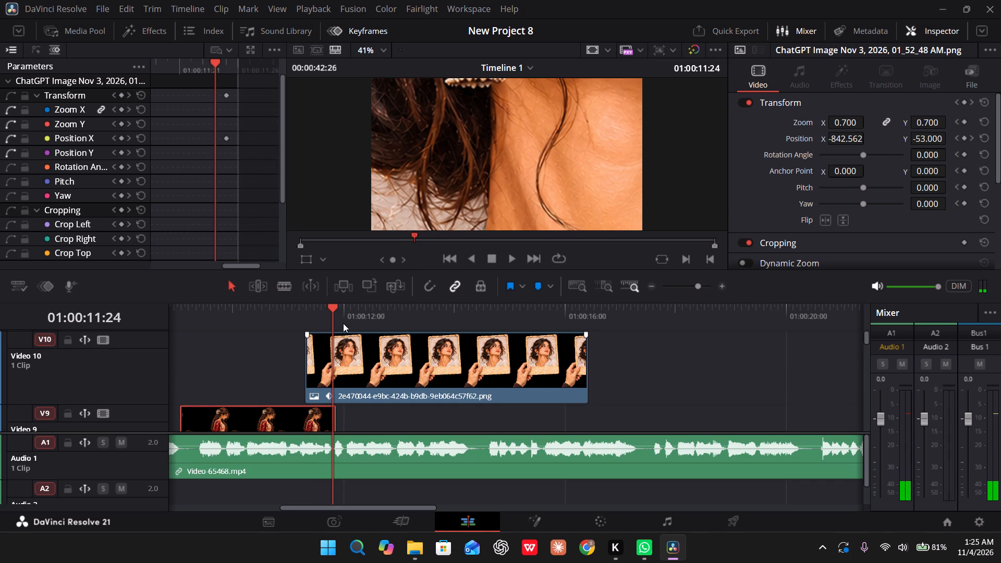
left_click(332, 317)
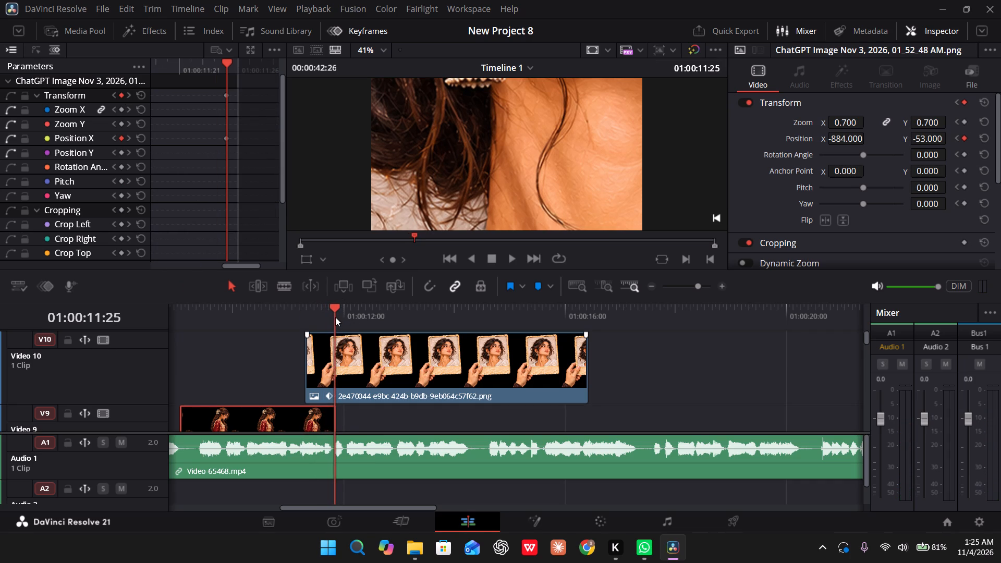
left_click(347, 353)
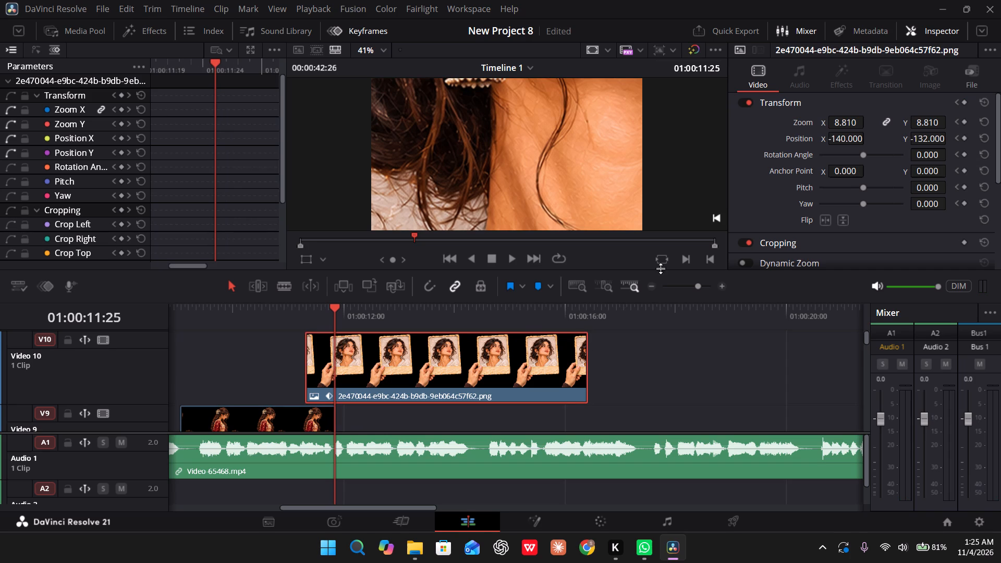
left_click_drag(843, 120, 771, 129)
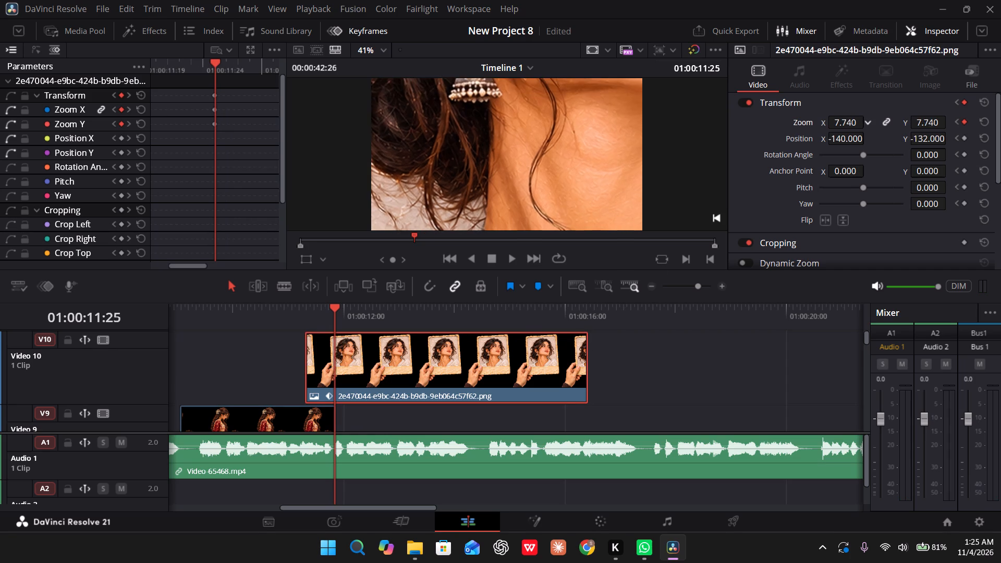
left_click_drag(771, 129, 374, 176)
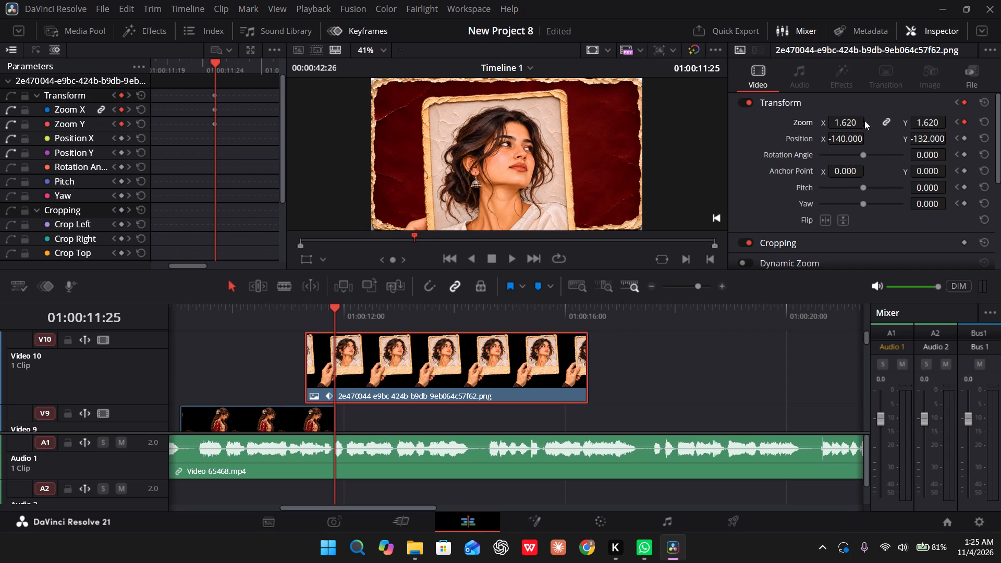
Refine the portrait's keyframe at 01:00:11:25 to zoom 0.83 and position X -72, Y -36.
left_click_drag(841, 124, 782, 125)
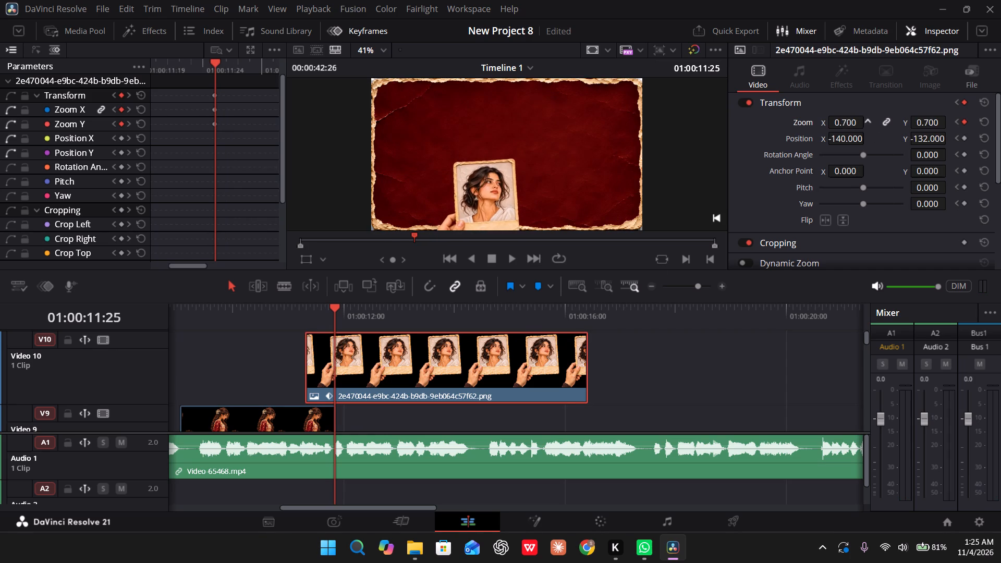
left_click_drag(782, 125, 804, 124)
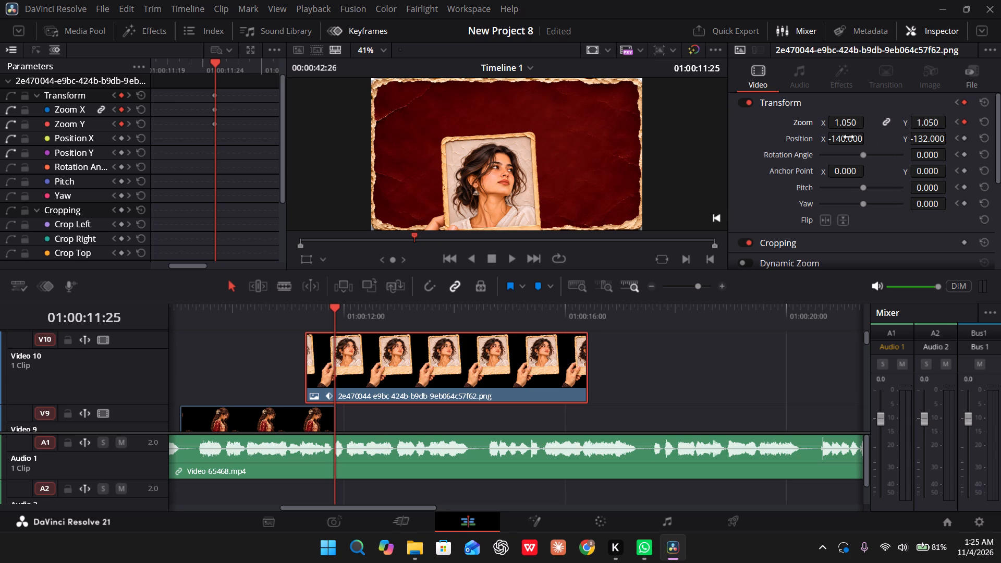
left_click(849, 137)
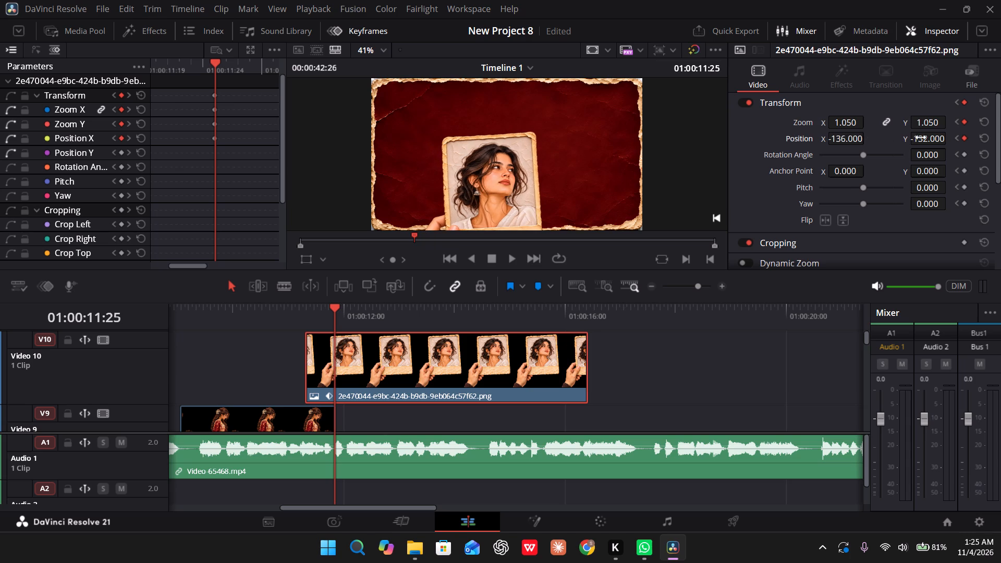
left_click_drag(926, 138, 521, 285)
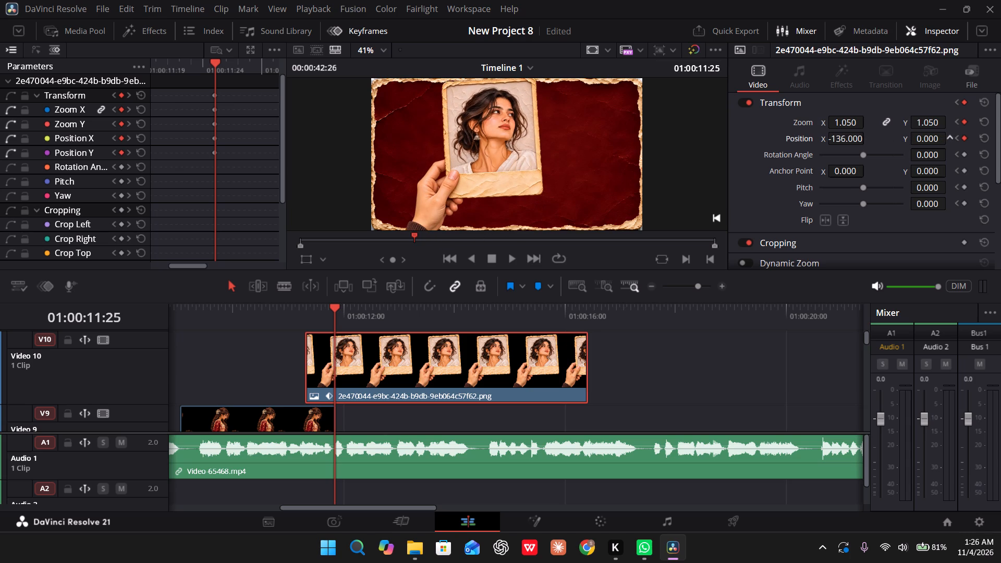
left_click_drag(521, 285, 519, 285)
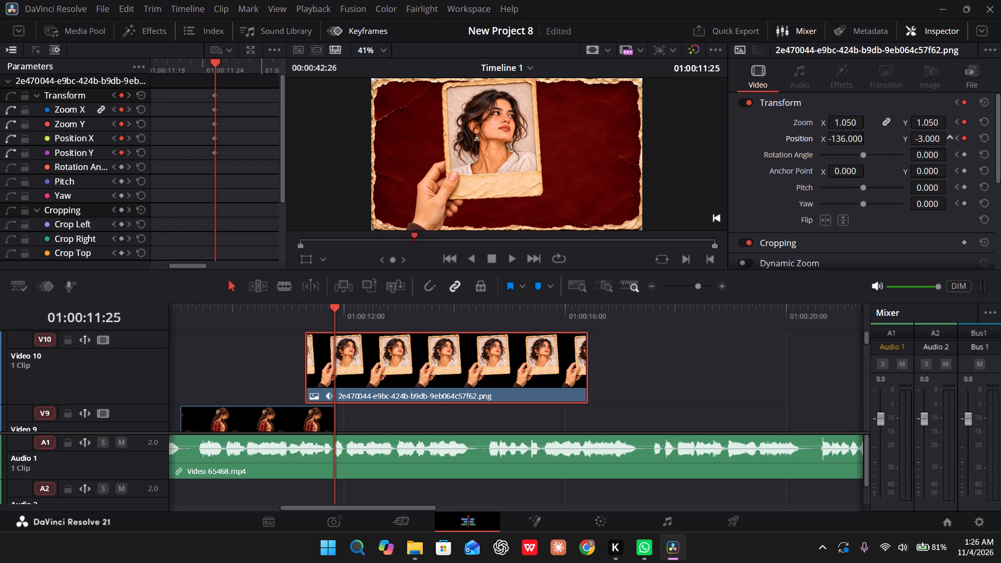
left_click_drag(519, 285, 520, 285)
left_click_drag(850, 122, 830, 124)
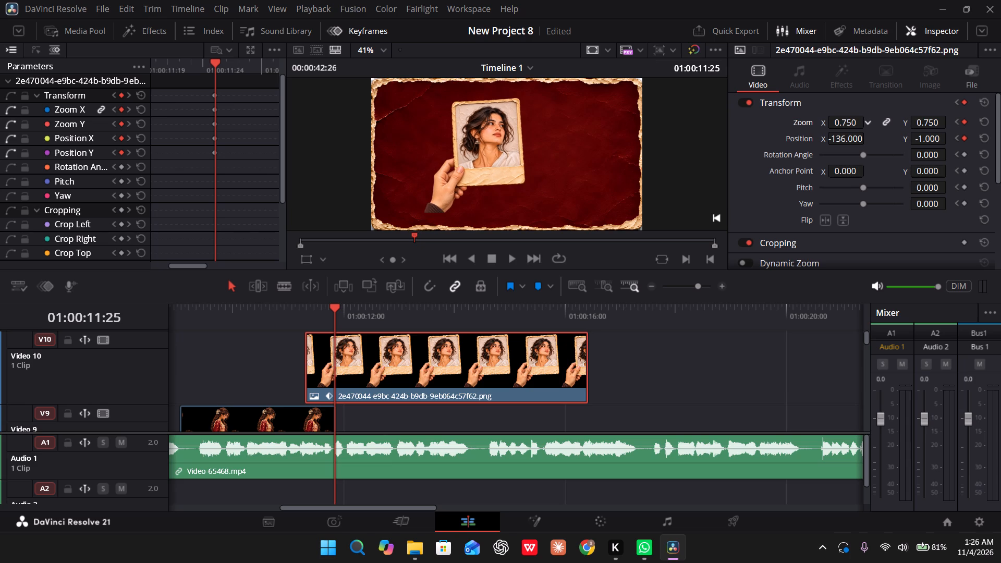
left_click_drag(830, 124, 836, 125)
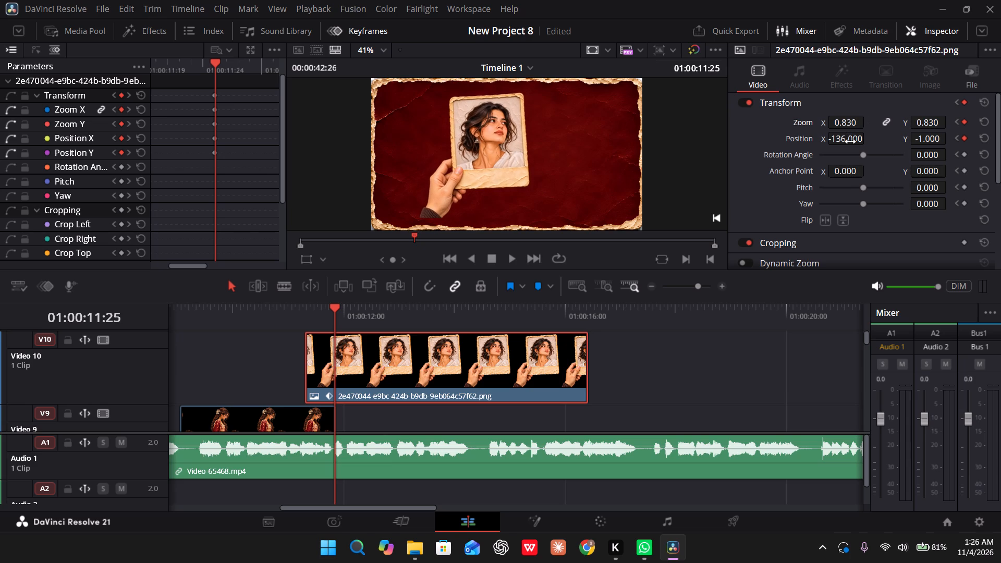
left_click_drag(850, 142, 886, 141)
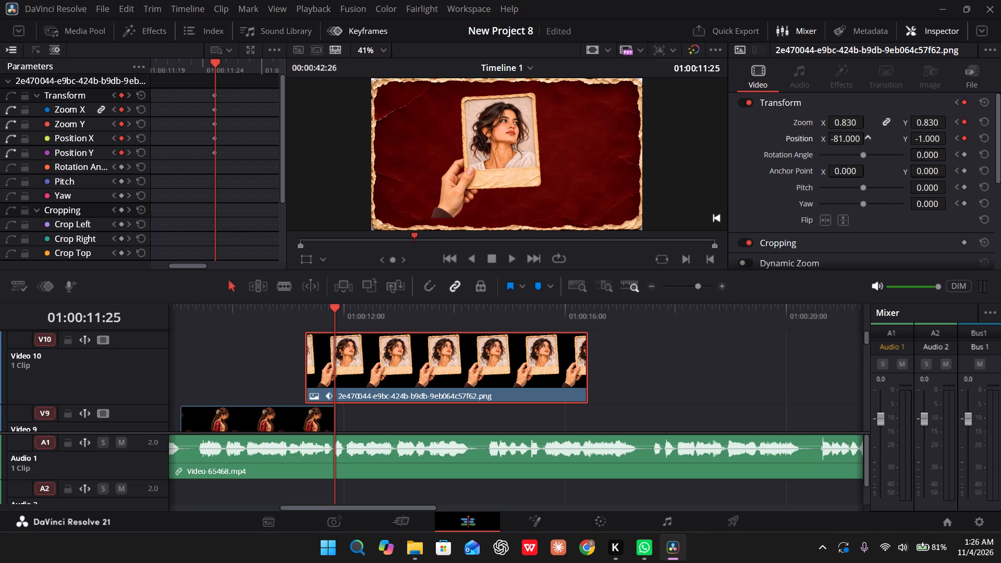
left_click_drag(886, 141, 892, 141)
left_click_drag(930, 139, 911, 138)
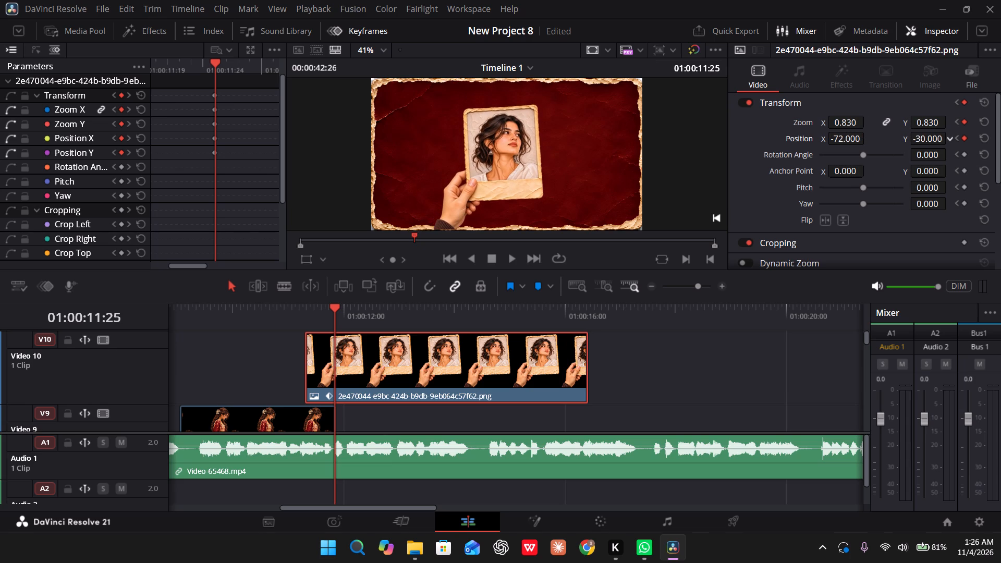
left_click_drag(911, 138, 907, 137)
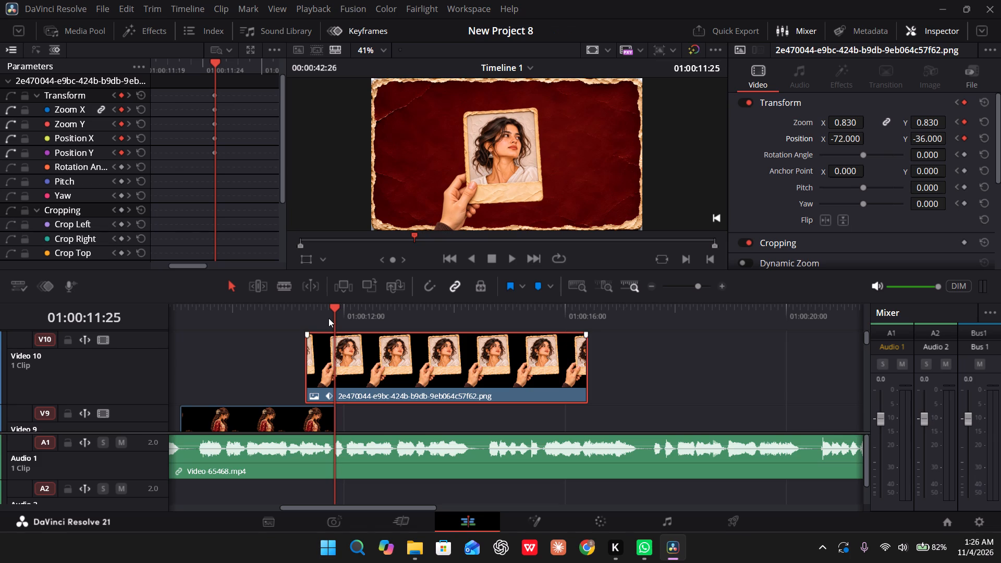
Play the timeline from the start through the portrait's entrance, and scrub across the portrait clip to 01:00:14:15 to check the animation.
left_click_drag(328, 317, 159, 329)
key("space")
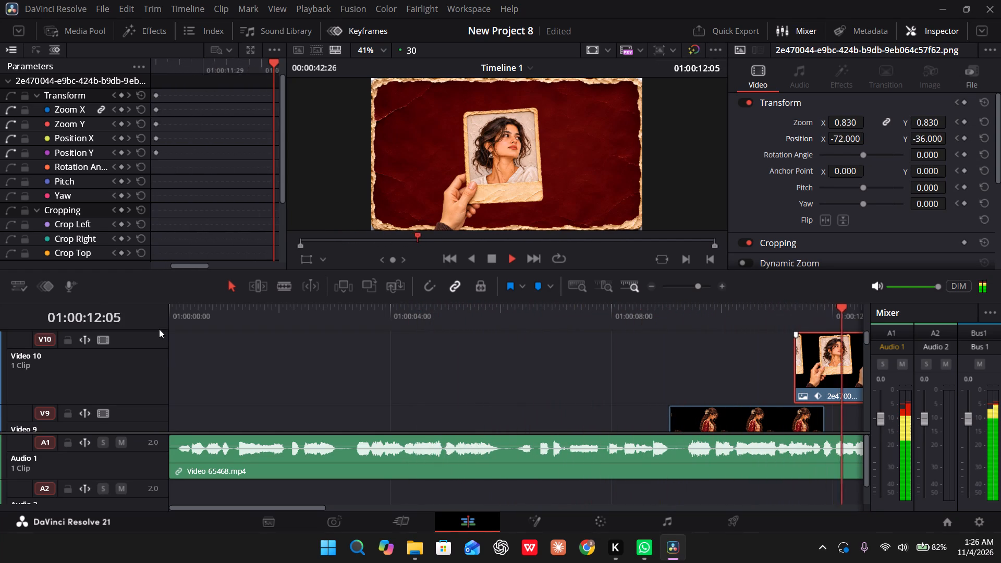
key("space")
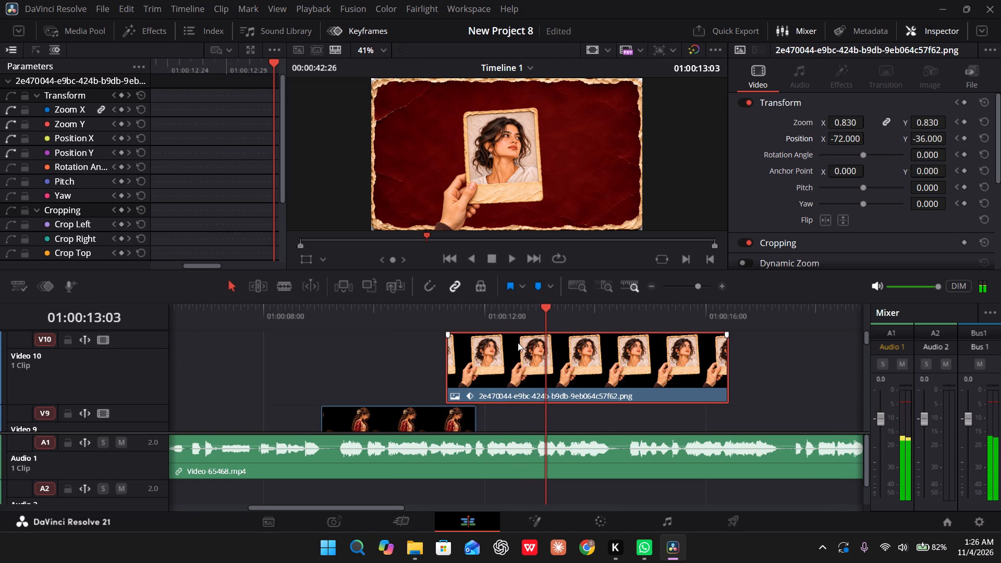
left_click_drag(532, 314, 436, 325)
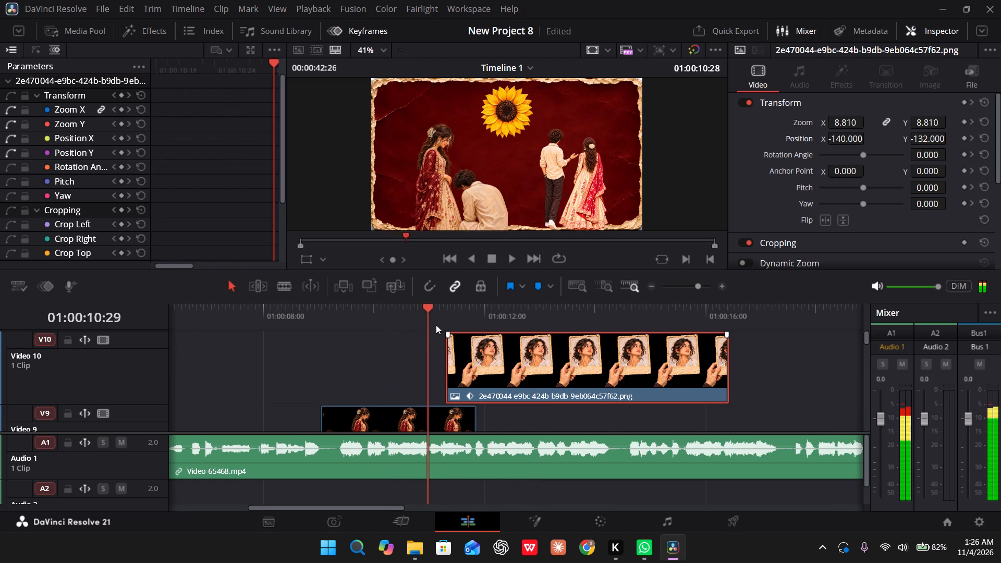
left_click_drag(436, 325, 493, 324)
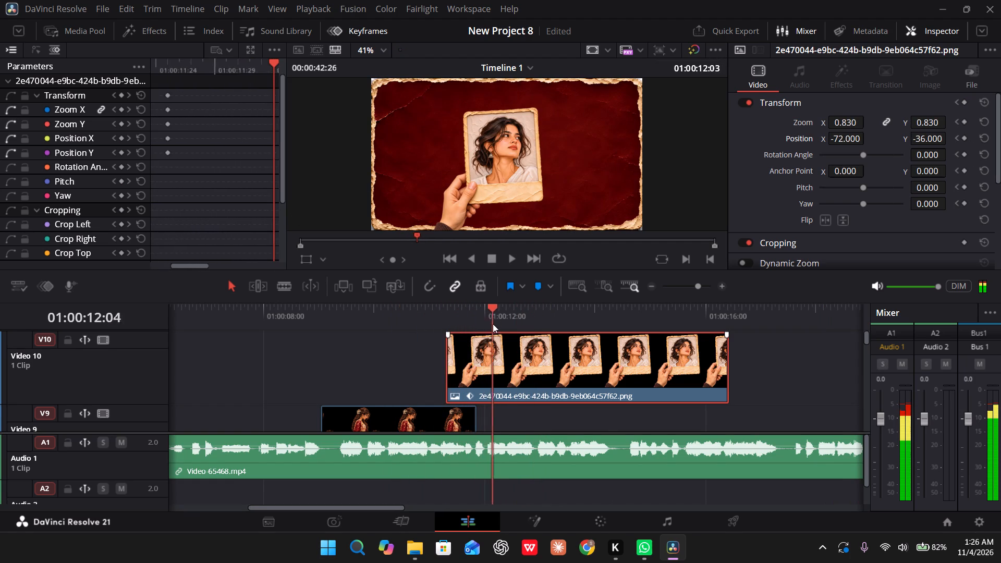
left_click_drag(493, 324, 553, 336)
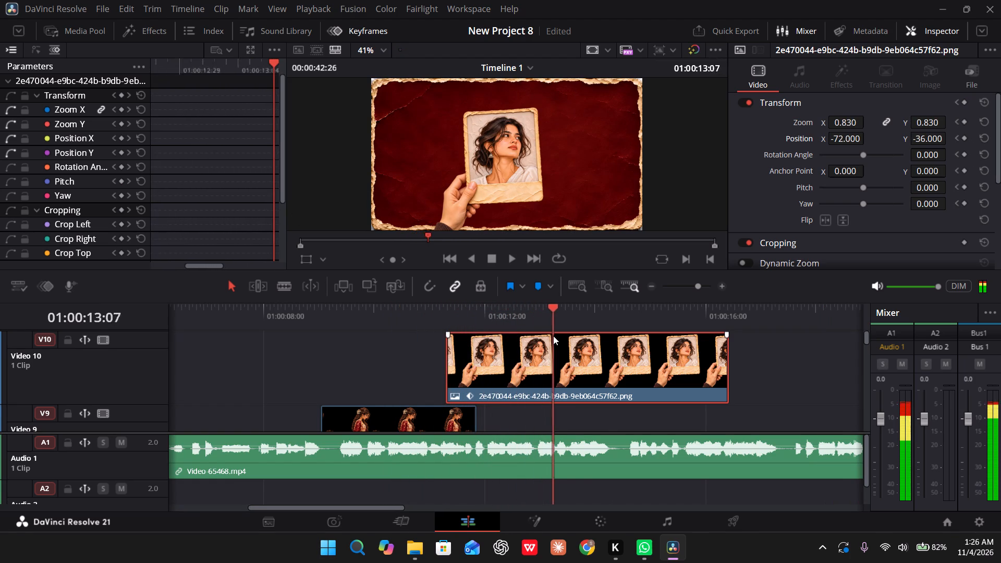
left_click_drag(553, 336, 623, 343)
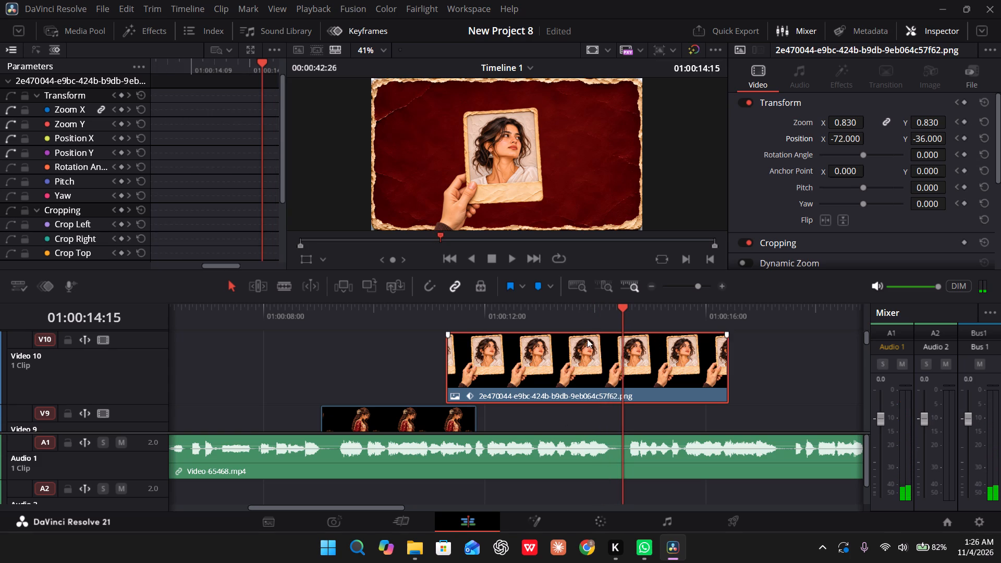
Return the playhead to 01:00:11:25 and select the portrait's Transform keyframe there.
left_click_drag(591, 316, 519, 329)
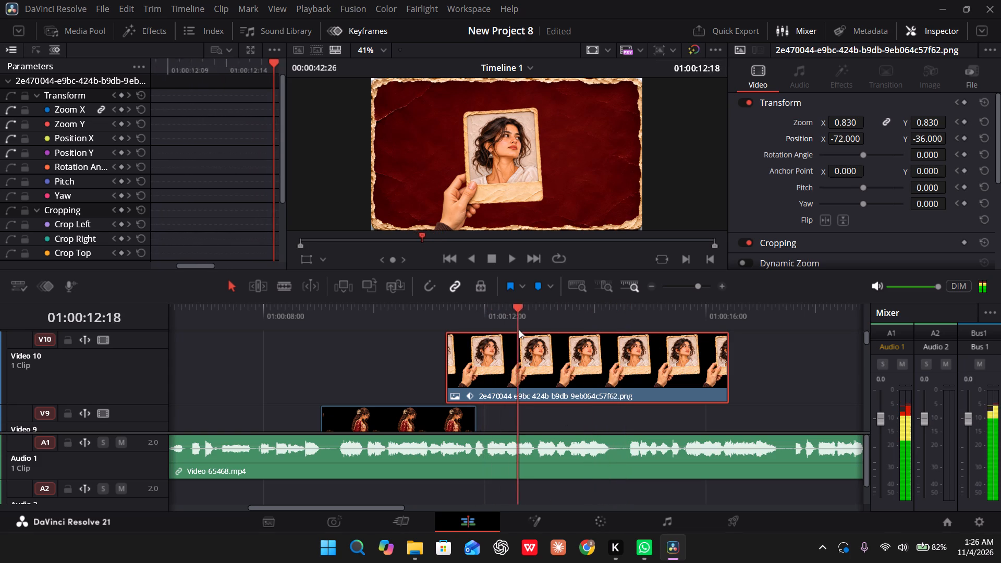
left_click_drag(519, 329, 500, 331)
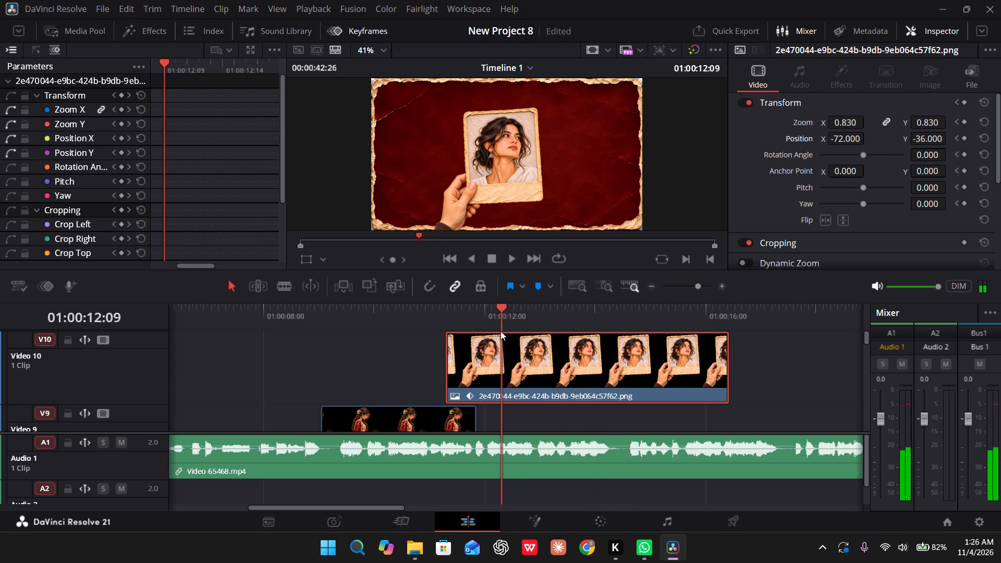
left_click_drag(500, 331, 477, 332)
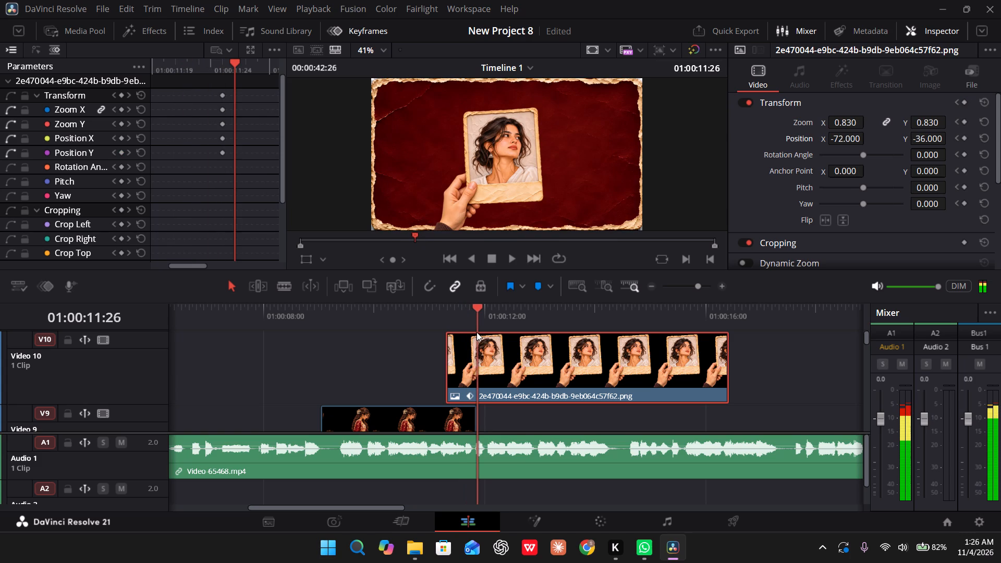
left_click_drag(477, 332, 474, 332)
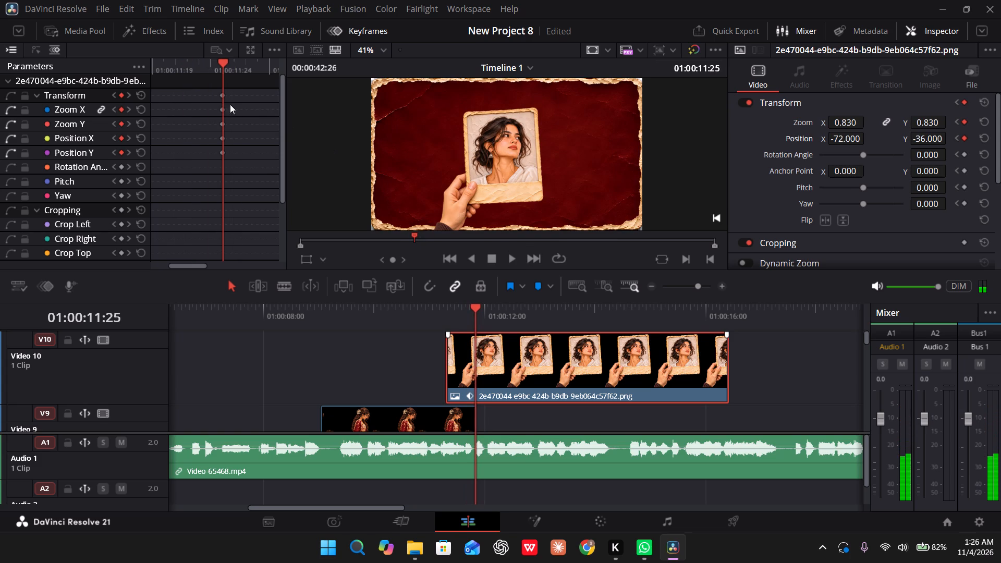
left_click(222, 93)
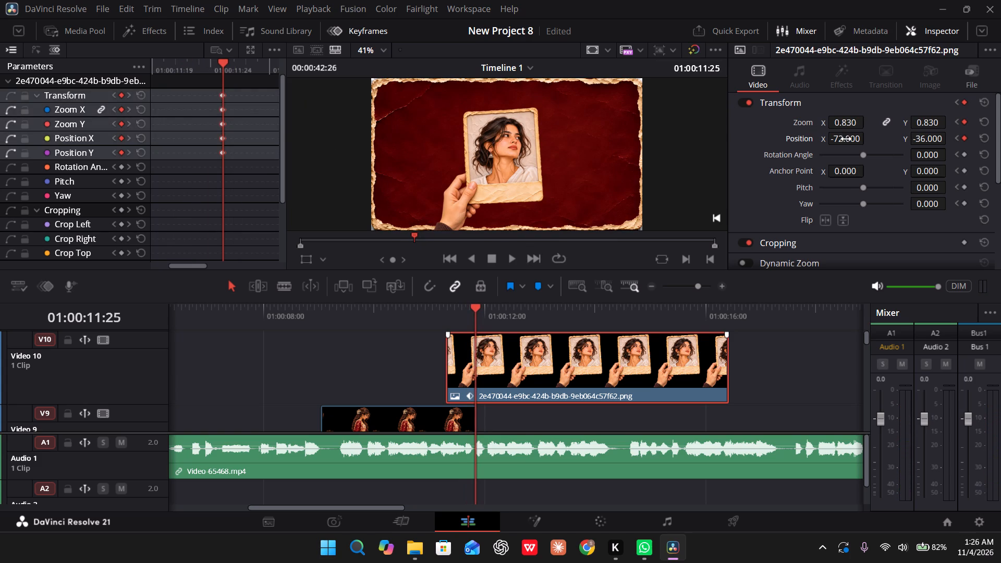
Set the portrait clip's position X to -64 at its 01:00:11:25 Transform keyframe.
left_click_drag(846, 139, 851, 143)
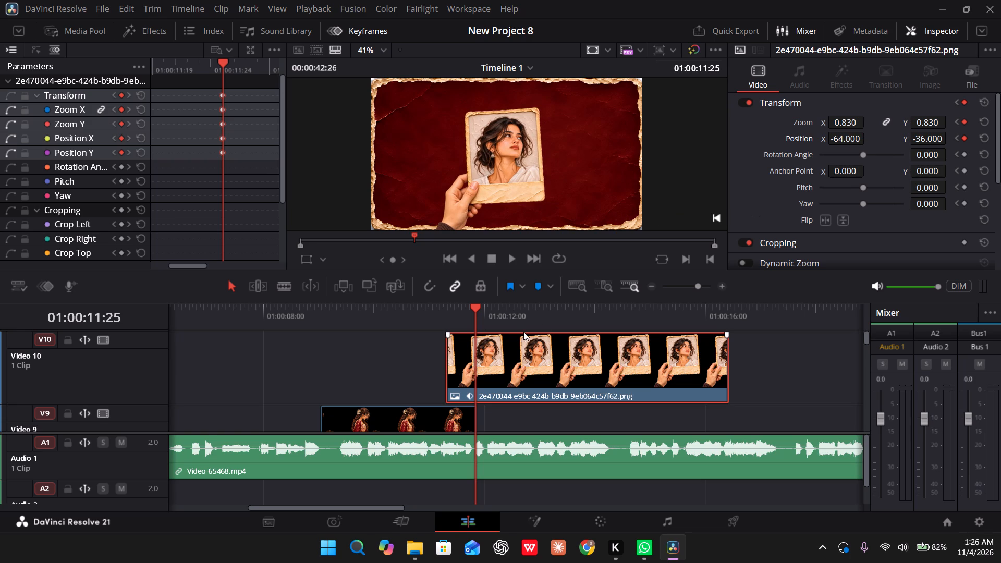
Look over the stacked clips on the video tracks around the portrait's entrance, from Video 10 down past the sunflower track.
scroll(492, 369, "up", 1)
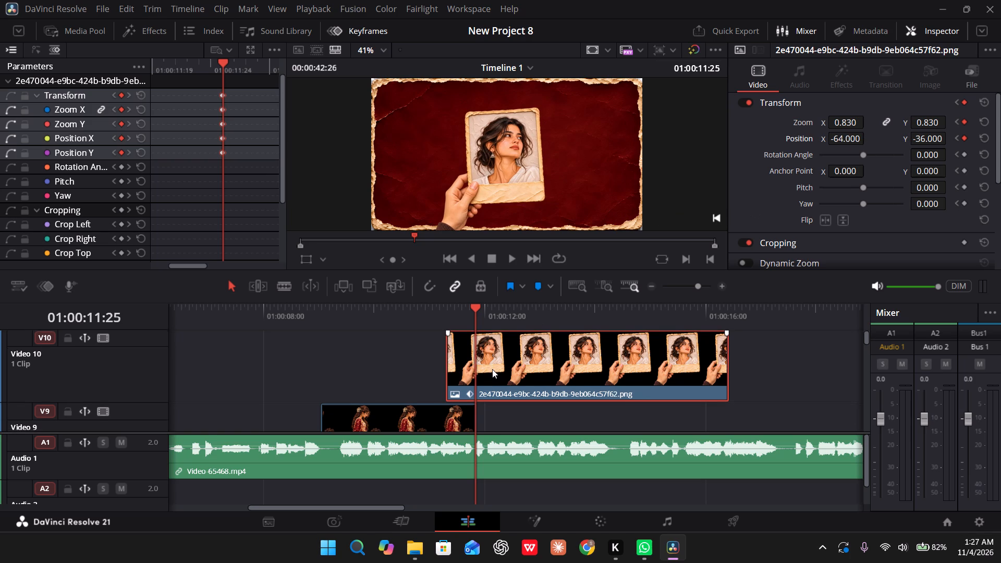
scroll(492, 369, "up", 1)
scroll(492, 369, "down", 1)
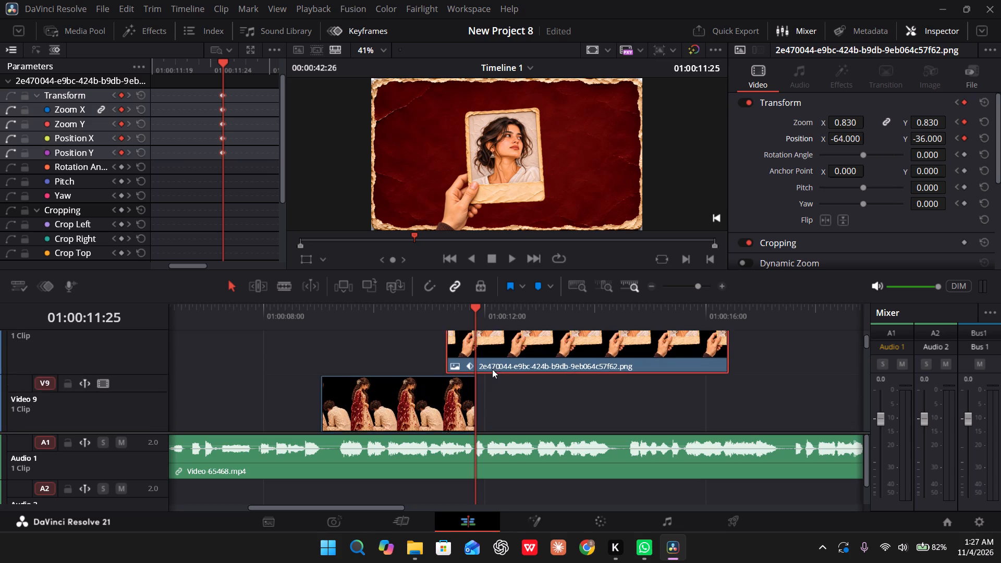
scroll(492, 369, "down", 1)
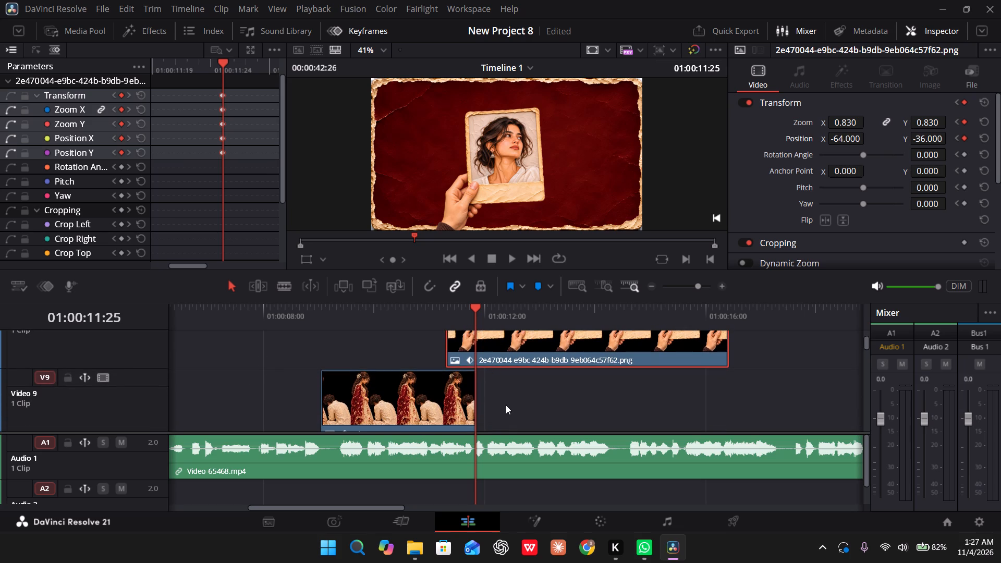
scroll(506, 405, "down", 1)
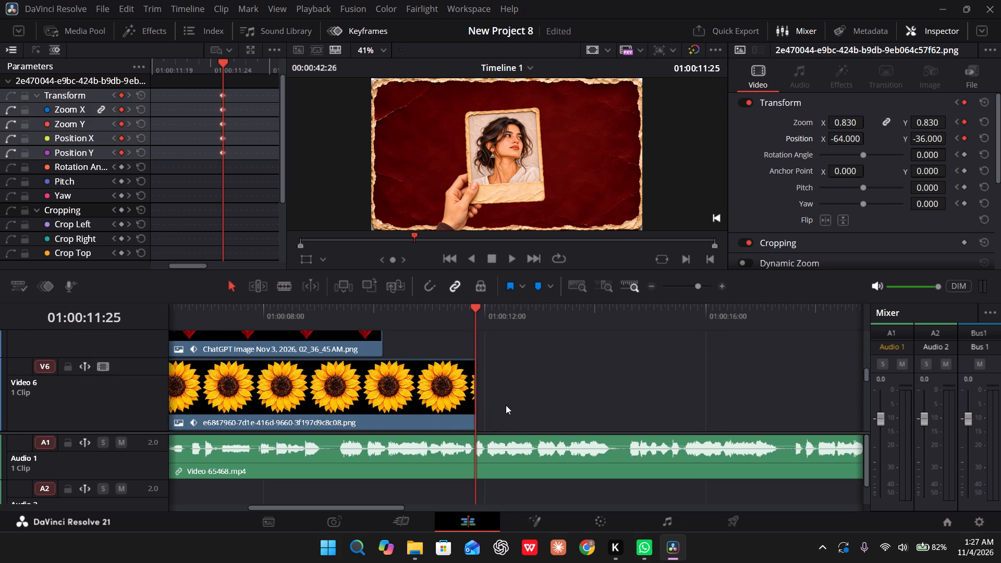
scroll(506, 405, "down", 1)
scroll(506, 405, "up", 1)
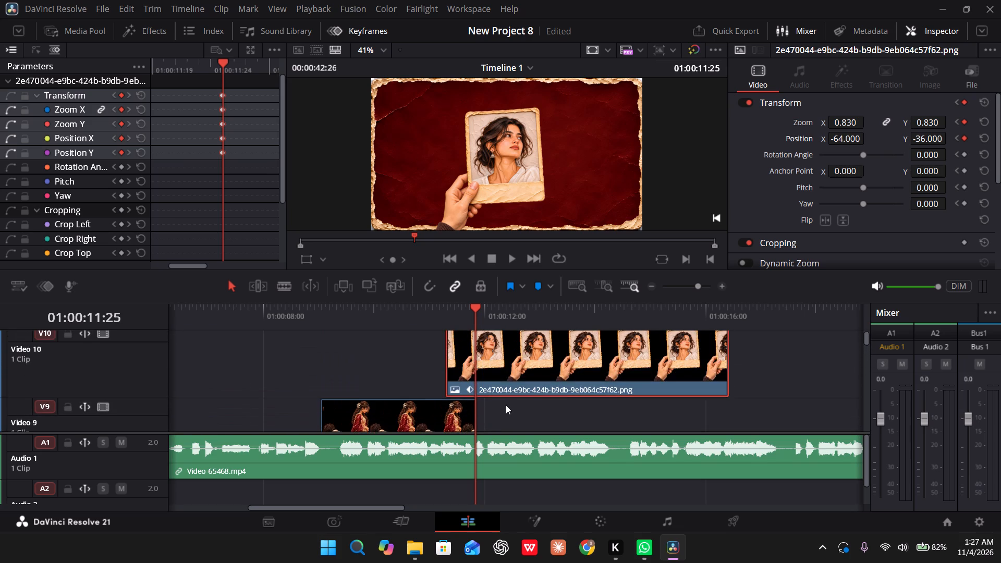
scroll(506, 405, "up", 1)
Switch to File Explorer and look through the images in the "edit raw video" folder for the next scene element.
left_click(418, 500)
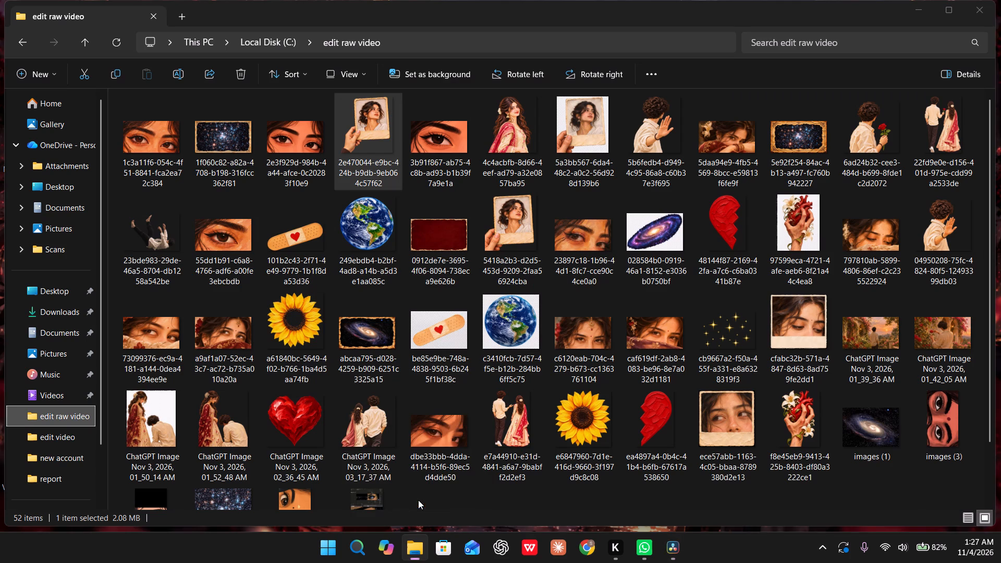
scroll(428, 401, "down", 1)
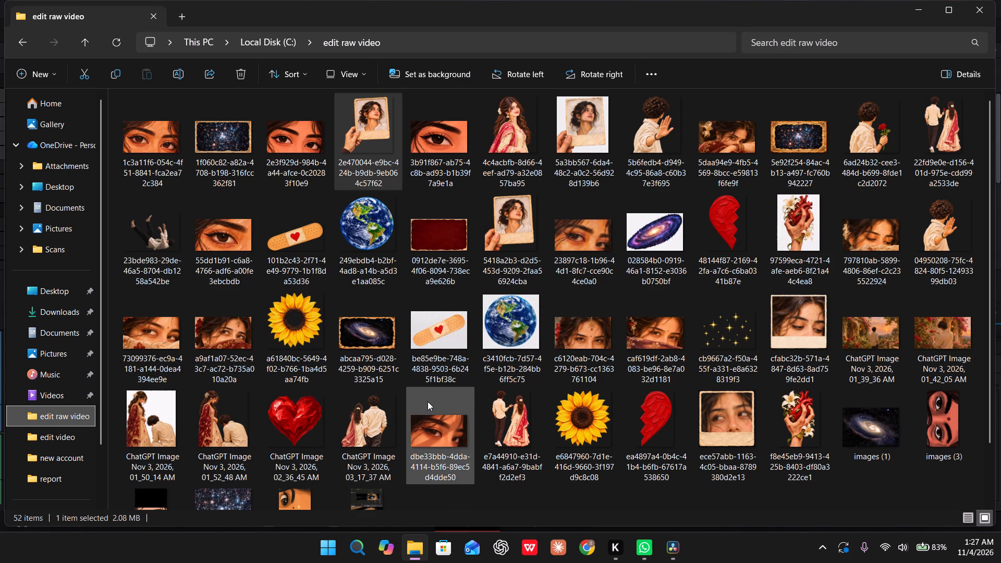
scroll(428, 401, "down", 1)
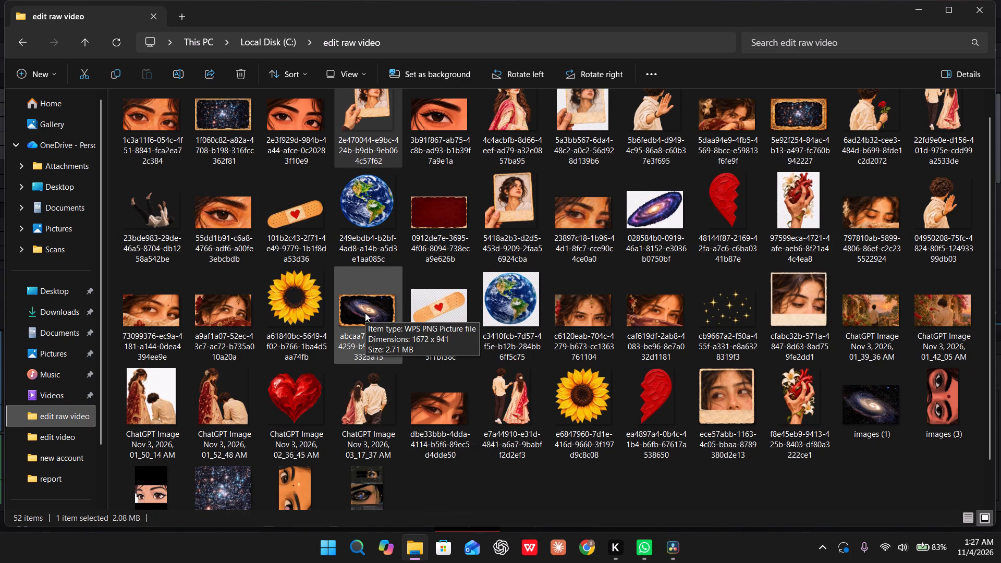
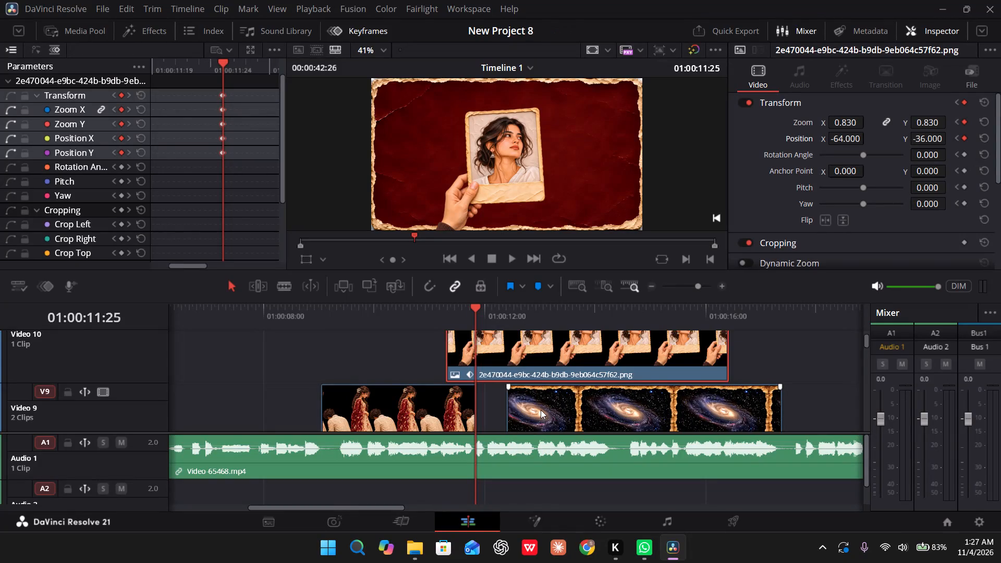
Switch to the "edit raw video" folder in File Explorer to get the next image for the scene.
scroll(541, 410, "down", 1)
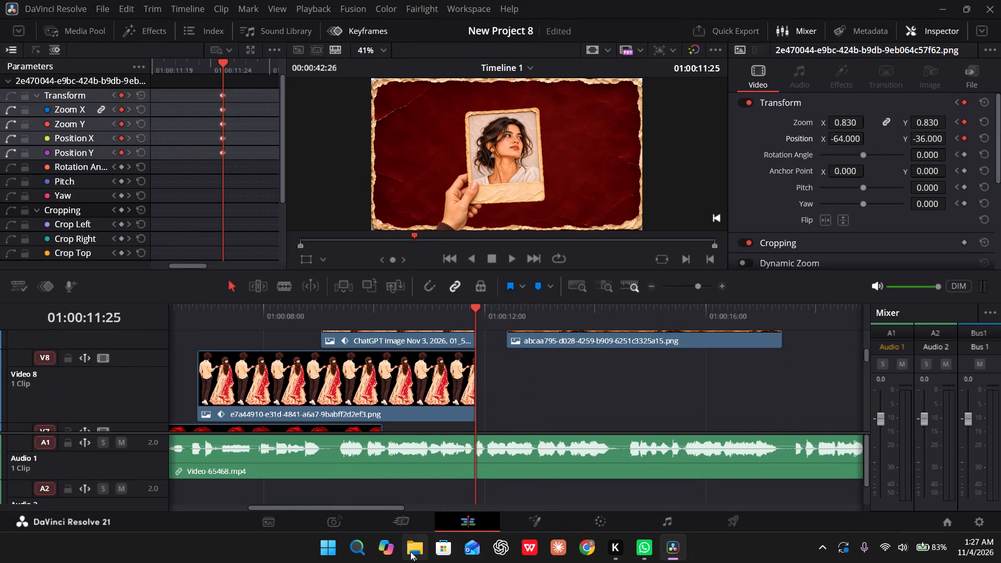
left_click(412, 500)
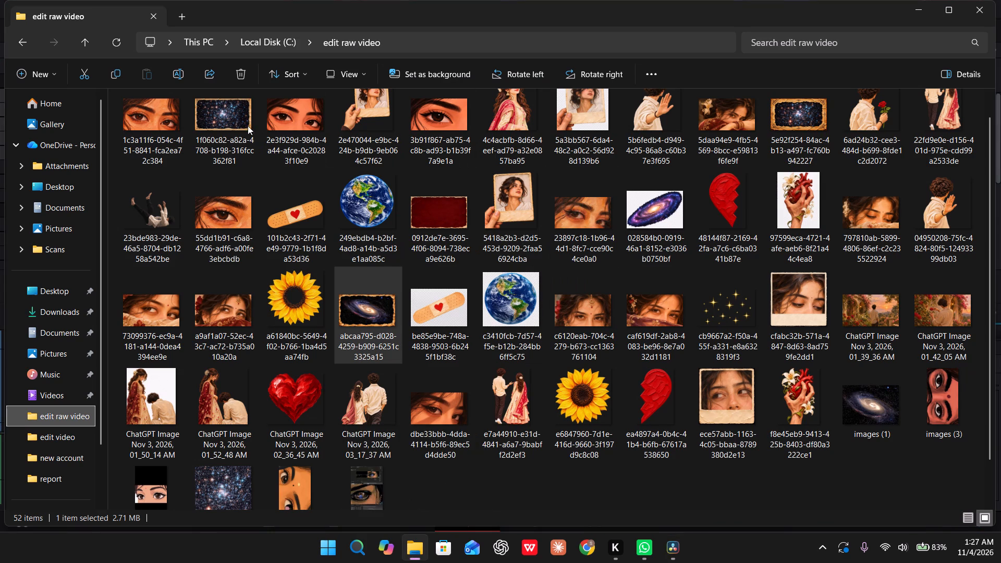
Add the framed star-cluster image 1f060c82 from the edit raw video folder to Video 8, beneath the galaxy clip.
left_click_drag(219, 129, 695, 532)
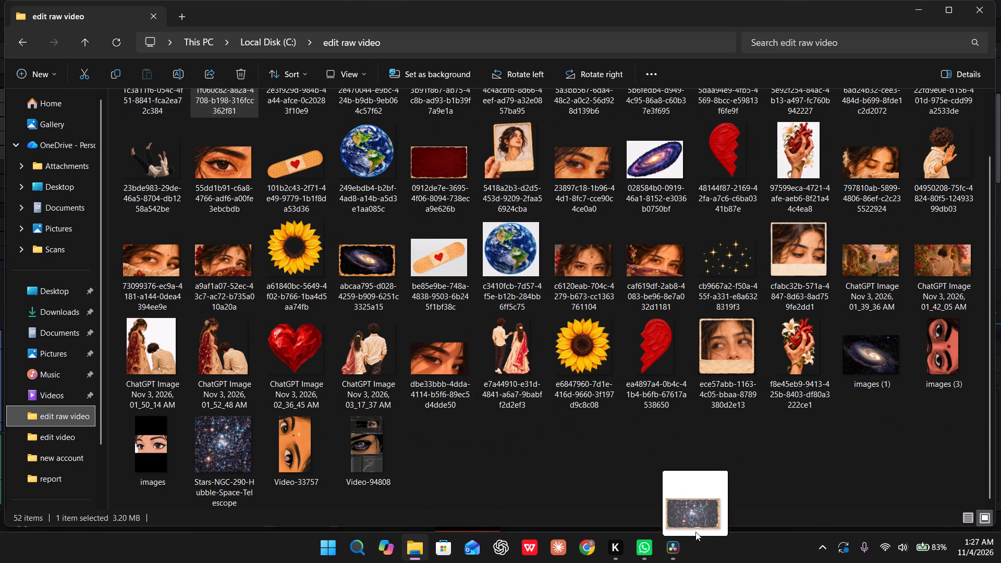
left_click_drag(695, 532, 534, 387)
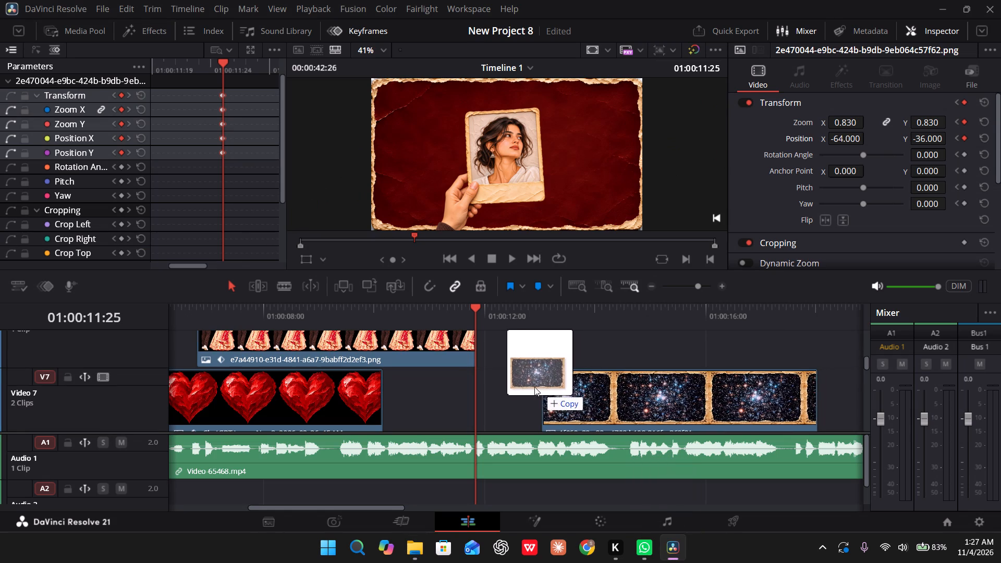
left_click_drag(534, 387, 519, 351)
Play the portrait's entrance up to the galaxy frame several times to judge when the space frames should start.
scroll(542, 414, "up", 1)
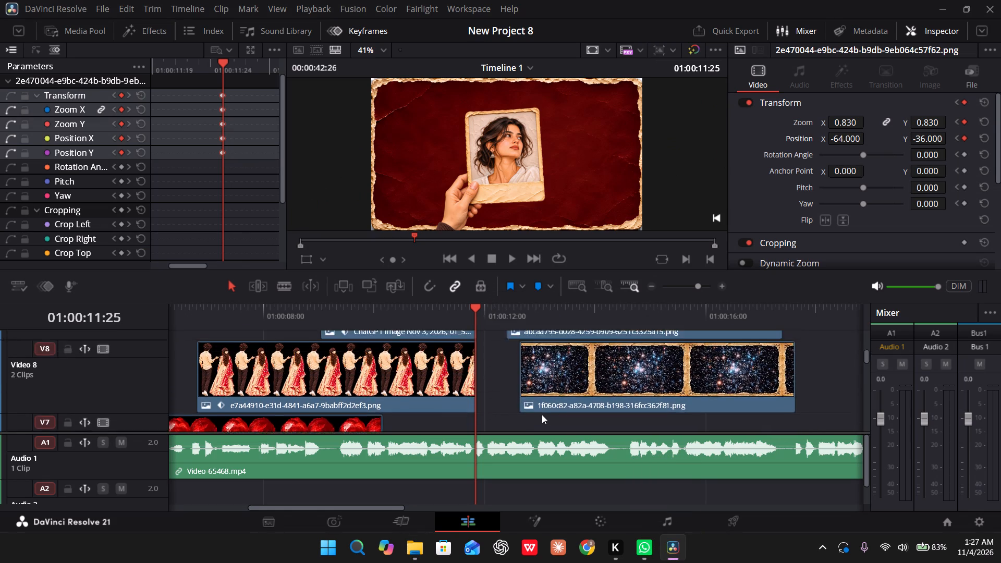
scroll(542, 414, "up", 1)
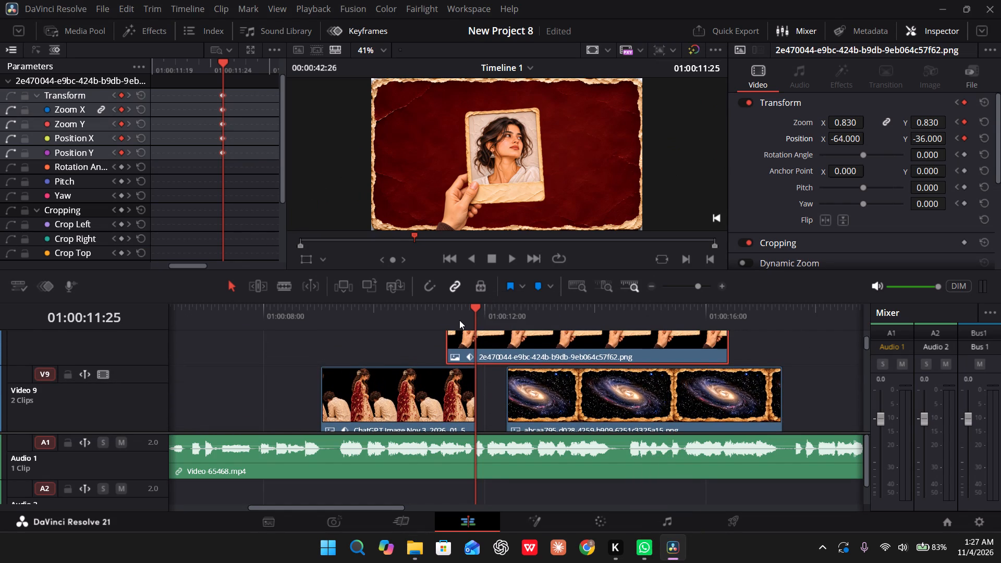
key("space")
key("space")
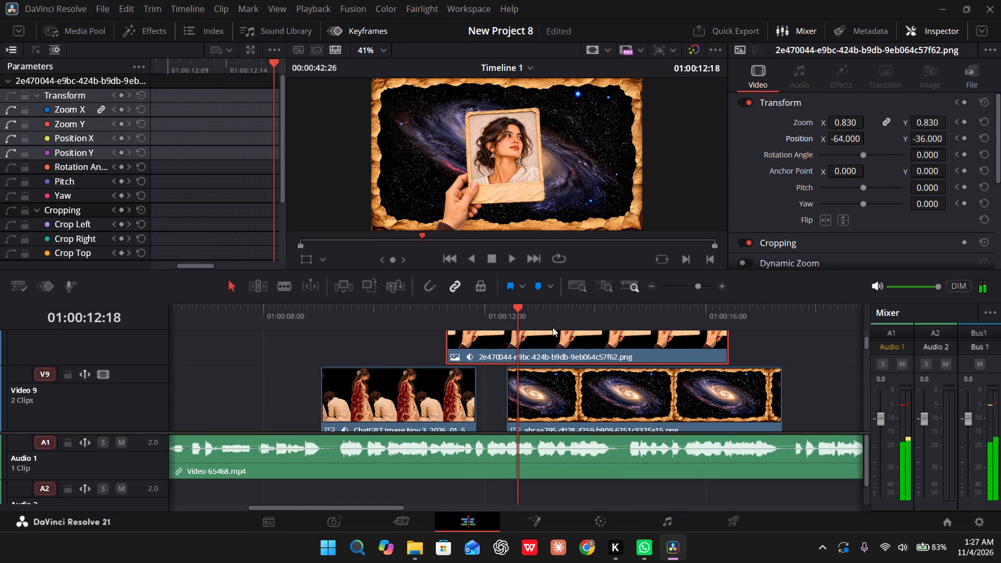
left_click_drag(516, 308, 437, 312)
key("space")
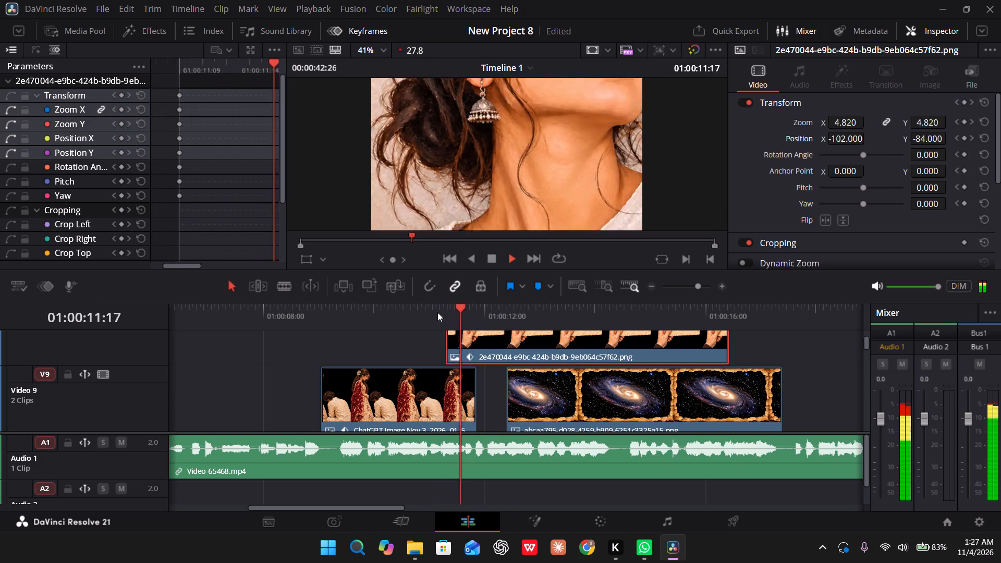
key("space")
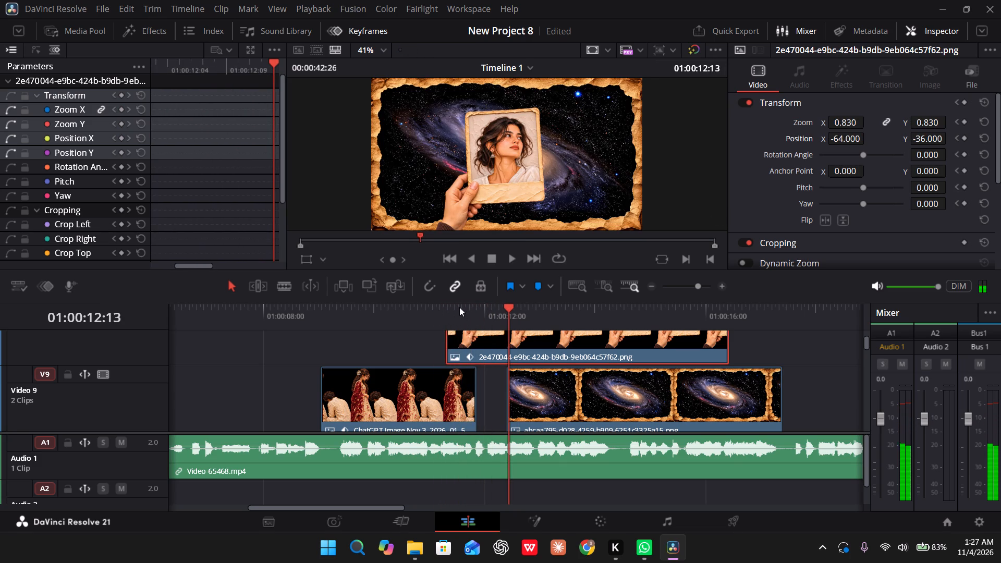
left_click_drag(459, 307, 387, 314)
key("space")
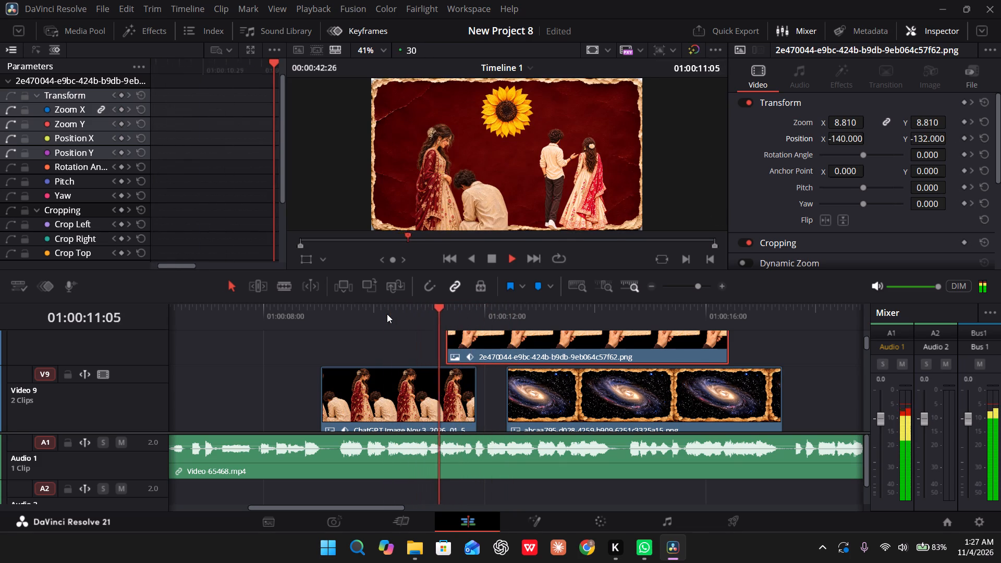
key("space")
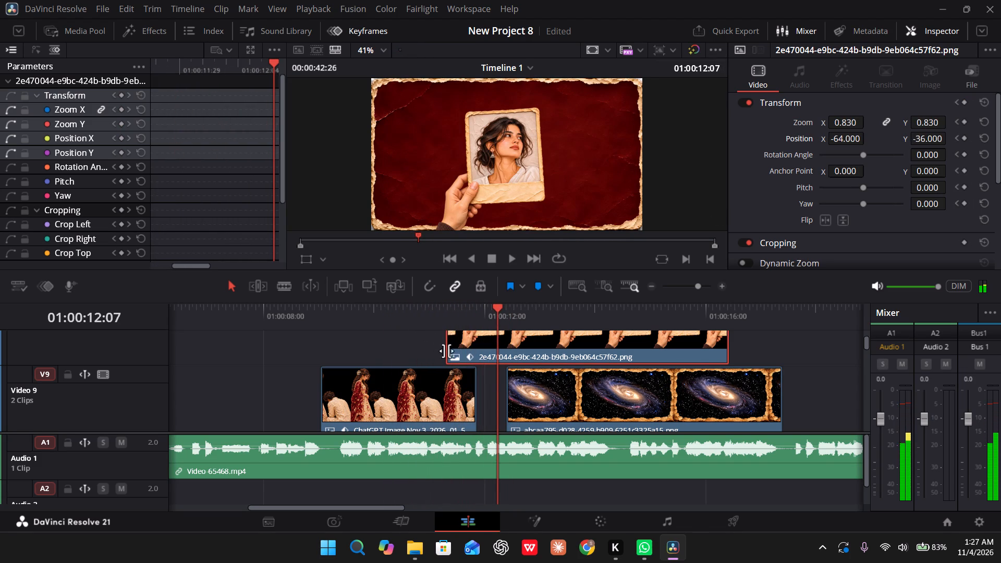
Move the galaxy clip on Video 9 and the star-cluster clip on Video 8 to start at 01:00:12:04.
left_click_drag(498, 309, 477, 317)
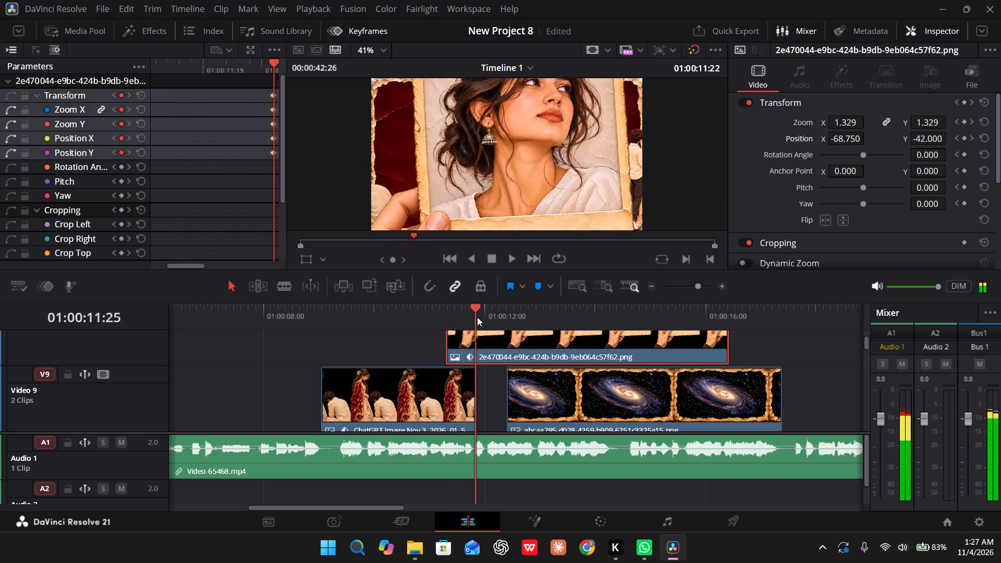
left_click_drag(477, 317, 493, 319)
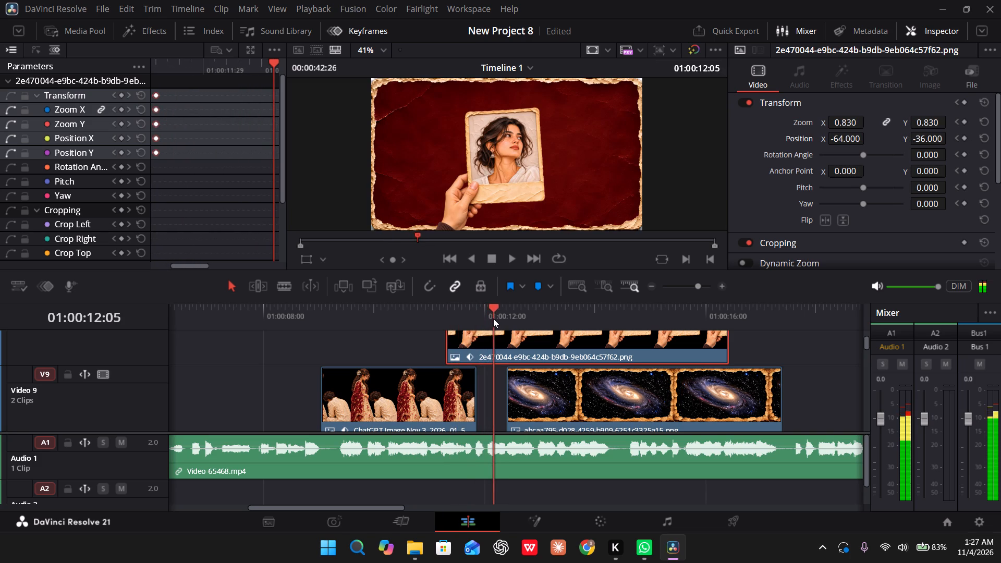
left_click_drag(493, 319, 492, 319)
left_click_drag(547, 388, 535, 391)
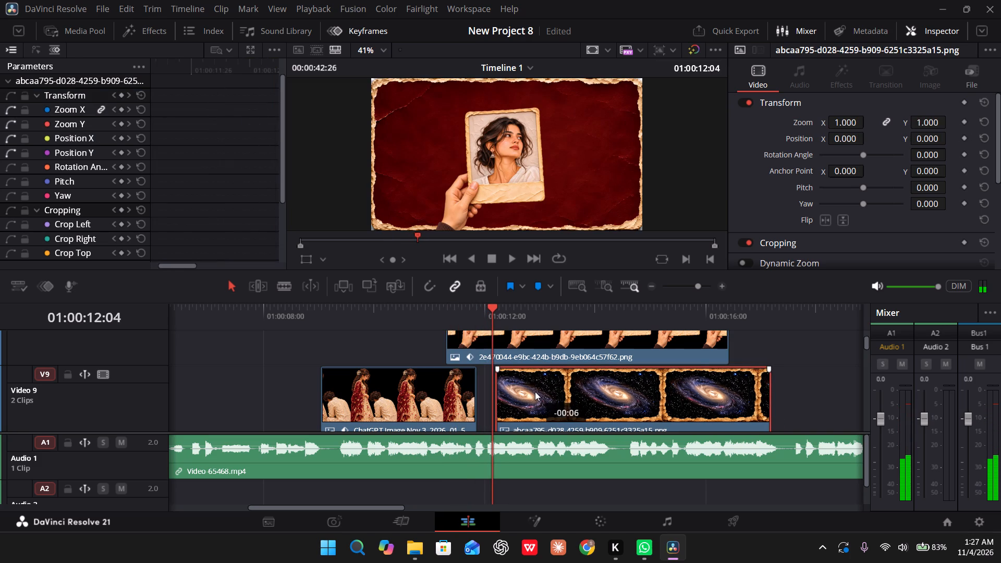
left_click_drag(535, 391, 532, 393)
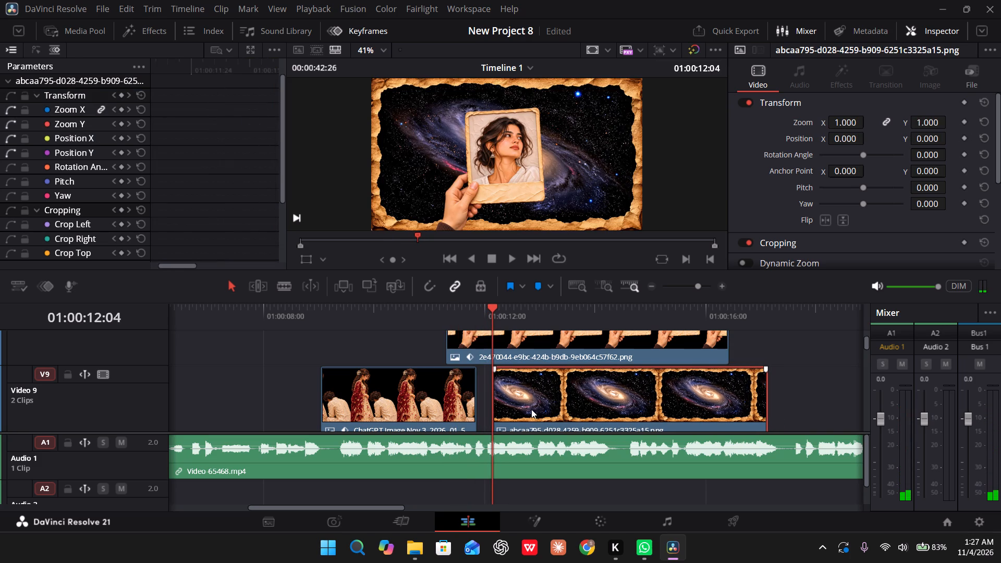
scroll(531, 409, "down", 1)
left_click_drag(563, 402, 546, 403)
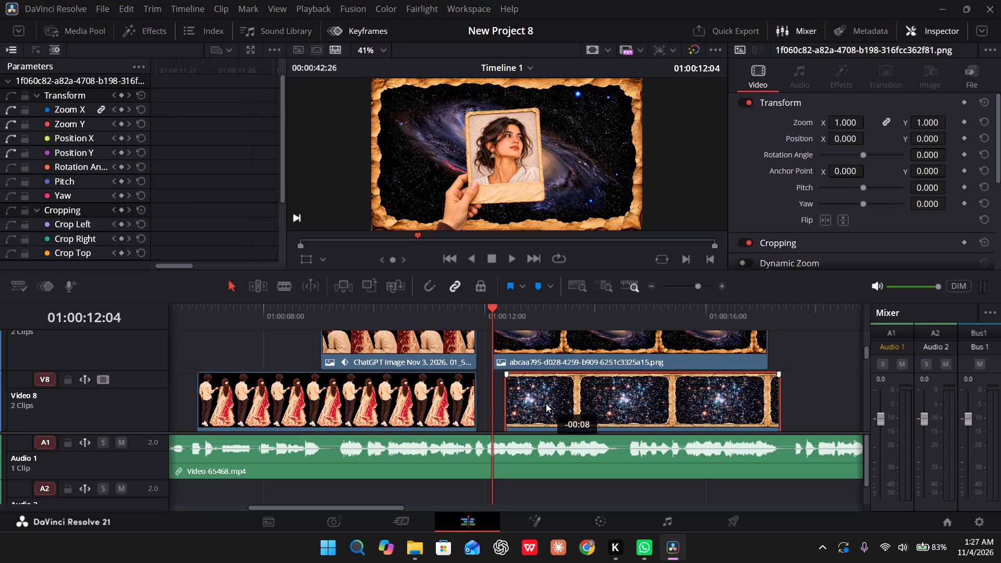
left_click_drag(546, 403, 534, 405)
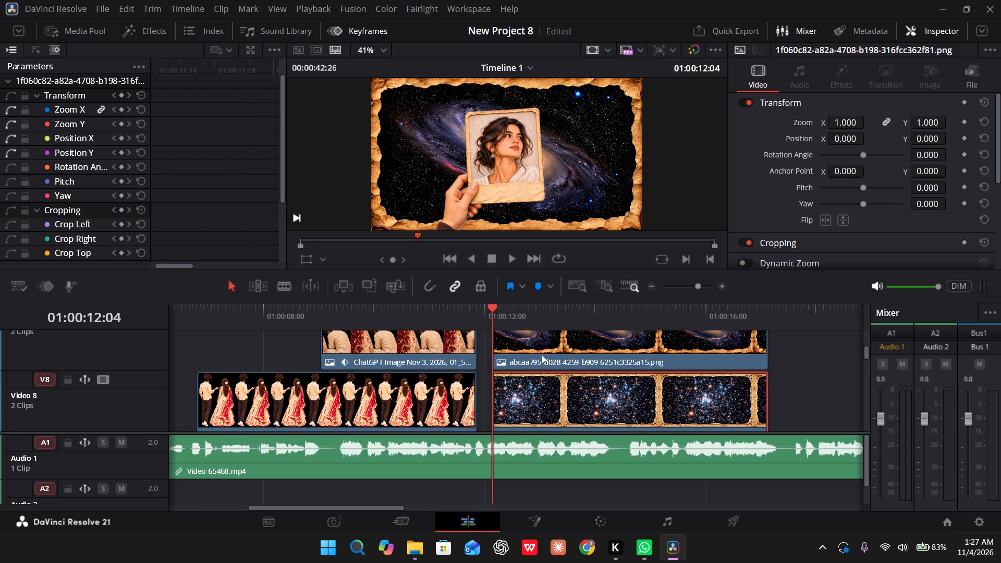
Reduce the galaxy clip's zoom to 0.15 at 01:00:12:04 so it hides behind the portrait.
scroll(542, 354, "up", 1)
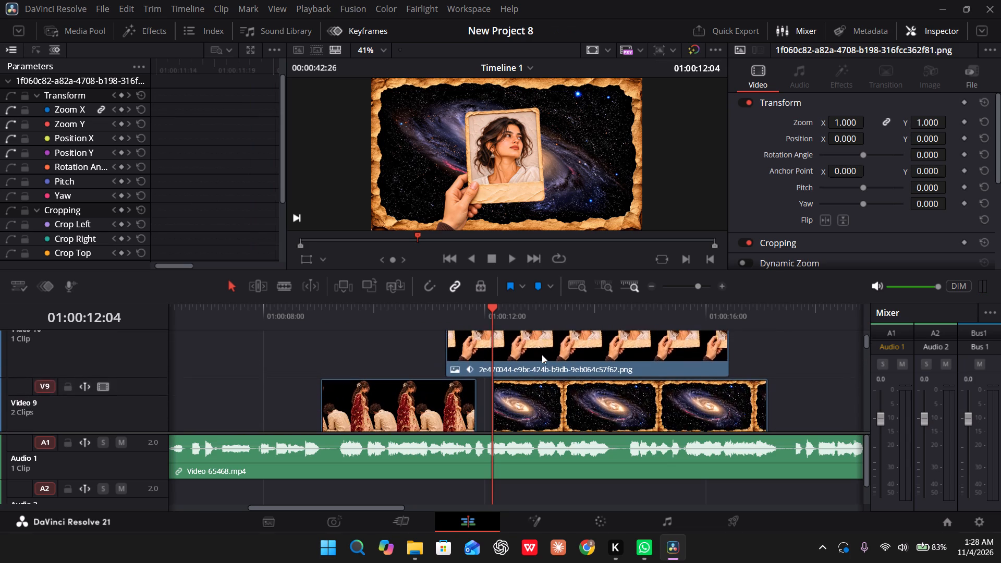
scroll(542, 354, "up", 1)
left_click(546, 371)
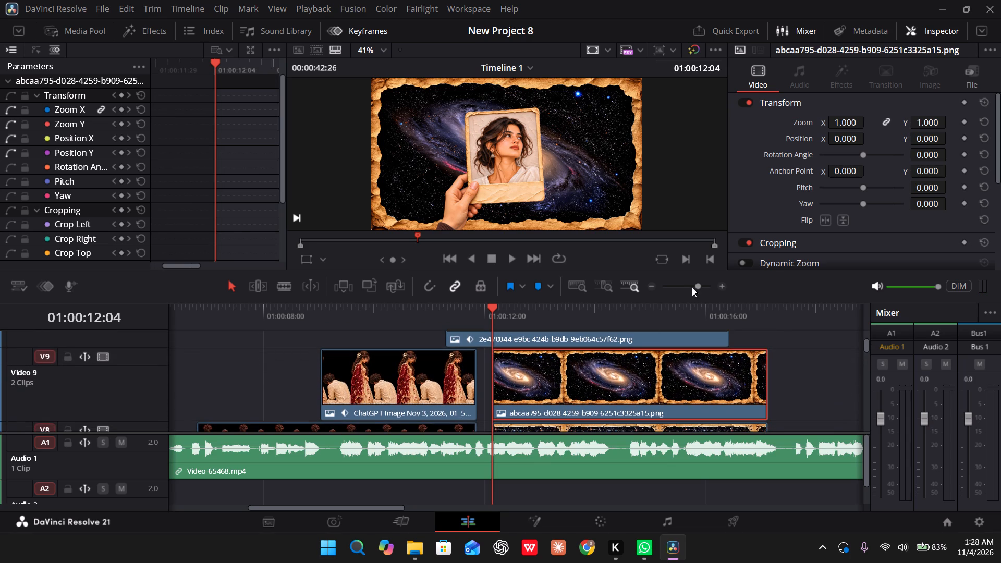
left_click_drag(841, 125, 817, 129)
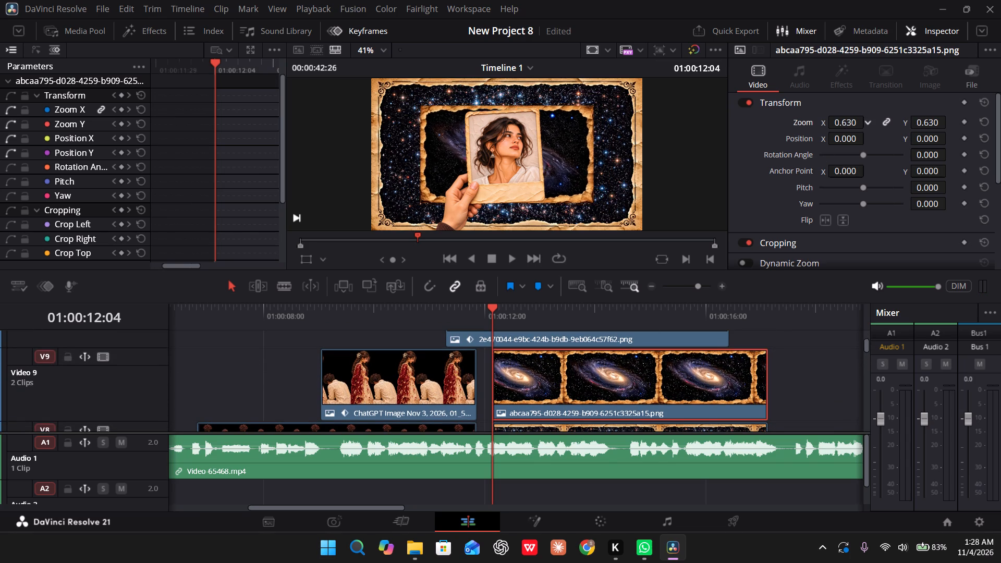
left_click_drag(817, 129, 786, 140)
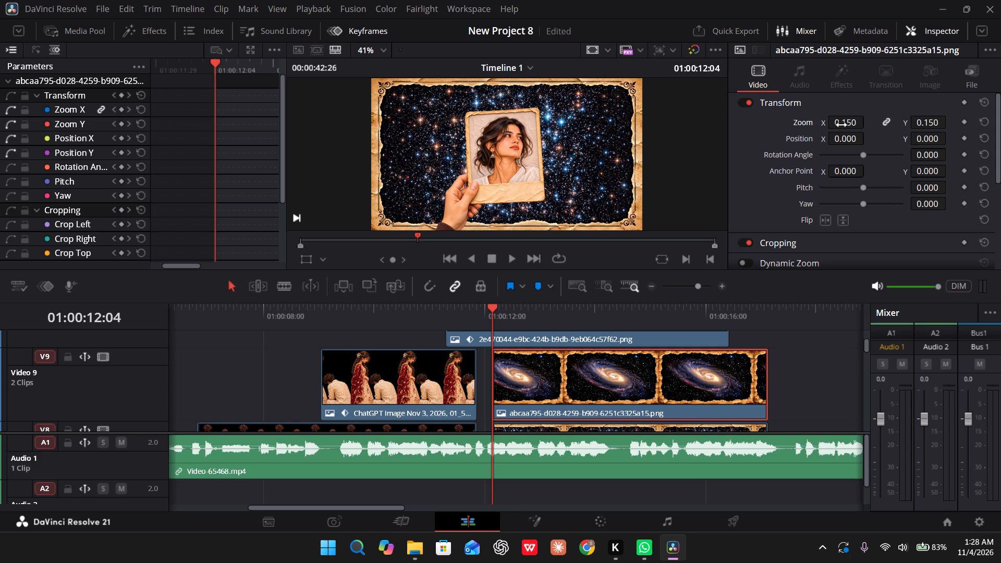
Reduce the star-cluster clip's zoom to 0.24 so it also hides behind the portrait.
scroll(687, 347, "down", 1)
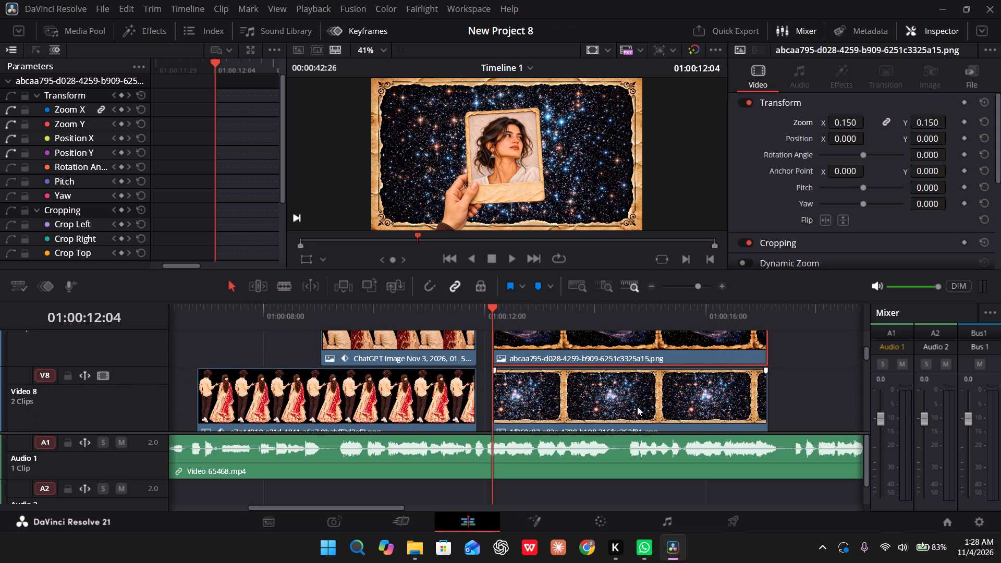
left_click(637, 407)
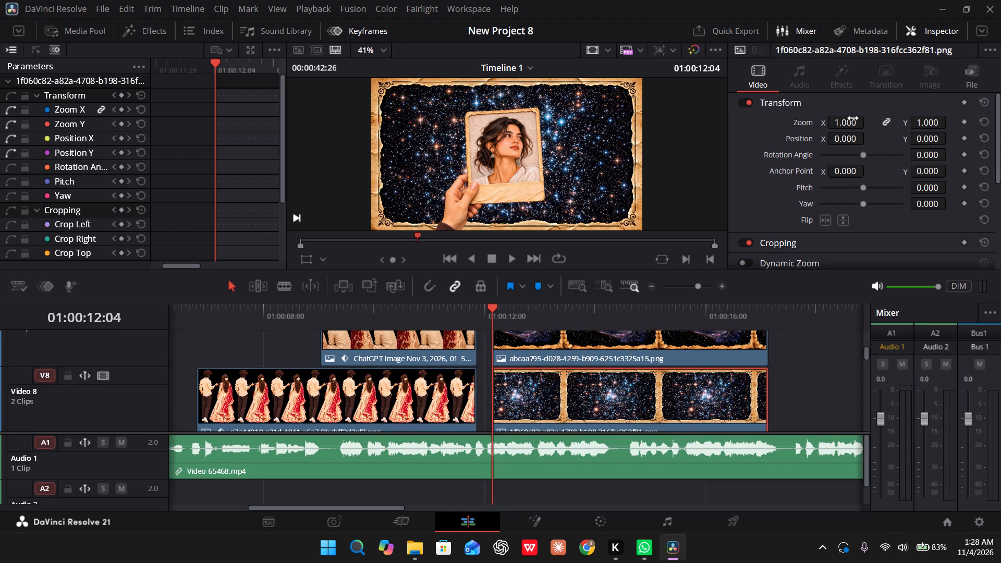
left_click_drag(852, 124, 802, 130)
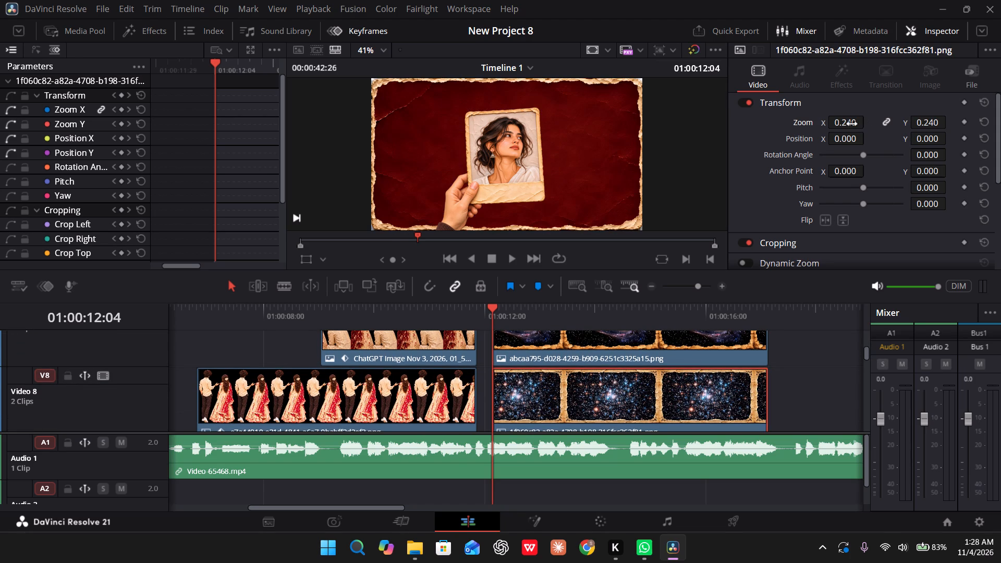
Add Transform keyframes to the galaxy and star-cluster clips at their shared start, 01:00:12:04.
left_click(547, 348)
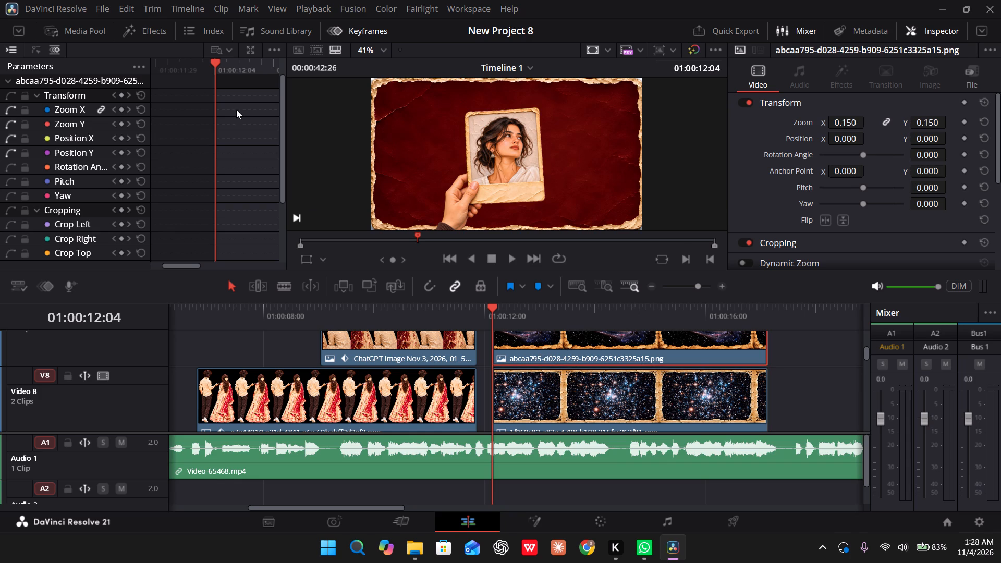
left_click(118, 94)
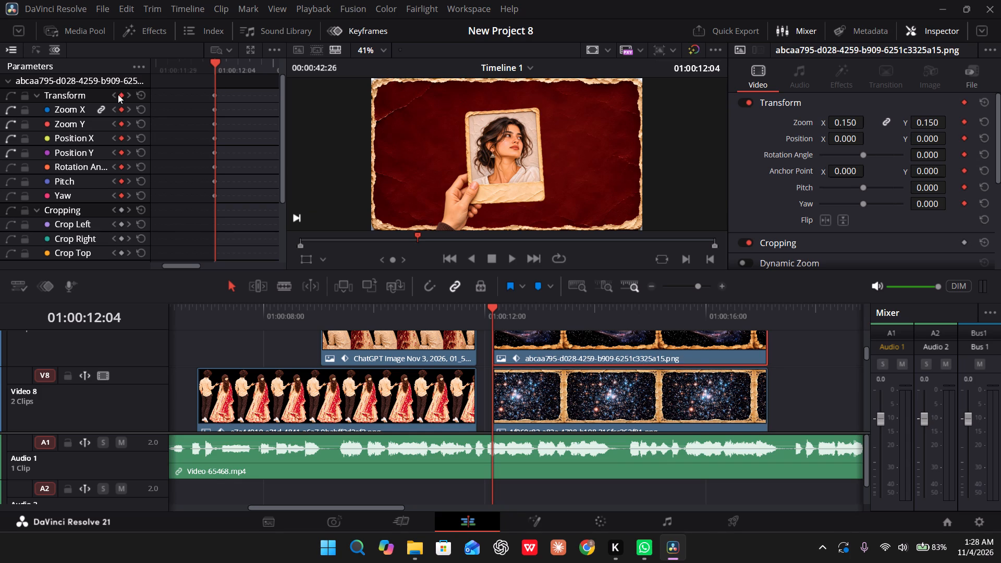
left_click(535, 400)
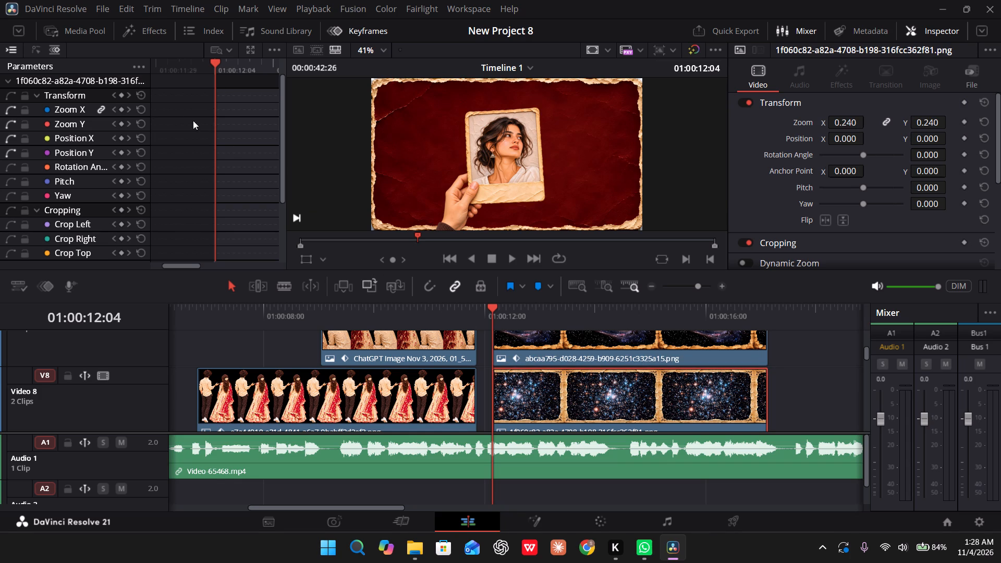
left_click(124, 93)
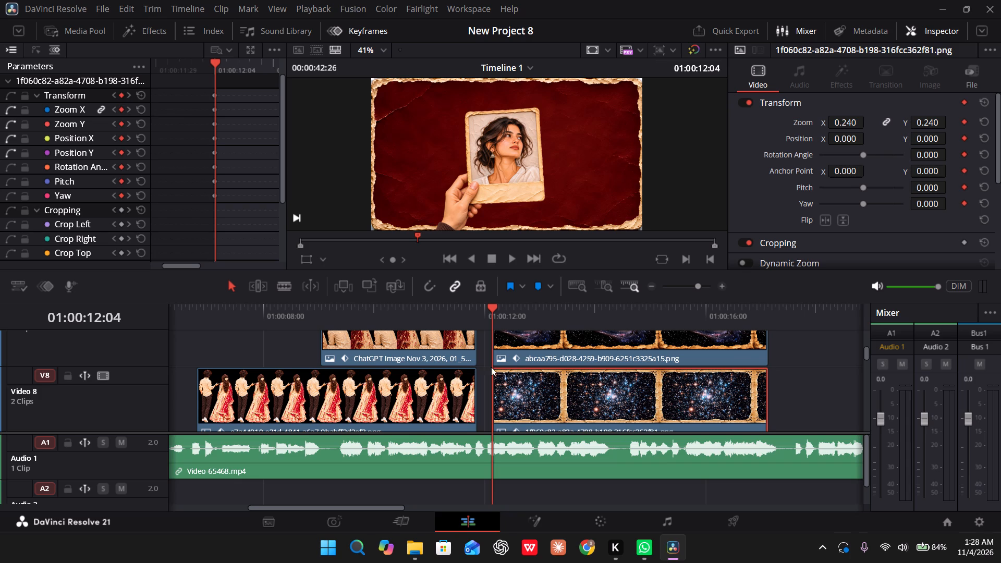
Enlarge the galaxy clip on Video 9 to a zoom of 0.40 at 01:00:12:23.
scroll(495, 368, "left", 1)
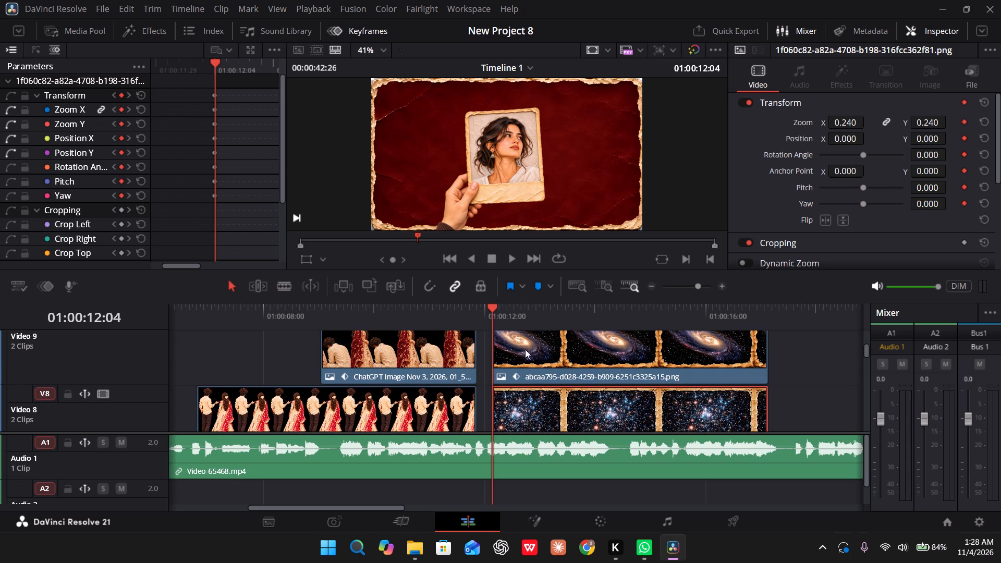
scroll(514, 348, "left", 1)
scroll(514, 348, "up", 1)
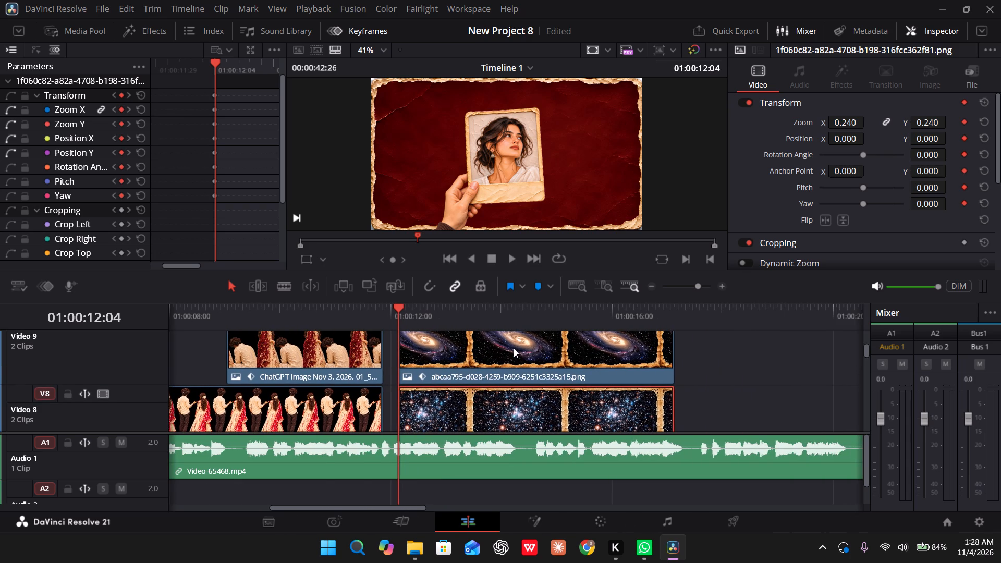
scroll(514, 348, "up", 1)
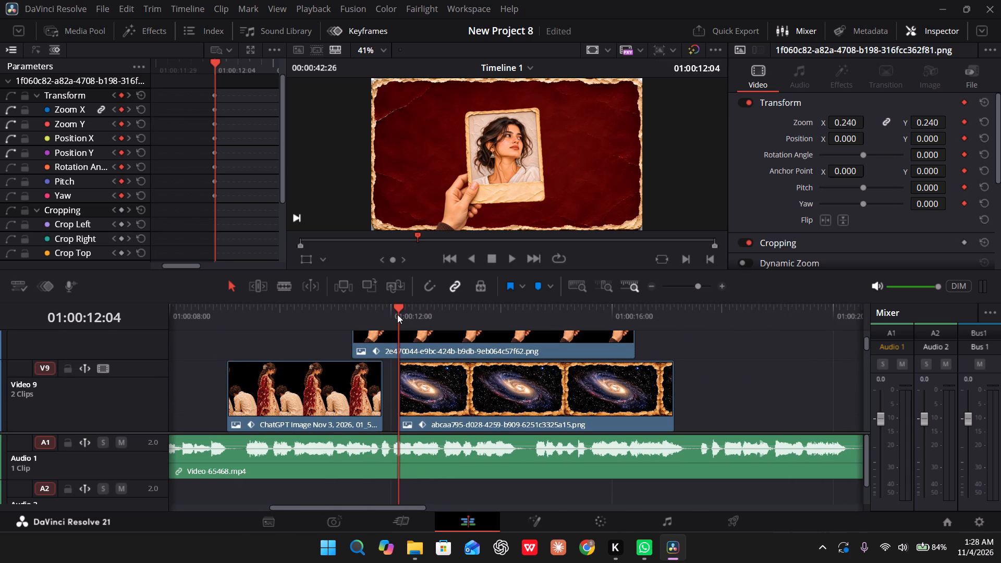
left_click_drag(397, 314, 427, 317)
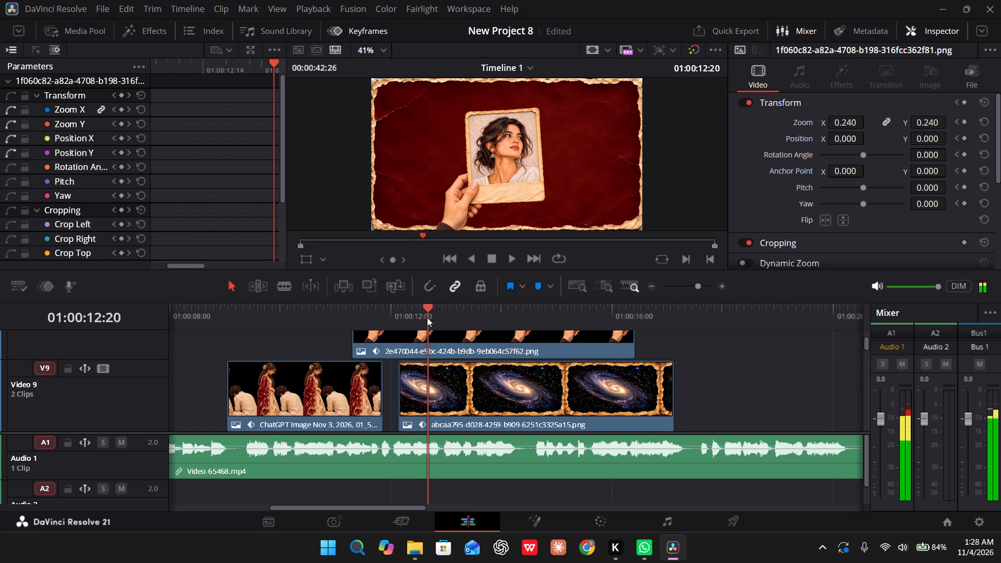
left_click_drag(427, 317, 433, 318)
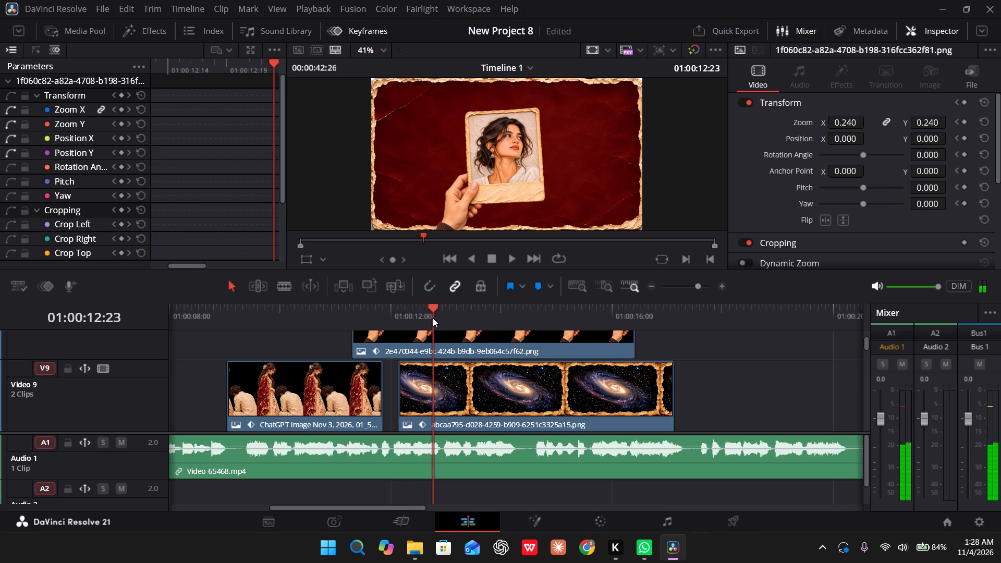
left_click(451, 387)
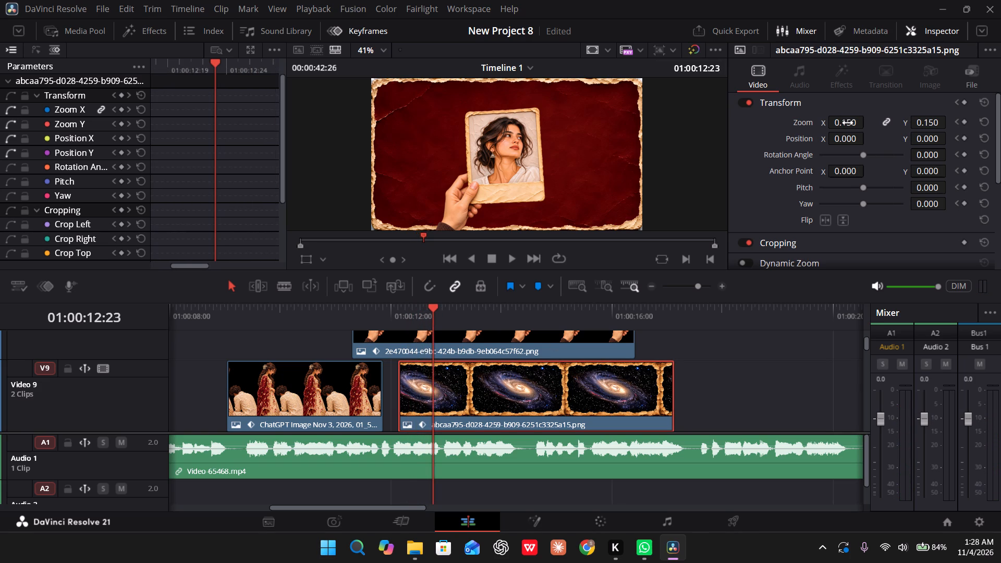
left_click_drag(848, 123, 759, 138)
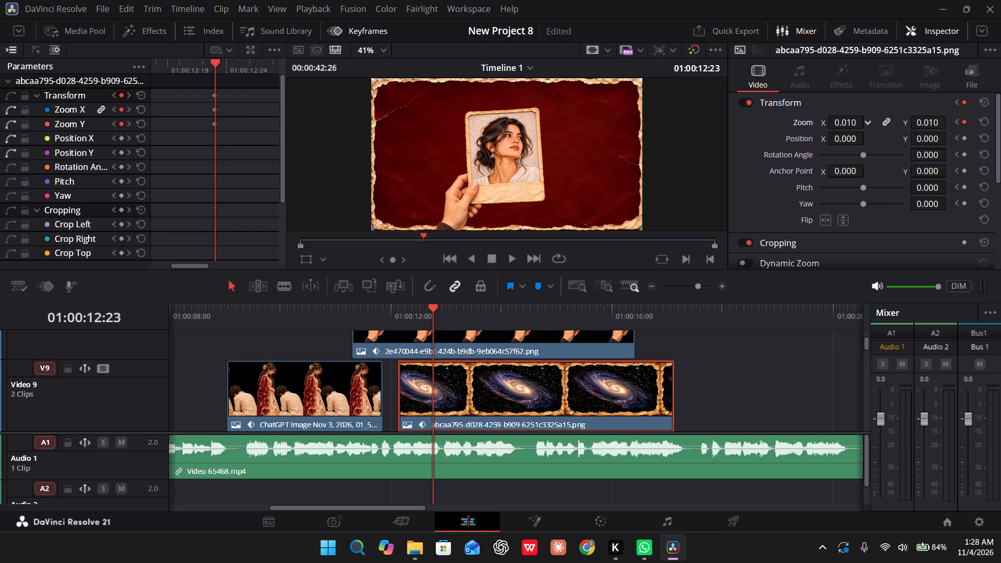
left_click_drag(759, 138, 777, 144)
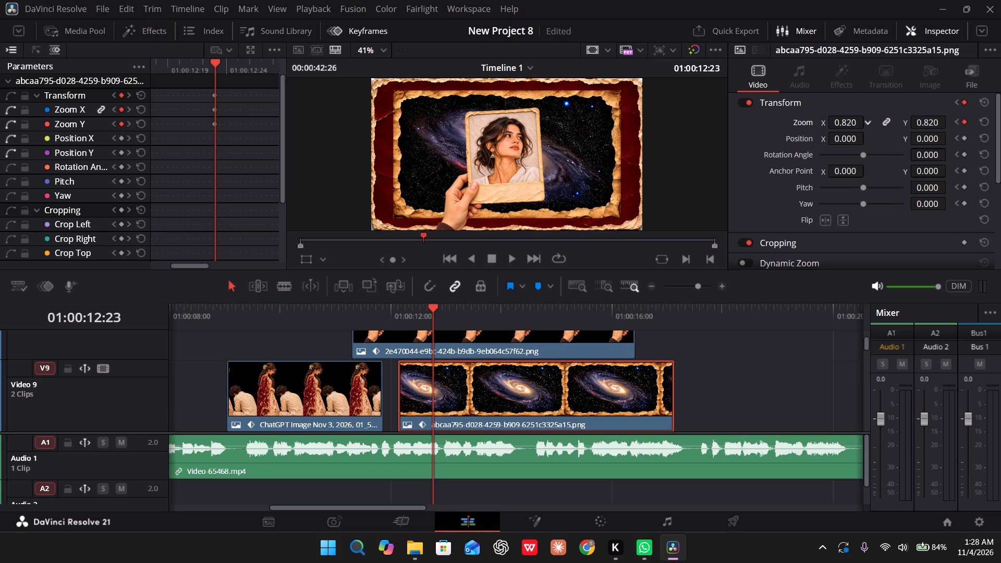
left_click_drag(777, 144, 753, 143)
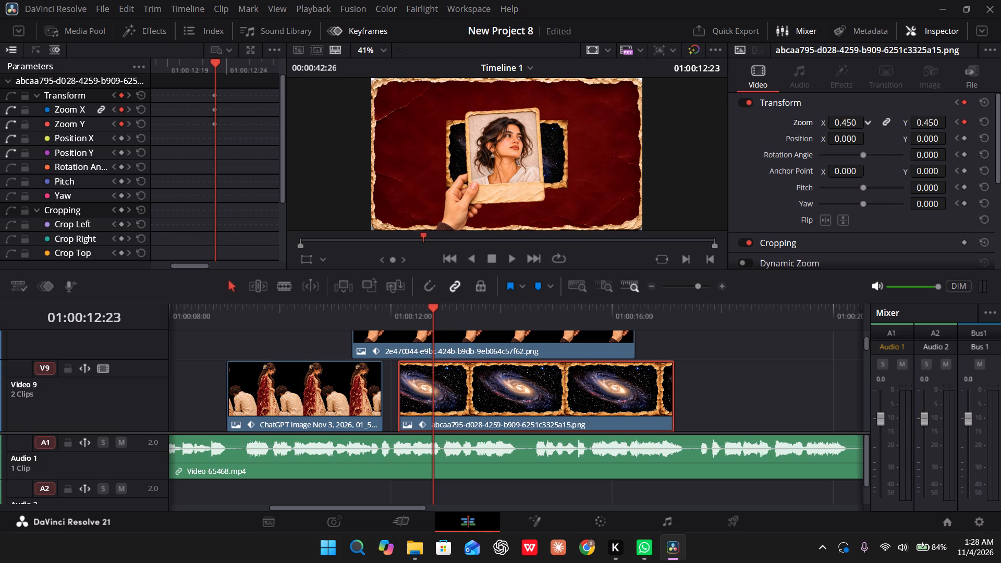
left_click_drag(753, 143, 749, 144)
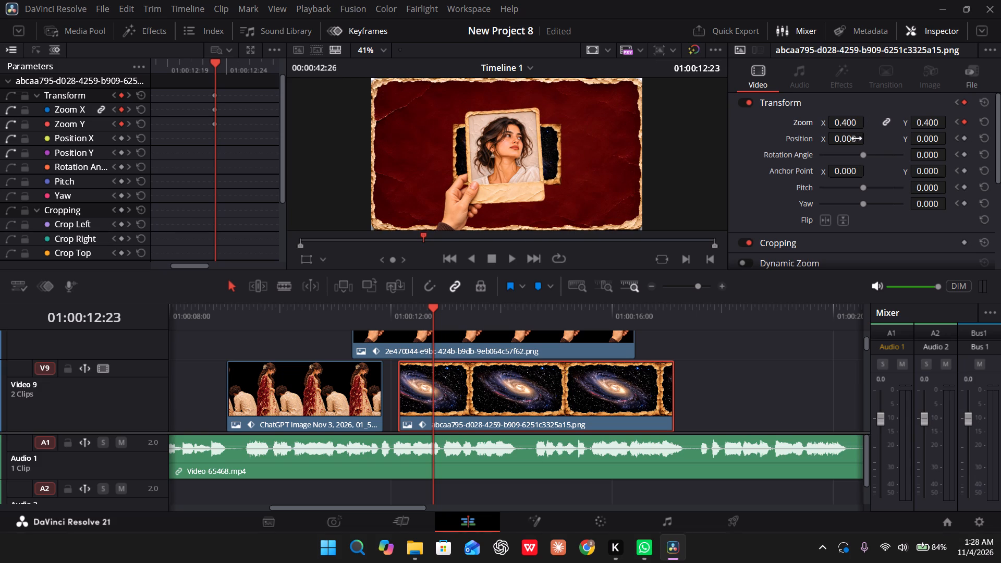
Offset the galaxy clip to Position X 144, Y 86, up and right of the portrait, and refine its zoom to 0.37.
left_click_drag(851, 139, 979, 132)
left_click_drag(929, 137, 985, 134)
left_click(841, 124)
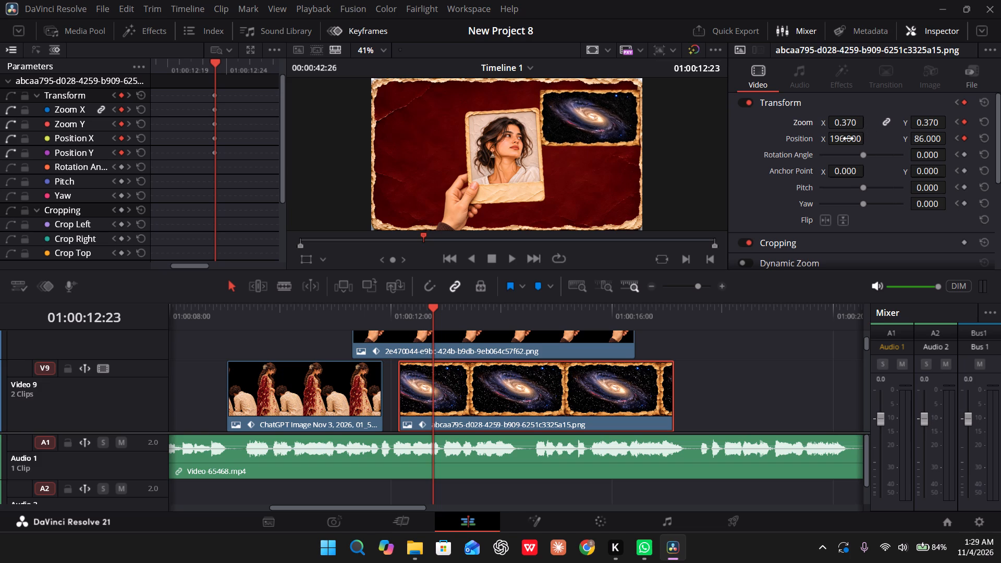
left_click_drag(848, 139, 816, 145)
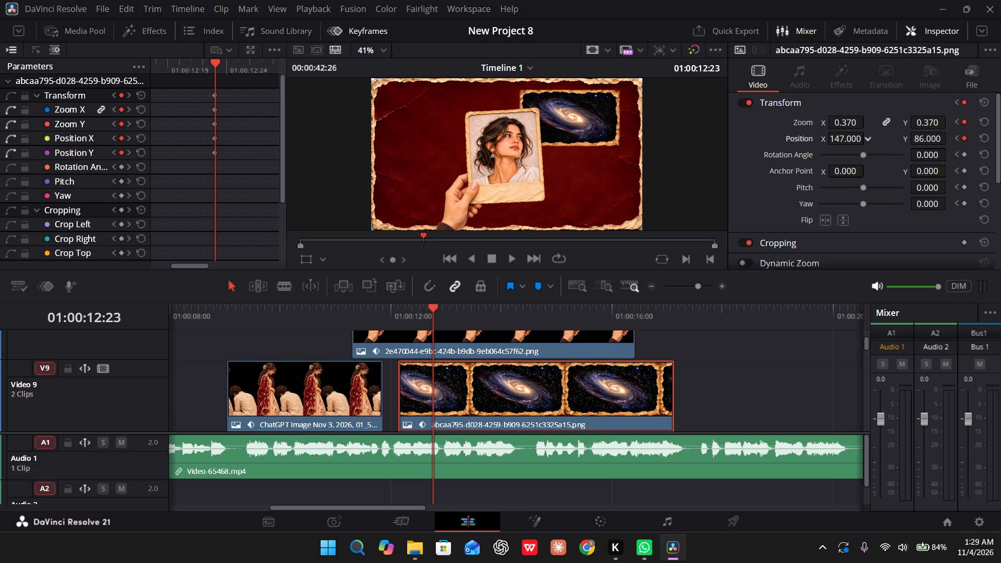
left_click_drag(816, 145, 815, 145)
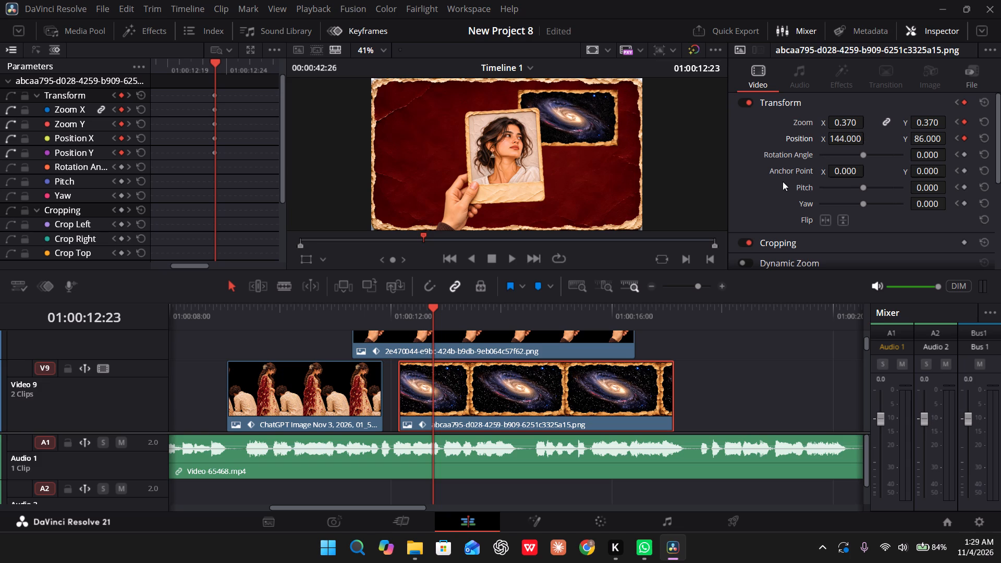
Set the star-cluster clip's zoom on Video 8 to 0.370 at 01:00:12:23, matching the galaxy clip.
scroll(531, 397, "down", 1)
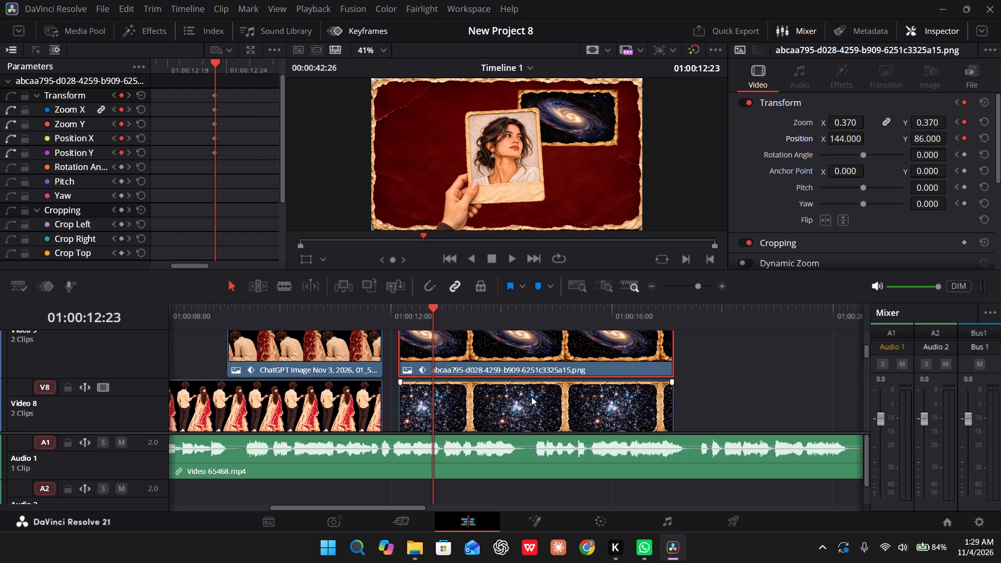
scroll(531, 397, "down", 1)
left_click(520, 409)
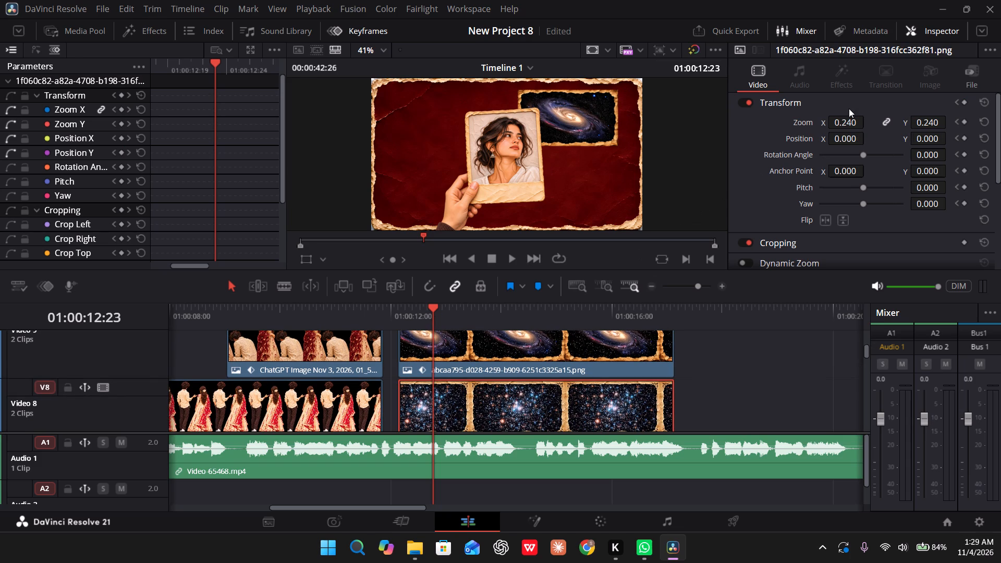
left_click_drag(849, 118, 837, 118)
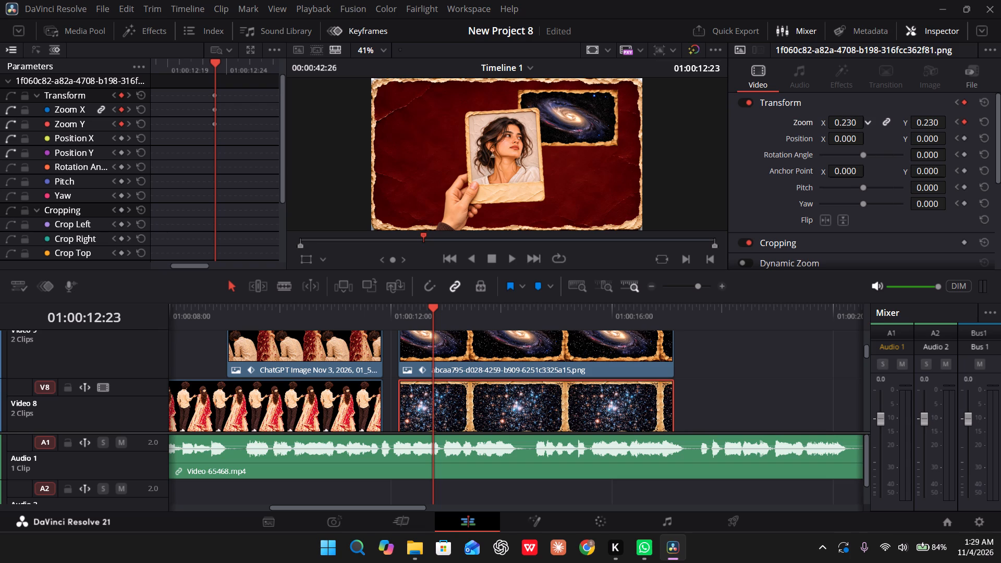
left_click_drag(837, 118, 823, 127)
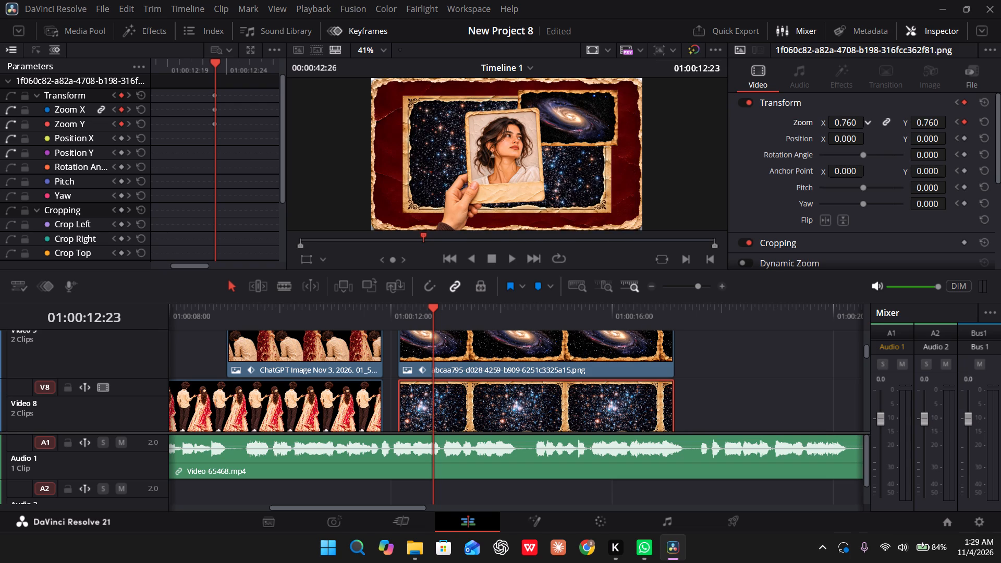
left_click_drag(823, 127, 807, 131)
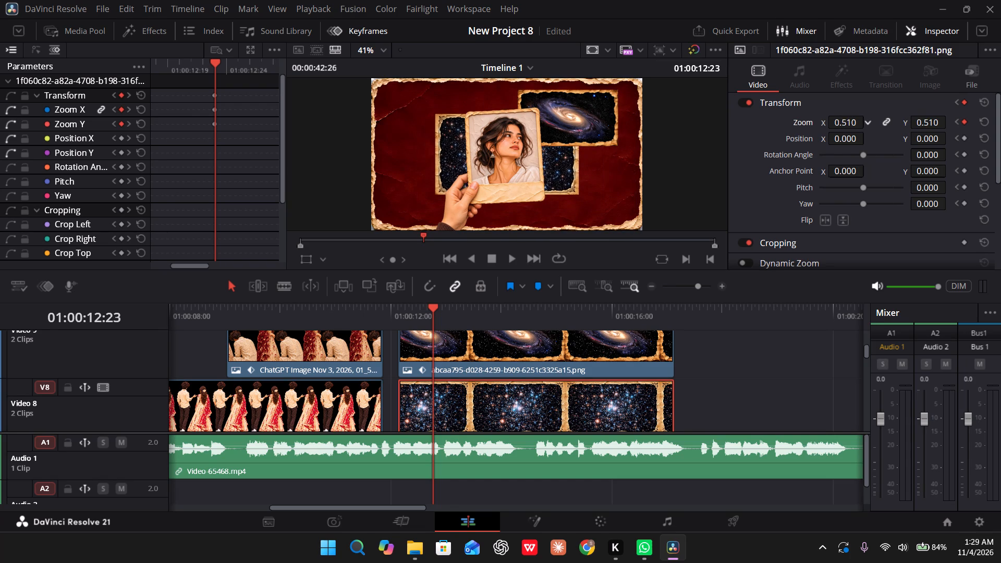
left_click_drag(807, 131, 807, 131)
left_click(547, 353)
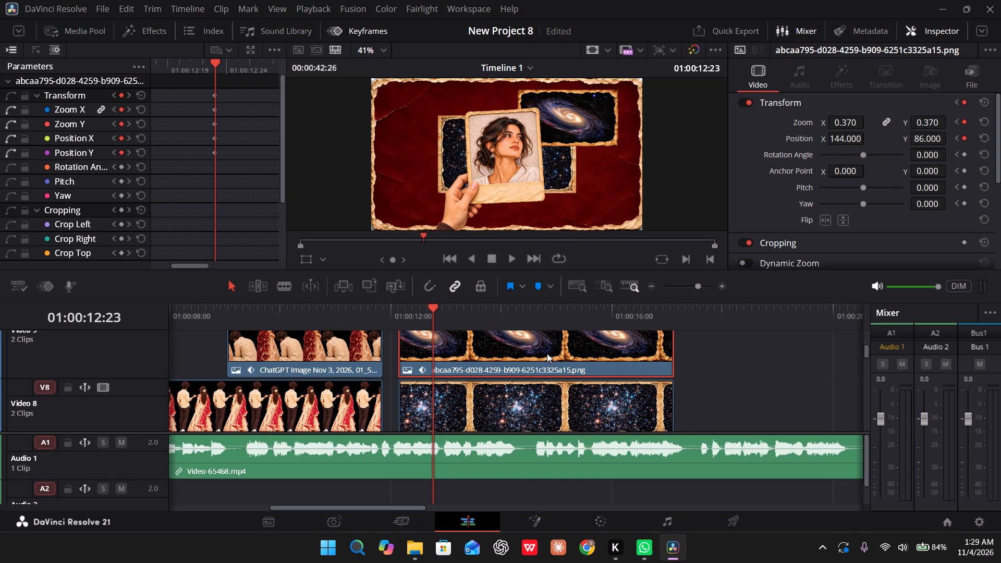
left_click(528, 432)
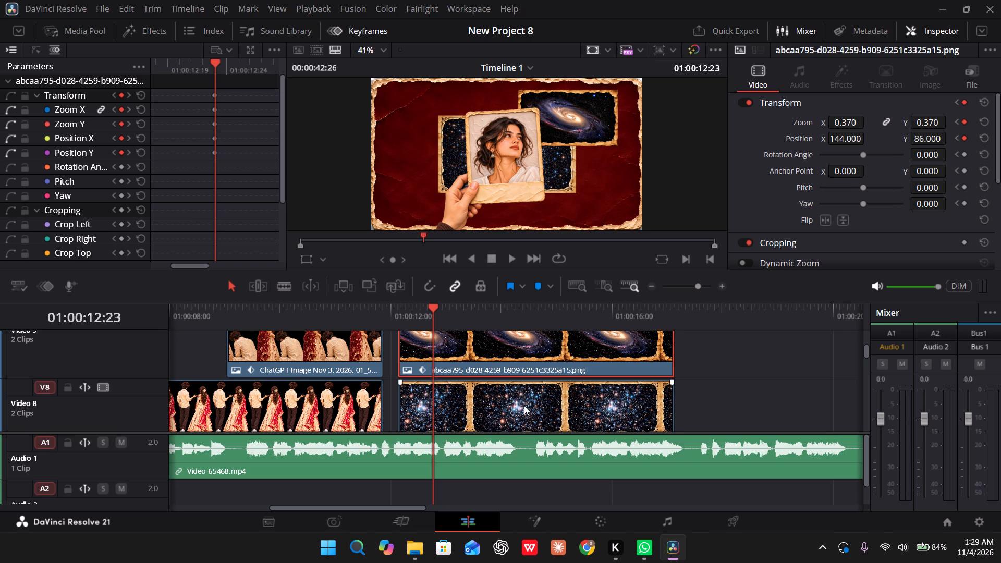
left_click(523, 409)
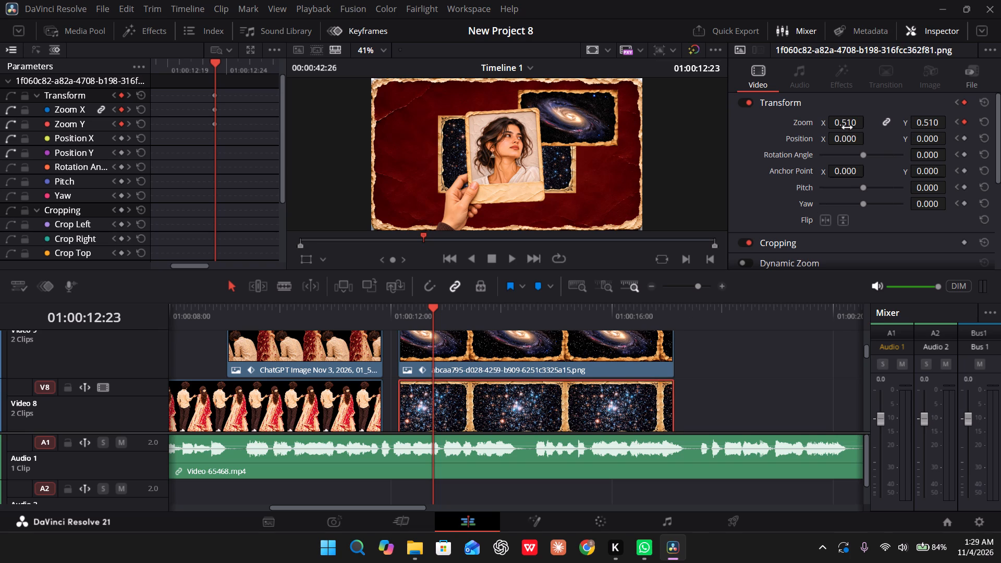
double_click(847, 127)
type("0.370")
key("Return")
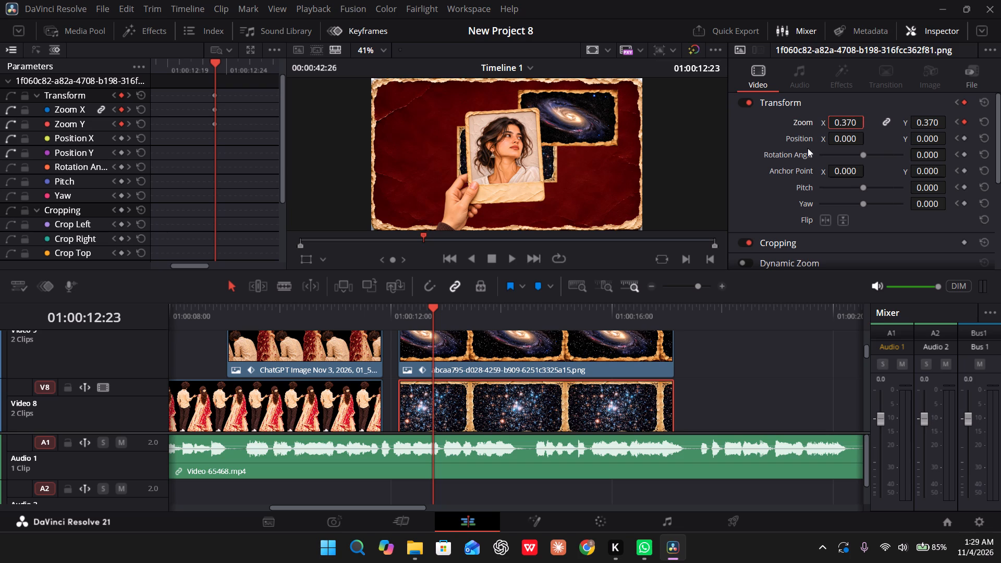
Offset the star-cluster clip to Position X -171, Y -80, so it sits down and left of the portrait.
left_click_drag(841, 141, 723, 151)
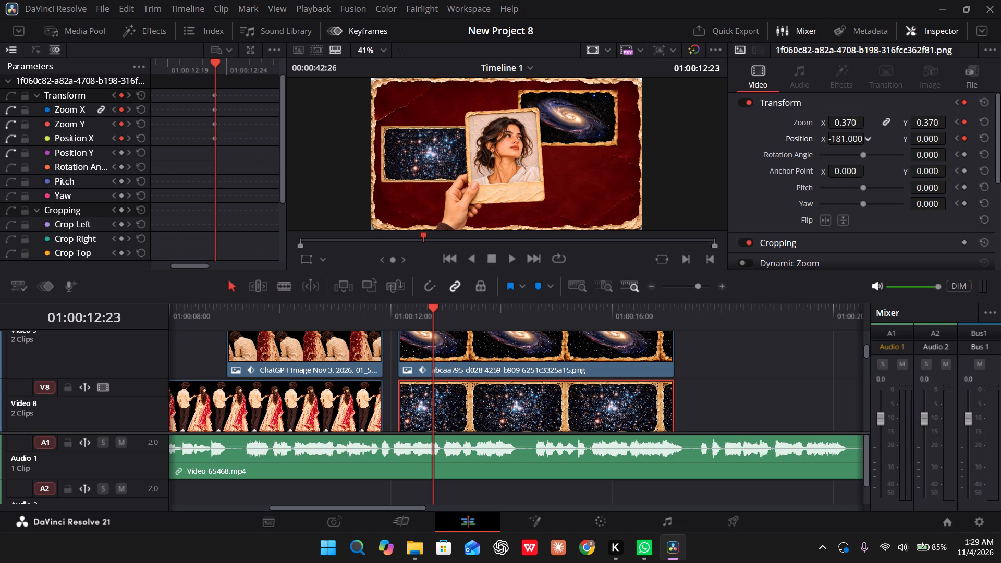
left_click_drag(723, 151, 724, 151)
left_click_drag(929, 141, 923, 141)
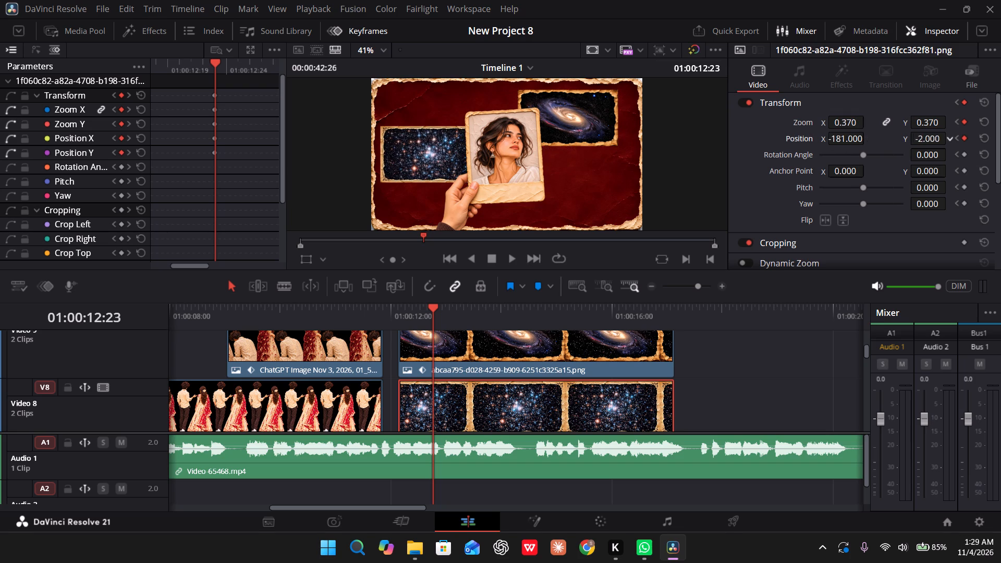
left_click_drag(923, 141, 886, 141)
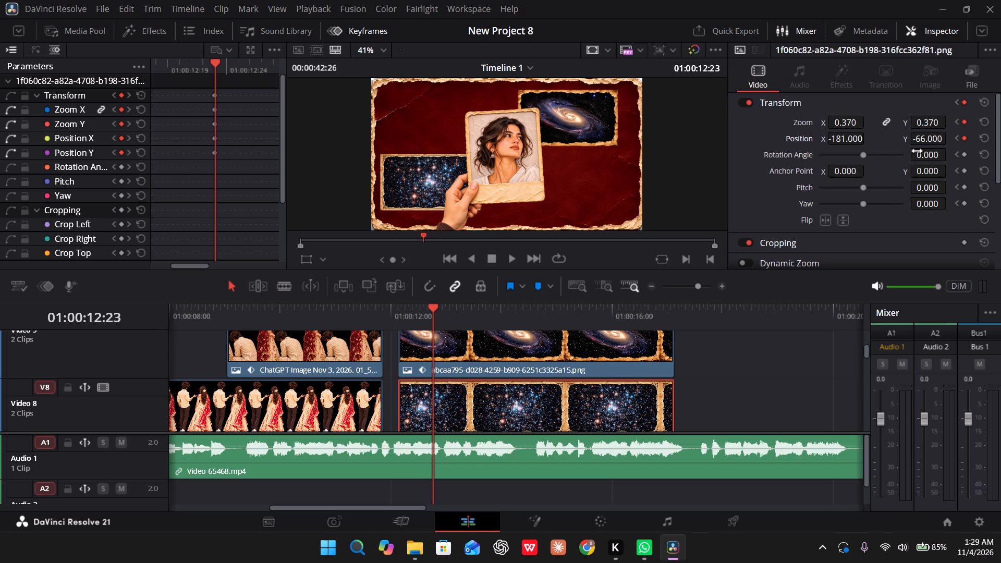
left_click_drag(931, 140, 920, 142)
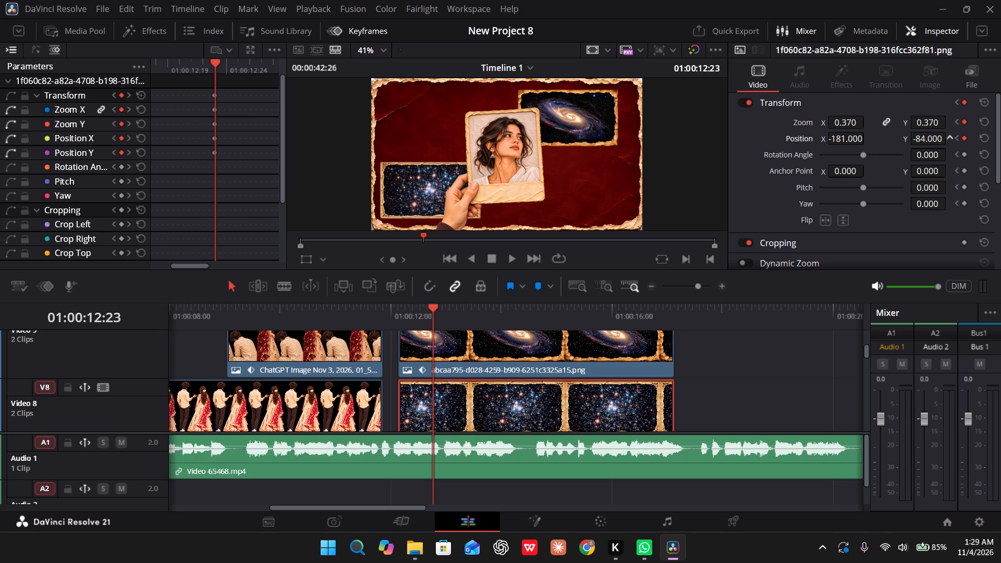
left_click_drag(920, 142, 921, 142)
left_click_drag(846, 139, 833, 140)
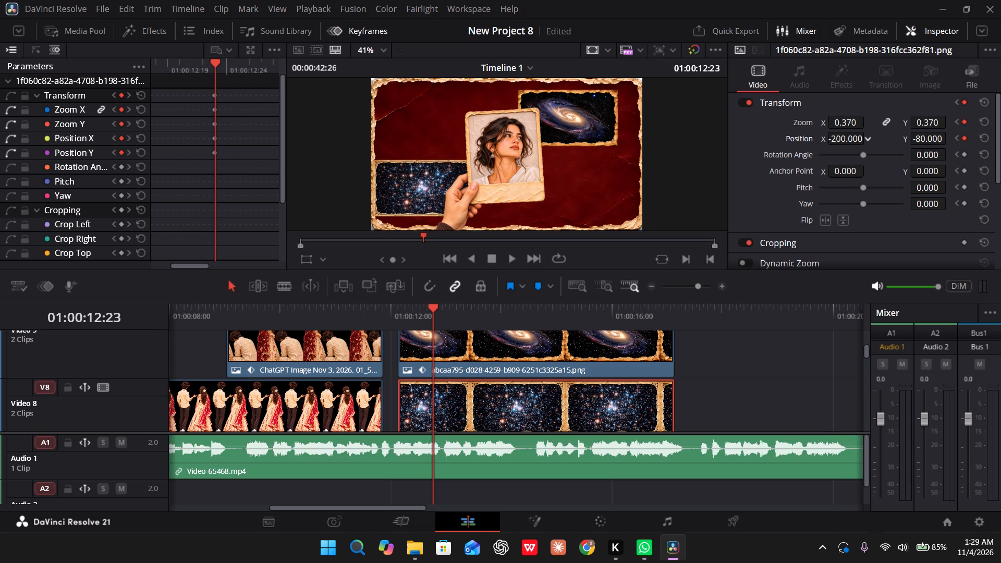
left_click_drag(833, 140, 860, 139)
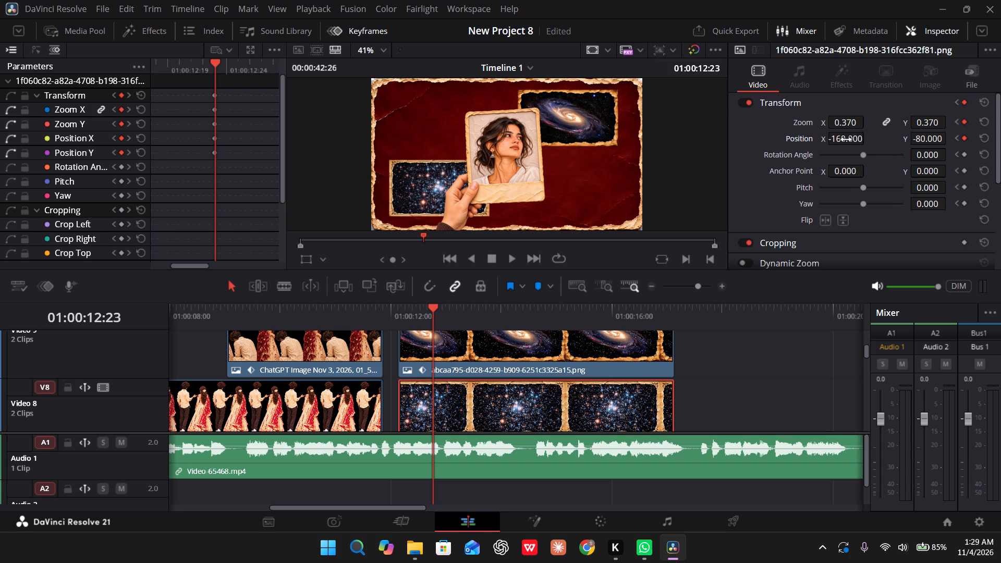
left_click_drag(846, 140, 827, 145)
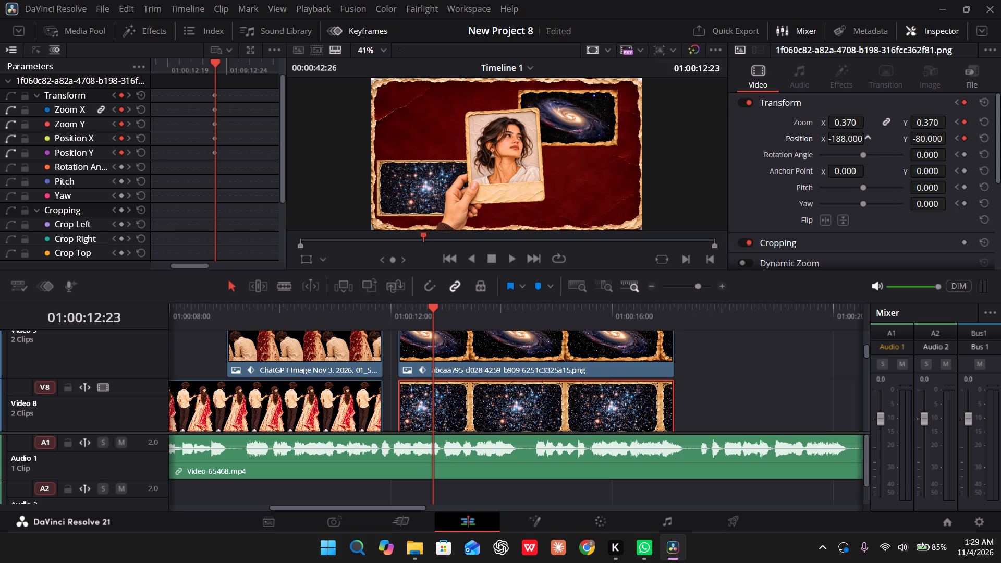
left_click_drag(827, 145, 828, 145)
left_click_drag(846, 140, 856, 141)
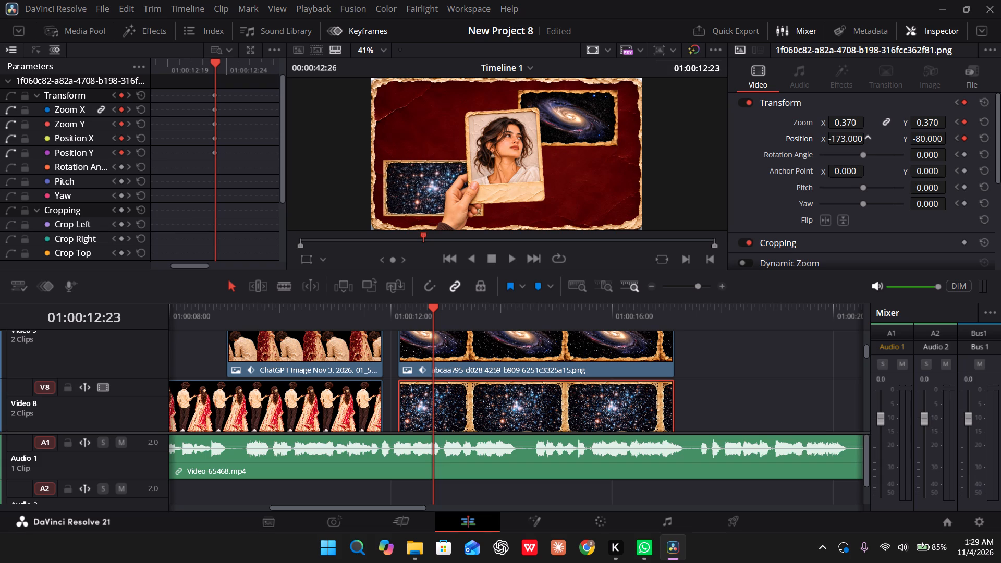
left_click_drag(856, 141, 857, 142)
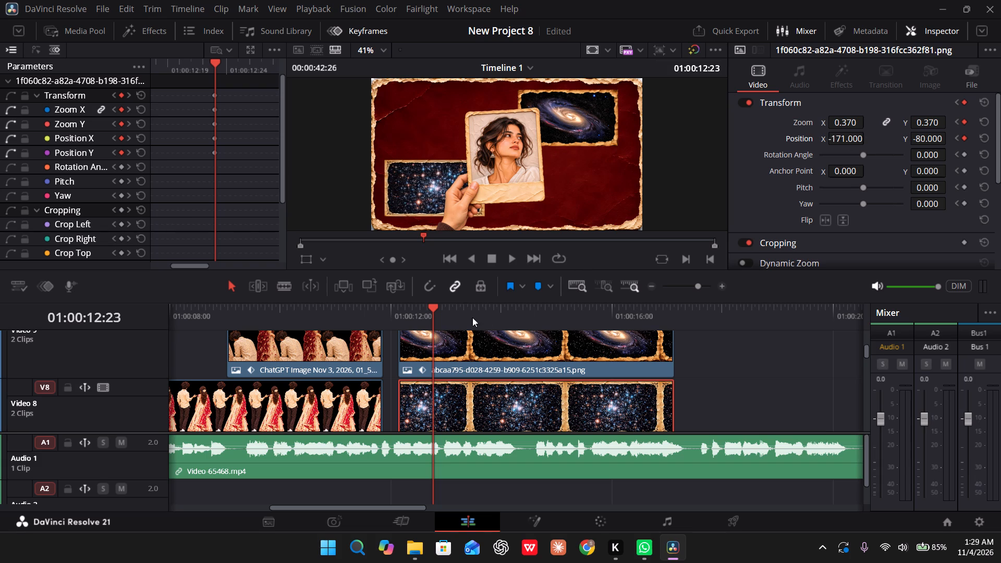
Play back the section from just before 01:00:12:04 to review both framed images emerging from behind the portrait.
left_click_drag(434, 314, 343, 321)
key("space")
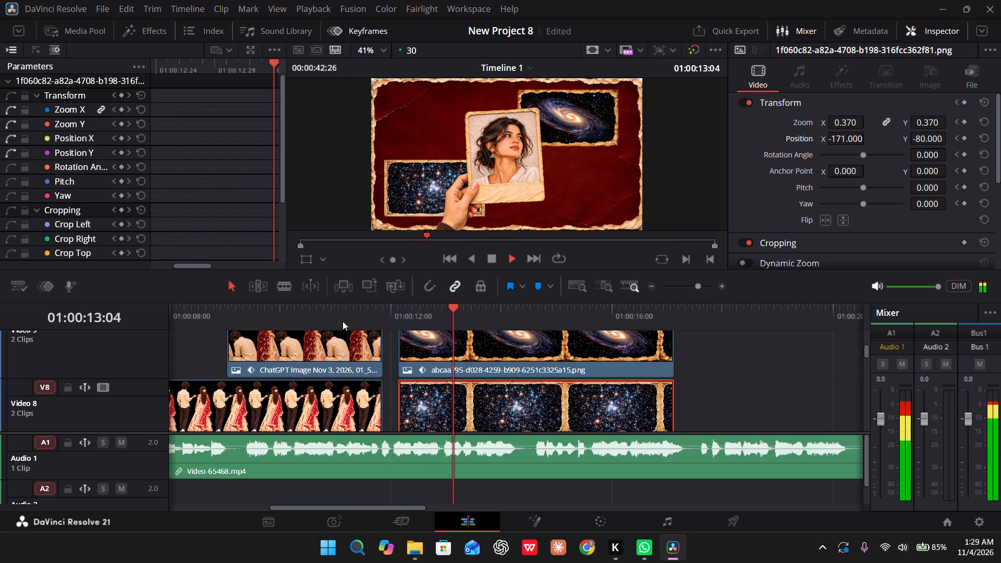
key("space")
left_click_drag(457, 321, 356, 324)
key("space")
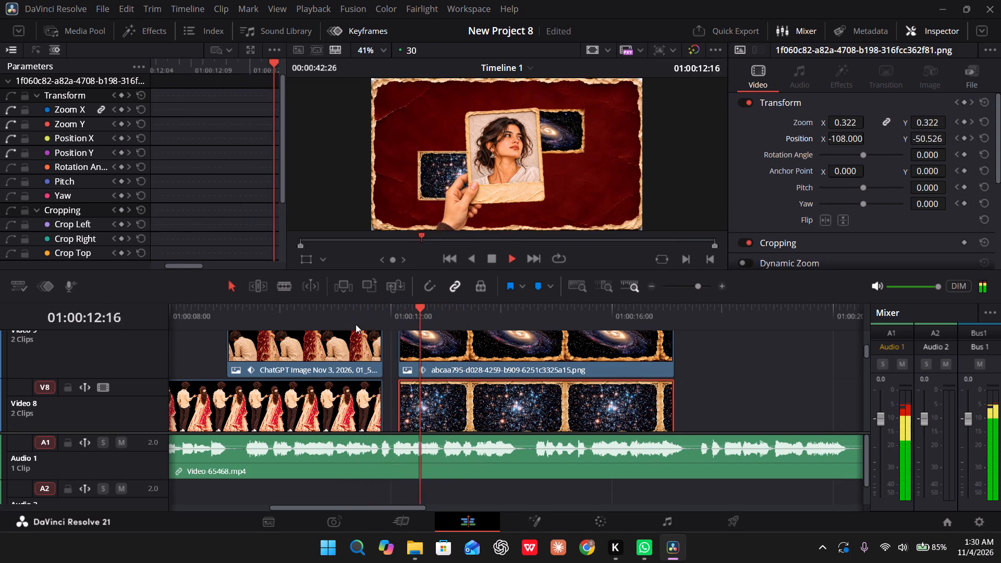
key("space")
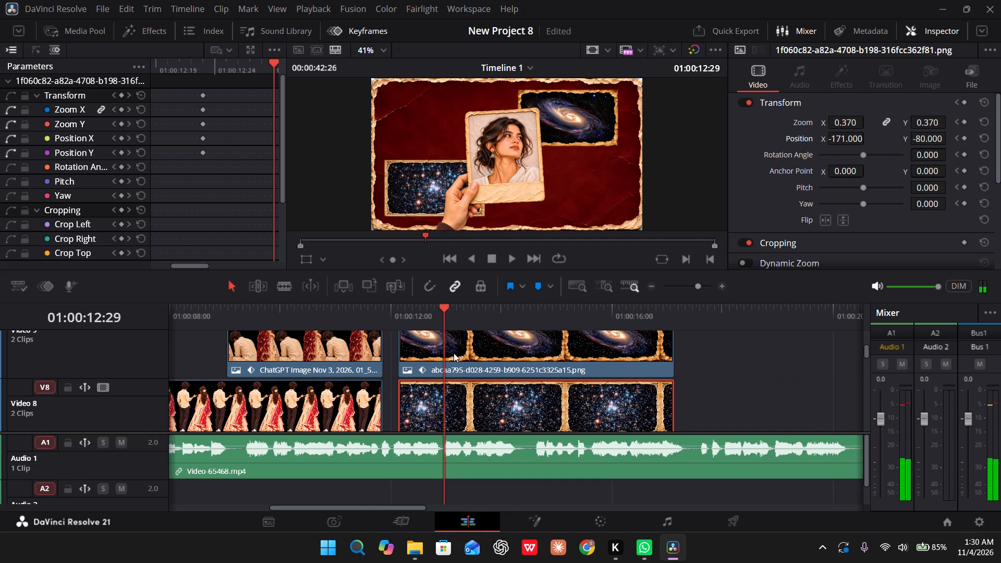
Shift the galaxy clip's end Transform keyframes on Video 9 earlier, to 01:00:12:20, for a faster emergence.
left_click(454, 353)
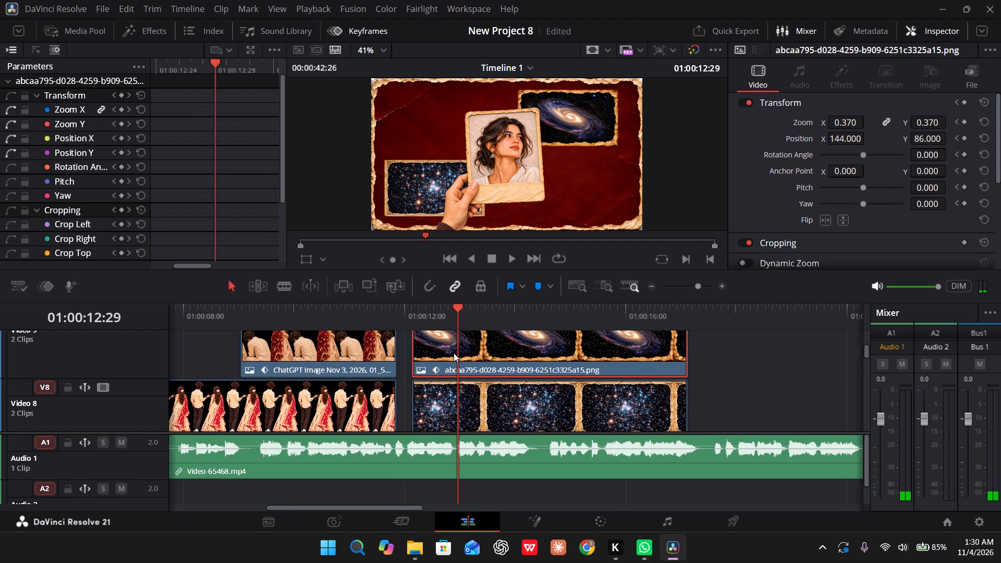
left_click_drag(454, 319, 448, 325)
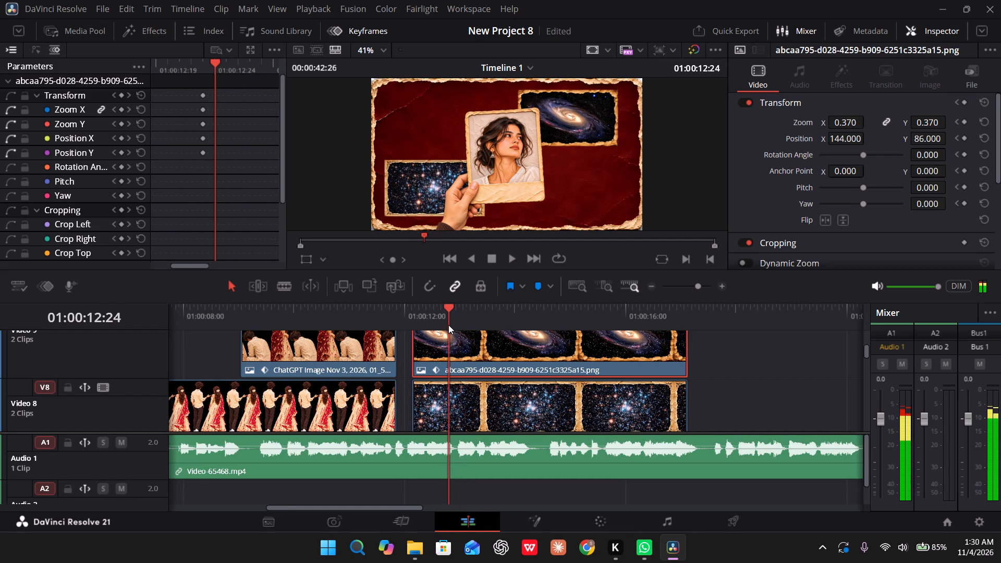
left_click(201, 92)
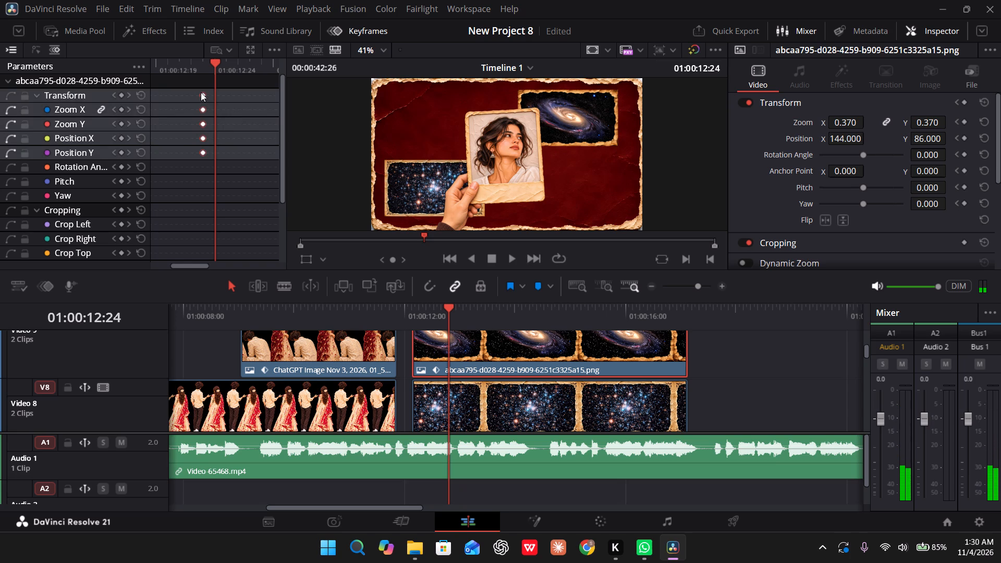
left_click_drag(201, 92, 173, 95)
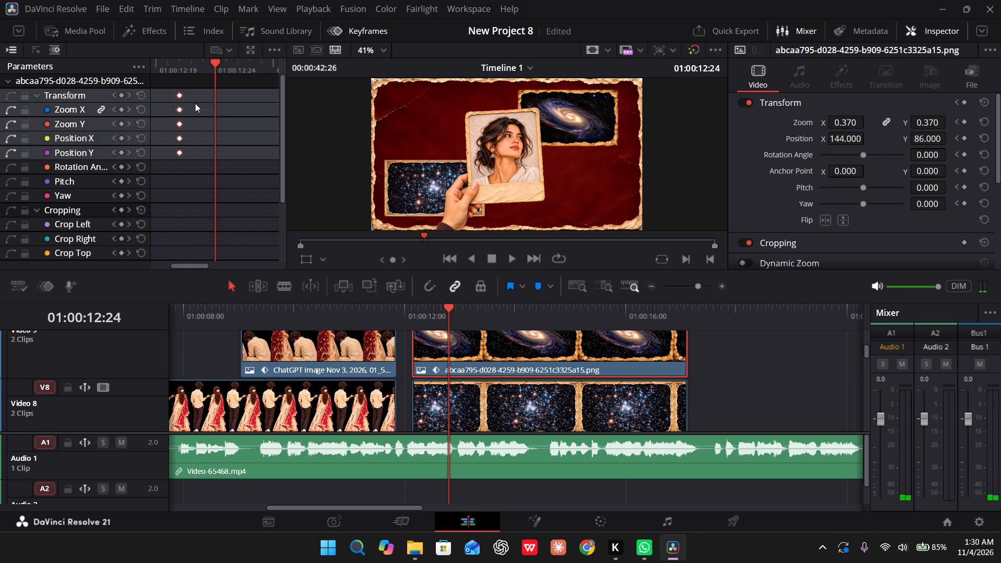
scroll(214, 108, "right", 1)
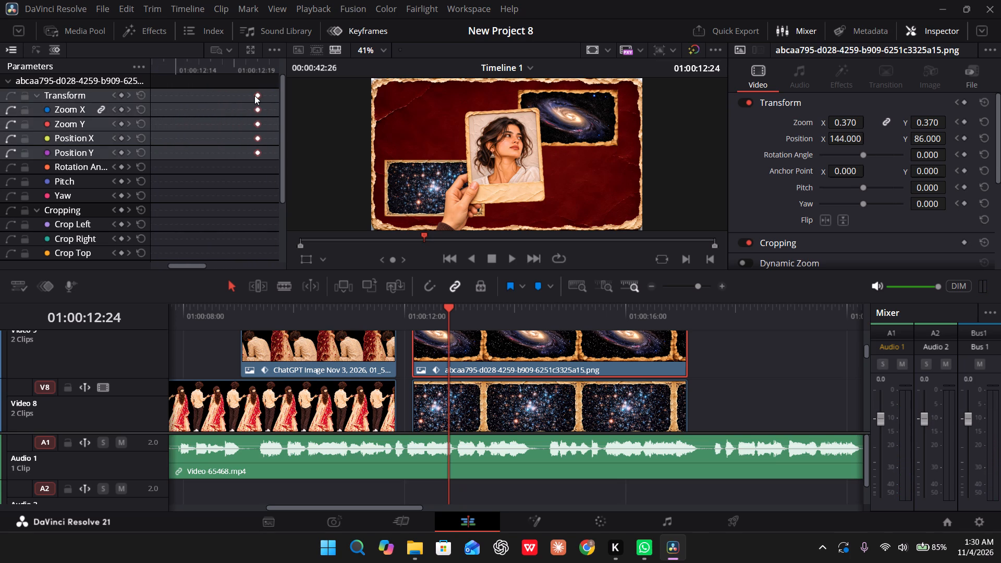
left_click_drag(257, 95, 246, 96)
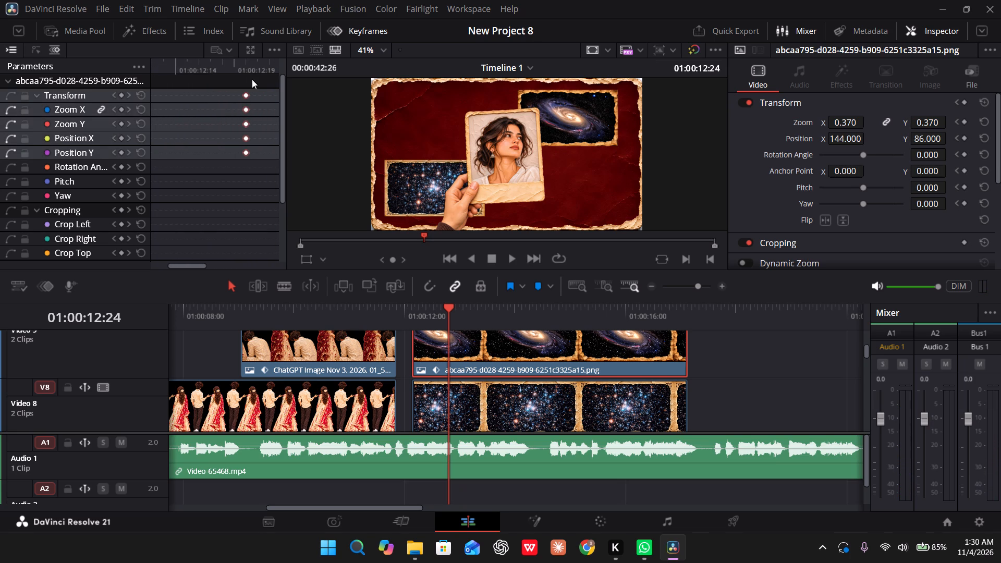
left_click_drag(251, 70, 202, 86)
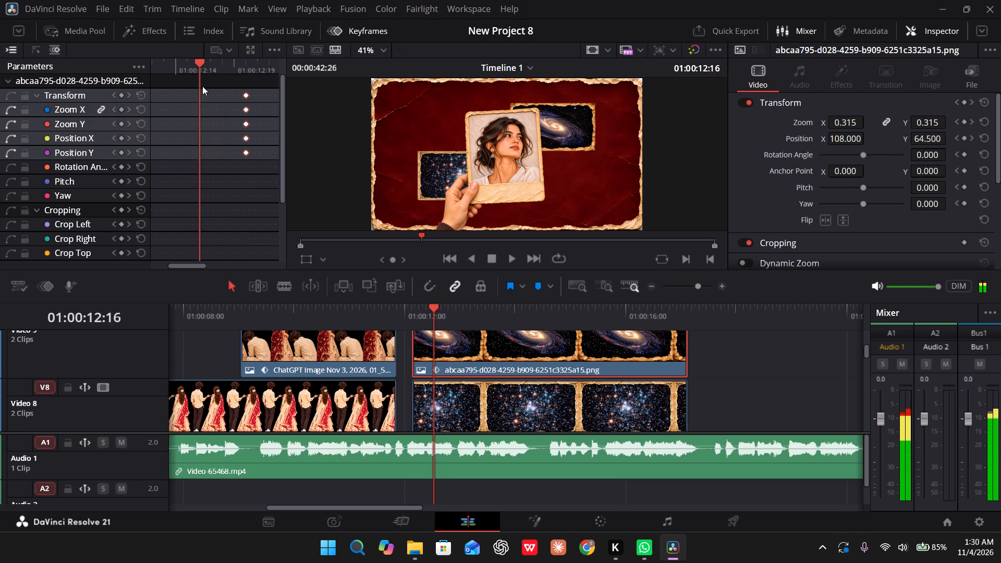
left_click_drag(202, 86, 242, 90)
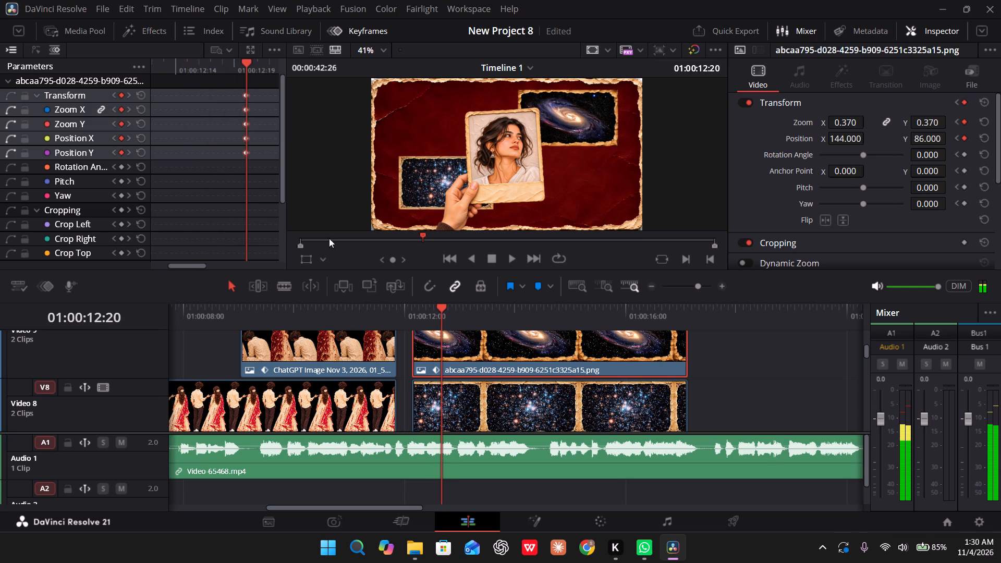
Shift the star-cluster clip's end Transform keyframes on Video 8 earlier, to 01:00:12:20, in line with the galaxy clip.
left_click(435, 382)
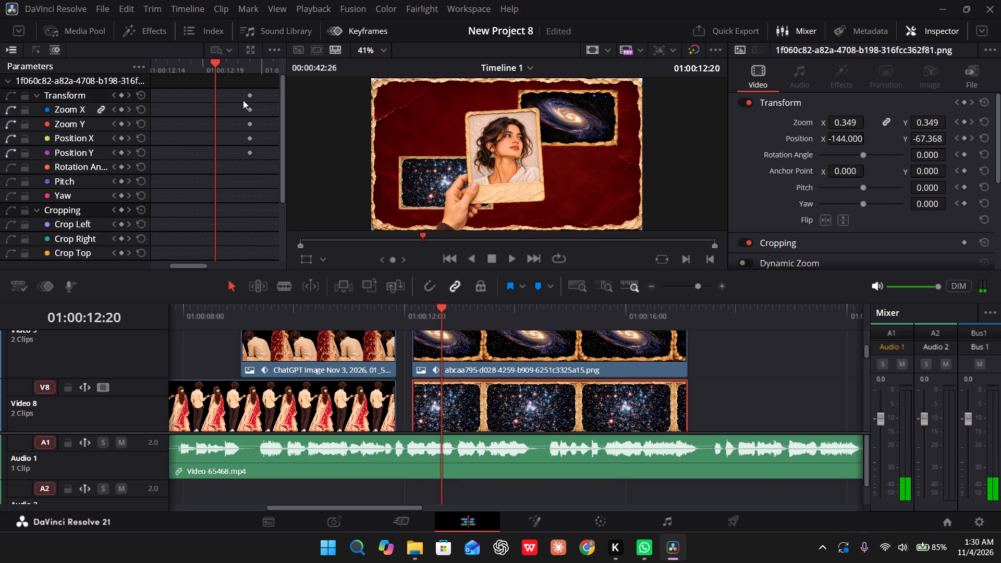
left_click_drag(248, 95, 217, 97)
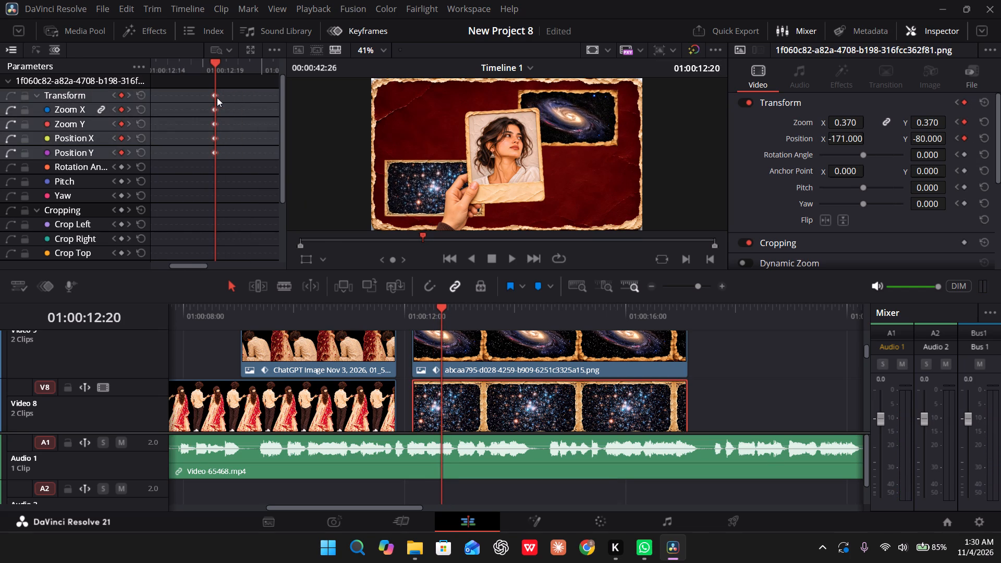
Play back the section from before the portrait's entrance to review the faster emergence of both framed images.
left_click(416, 299)
left_click_drag(416, 314, 363, 315)
key("space")
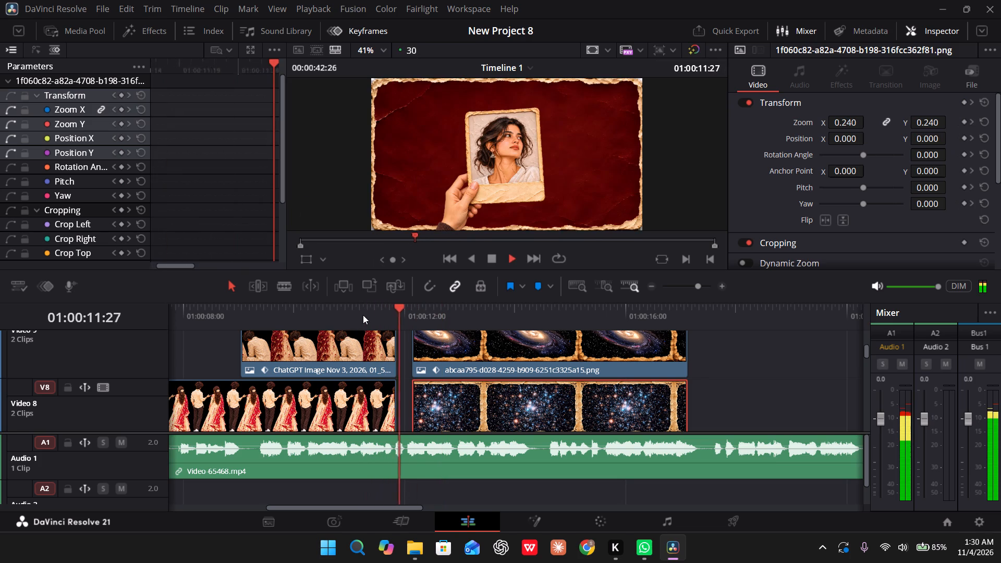
key("space")
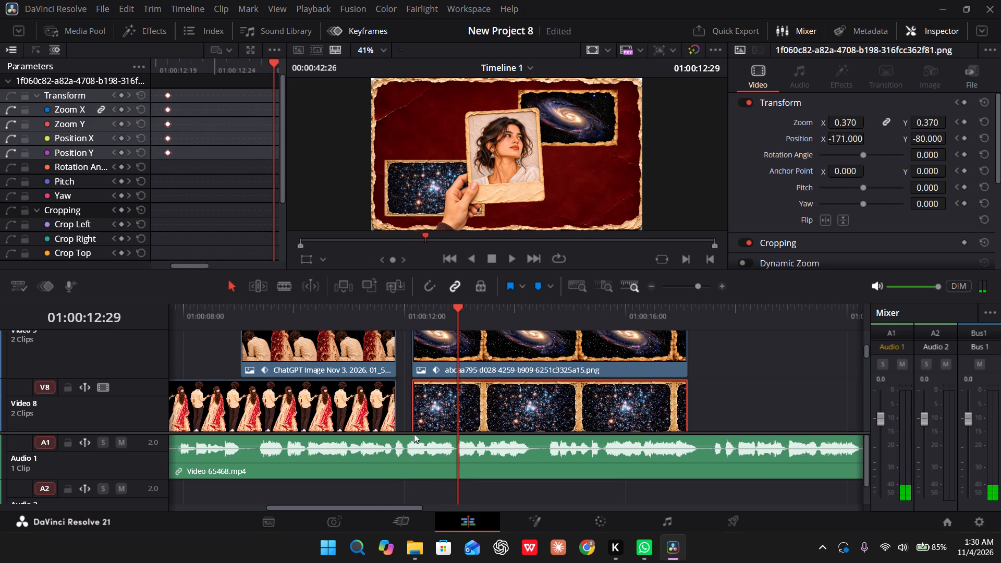
Shift the star-cluster clip's end Transform keyframes earlier again, to 01:00:12:17, to shorten its emergence.
left_click_drag(414, 433, 422, 511)
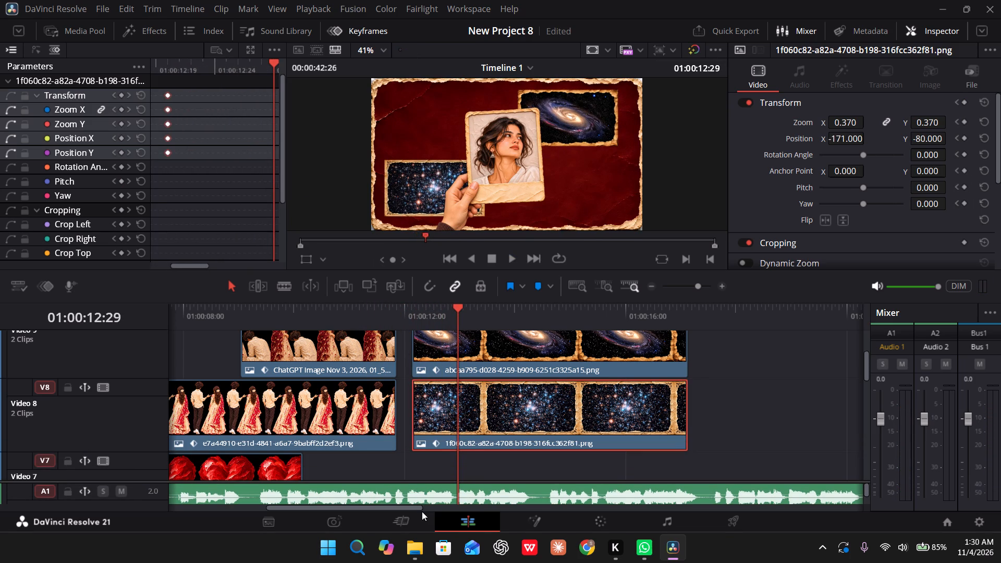
left_click_drag(453, 320, 424, 320)
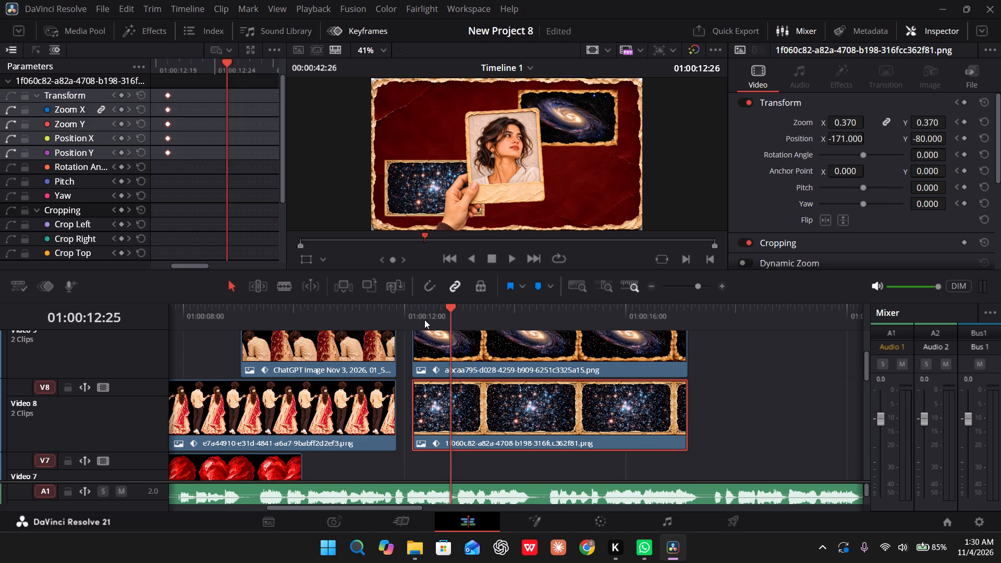
left_click_drag(424, 320, 444, 320)
left_click(460, 405)
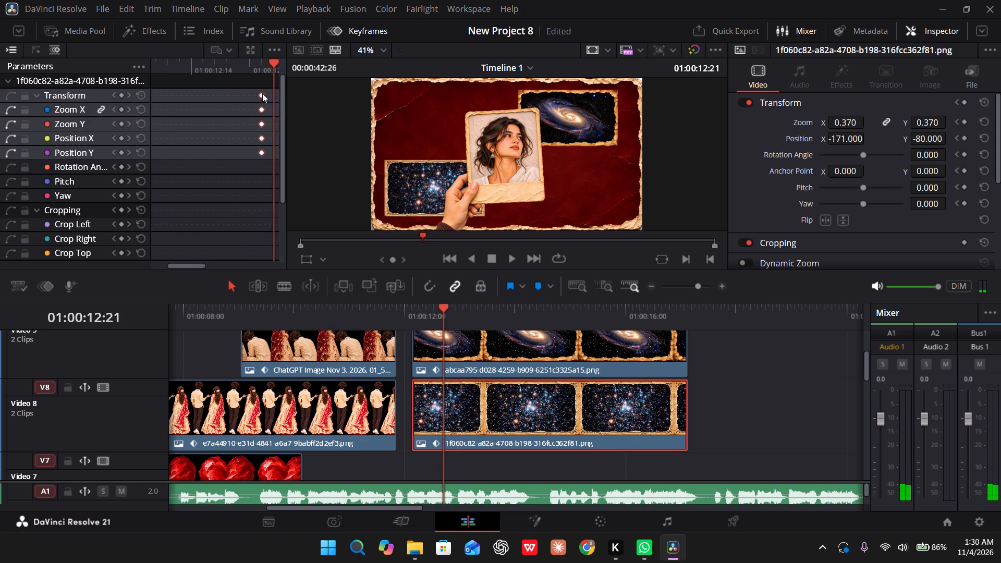
left_click_drag(262, 93, 223, 96)
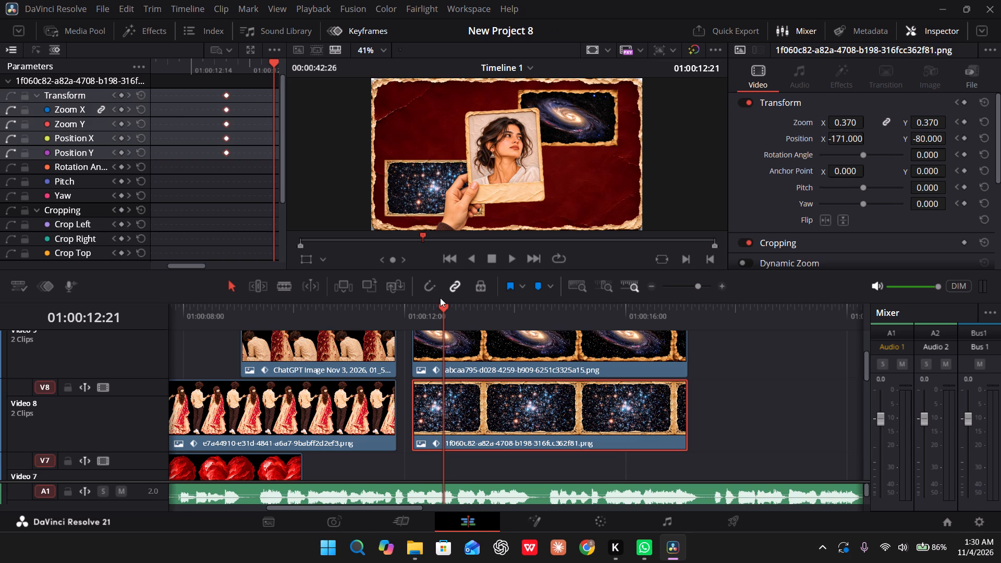
left_click_drag(443, 310, 435, 309)
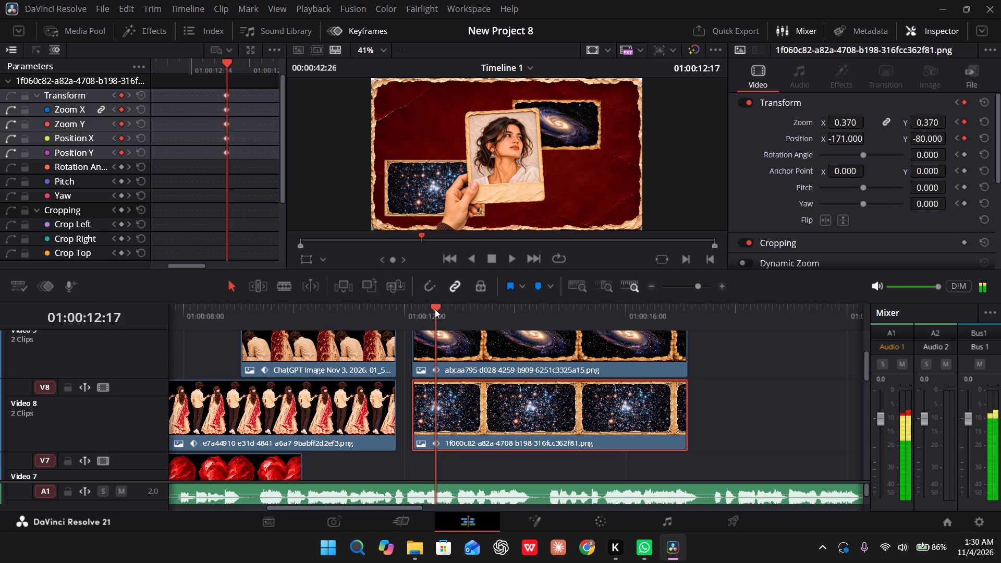
left_click_drag(435, 309, 434, 309)
Shift the galaxy clip's end Transform keyframes on Video 9 earlier, to about 01:00:12:16.
left_click(447, 362)
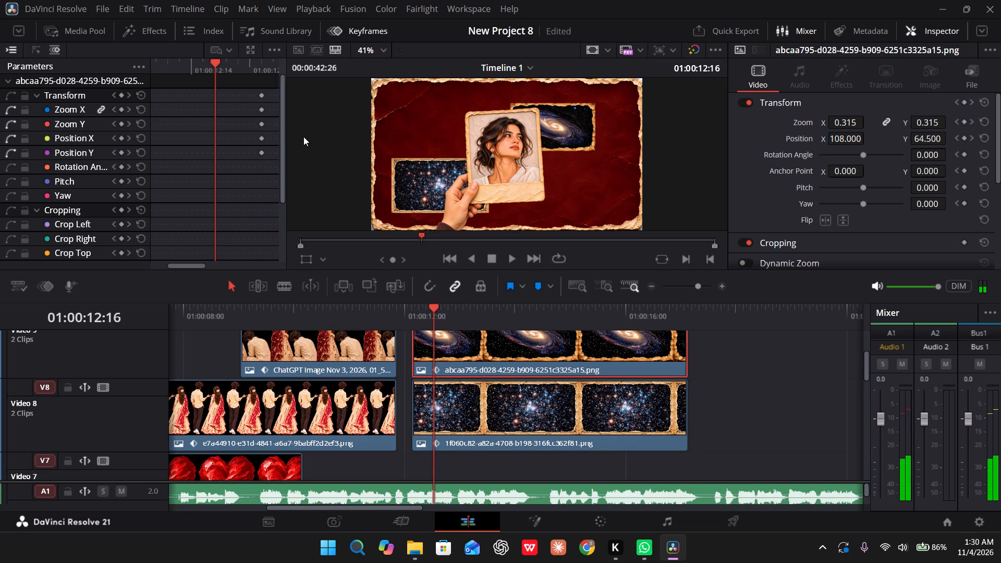
left_click_drag(259, 92, 218, 96)
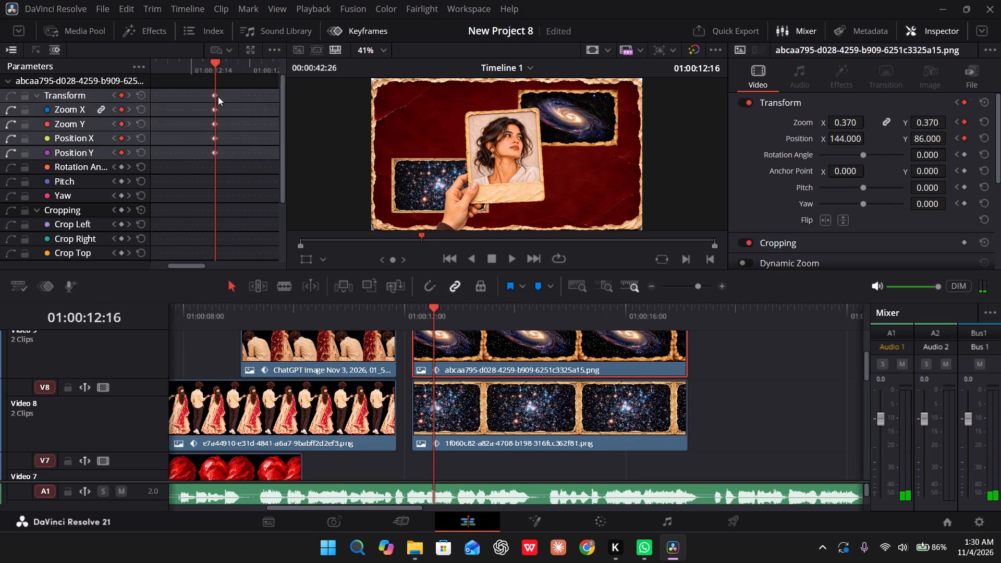
left_click_drag(218, 96, 213, 96)
Play back from around 01:00:08 through the portrait's entrance to review the sequence with the shortened emergence.
left_click_drag(439, 311, 365, 315)
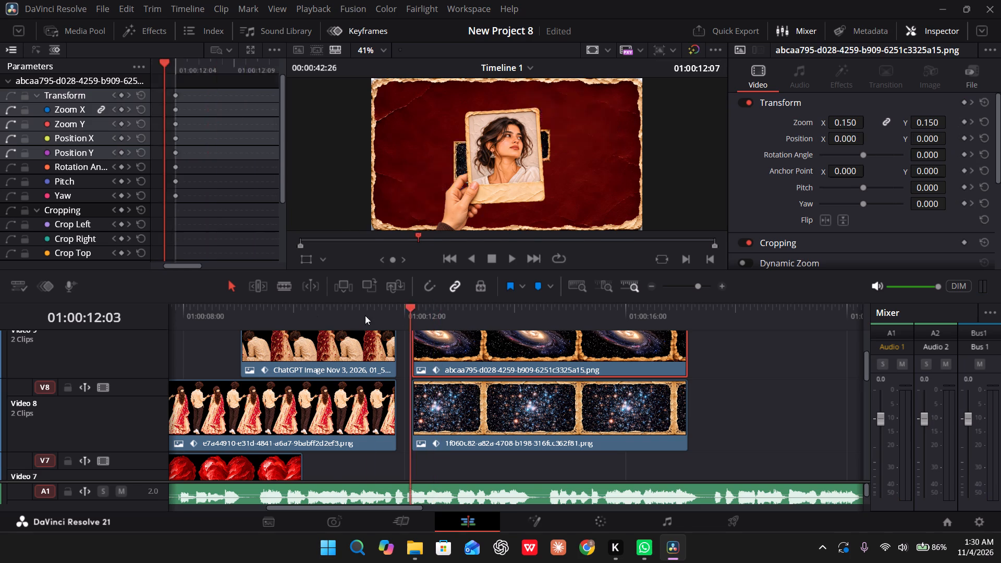
left_click_drag(365, 315, 213, 316)
key("space")
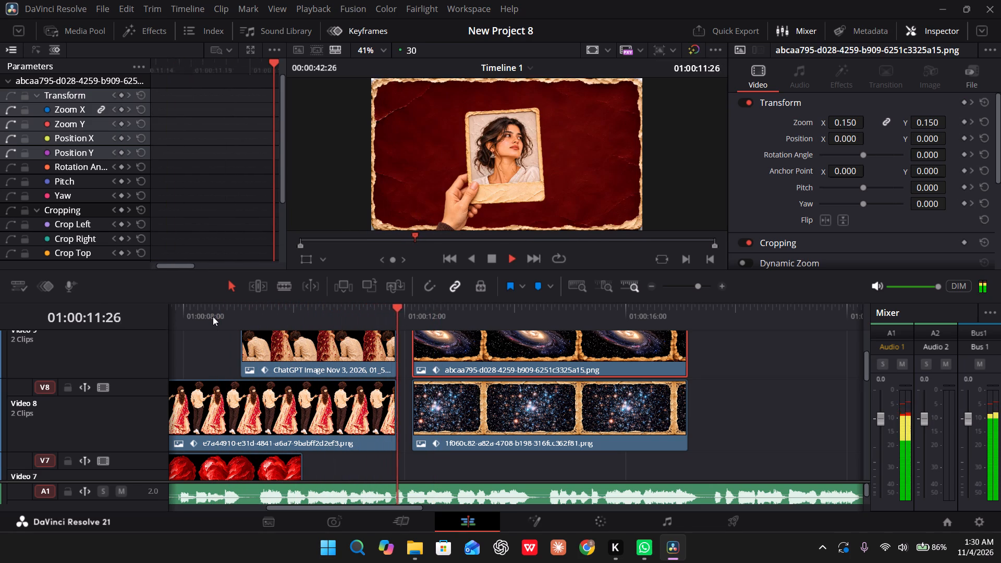
key("space")
Examine the portrait's zoom-out entrance frame by frame between about 01:00:10:22 and 01:00:11:26.
left_click_drag(317, 307, 357, 308)
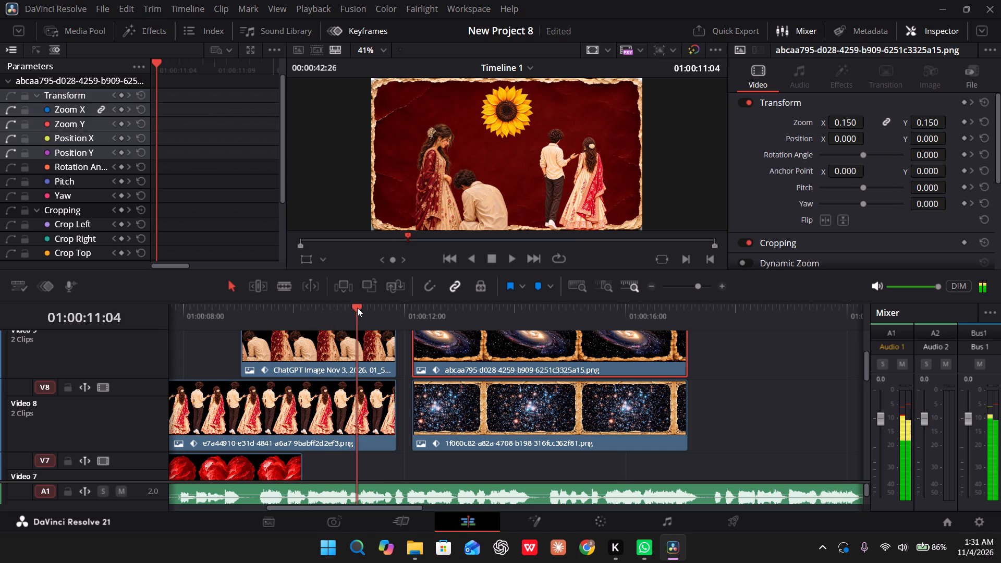
left_click_drag(357, 308, 365, 311)
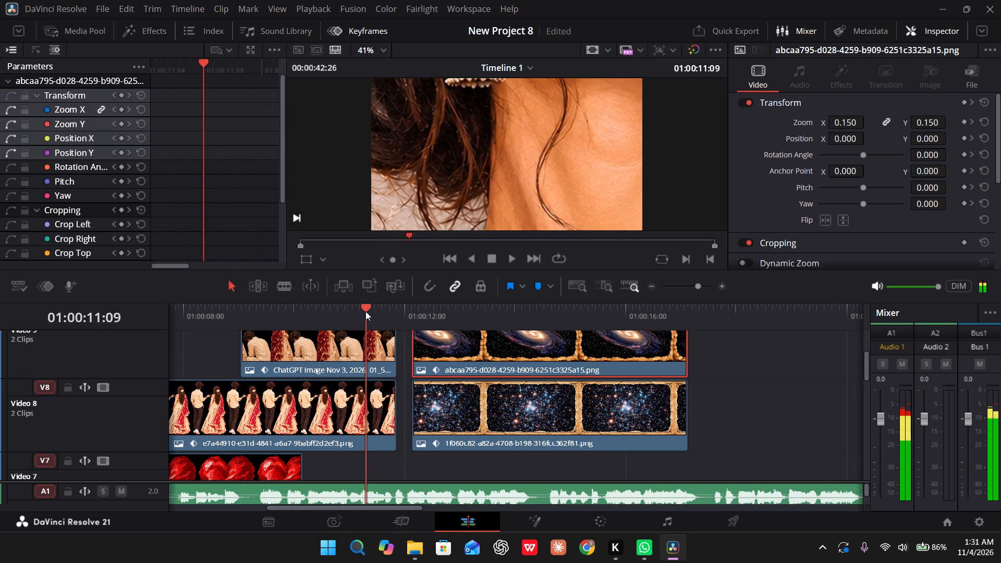
left_click_drag(365, 311, 390, 310)
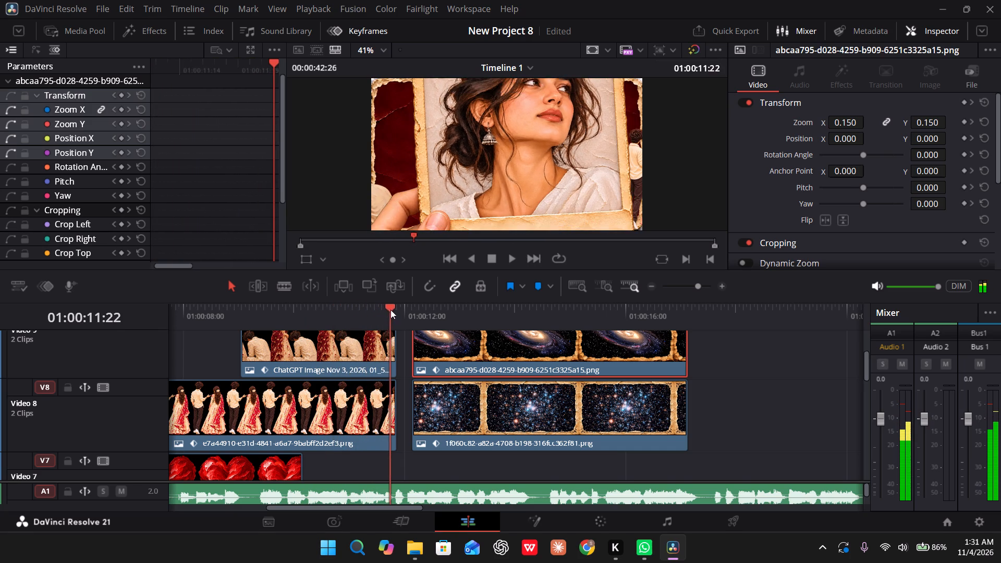
left_click_drag(390, 310, 377, 312)
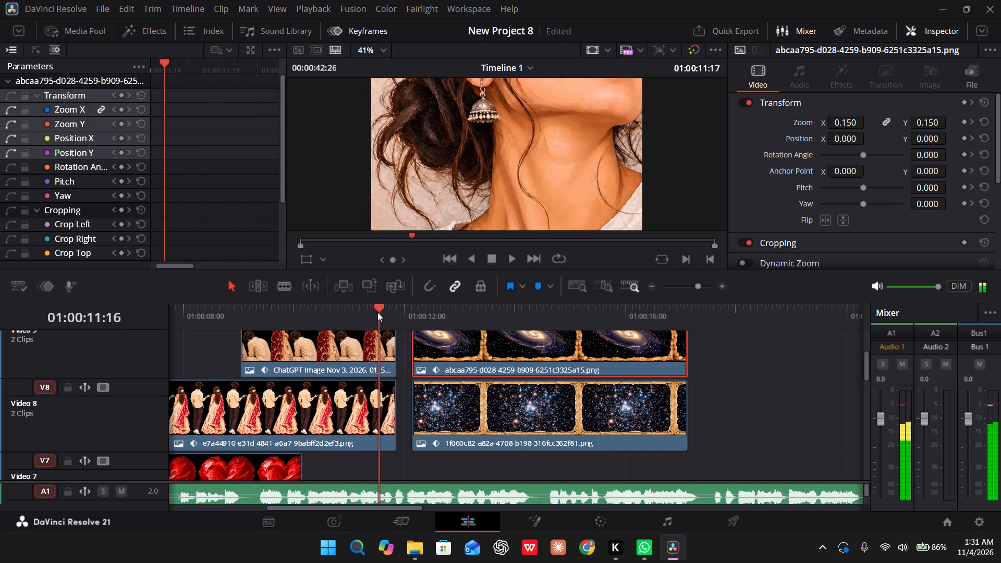
left_click_drag(377, 312, 383, 304)
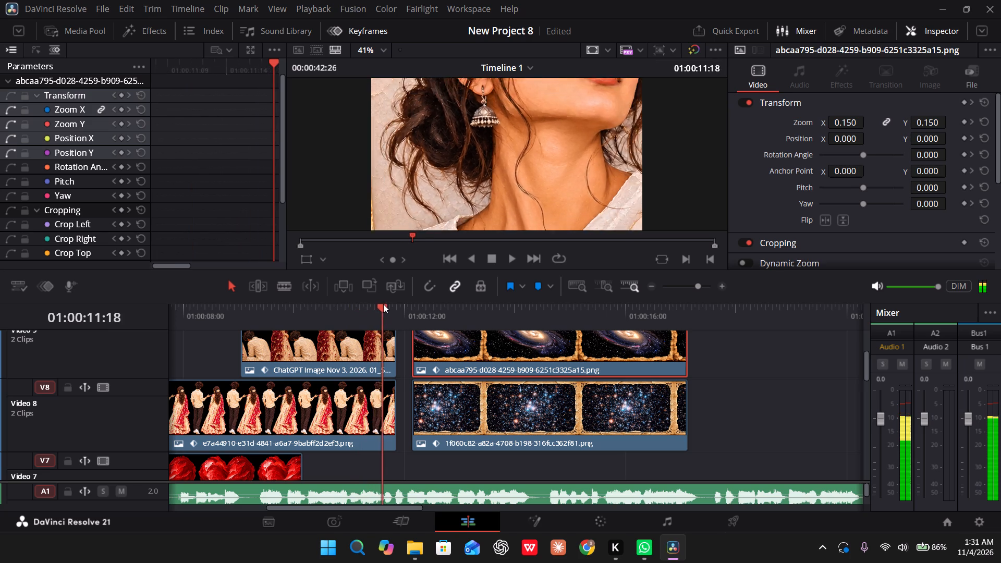
left_click_drag(383, 304, 394, 305)
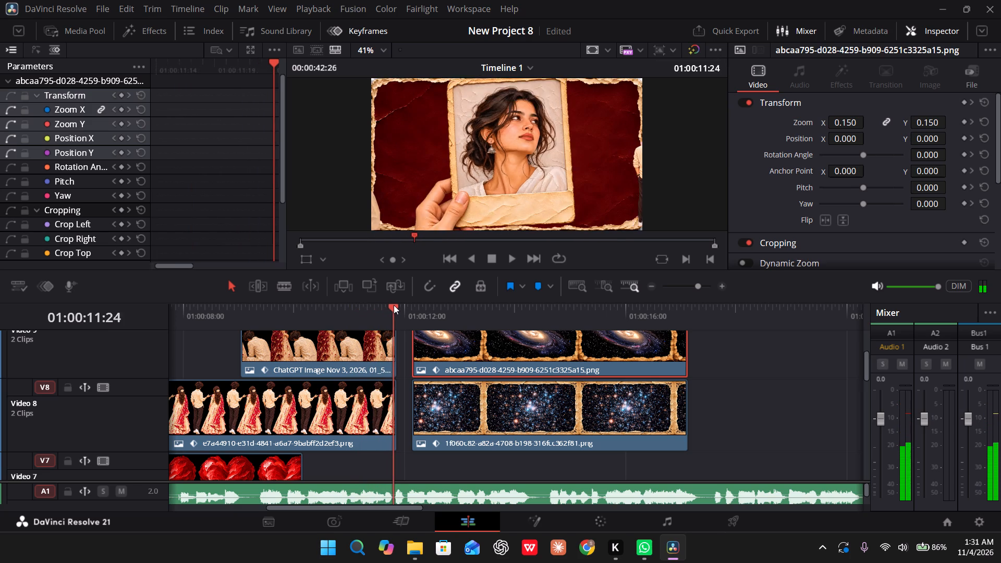
left_click_drag(394, 305, 394, 304)
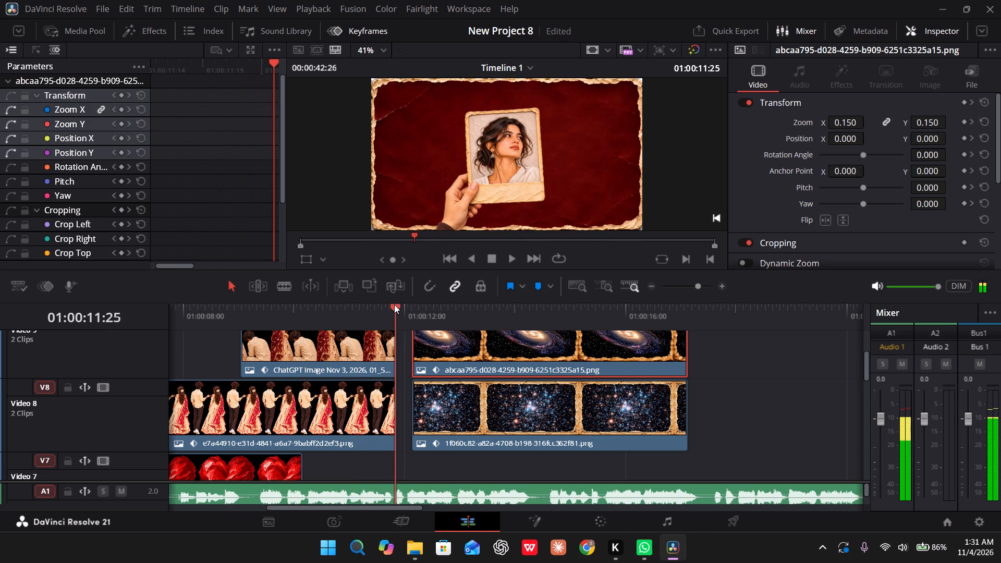
left_click_drag(394, 304, 392, 302)
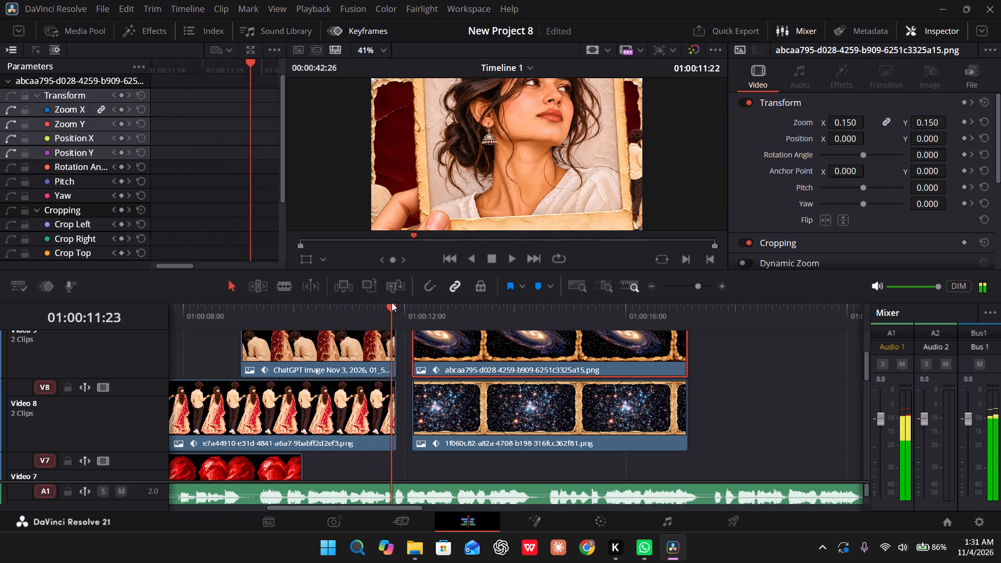
left_click_drag(392, 302, 336, 303)
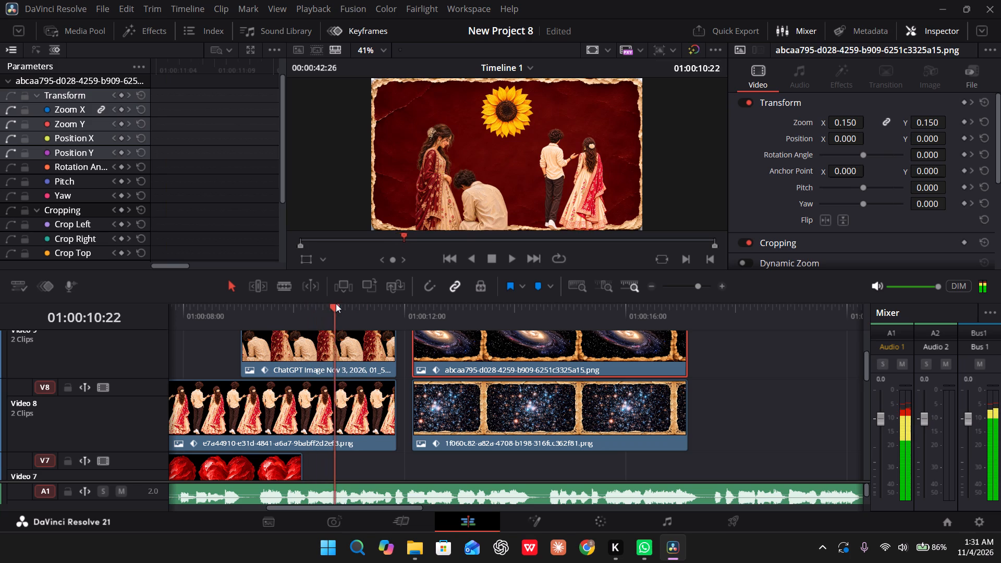
left_click_drag(336, 303, 389, 302)
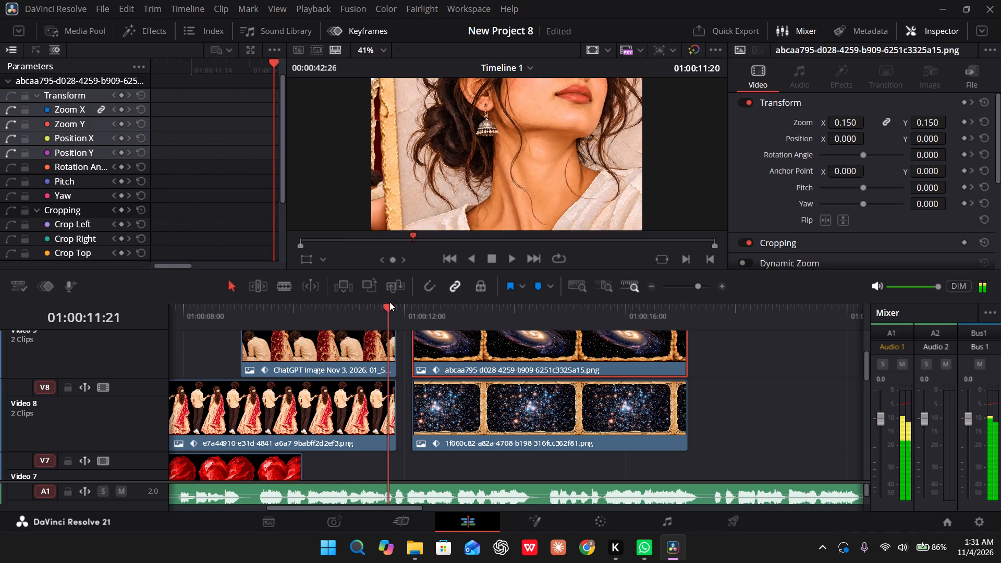
left_click_drag(389, 302, 388, 299)
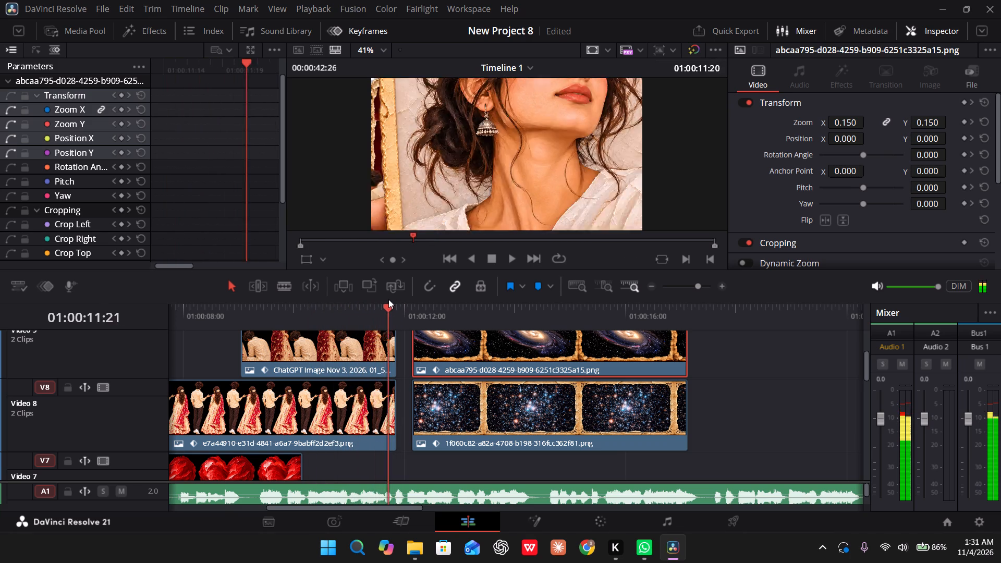
left_click_drag(388, 299, 396, 296)
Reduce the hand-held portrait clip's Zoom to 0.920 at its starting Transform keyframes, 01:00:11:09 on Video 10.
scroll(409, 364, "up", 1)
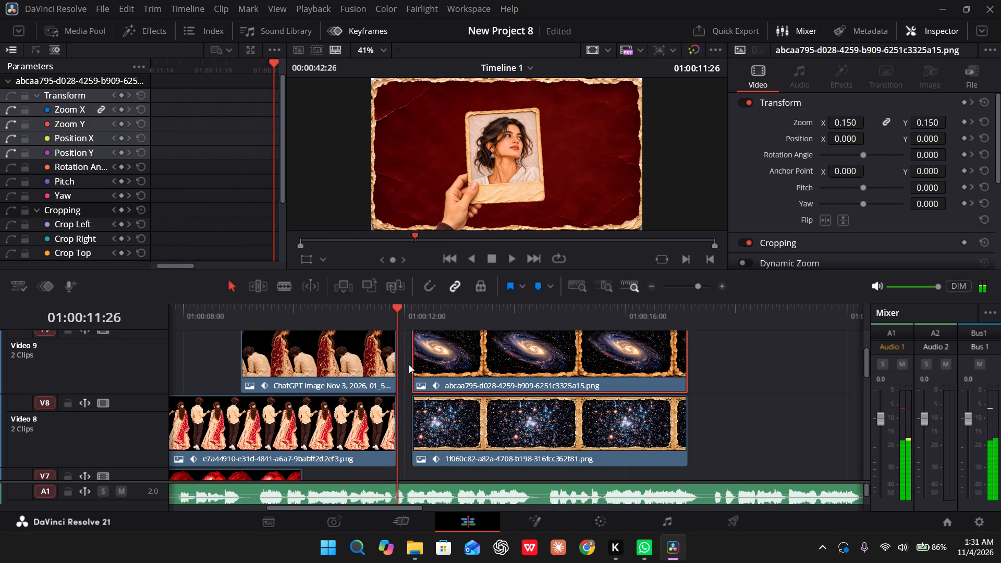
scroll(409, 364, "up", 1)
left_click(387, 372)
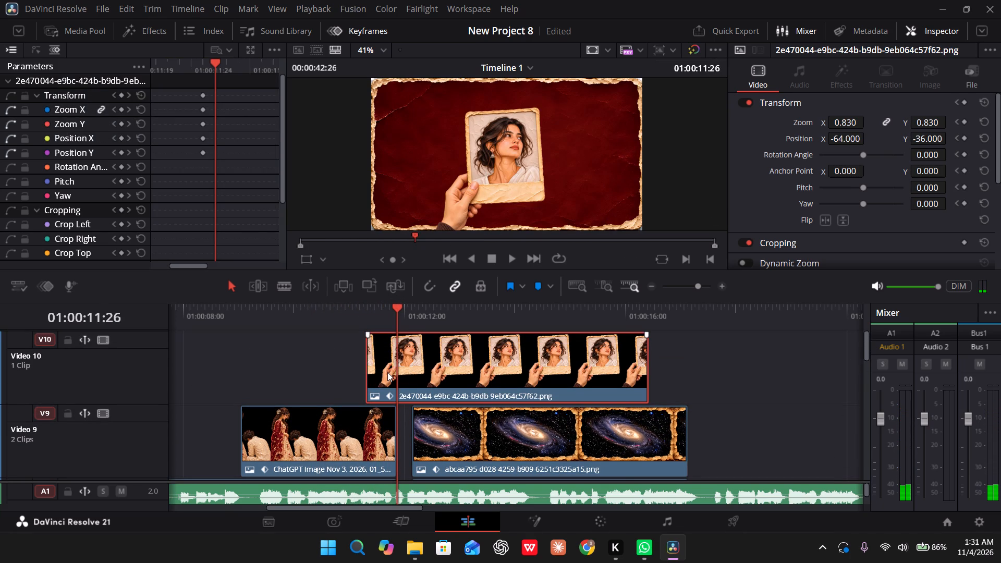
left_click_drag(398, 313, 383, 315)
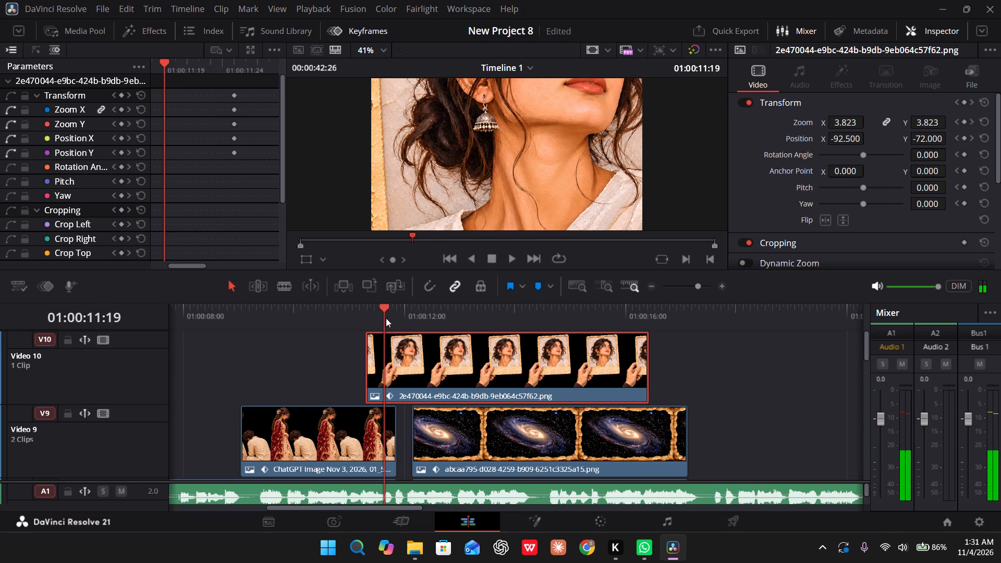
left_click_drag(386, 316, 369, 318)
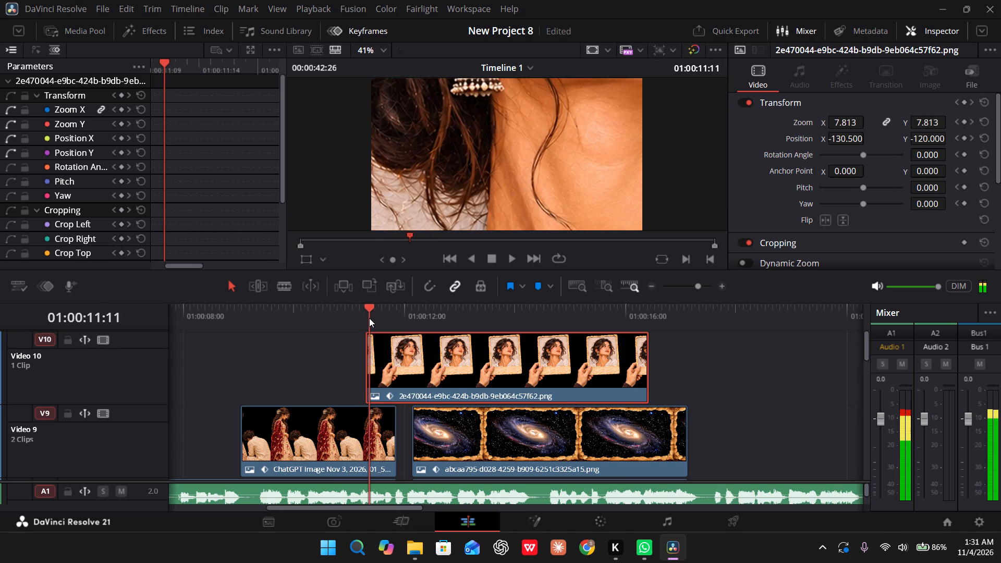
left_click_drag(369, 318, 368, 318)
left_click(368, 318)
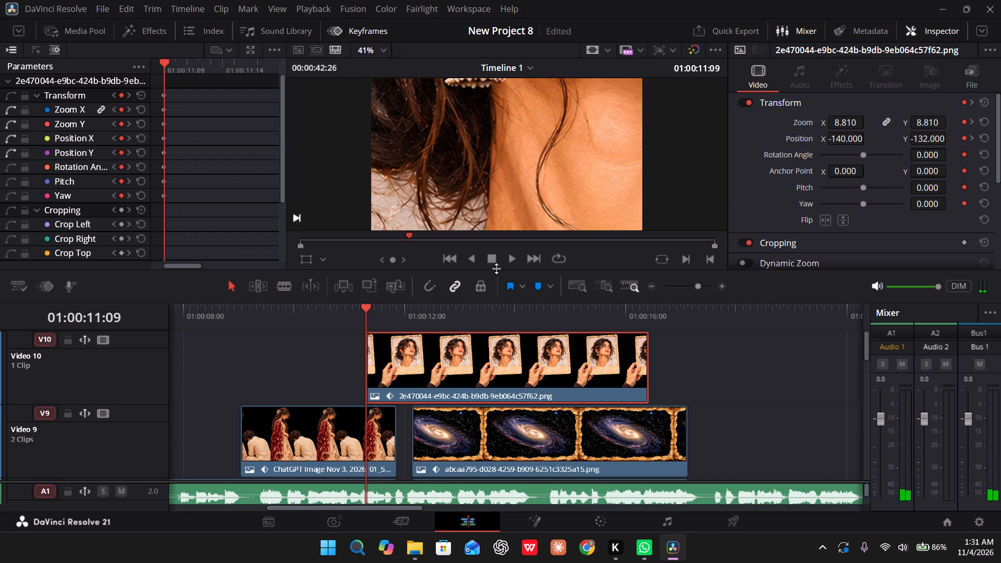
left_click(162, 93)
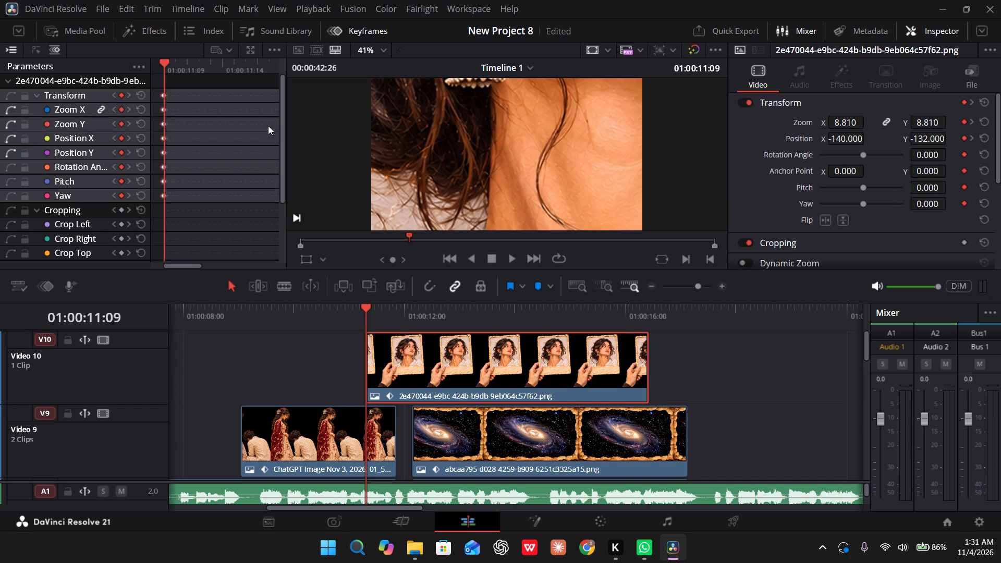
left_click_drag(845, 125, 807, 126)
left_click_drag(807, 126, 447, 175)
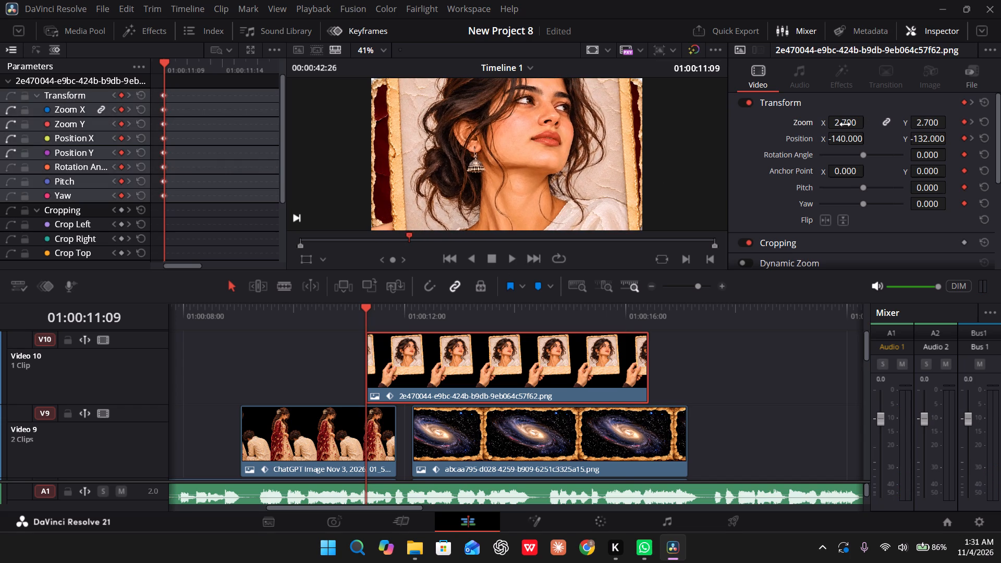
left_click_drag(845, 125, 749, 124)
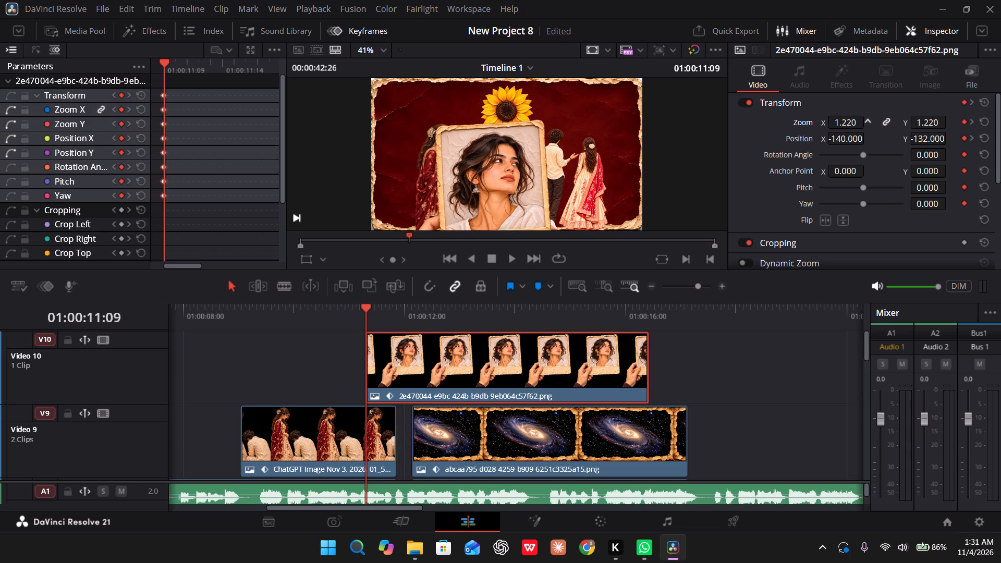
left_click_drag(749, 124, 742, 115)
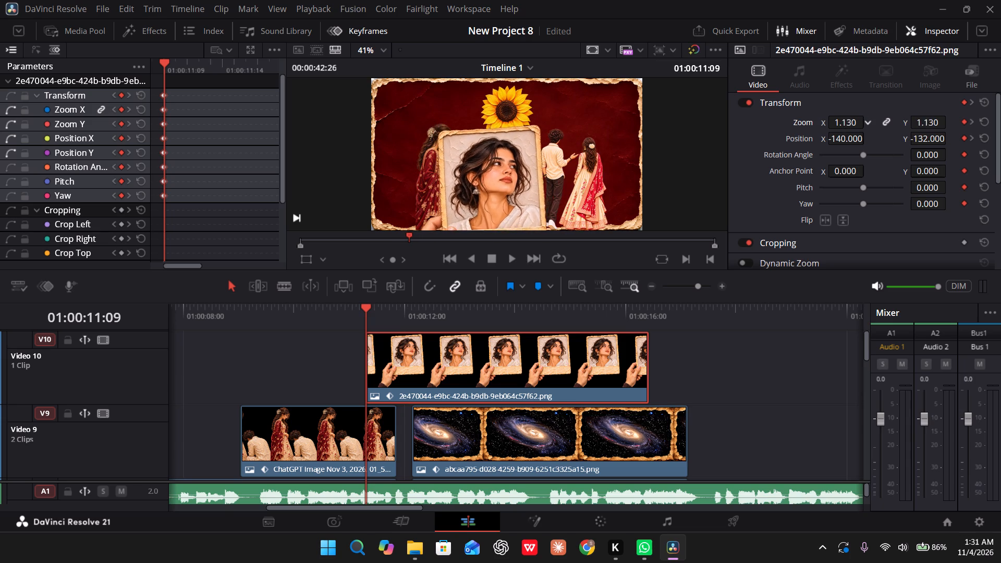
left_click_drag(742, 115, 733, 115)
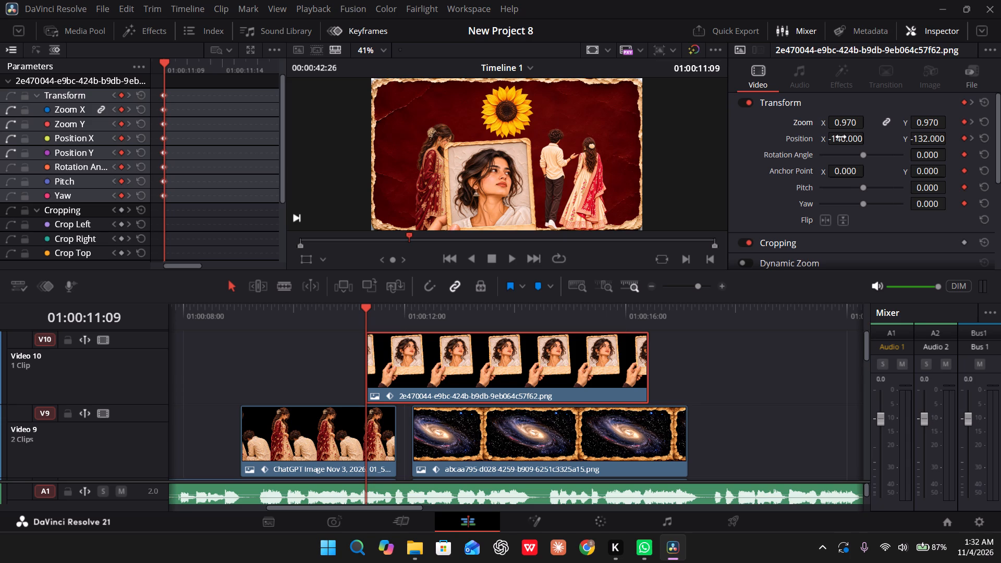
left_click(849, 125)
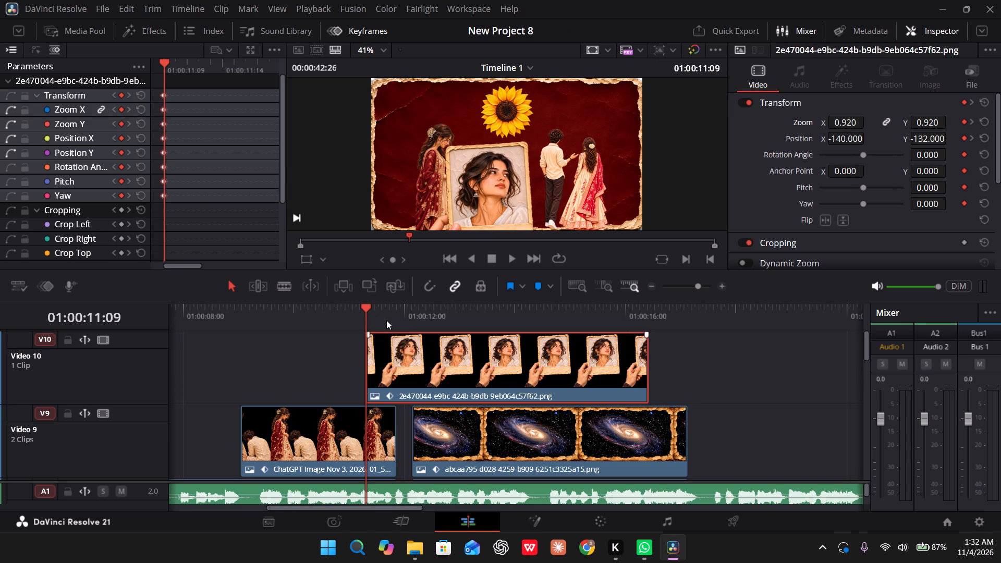
Delete the portrait clip's end Transform keyframes at about 01:00:11:25.
left_click_drag(370, 315, 434, 322)
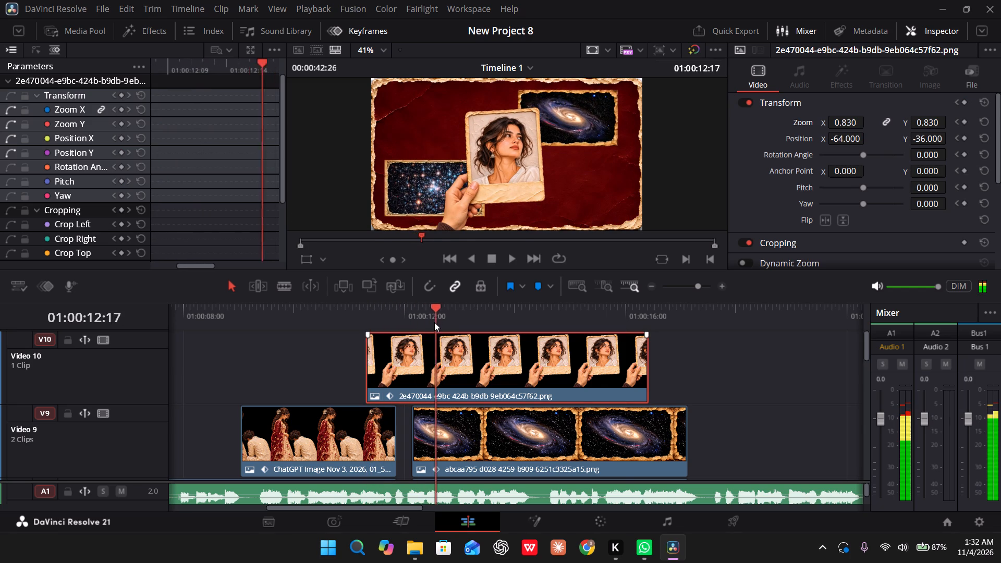
left_click_drag(434, 322, 433, 322)
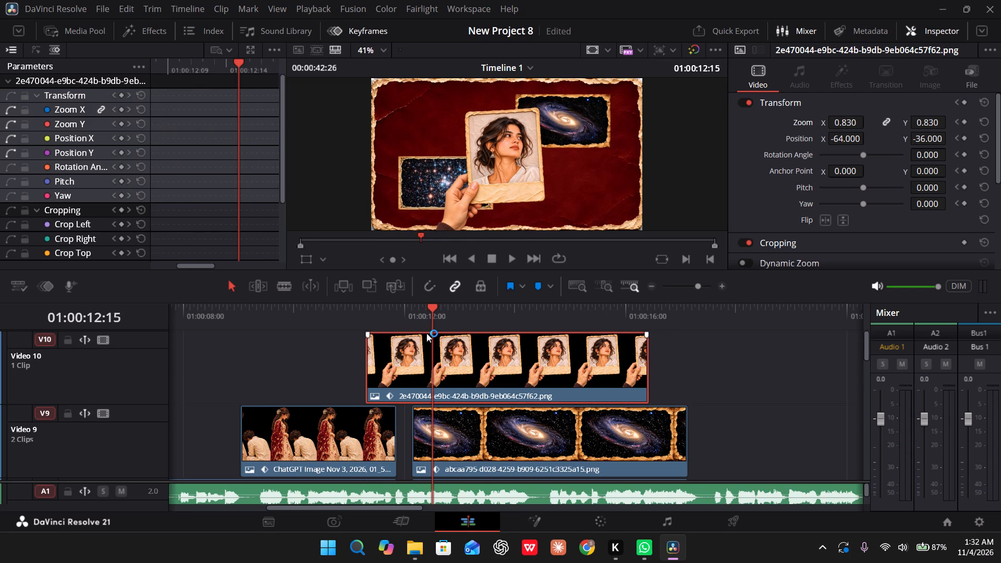
left_click_drag(426, 322, 409, 328)
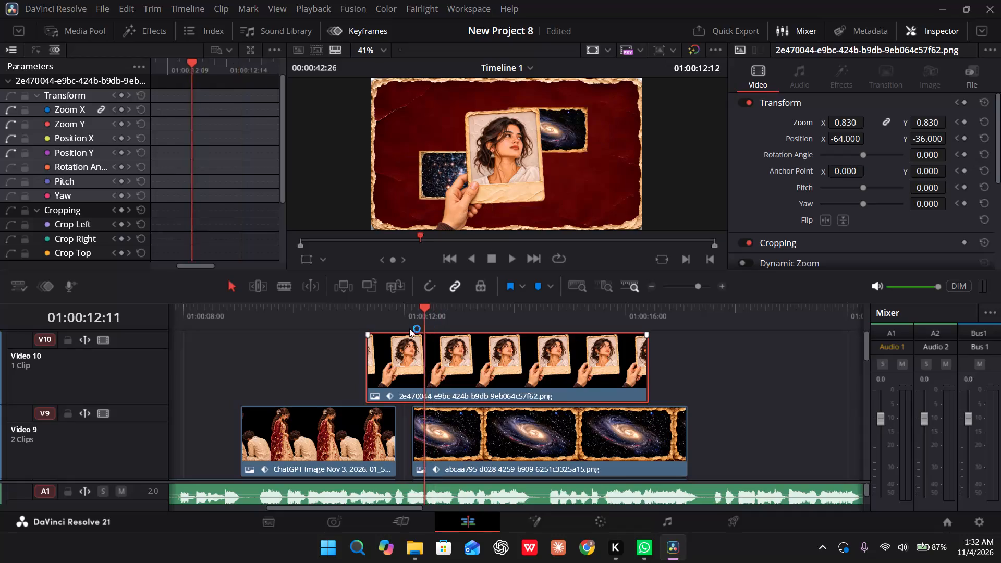
left_click_drag(409, 328, 393, 326)
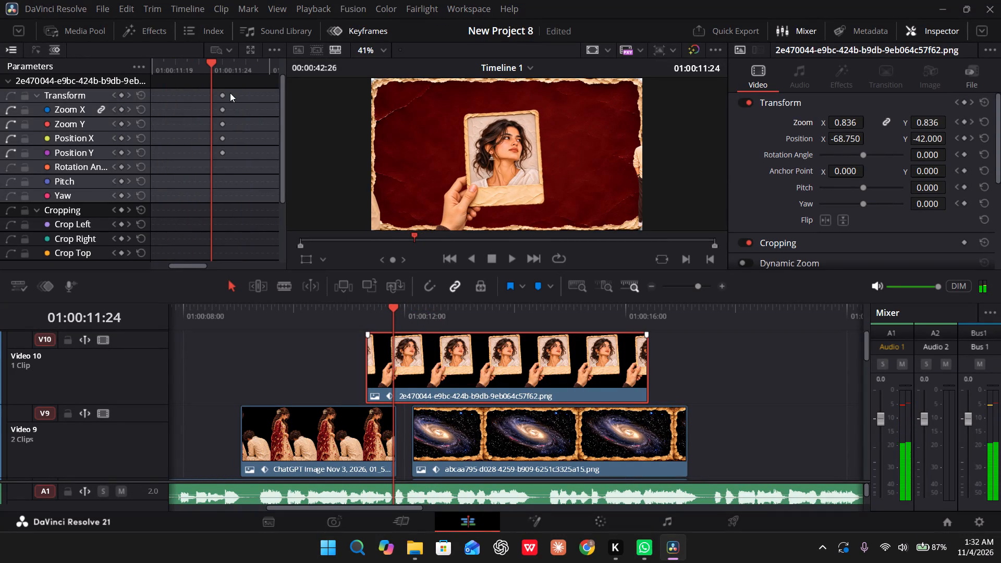
left_click(224, 95)
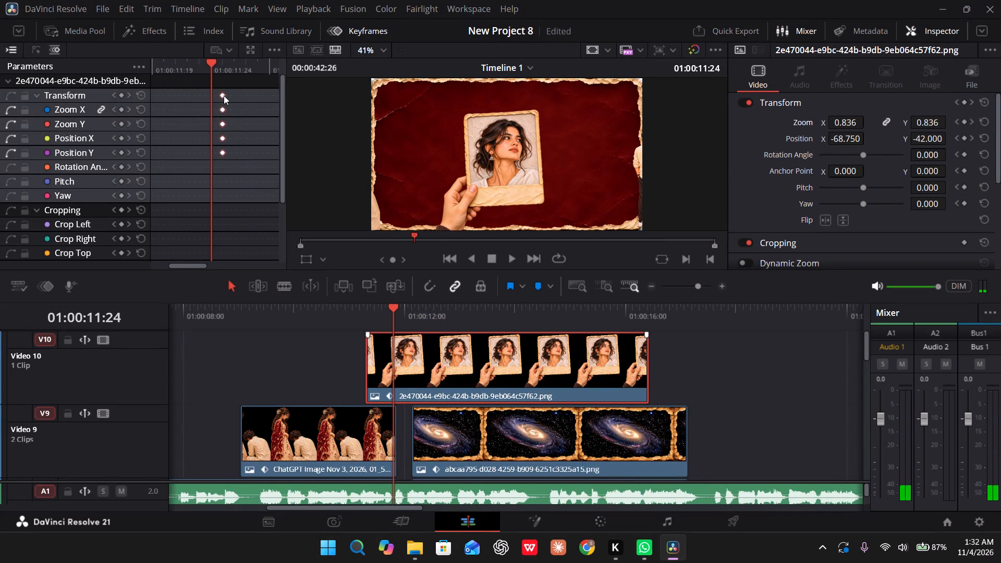
key("BackSpace")
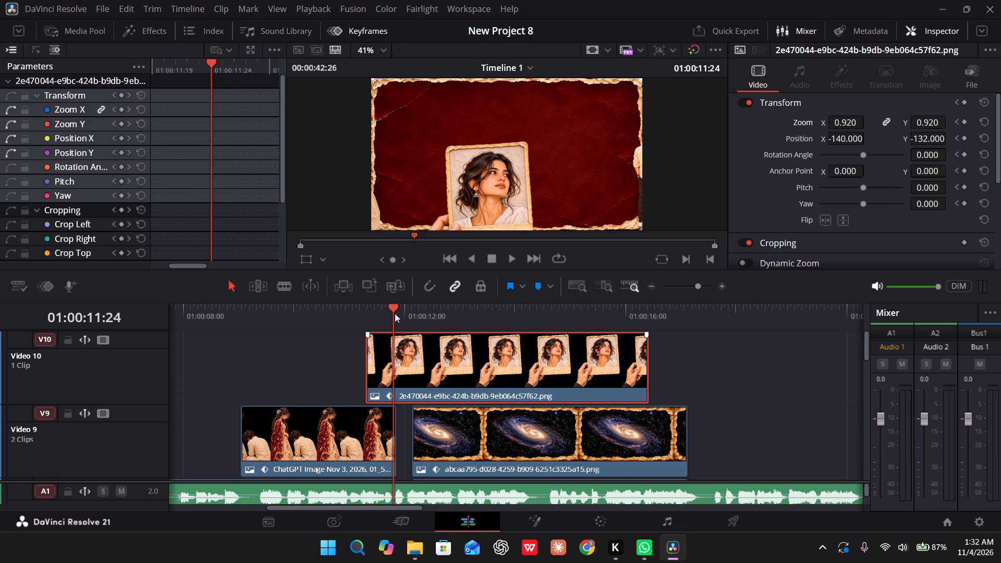
Set the portrait clip's Zoom to 0.830 at its starting keyframes, 01:00:11:09.
left_click_drag(395, 313, 368, 318)
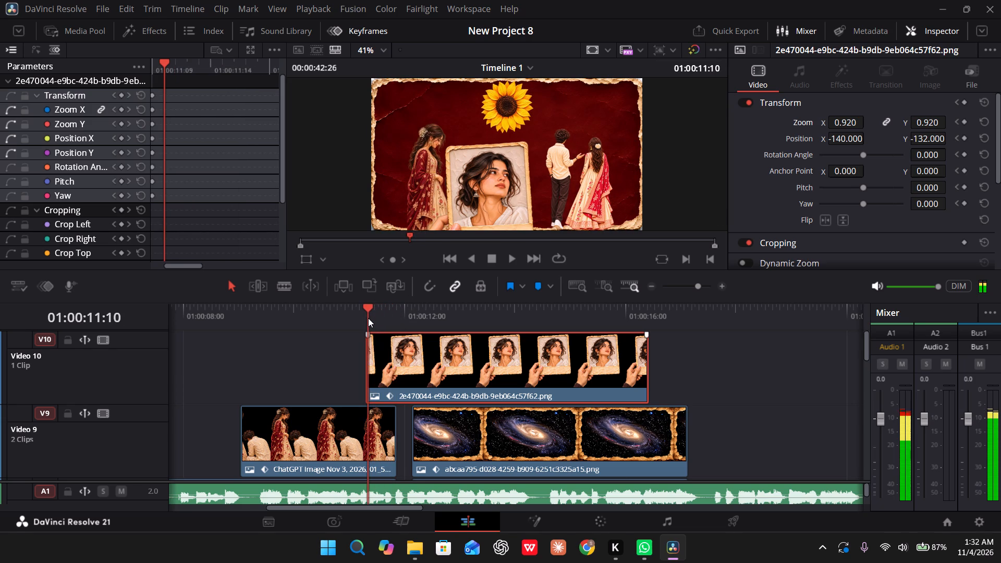
left_click(157, 63)
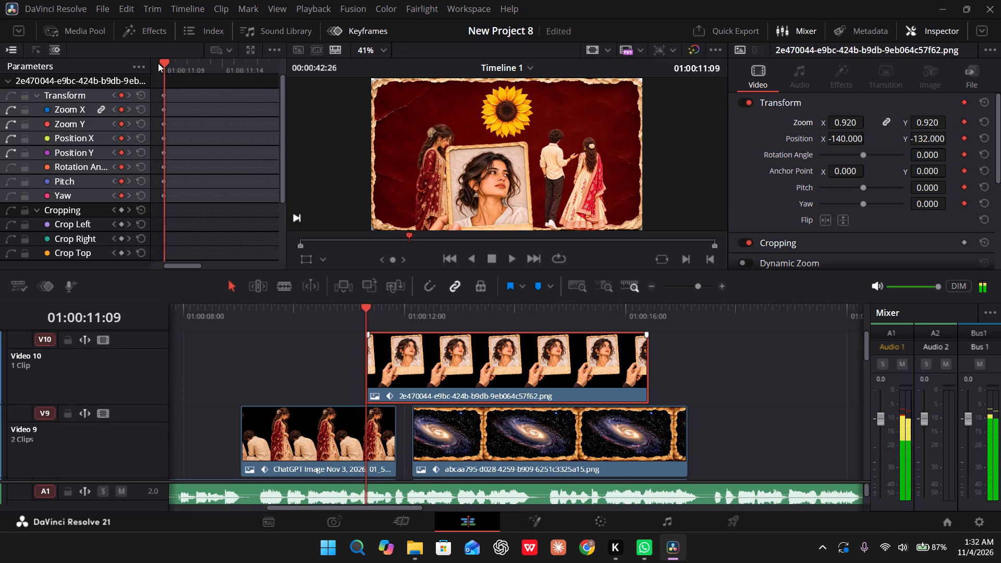
left_click(164, 97)
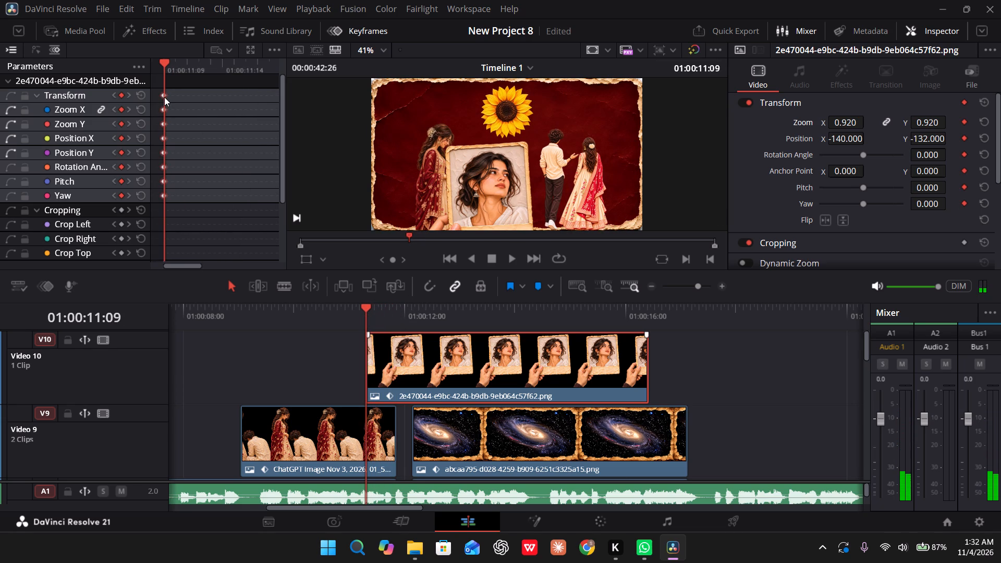
double_click(845, 125)
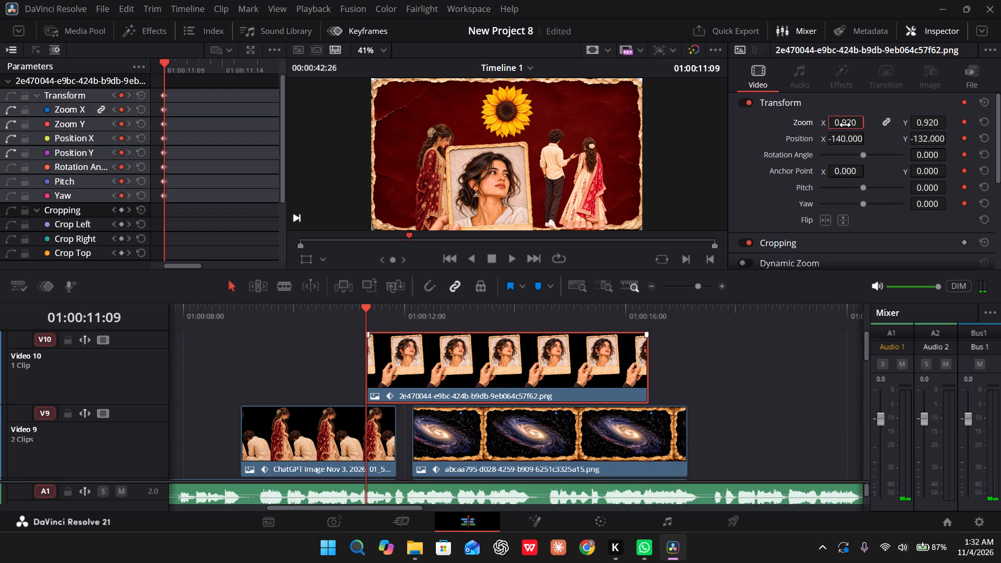
type("0.")
key("8")
type("30")
key("Return")
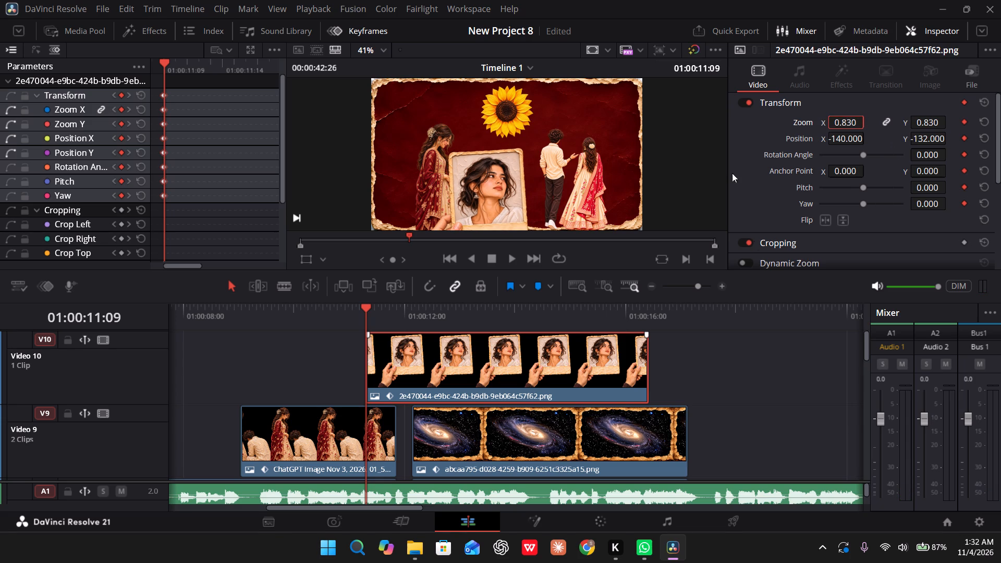
Move the portrait below the frame at its starting keyframes, with Position X at -23 and Position Y at -309.
left_click_drag(841, 140, 818, 141)
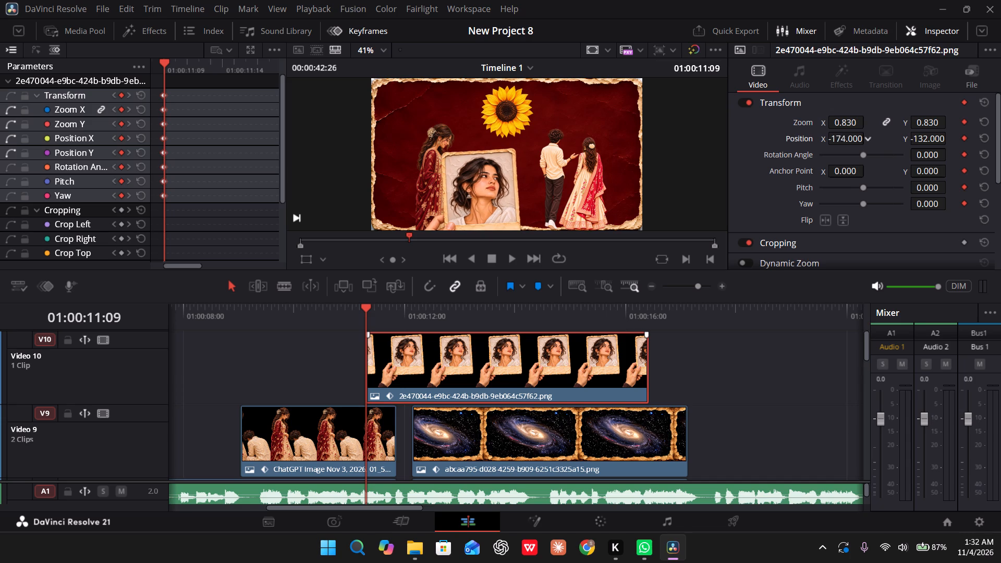
left_click_drag(818, 141, 546, 284)
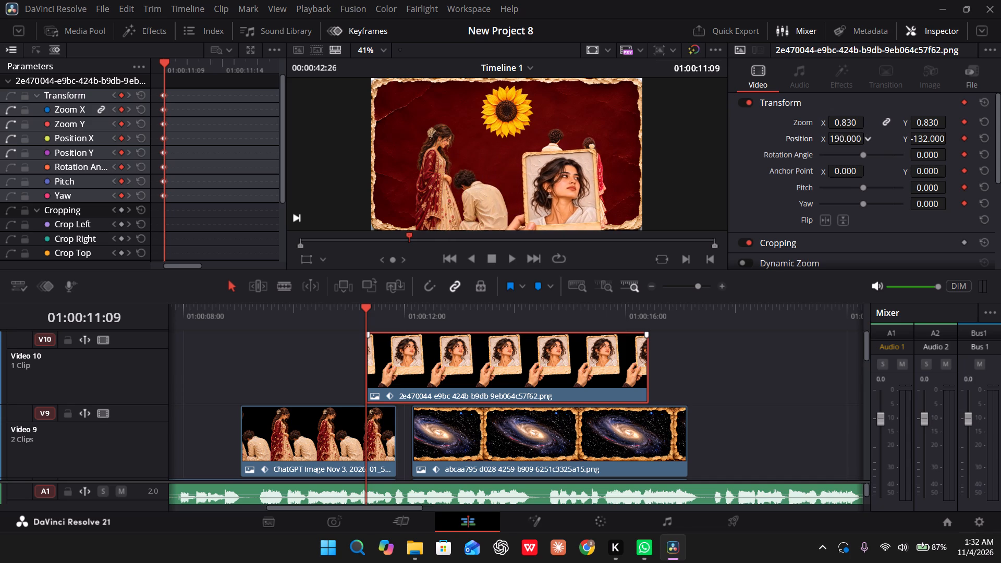
left_click_drag(546, 284, 428, 286)
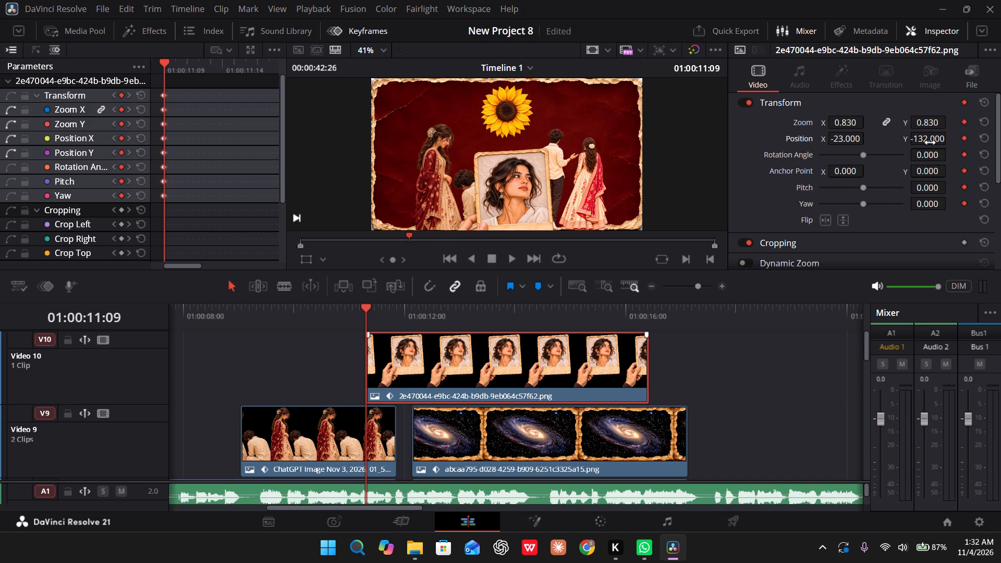
left_click_drag(930, 143, 922, 143)
left_click_drag(922, 143, 808, 143)
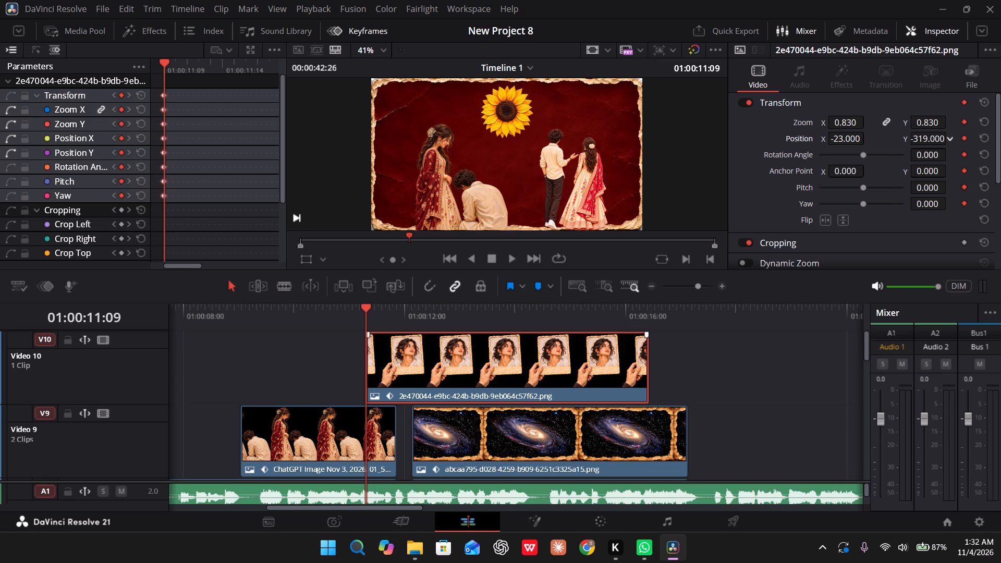
left_click_drag(808, 143, 815, 142)
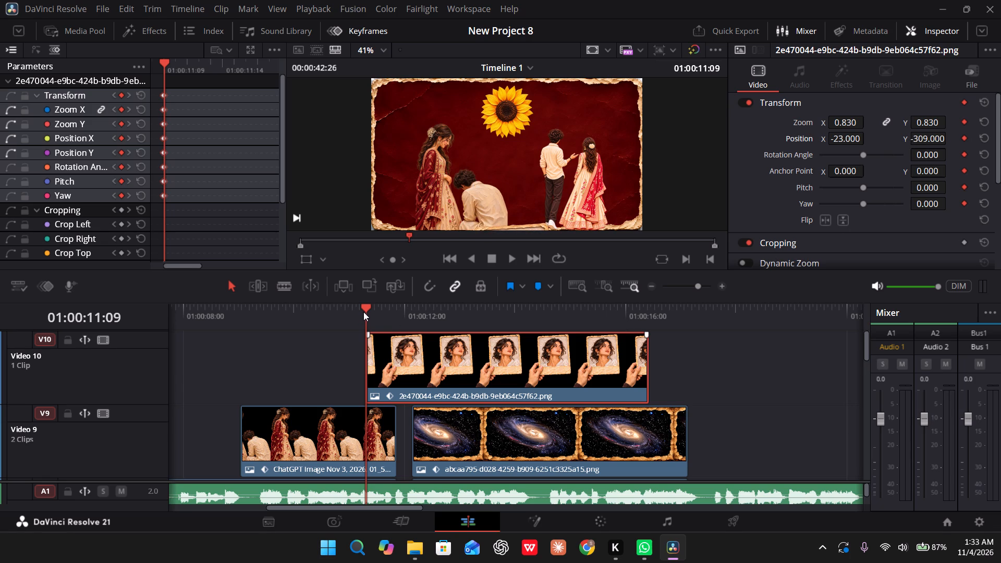
Raise the hand-held portrait into frame at 01:00:11:25 by setting its keyframed Position Y to -31.
left_click_drag(364, 312, 393, 319)
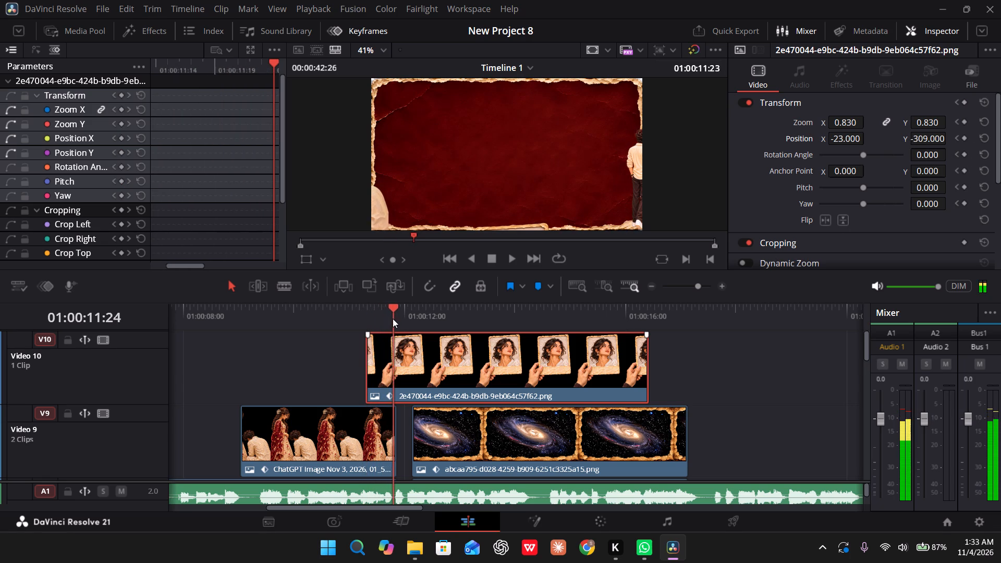
left_click_drag(393, 319, 395, 320)
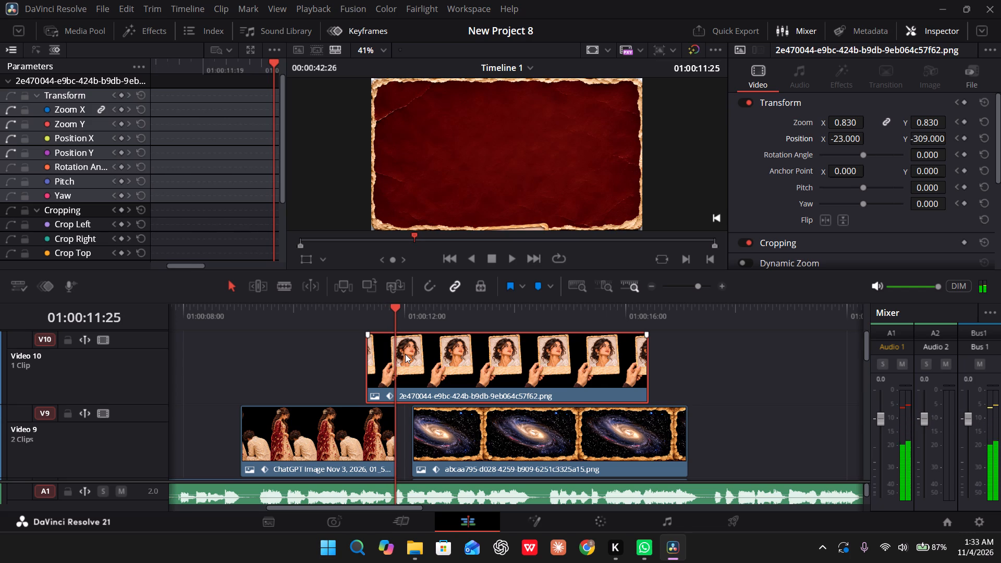
left_click(405, 354)
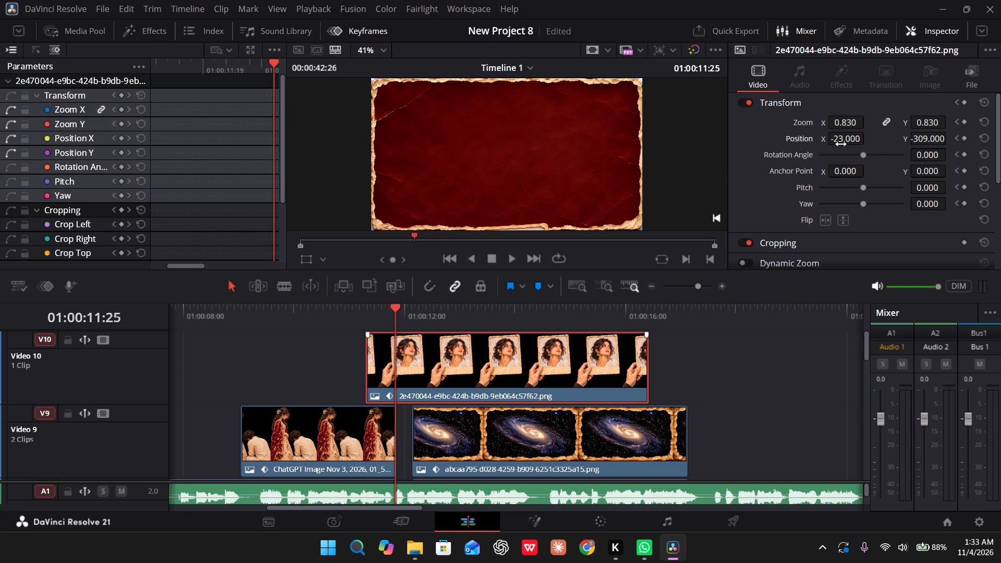
left_click_drag(932, 140, 787, 152)
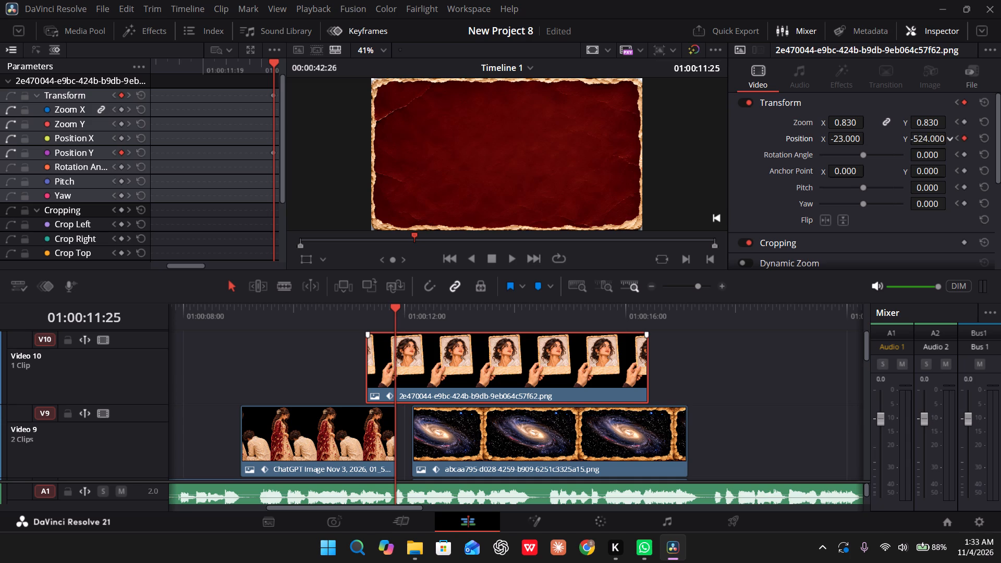
left_click_drag(787, 152, 584, 286)
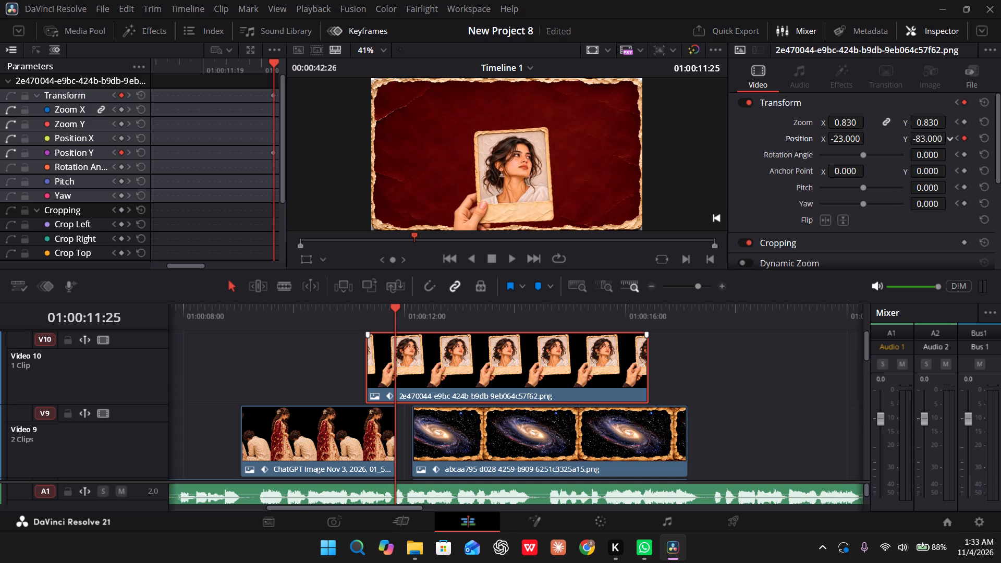
left_click_drag(584, 286, 614, 281)
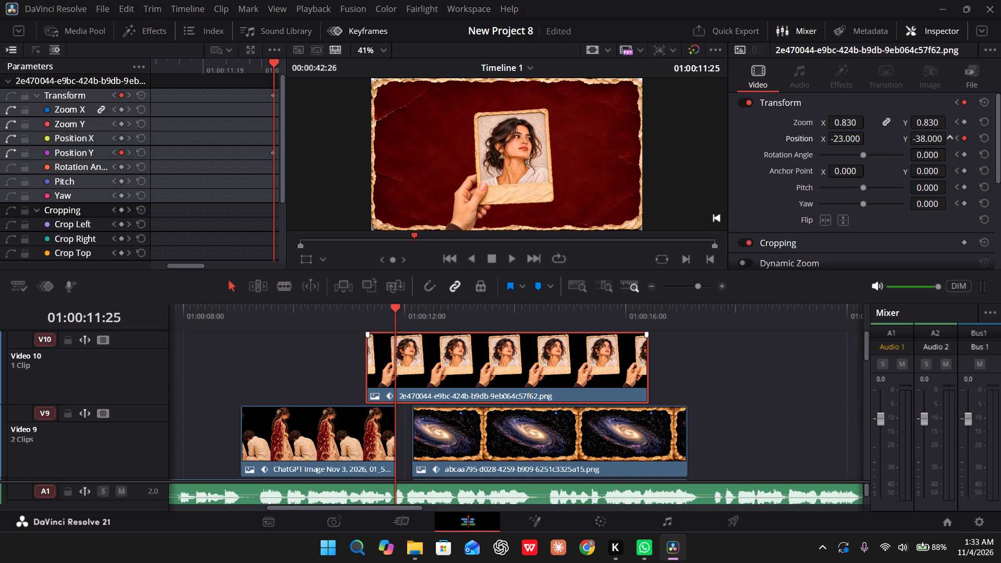
left_click_drag(614, 281, 640, 291)
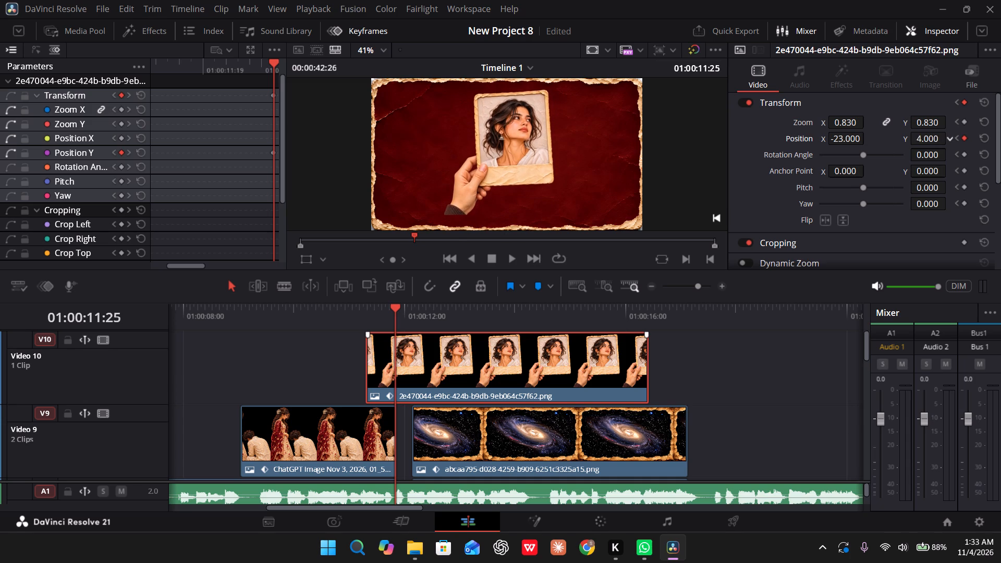
left_click_drag(640, 291, 621, 292)
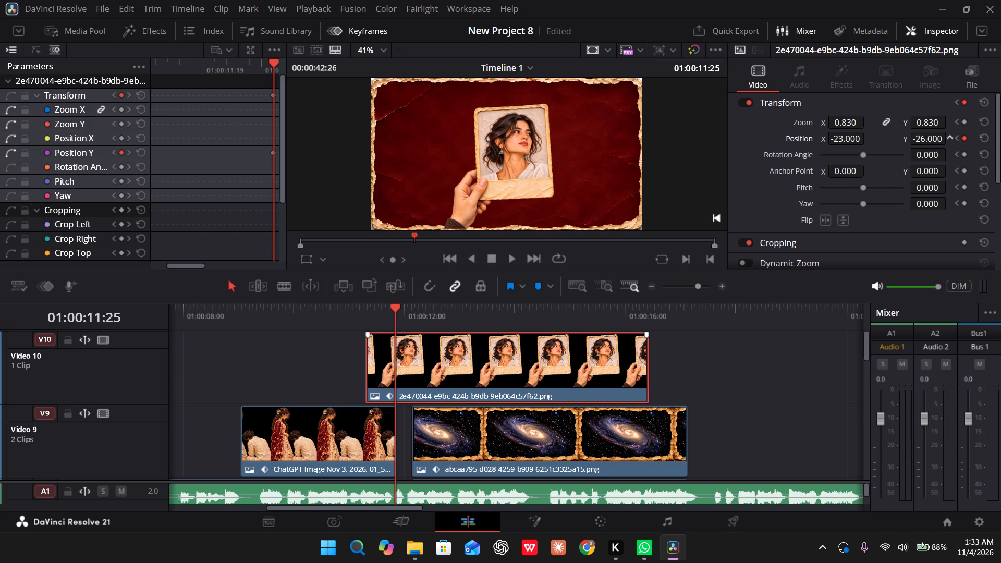
left_click_drag(621, 292, 618, 293)
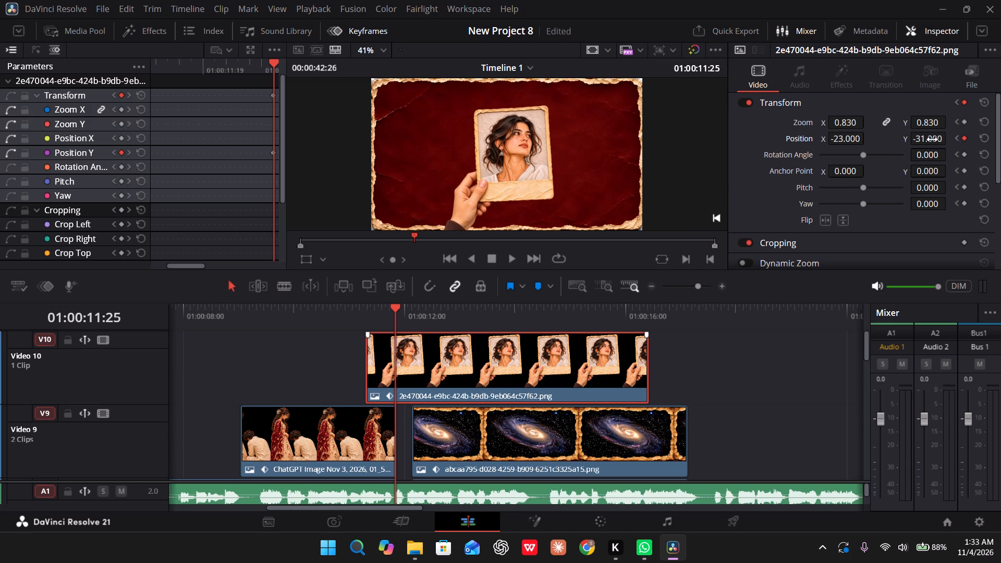
Play back the transition from the couple clips at about 01:00:10:23 to review the portrait's rise and the framed space images.
left_click_drag(393, 320, 336, 328)
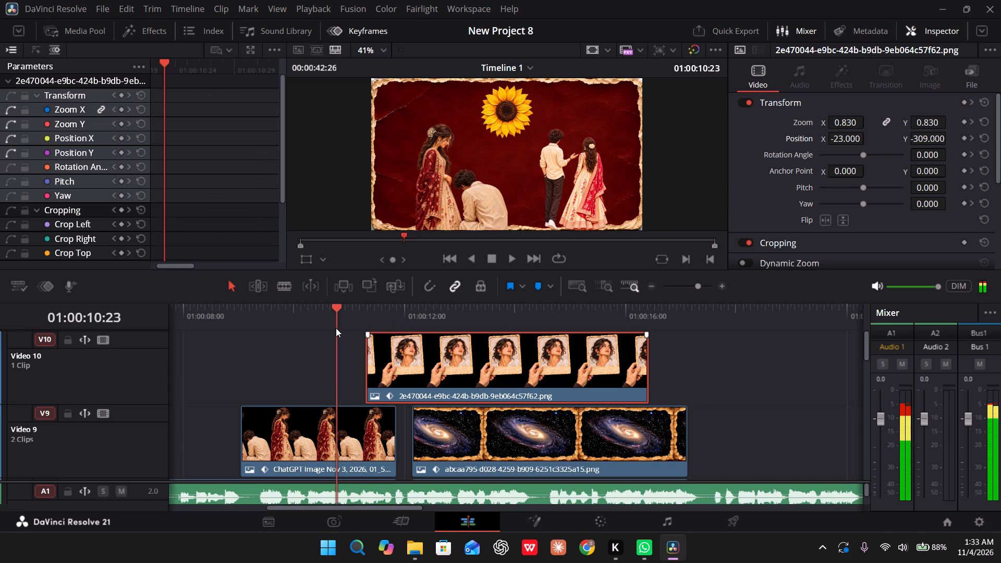
key("space")
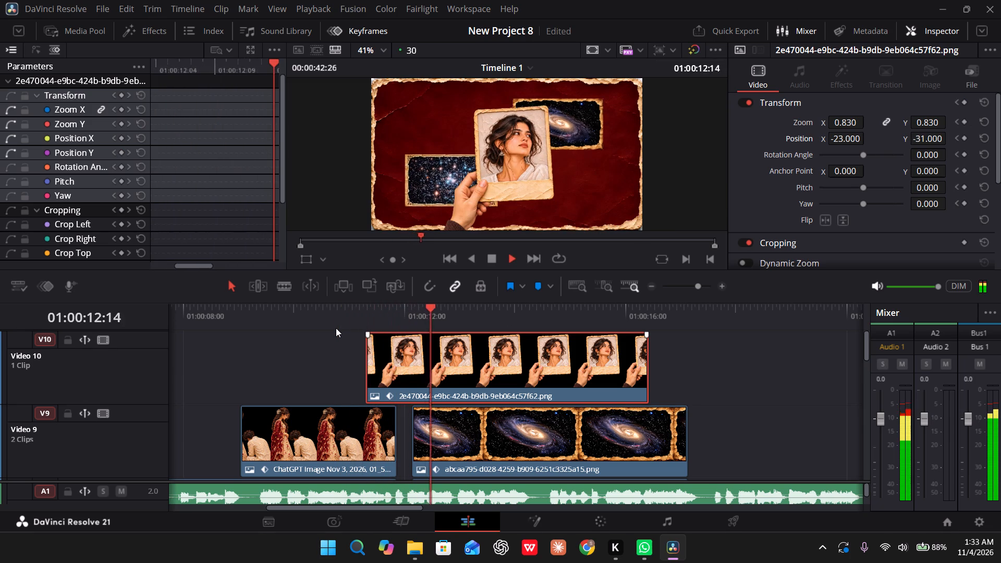
key("space")
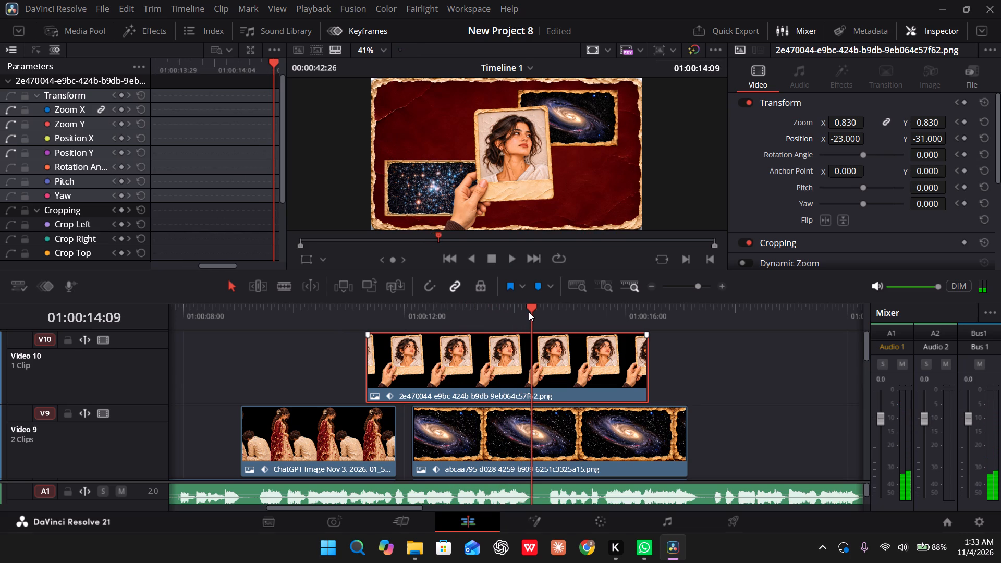
left_click_drag(529, 312, 316, 326)
key("space")
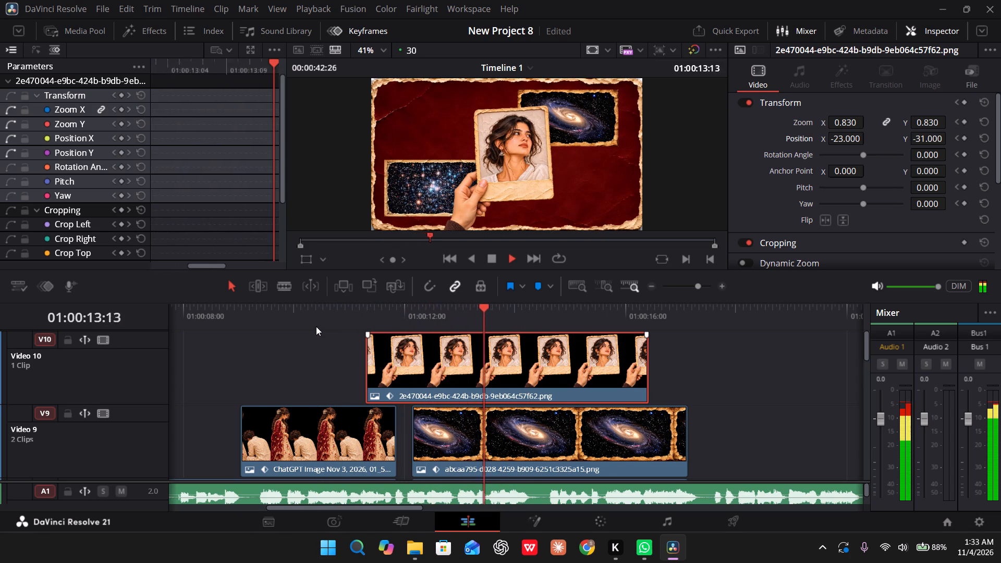
key("space")
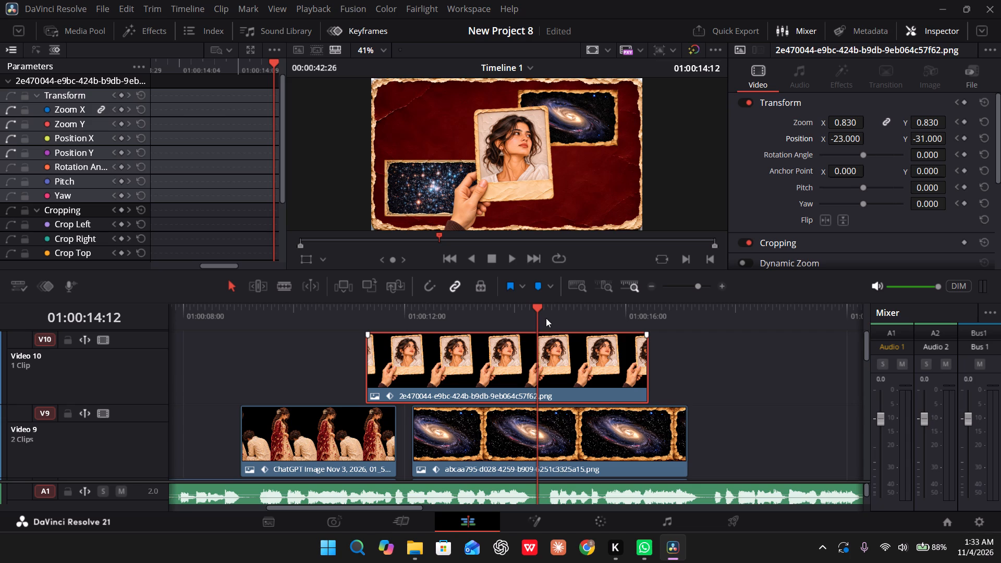
Replay the portrait section on Video 10 up to about 01:00:15:11, checking the framed images' emergence and timing against the song.
left_click_drag(540, 319, 537, 326)
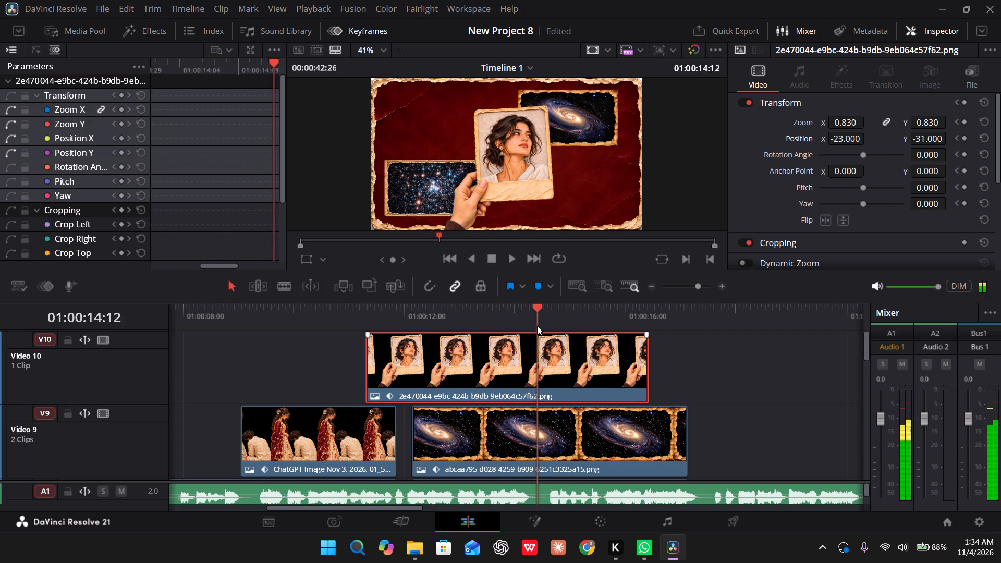
left_click_drag(537, 326, 385, 331)
key("space")
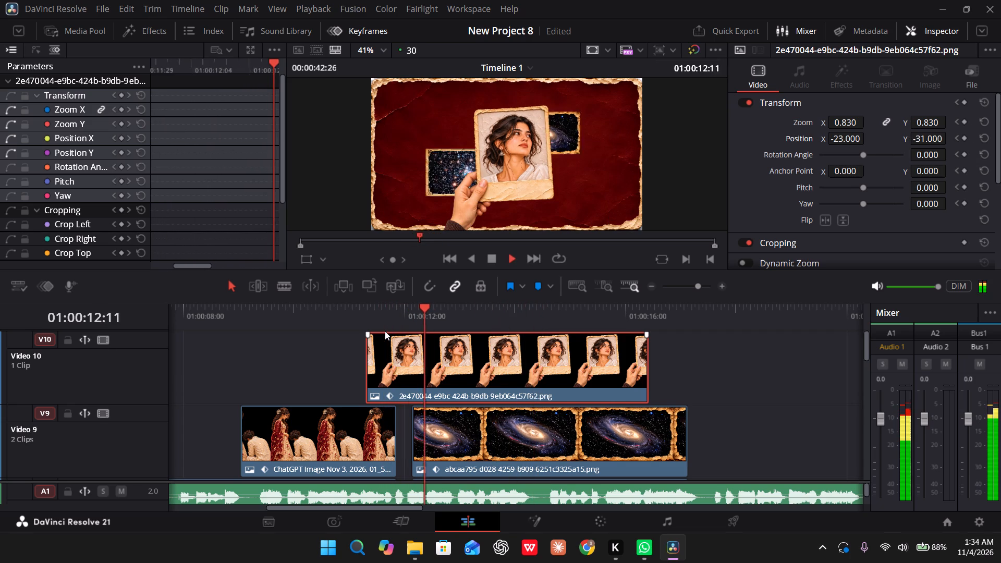
key("space")
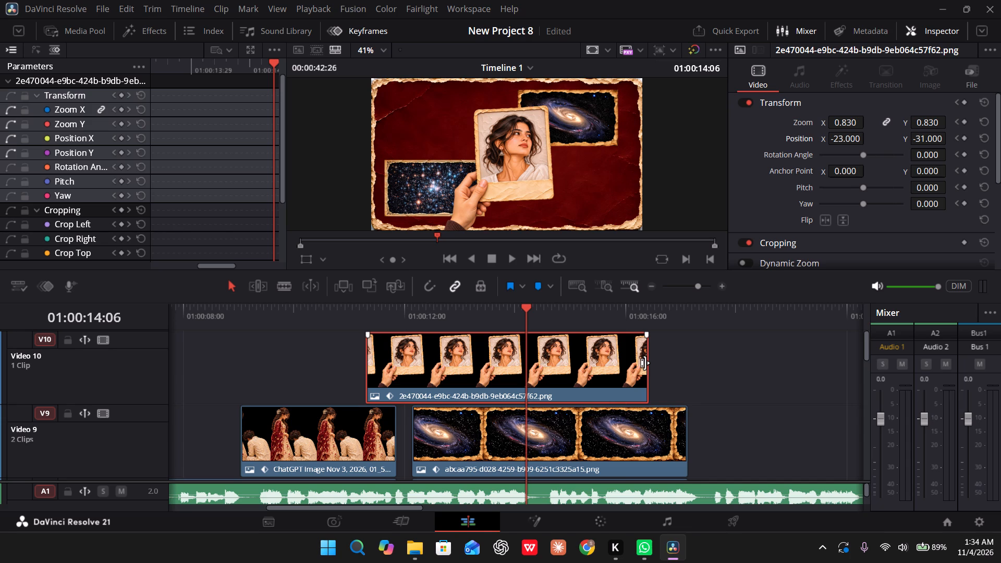
left_click_drag(517, 314, 400, 322)
key("space")
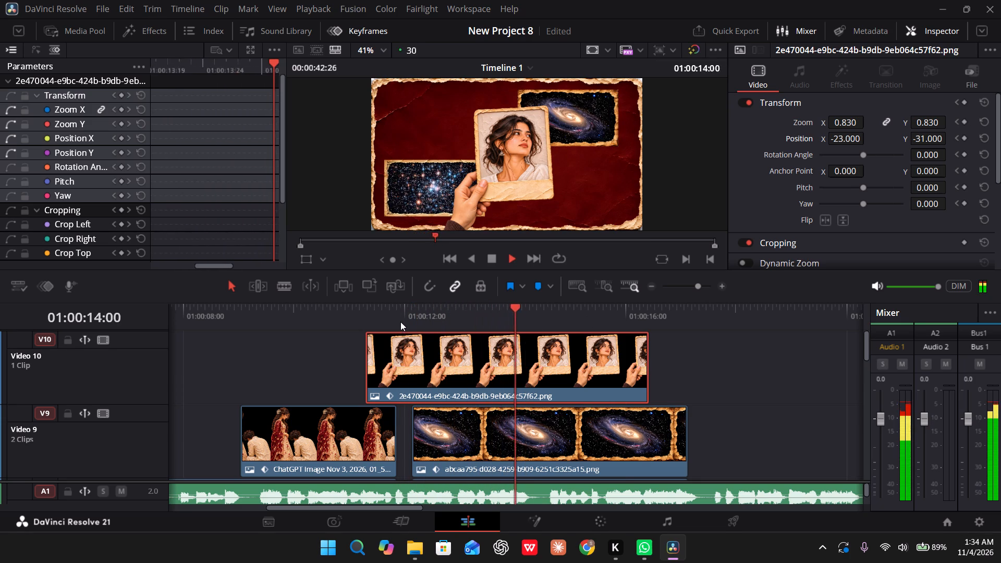
key("space")
key("space")
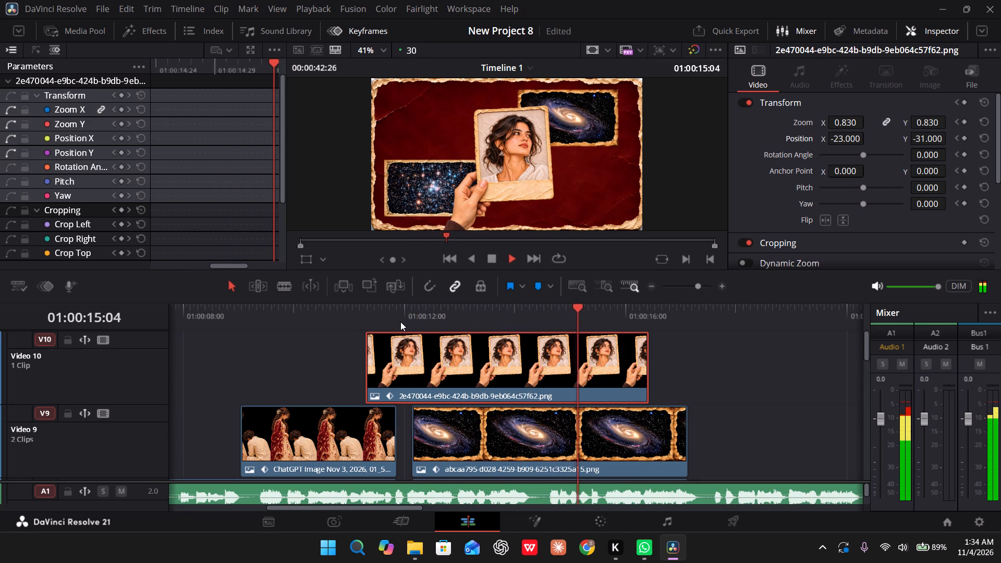
key("space")
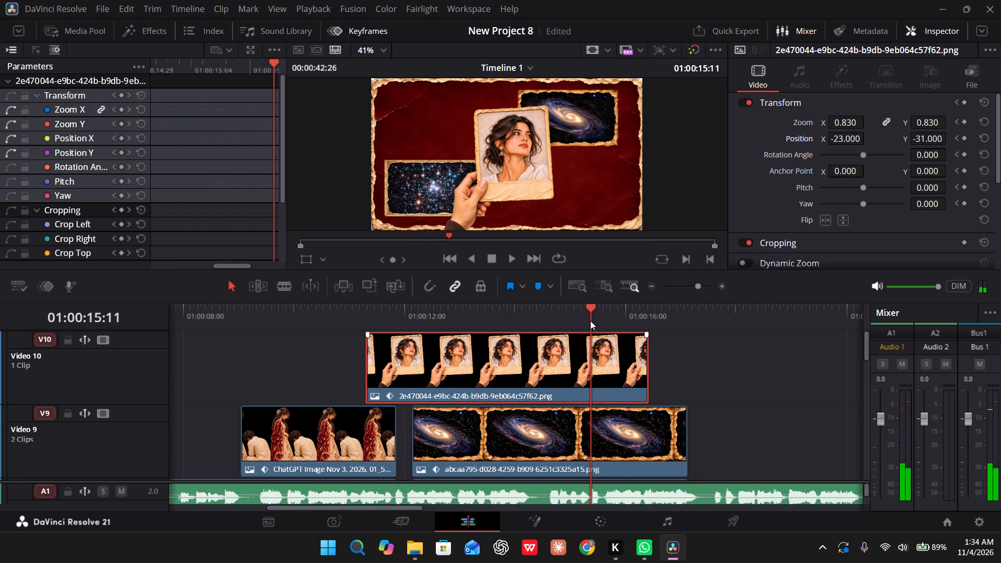
left_click_drag(590, 319, 516, 321)
key("space")
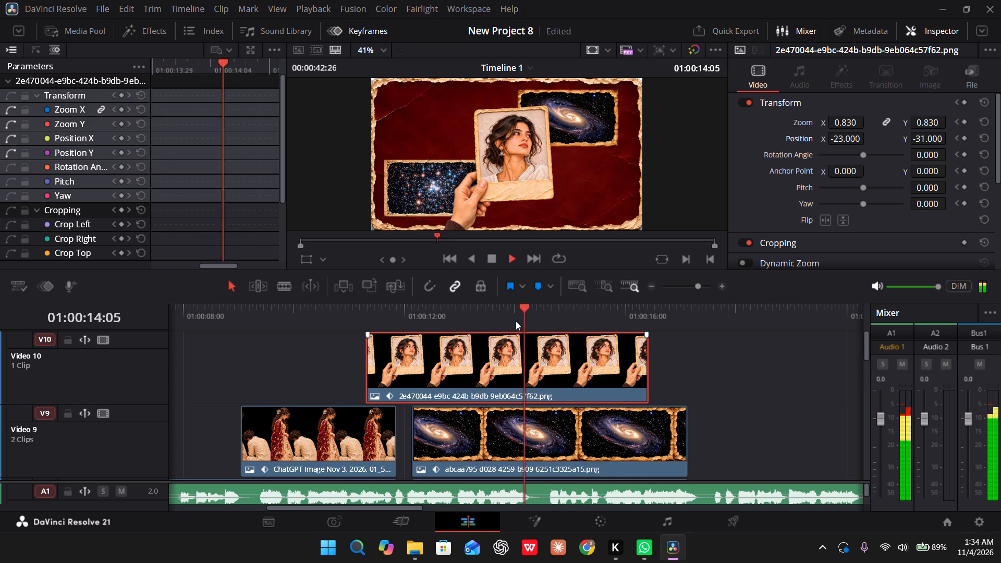
key("space")
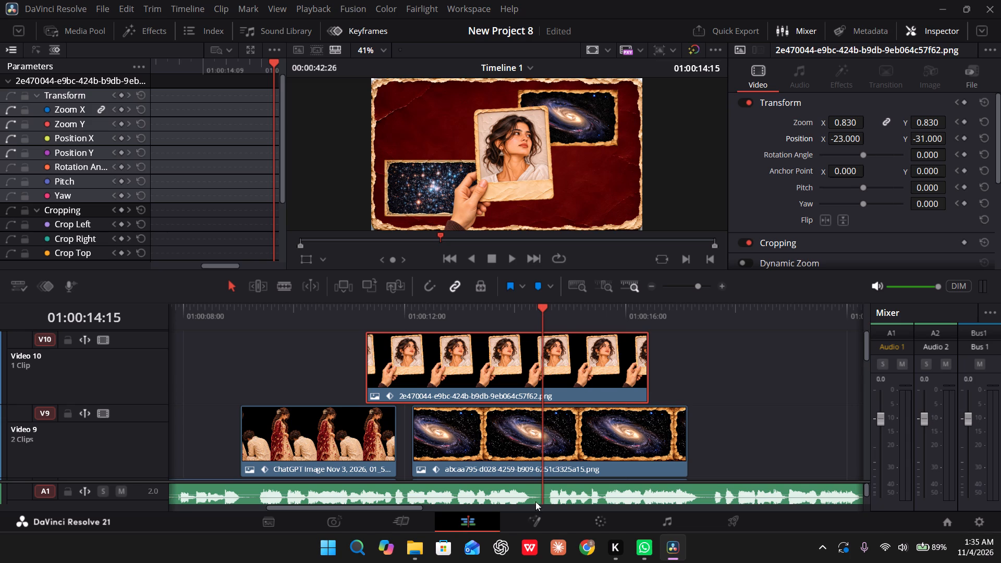
Switch to the ChatGPT app.
left_click(494, 553)
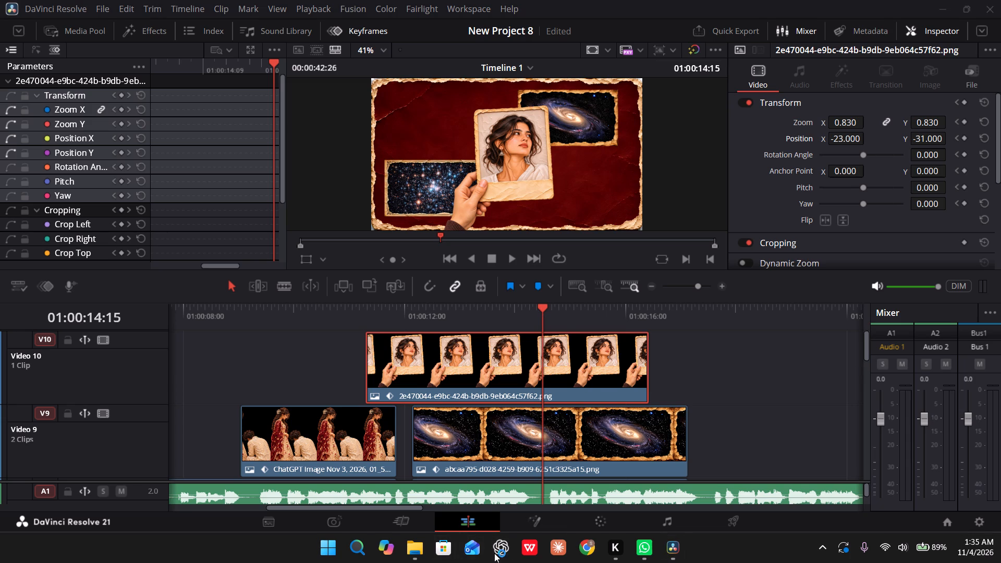
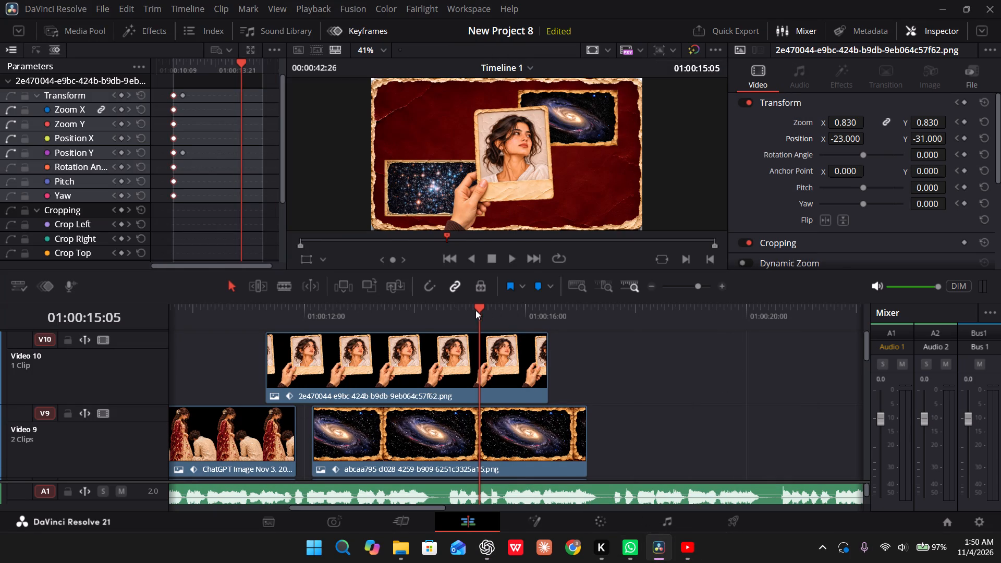
Scrub and replay the timeline between about 01:00:12:25 and 01:00:15:25 to examine the hand-held portrait scene's timing against the song.
left_click_drag(473, 312, 516, 322)
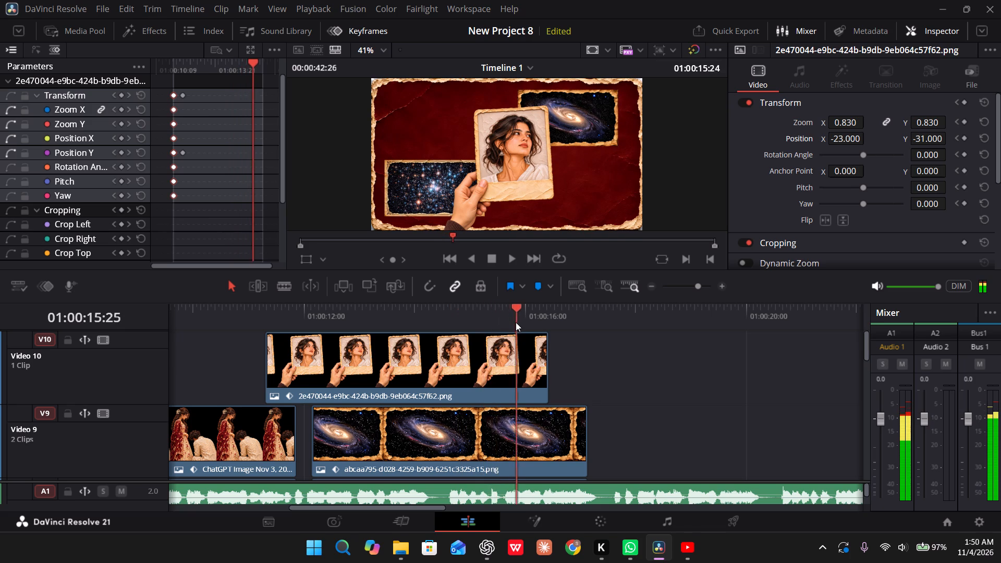
left_click_drag(516, 322, 456, 322)
key("space")
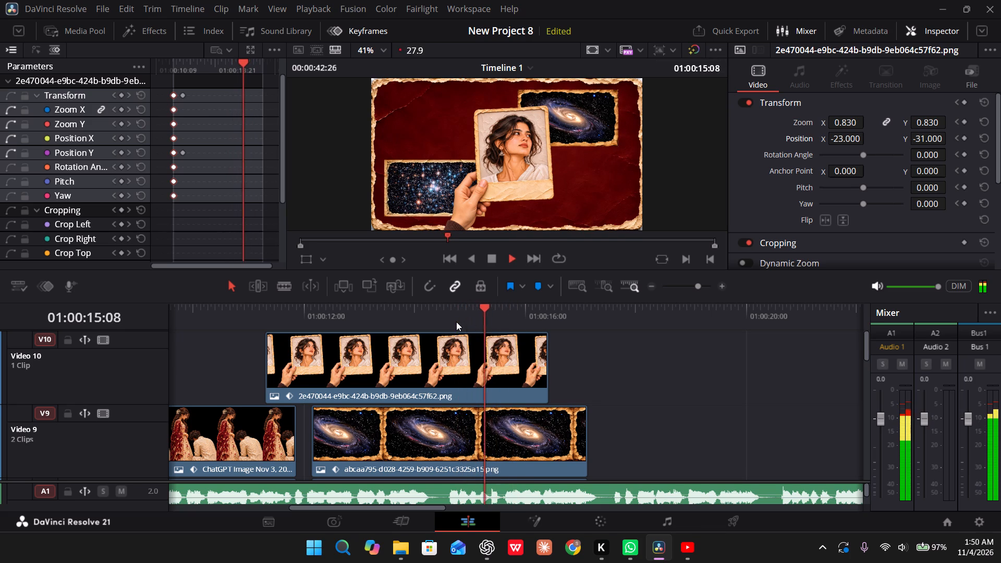
left_click_drag(490, 317, 426, 314)
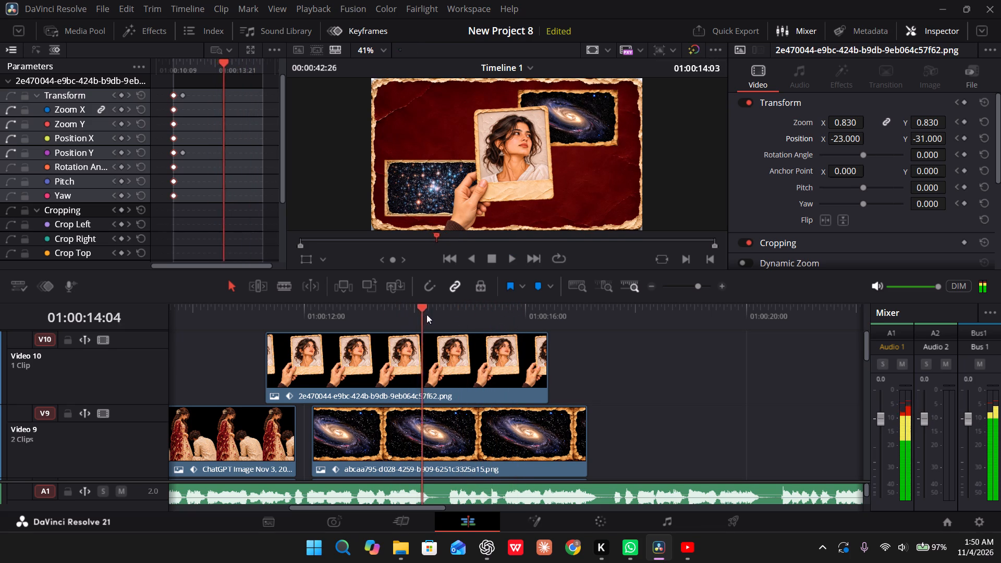
left_click_drag(426, 314, 349, 304)
key("space")
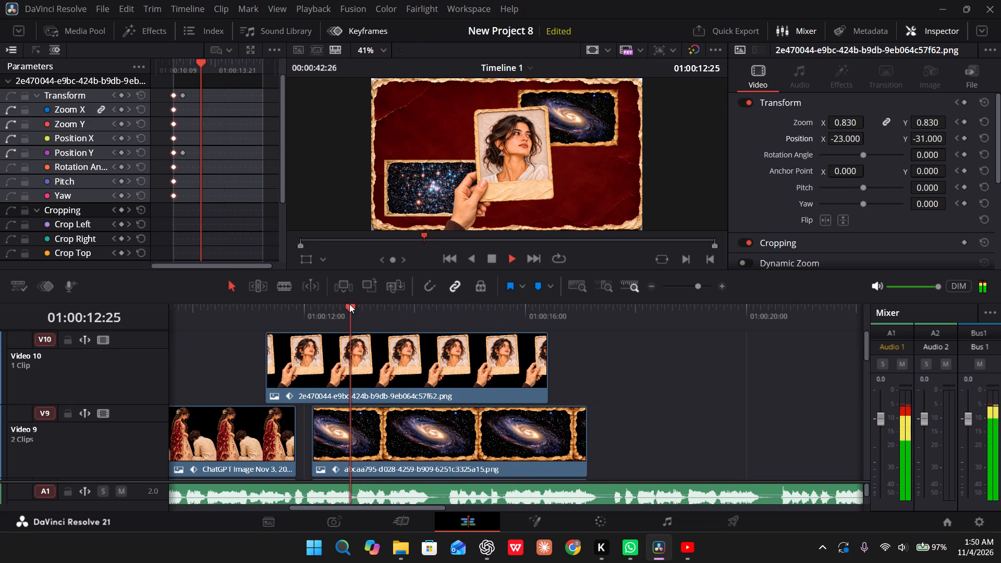
key("space")
key("space")
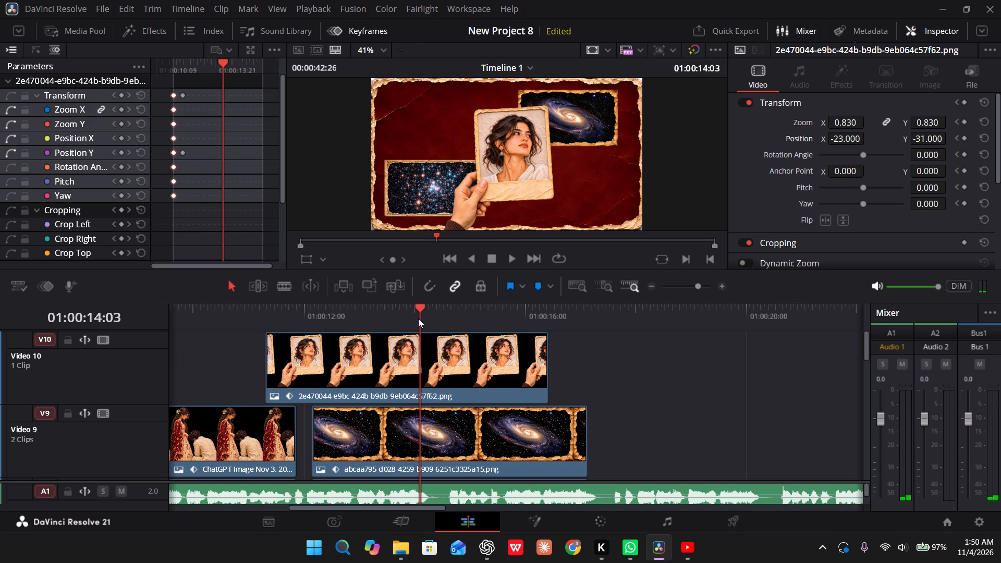
left_click_drag(418, 319, 445, 319)
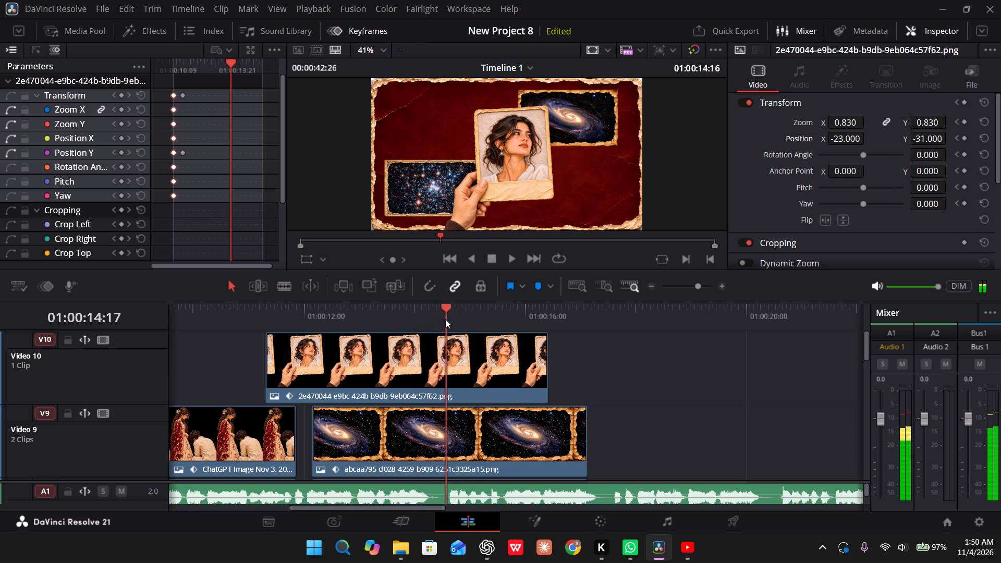
left_click_drag(445, 319, 362, 320)
key("space")
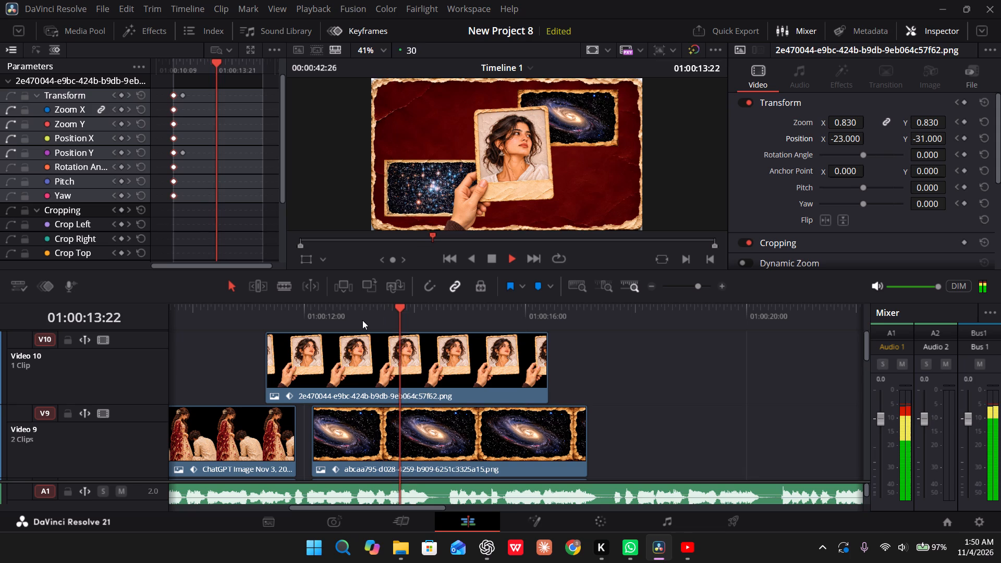
key("space")
key("space")
key("space")
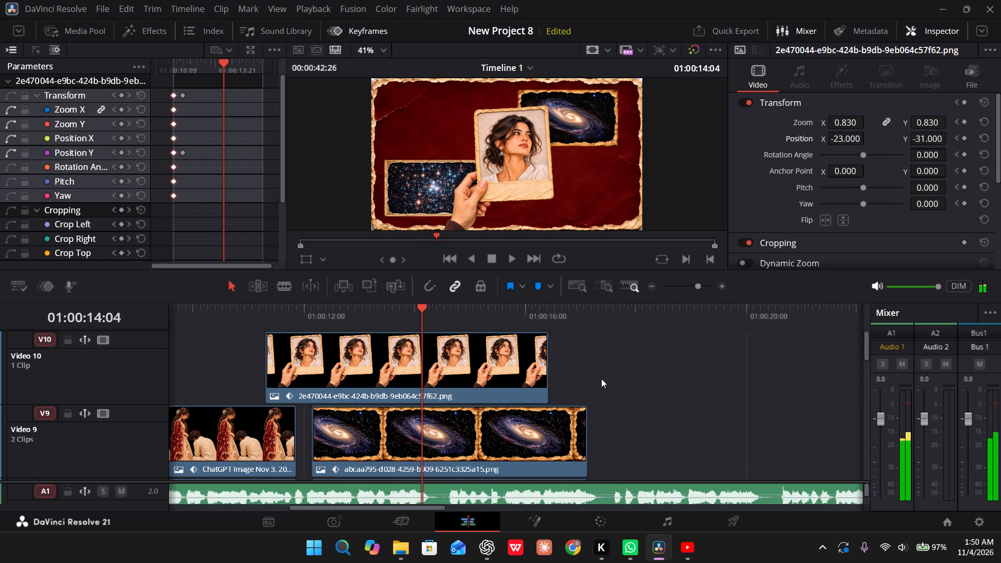
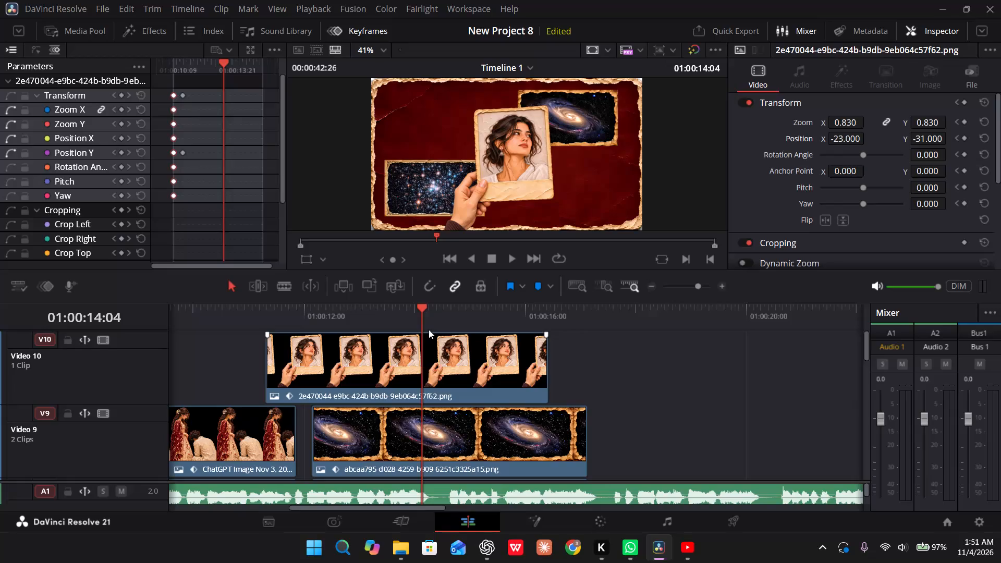
Trim the end of the spiral galaxy clip on Video 9 back to about 01:00:14:13 to match the song.
left_click_drag(425, 324, 352, 305)
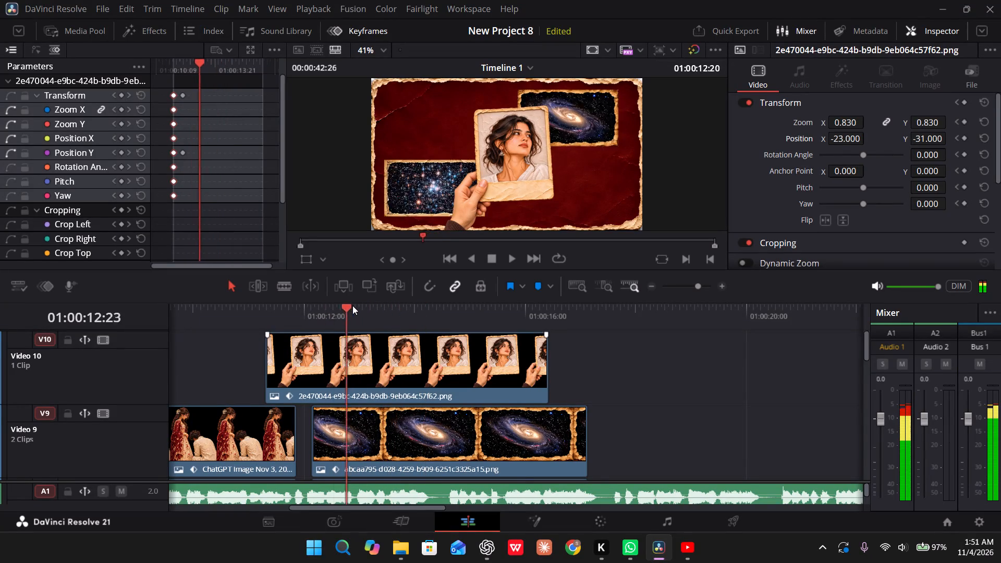
left_click_drag(352, 305, 311, 314)
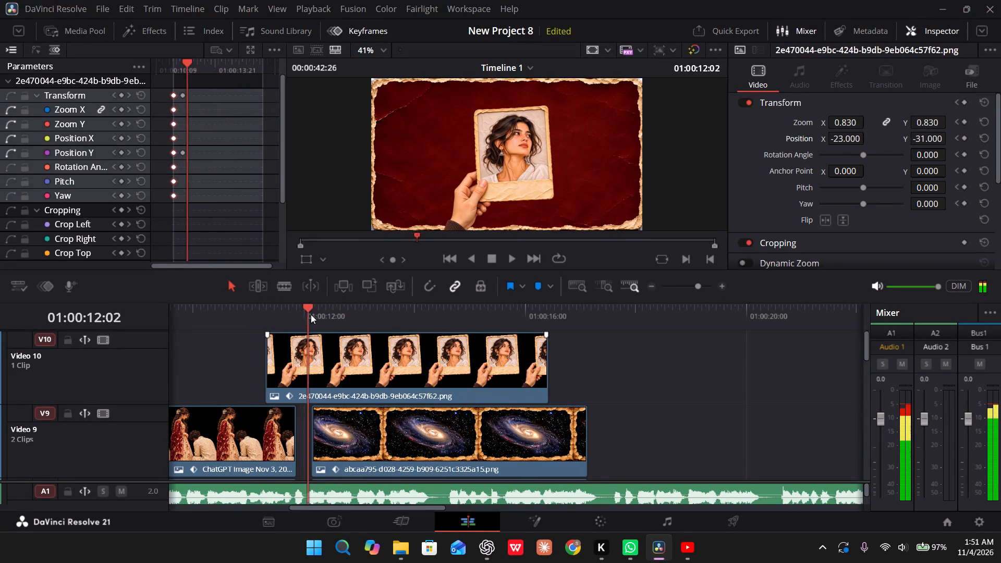
left_click_drag(311, 314, 402, 321)
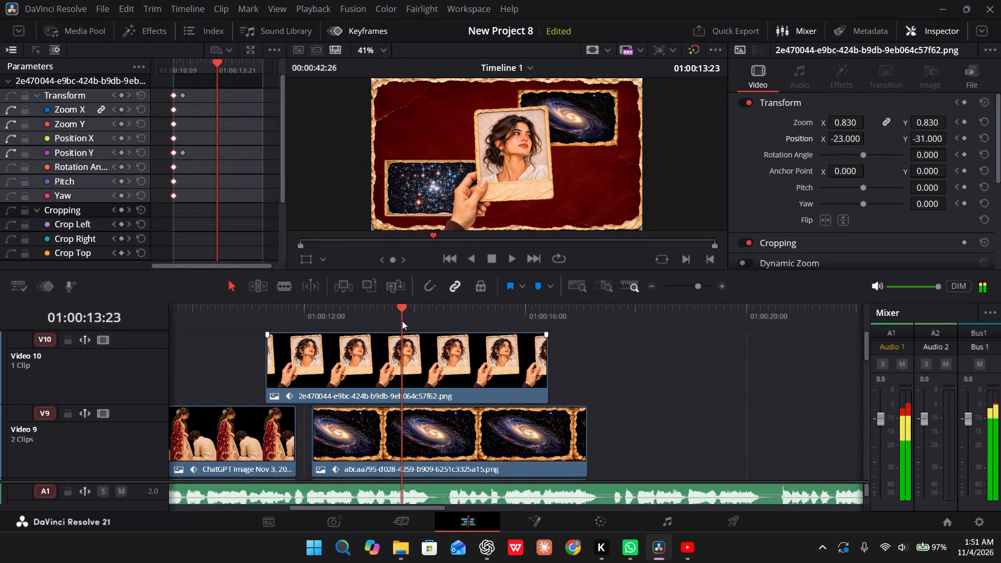
left_click_drag(402, 321, 426, 319)
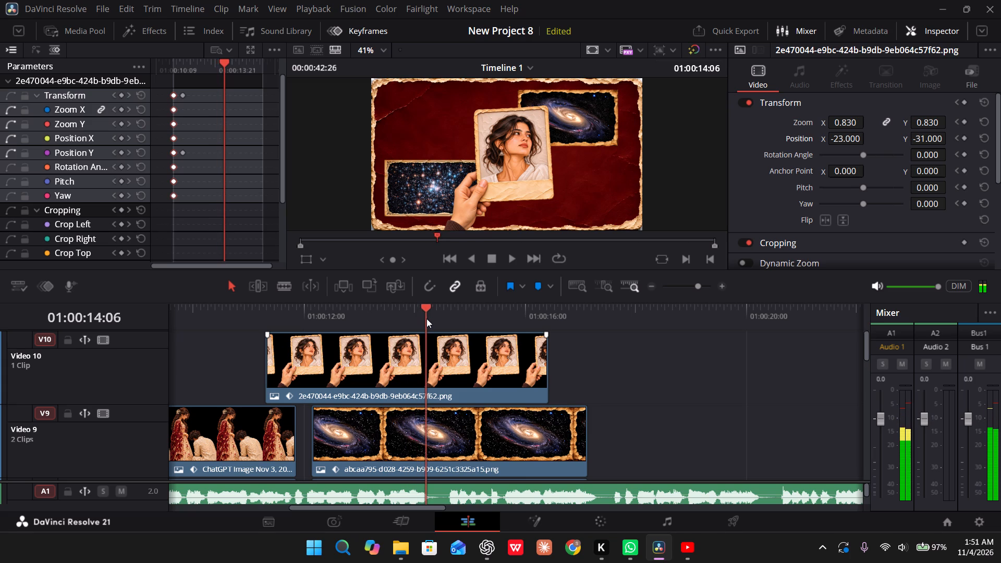
left_click_drag(426, 319, 422, 320)
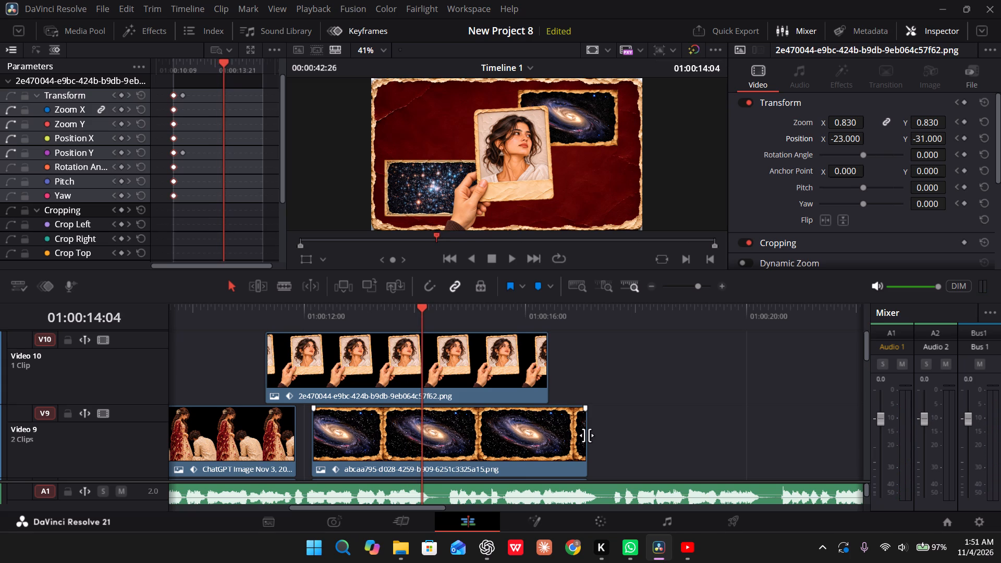
left_click_drag(587, 435, 438, 438)
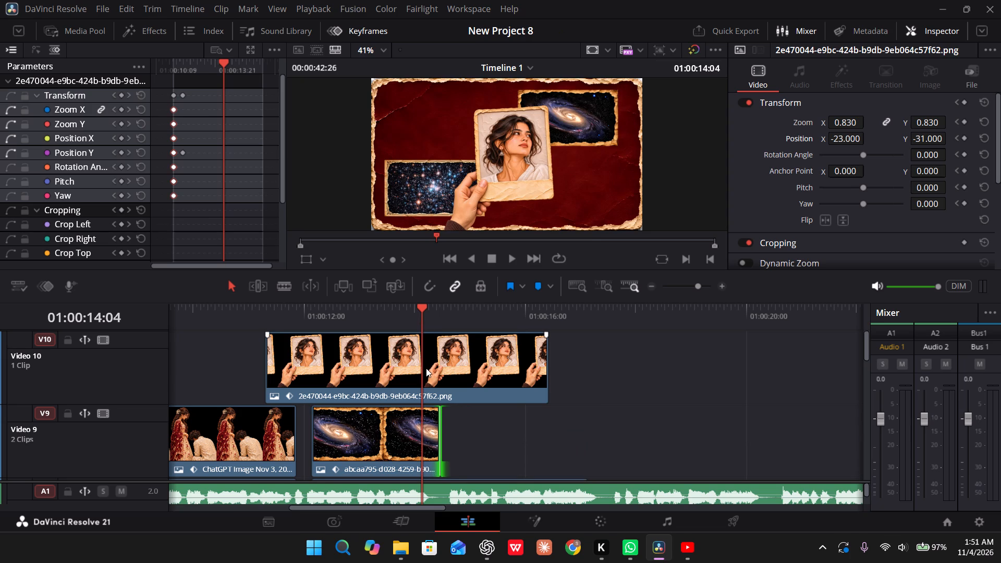
Add a Transform keyframe to the spiral galaxy clip at 01:00:14:04.
left_click(414, 417)
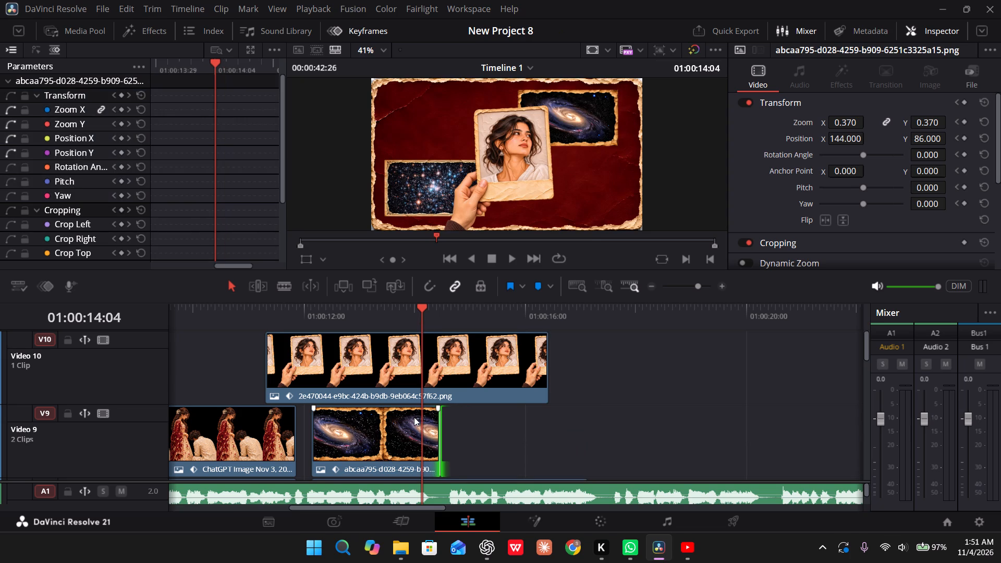
left_click(119, 95)
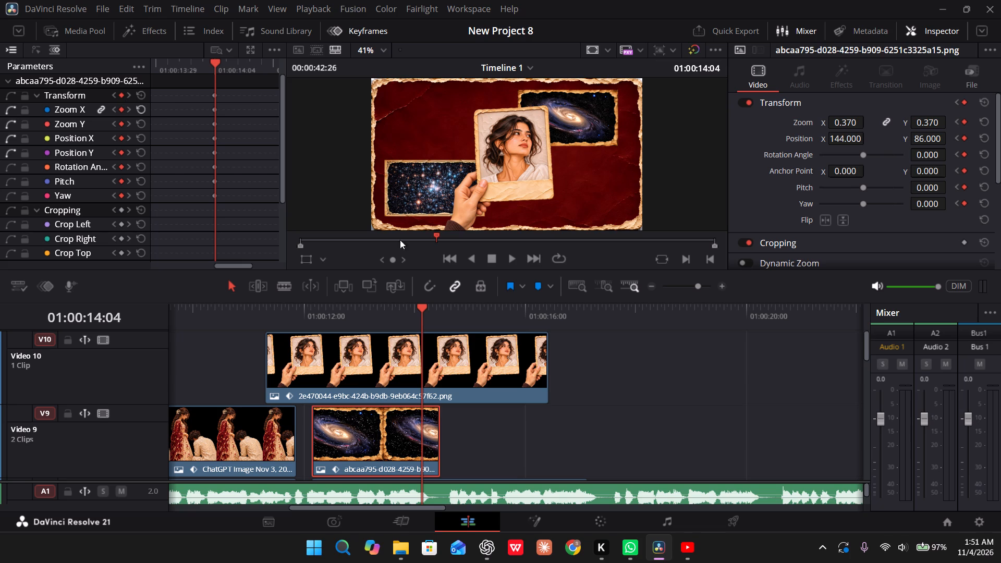
Check the galaxy clip's exit against the song and extend its end by two frames to a duration of 02:12.
left_click_drag(416, 314, 427, 315)
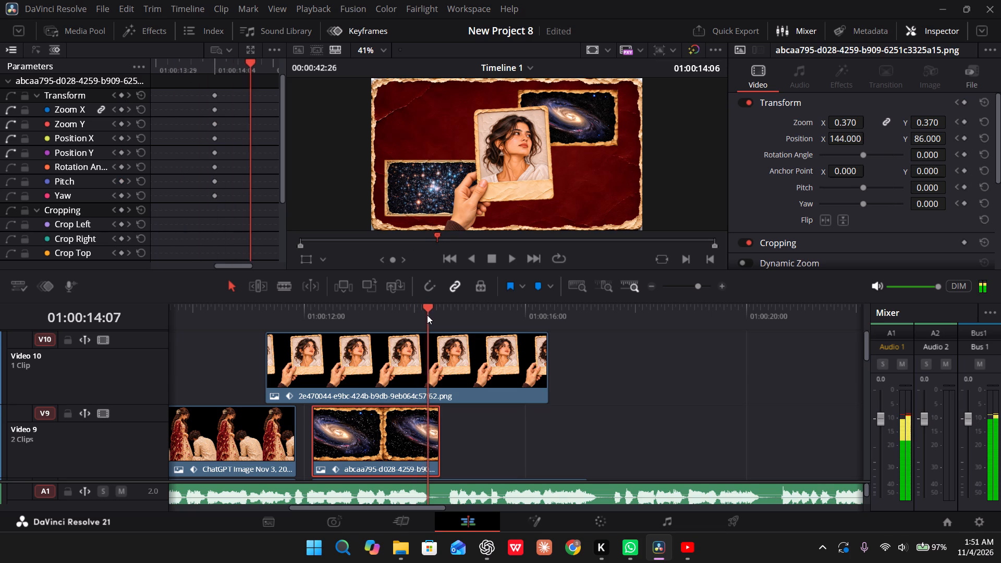
left_click_drag(427, 315, 456, 317)
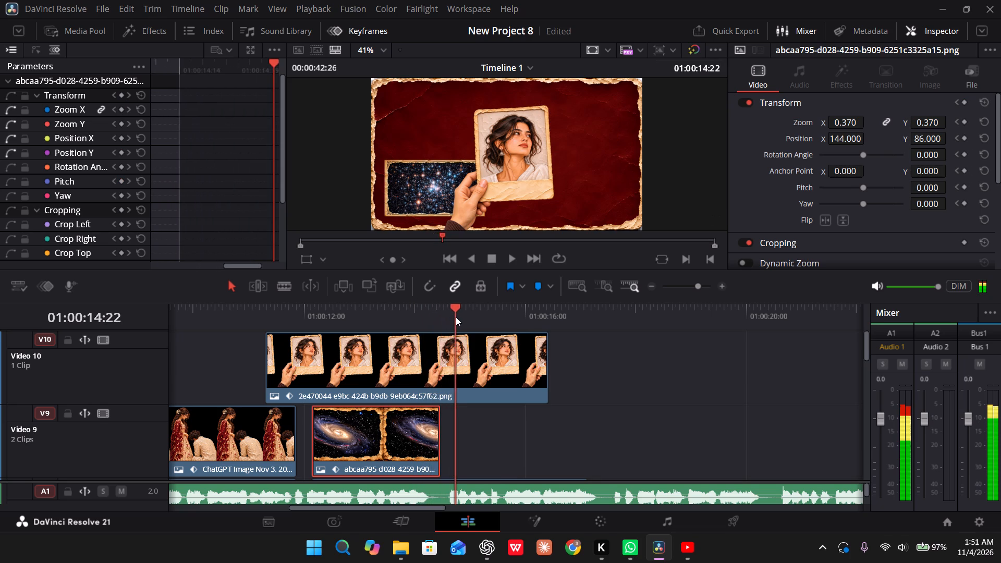
left_click_drag(456, 317, 401, 314)
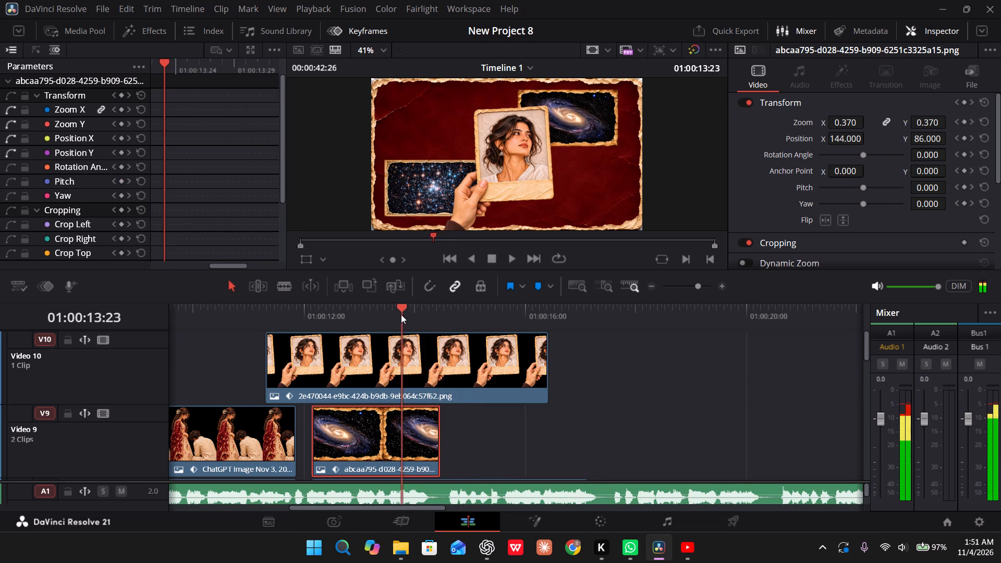
left_click_drag(401, 314, 461, 316)
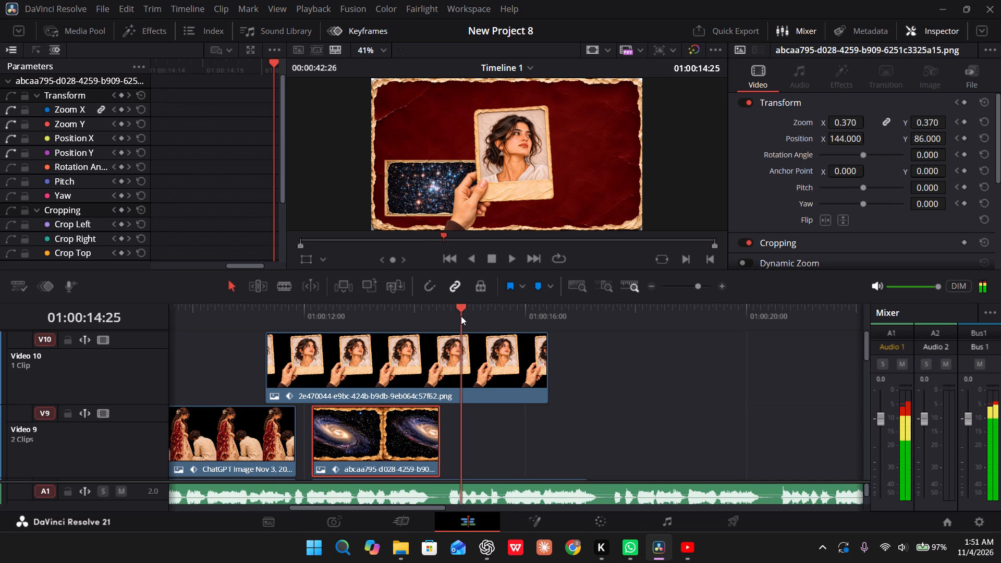
left_click_drag(461, 316, 452, 320)
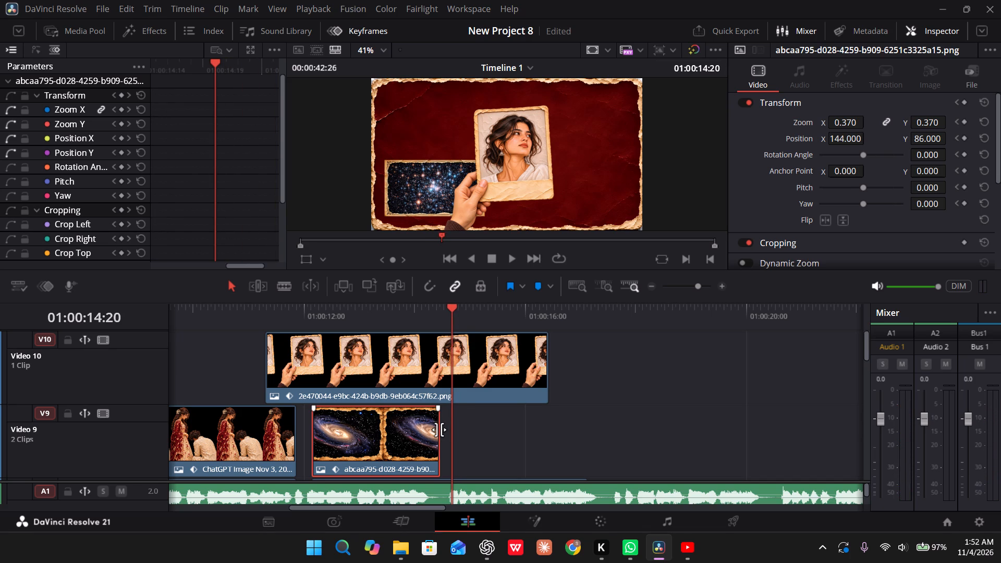
left_click_drag(439, 430, 443, 430)
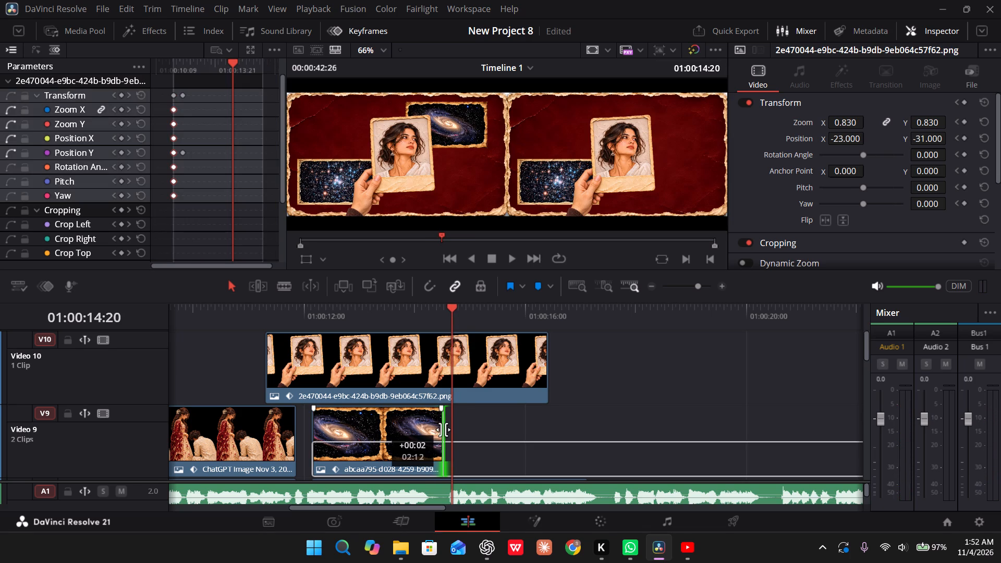
left_click_drag(443, 430, 444, 430)
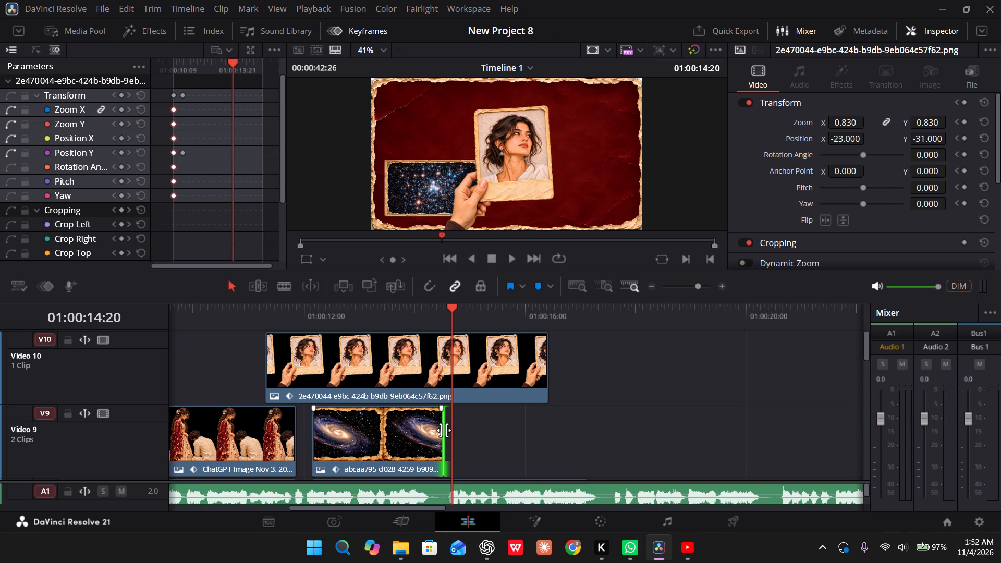
left_click(444, 430)
Keyframe the galaxy clip's position at its last frame, 01:00:14:15, with X at 71 and Y at 9.
left_click_drag(448, 315, 418, 315)
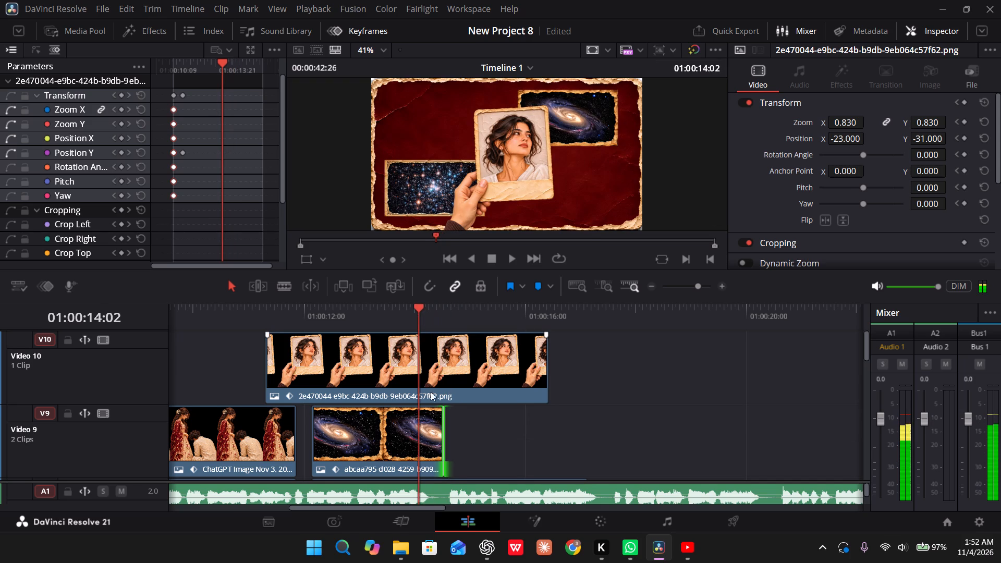
left_click(433, 421)
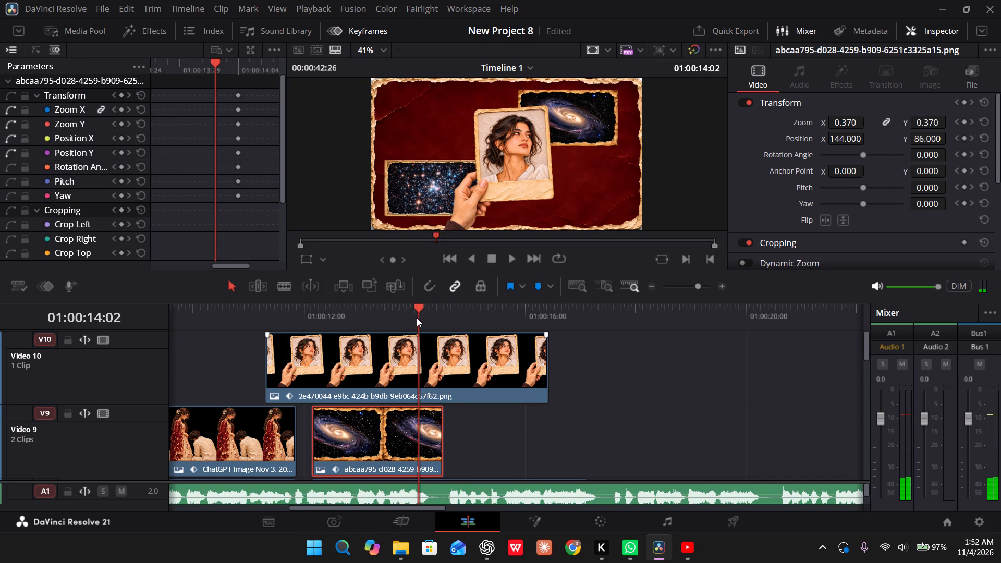
left_click_drag(417, 317, 421, 321)
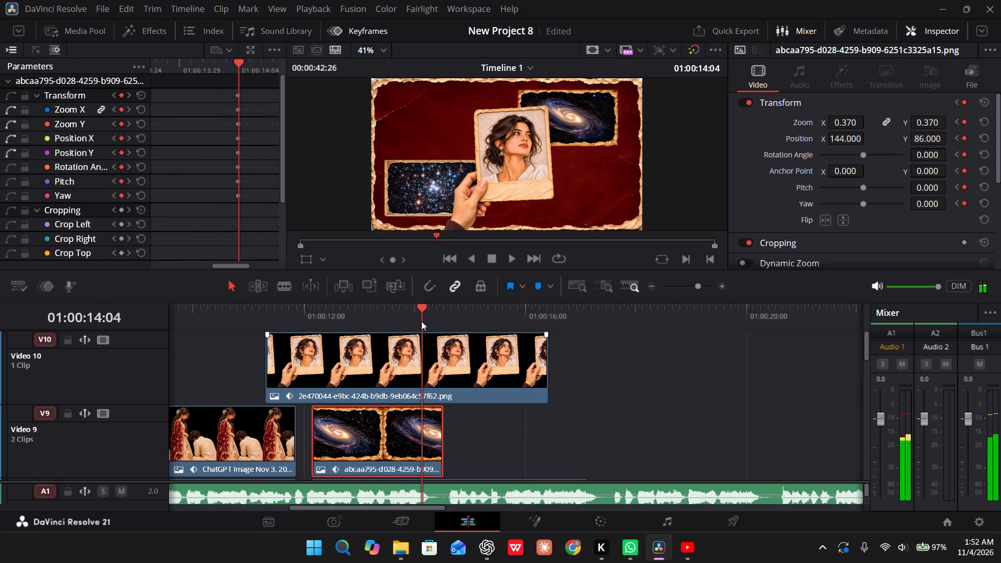
left_click_drag(421, 321, 434, 321)
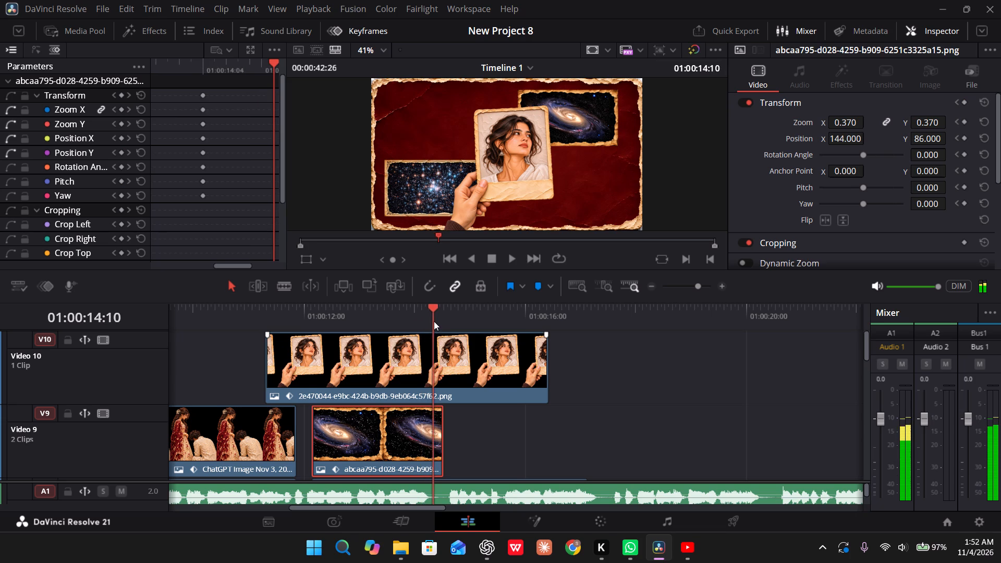
left_click_drag(434, 321, 439, 323)
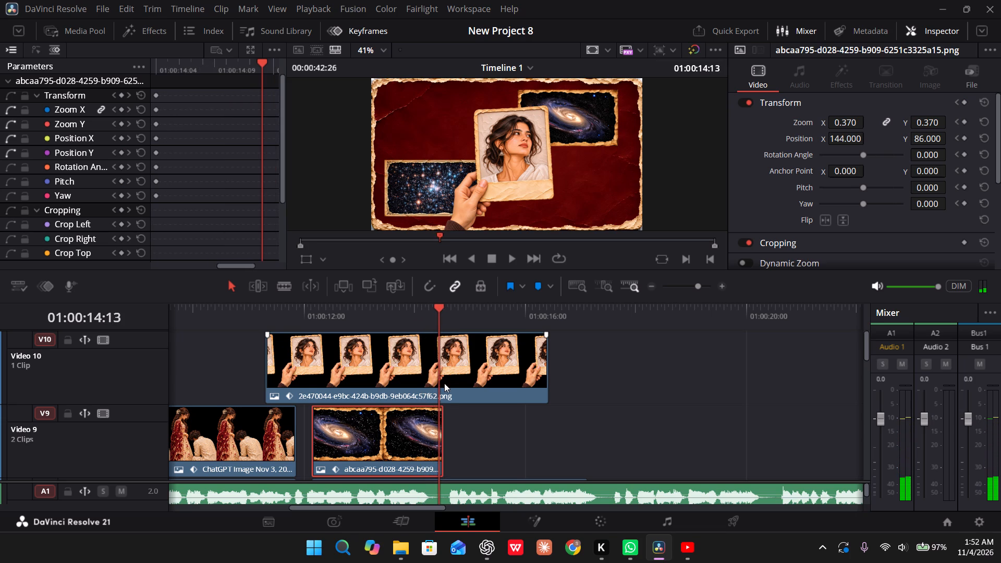
left_click_drag(436, 313, 441, 315)
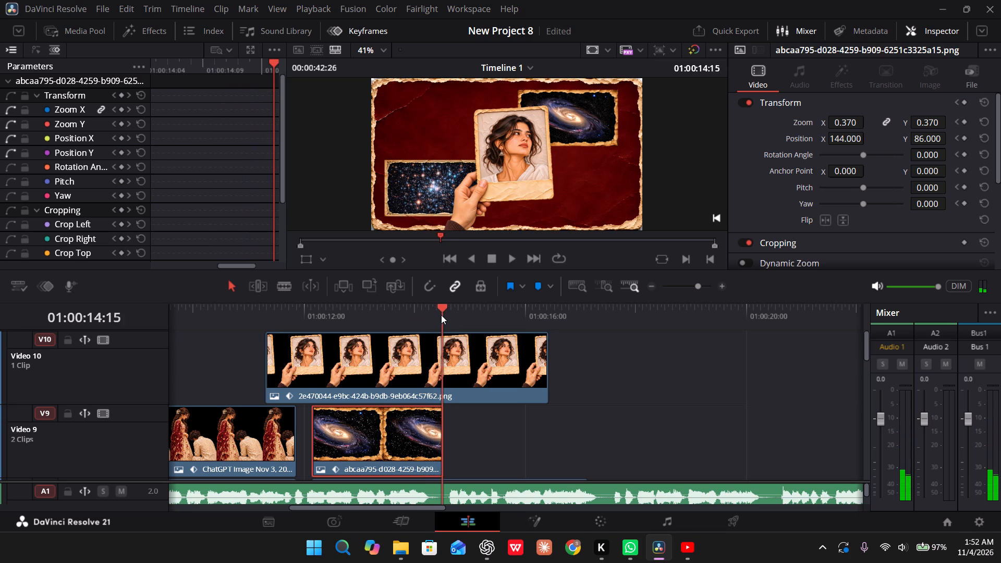
left_click_drag(441, 315, 443, 315)
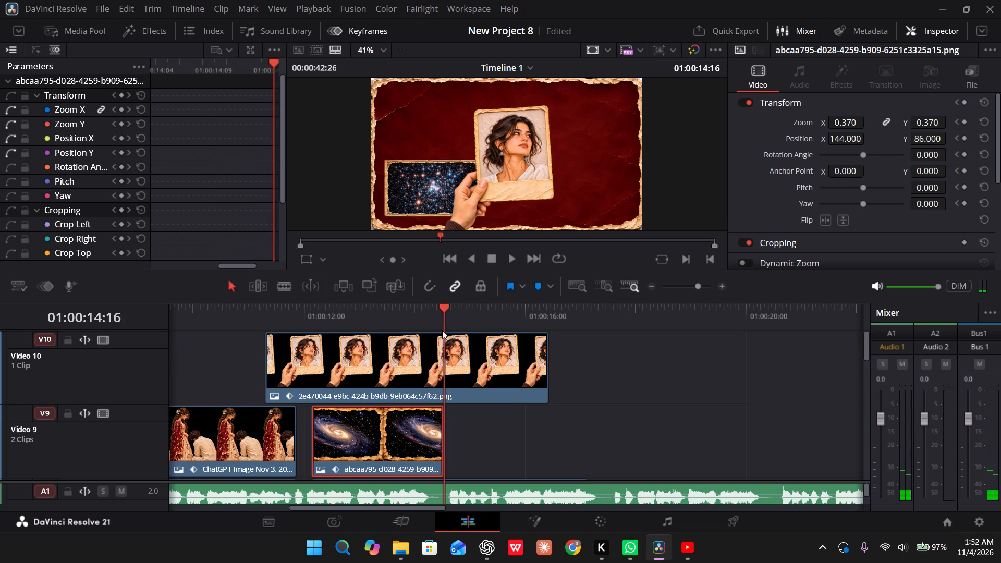
left_click(443, 314)
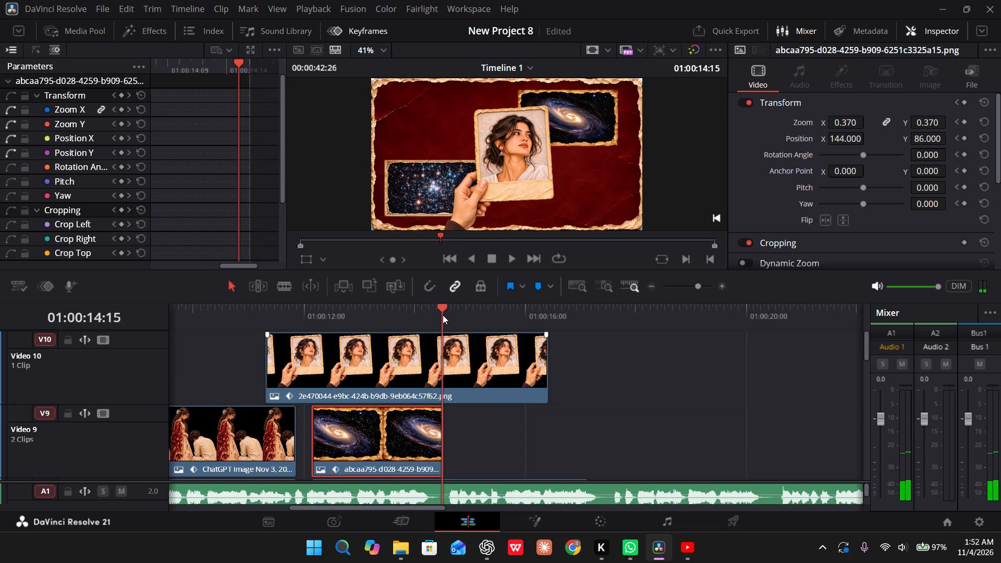
left_click(443, 315)
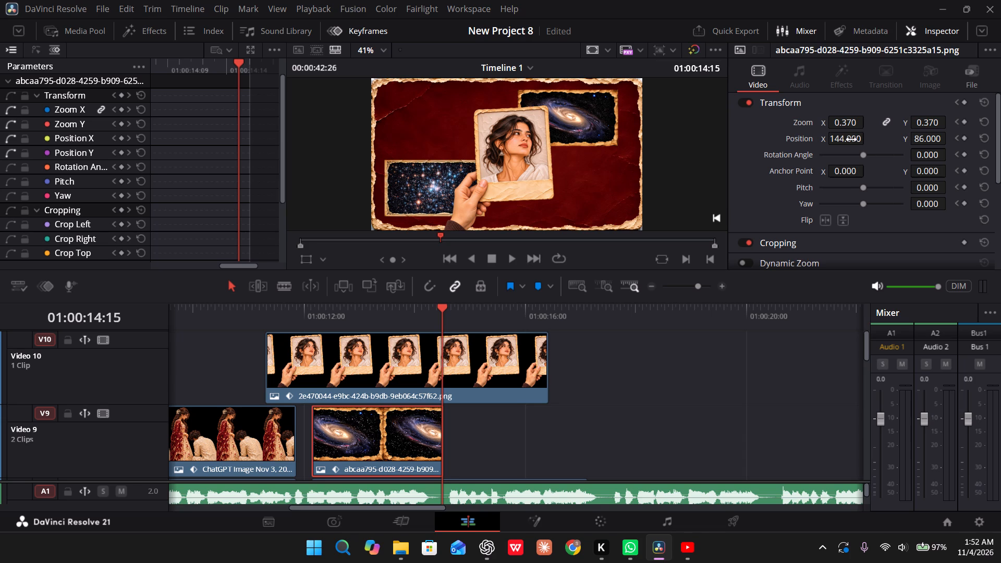
left_click_drag(851, 140, 755, 142)
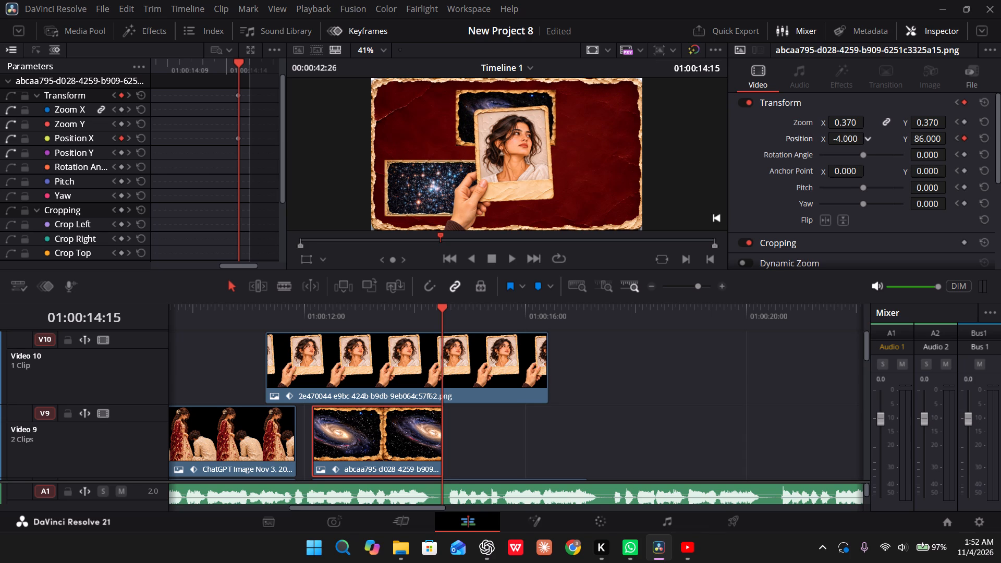
left_click_drag(755, 142, 803, 142)
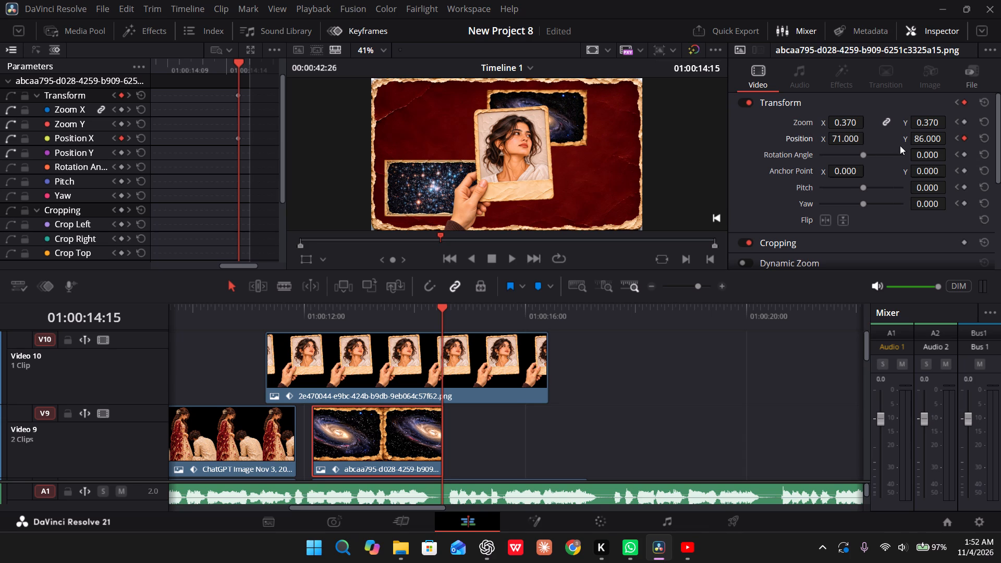
left_click_drag(937, 141, 893, 139)
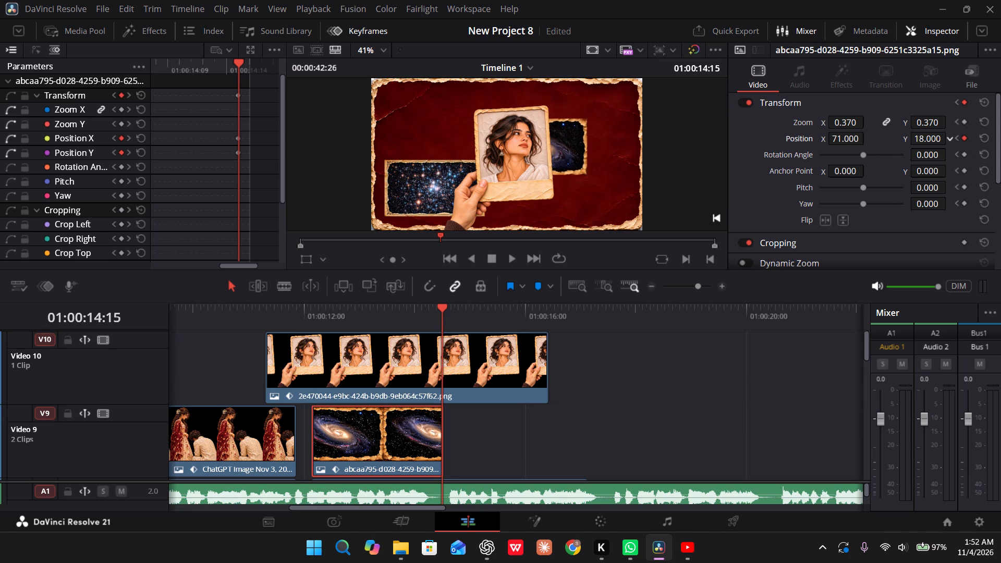
left_click_drag(893, 139, 887, 139)
Shrink the galaxy picture behind the portrait at 01:00:14:15 with linked zoom 0.260 and position X 15.
left_click_drag(853, 124, 826, 124)
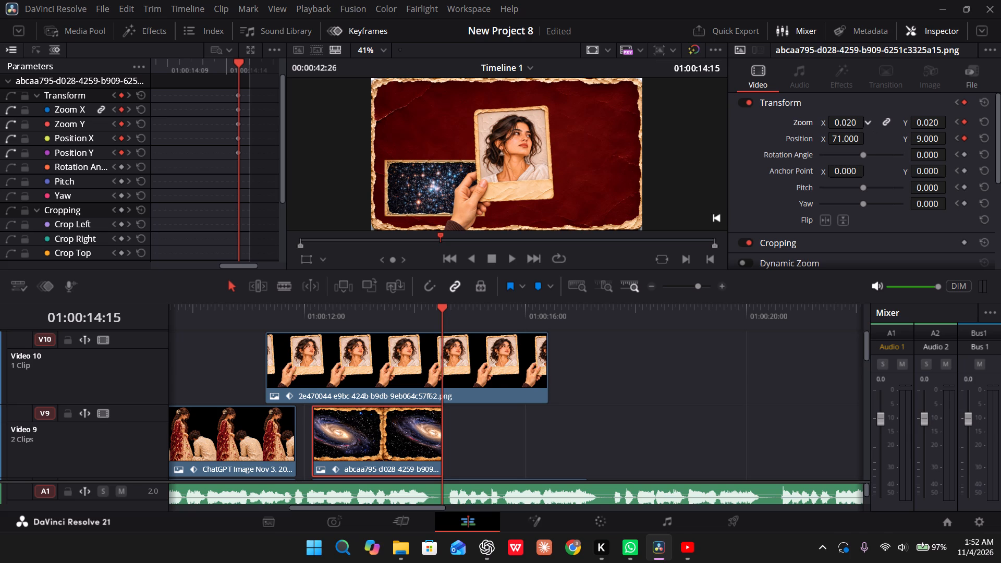
left_click_drag(826, 124, 848, 118)
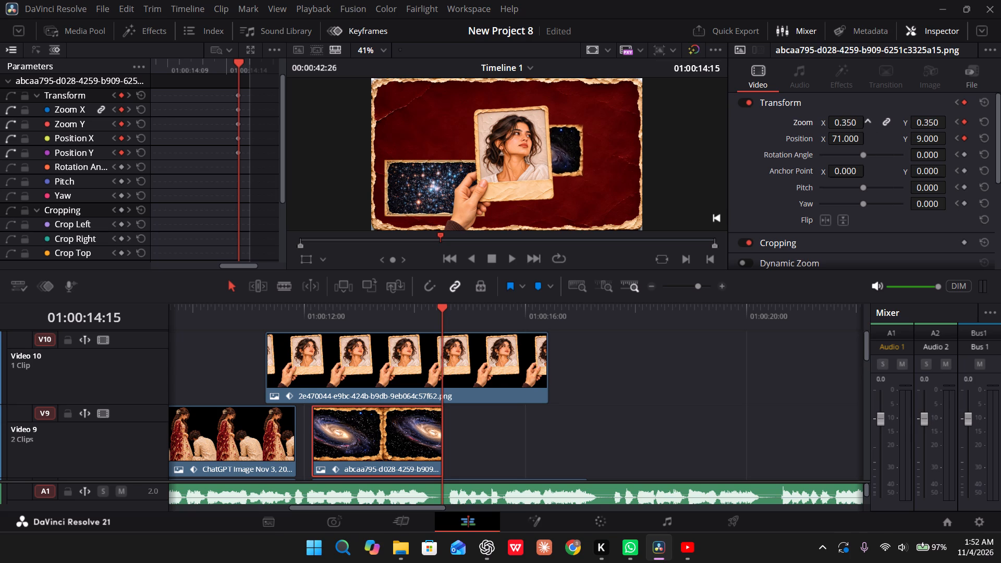
left_click_drag(848, 118, 849, 118)
left_click_drag(846, 138, 810, 138)
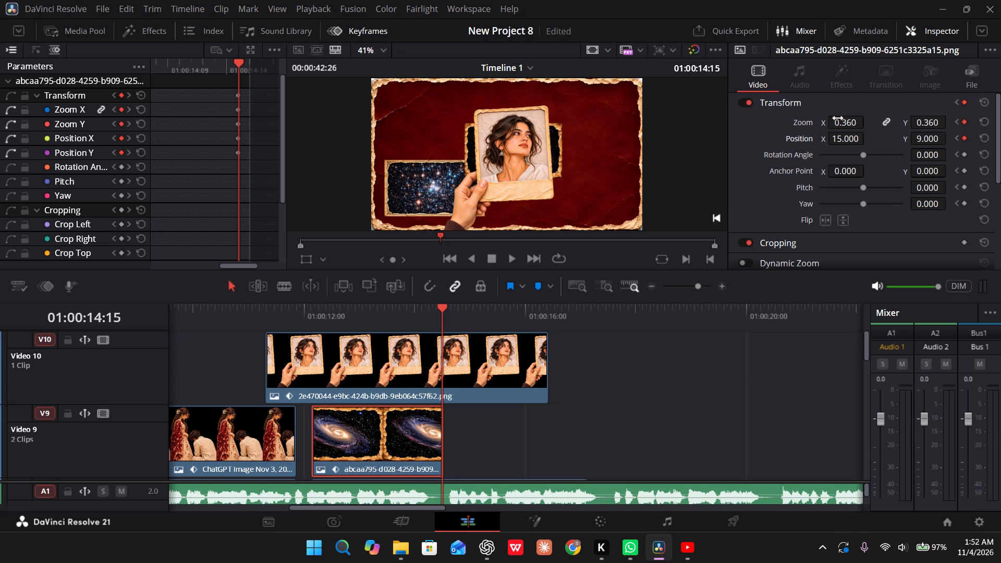
left_click_drag(843, 122, 836, 124)
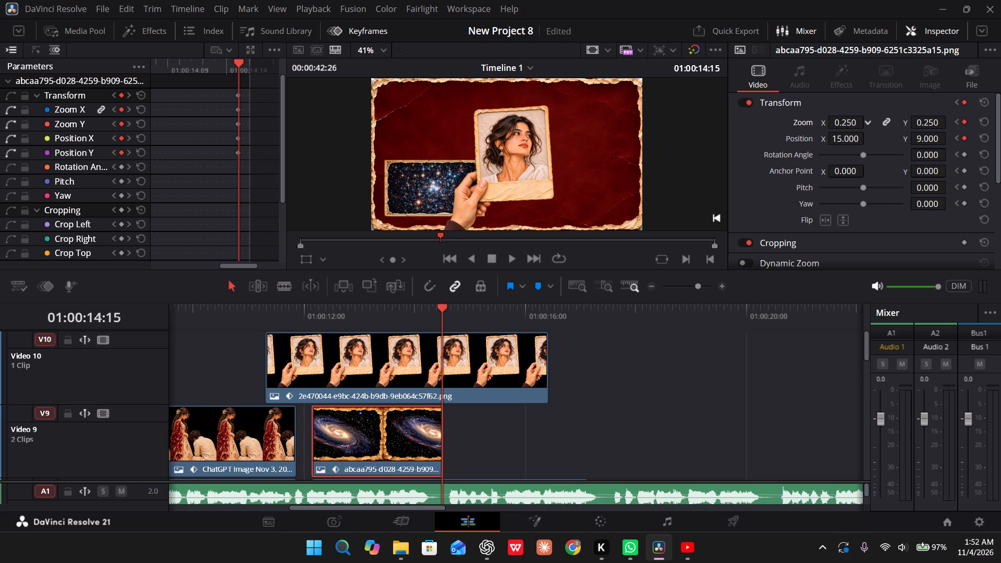
left_click_drag(836, 124, 837, 125)
Trim the end of the star-field clip on Video 8 to line up with the spiral galaxy clip's end at 01:00:14:15.
scroll(505, 422, "down", 1)
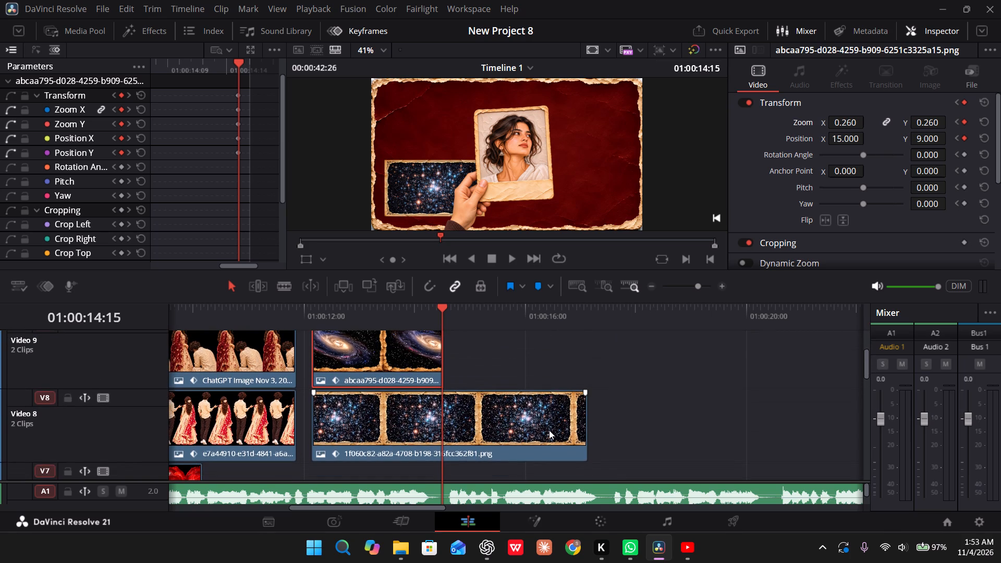
left_click_drag(582, 425, 466, 429)
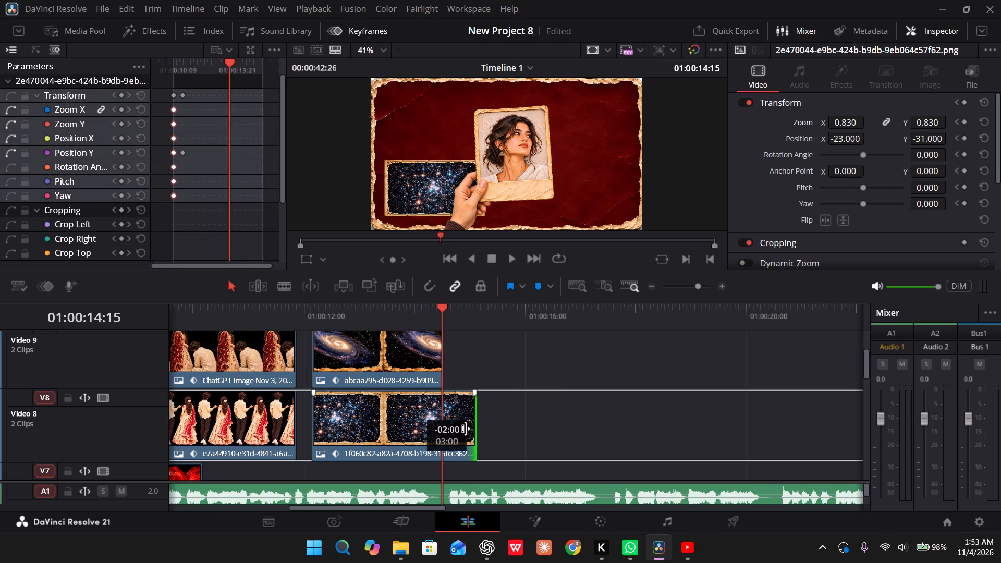
left_click_drag(466, 429, 436, 424)
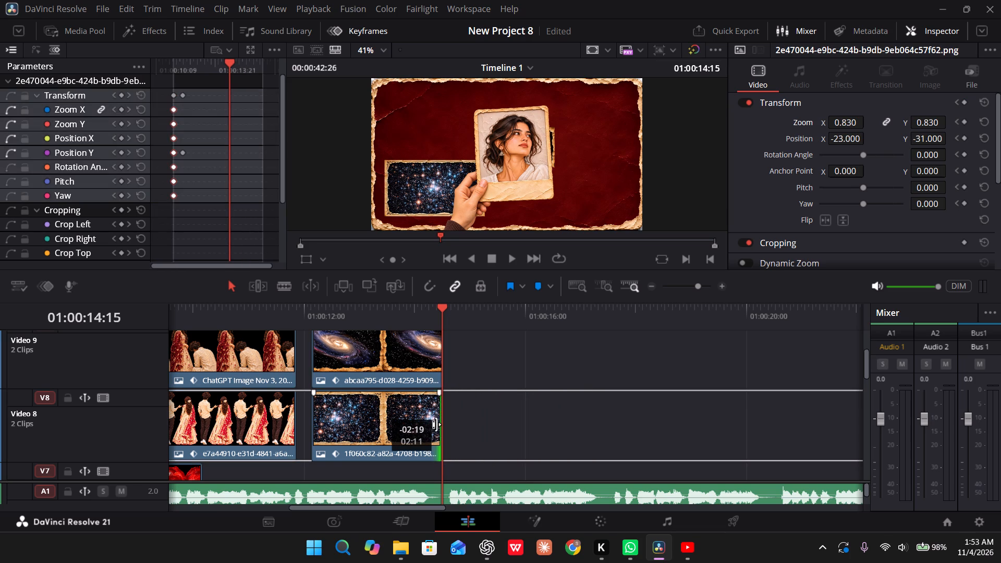
left_click_drag(436, 424, 454, 416)
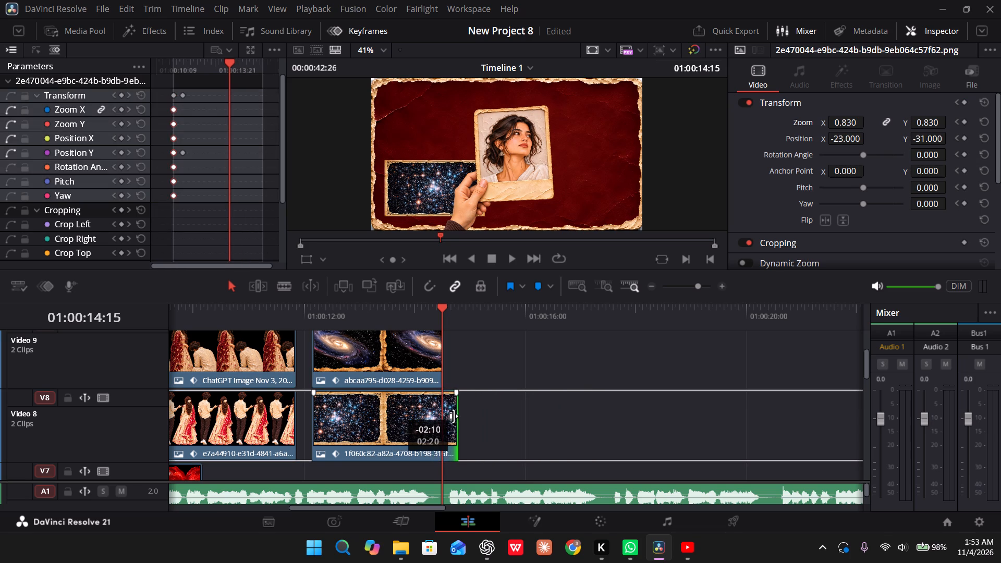
left_click_drag(454, 416, 459, 415)
left_click(425, 290)
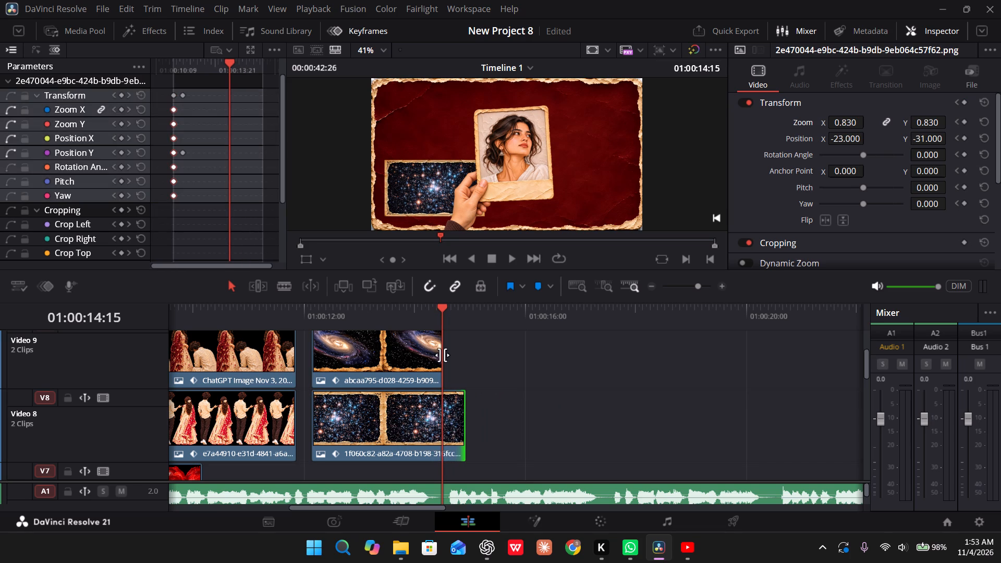
left_click_drag(462, 413, 443, 419)
left_click(431, 287)
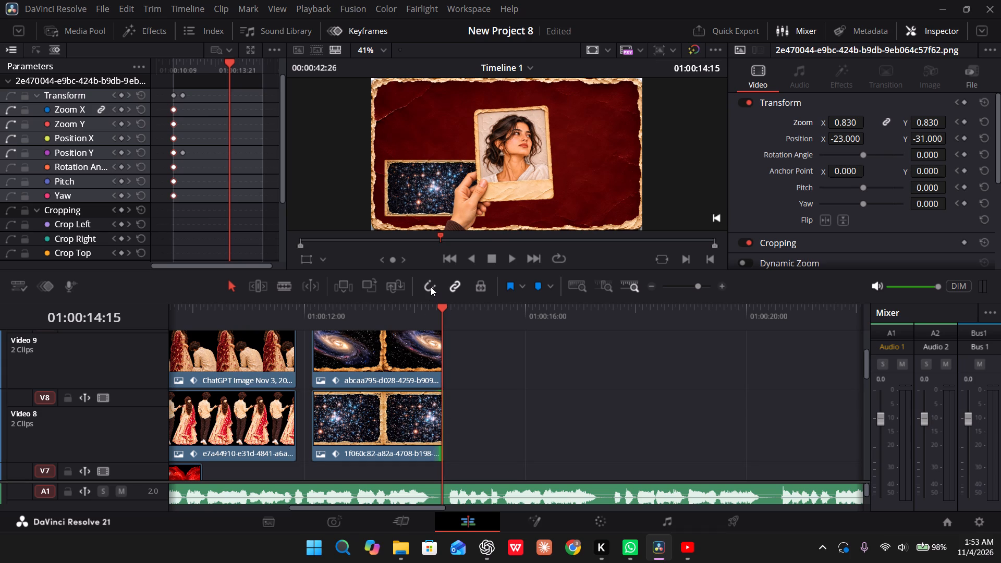
Add a Transform keyframe to the star-field clip at 01:00:14:04, matching the spiral galaxy clip's exit keyframe.
left_click_drag(443, 321, 438, 323)
left_click(420, 354)
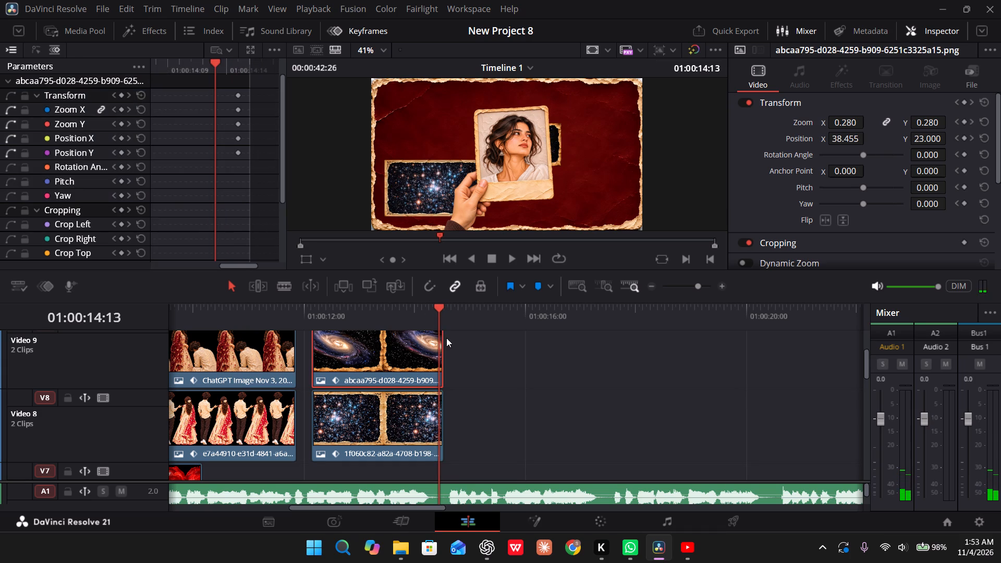
left_click_drag(438, 312, 429, 316)
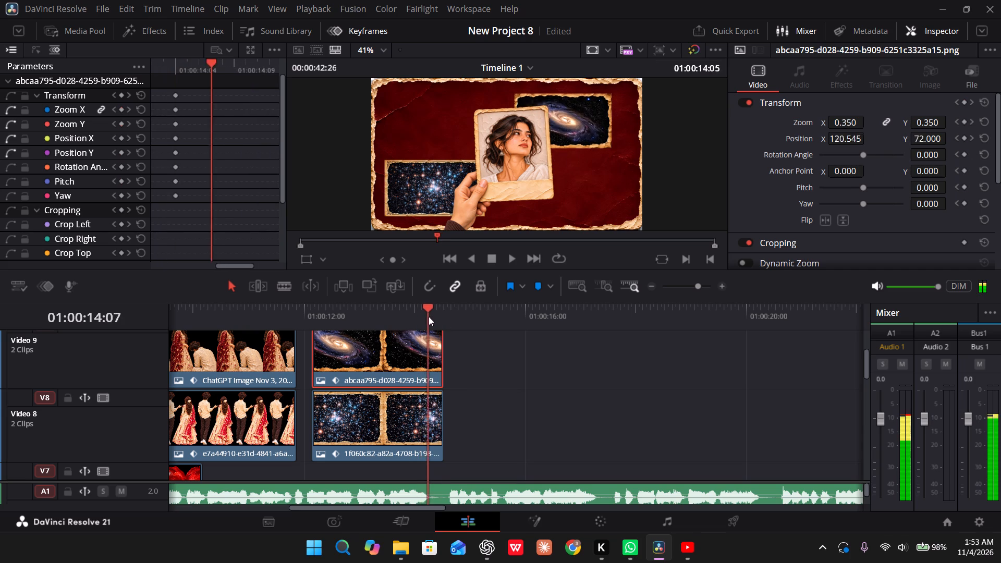
left_click_drag(429, 316, 421, 318)
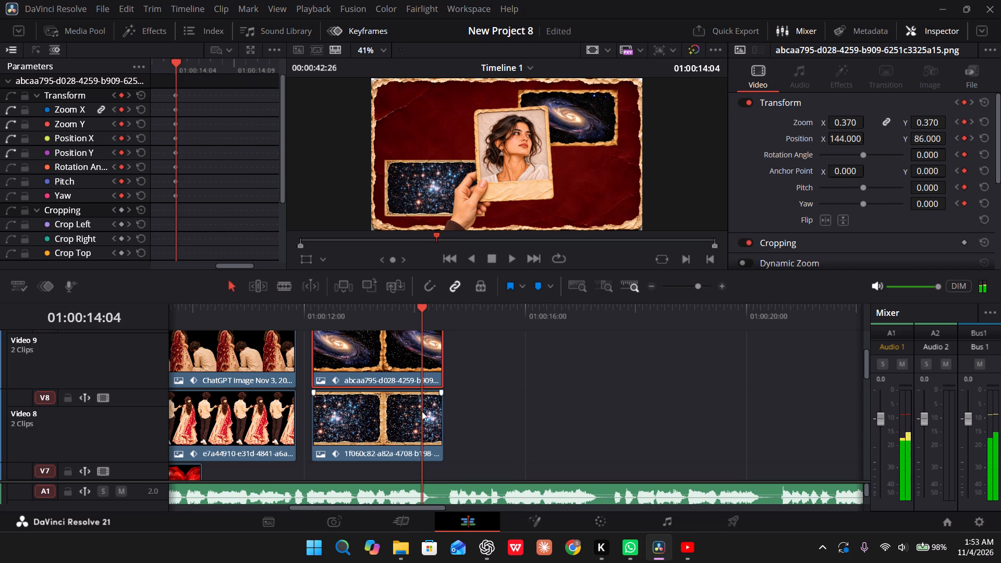
left_click(423, 423)
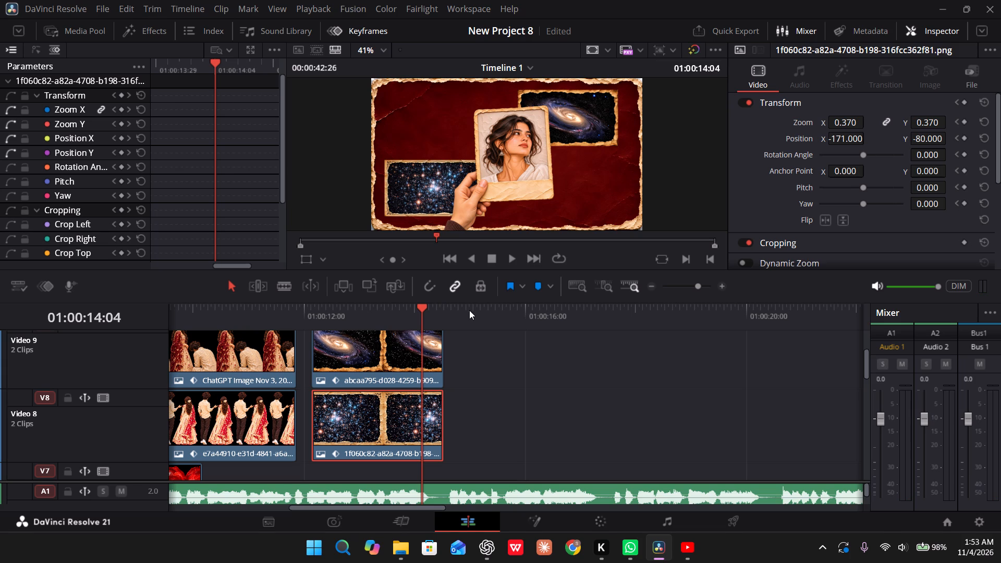
left_click(437, 437)
left_click(422, 423)
left_click(122, 96)
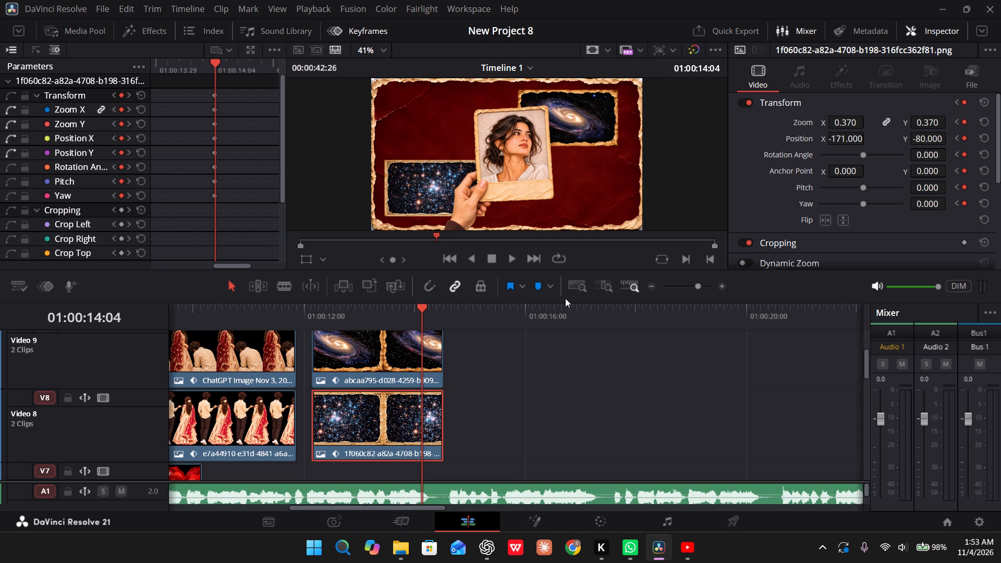
Keyframe the star-field clip behind the portrait at 01:00:14:15 with position X 7, Y 3 and linked zoom 0.270.
left_click_drag(423, 310, 425, 310)
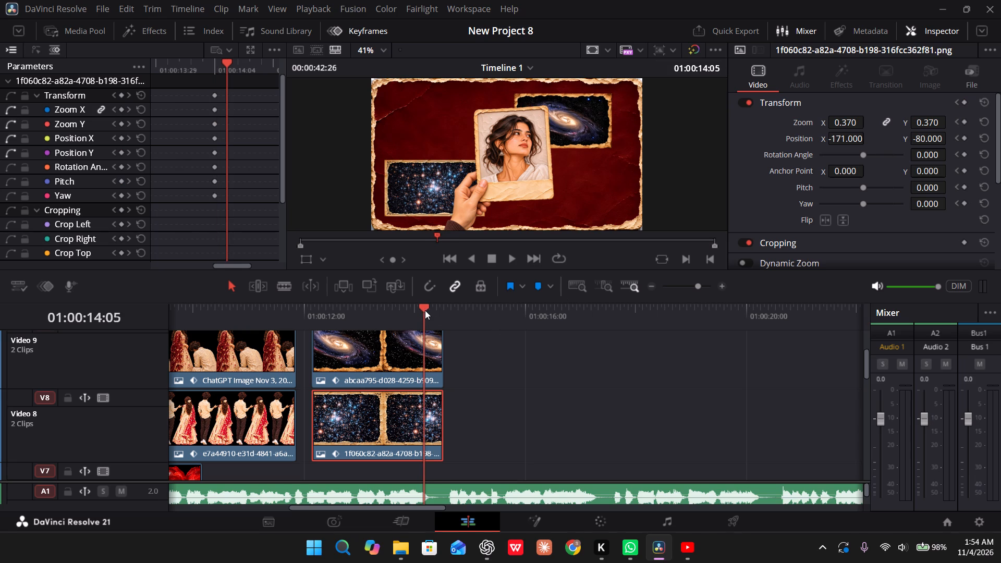
left_click_drag(425, 310, 446, 318)
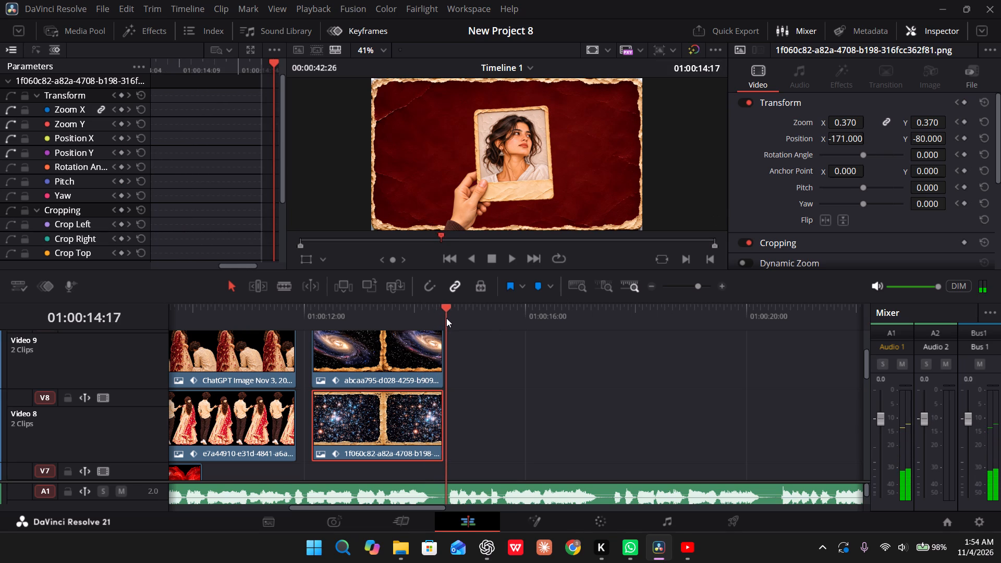
left_click_drag(446, 318, 441, 320)
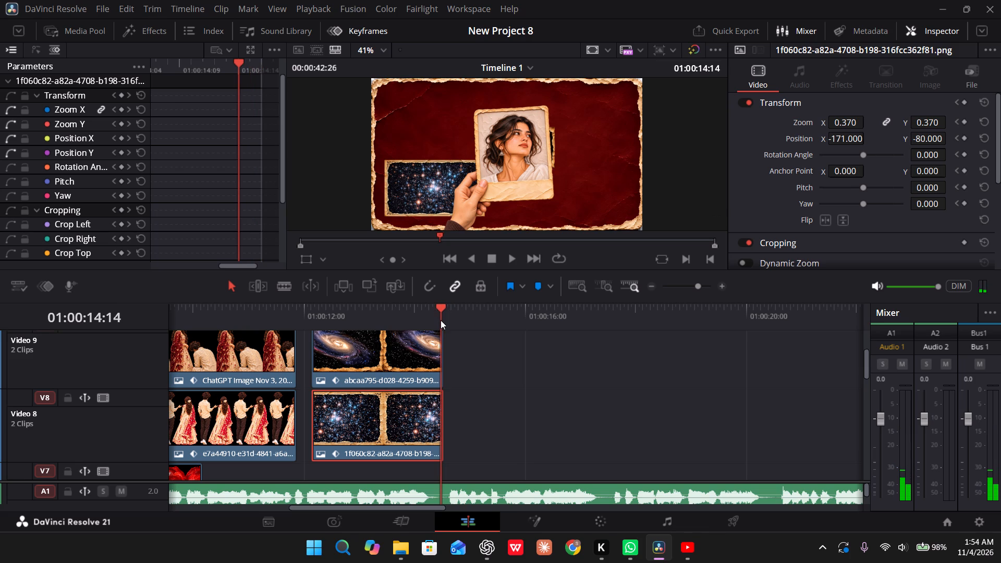
left_click(441, 320)
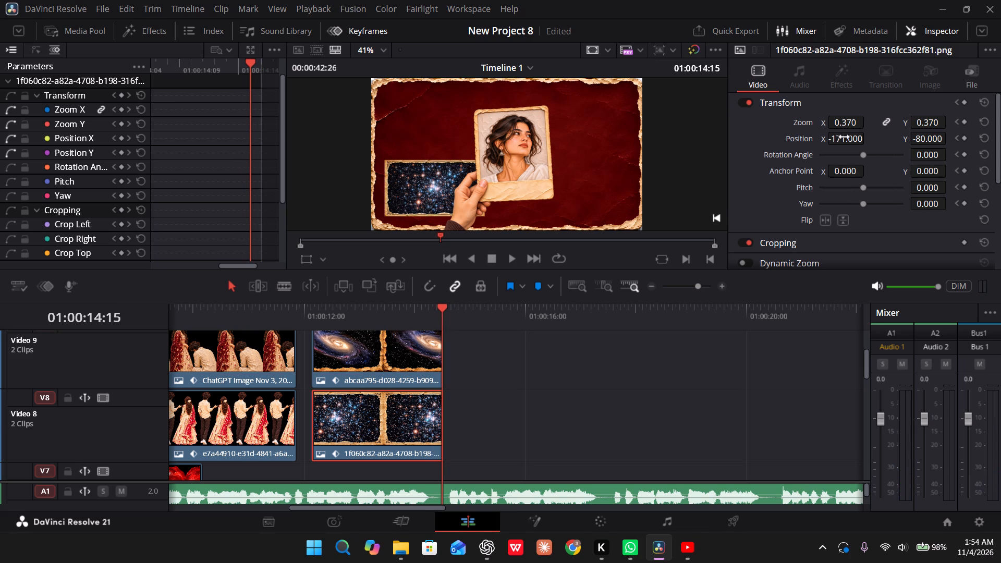
left_click_drag(840, 138, 812, 141)
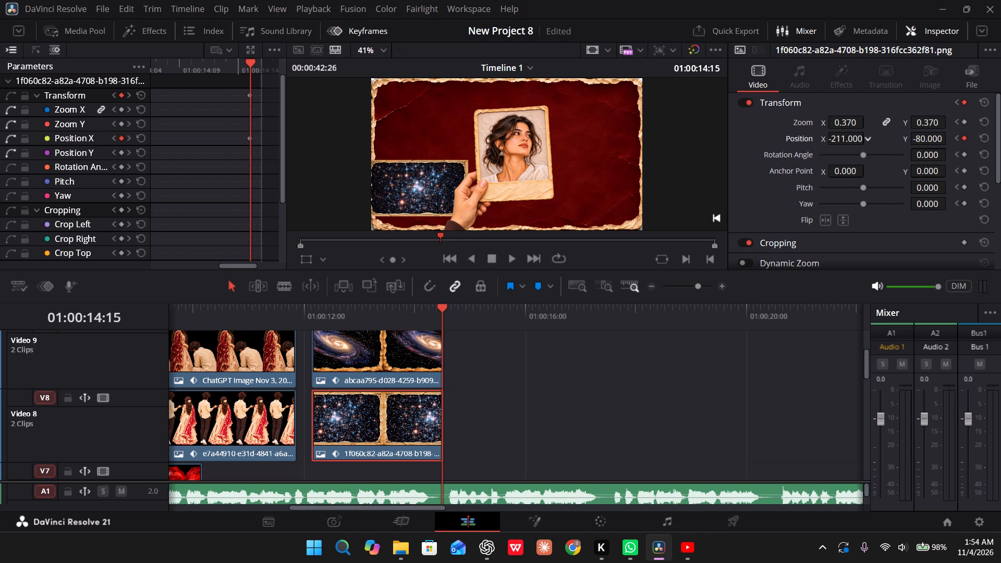
left_click_drag(812, 141, 956, 134)
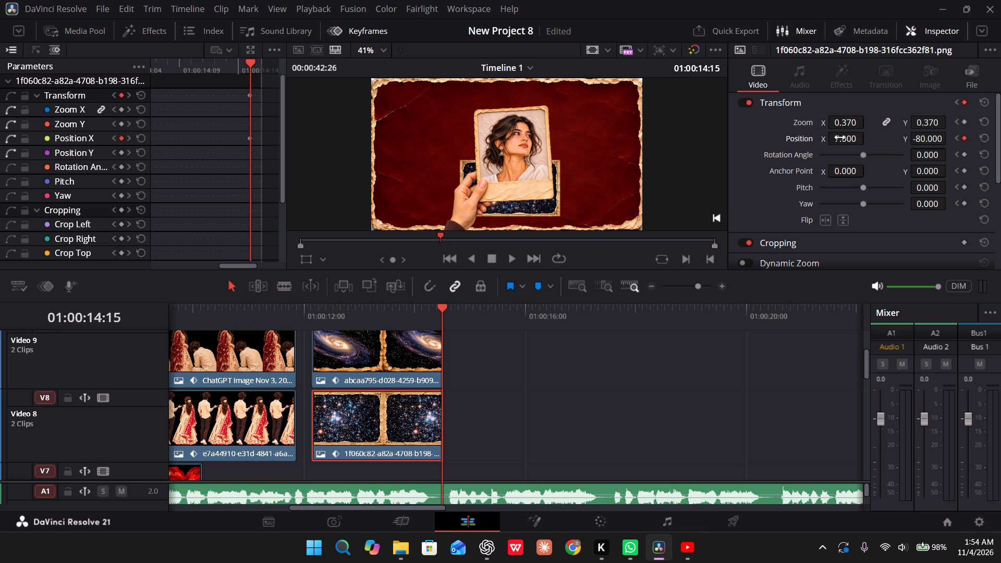
left_click_drag(922, 140, 919, 138)
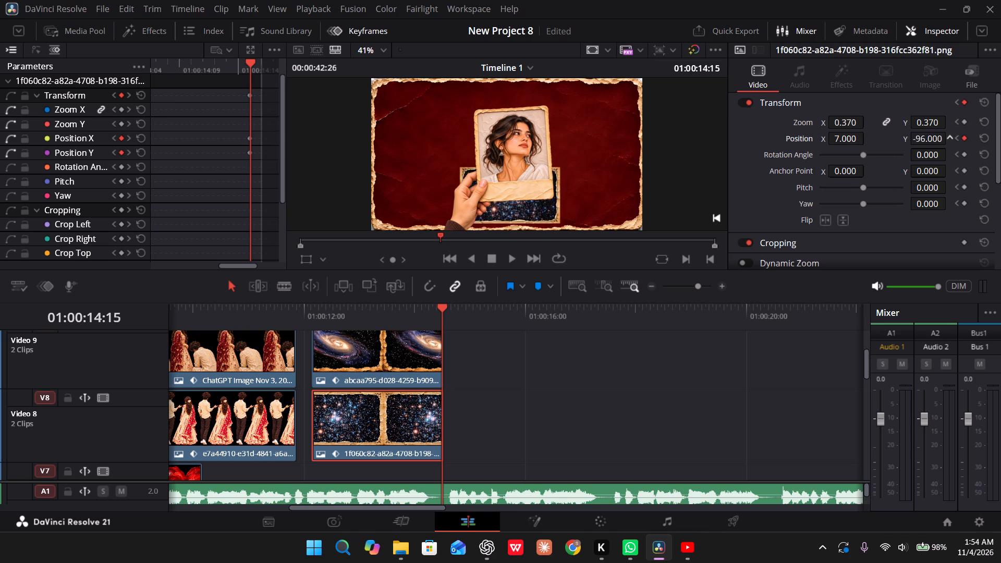
left_click_drag(919, 138, 976, 136)
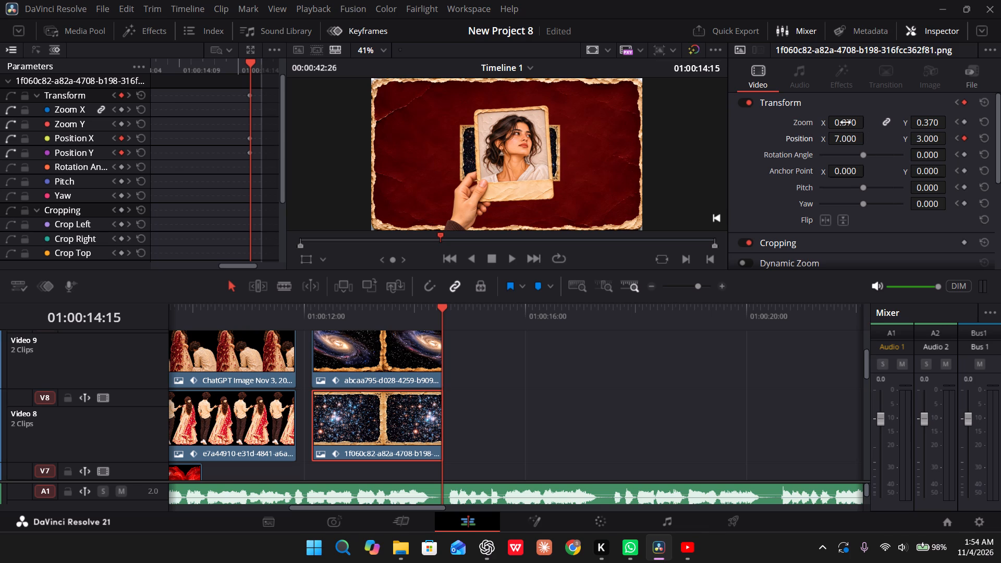
left_click_drag(845, 123, 839, 124)
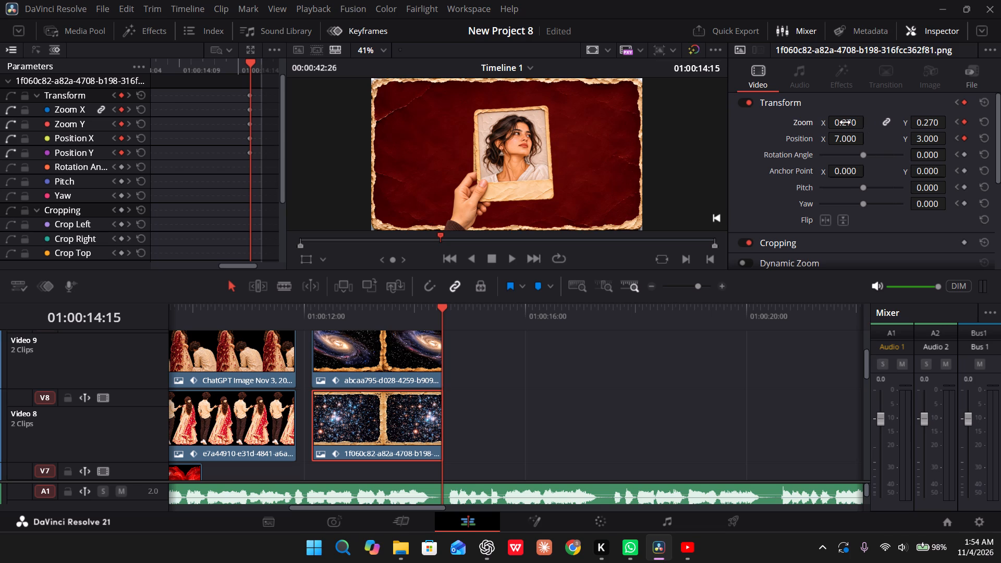
Play back and scrub through both galaxy pictures' exit behind the portrait to check its motion and timing.
left_click_drag(443, 317, 368, 320)
key("space")
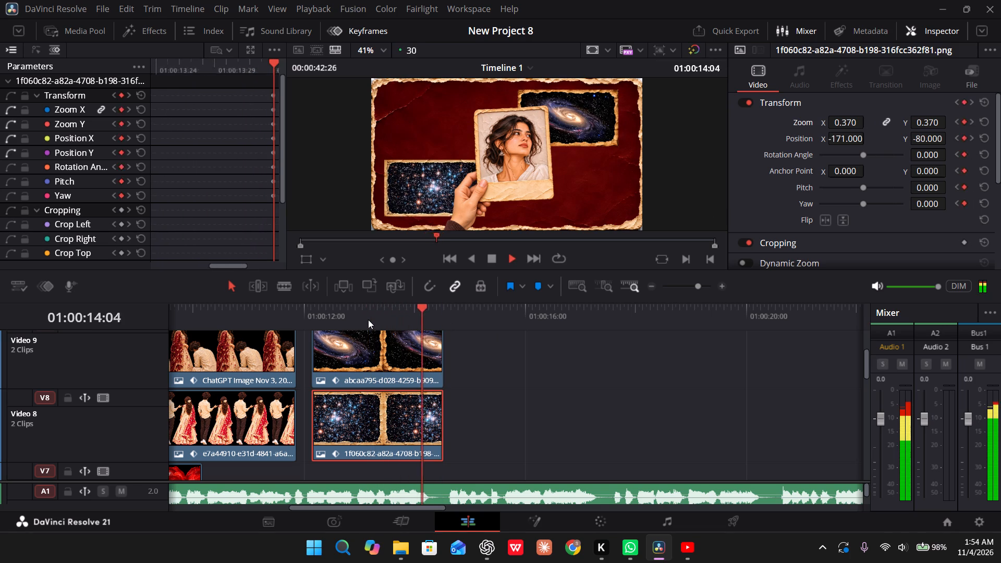
key("space")
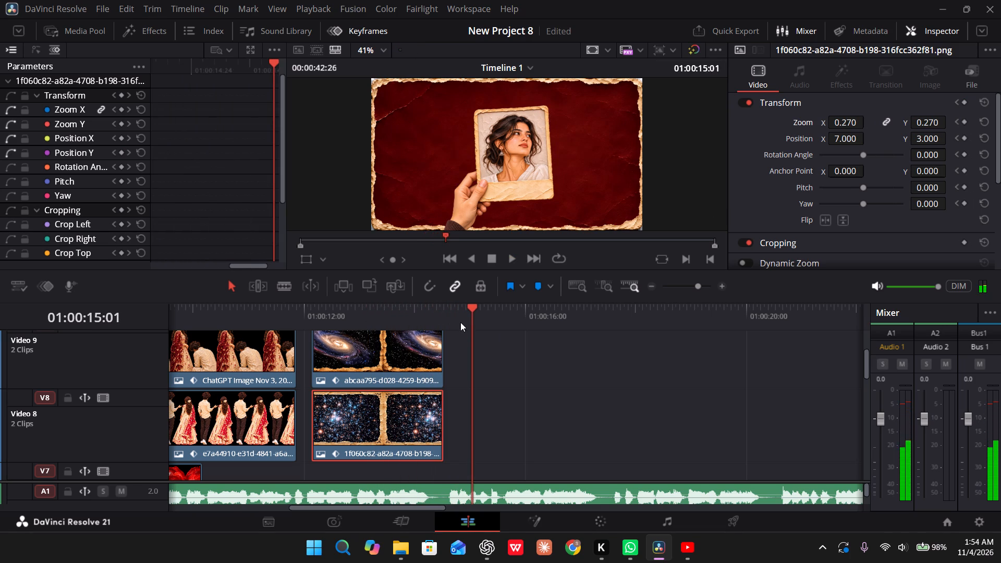
left_click_drag(460, 322, 446, 321)
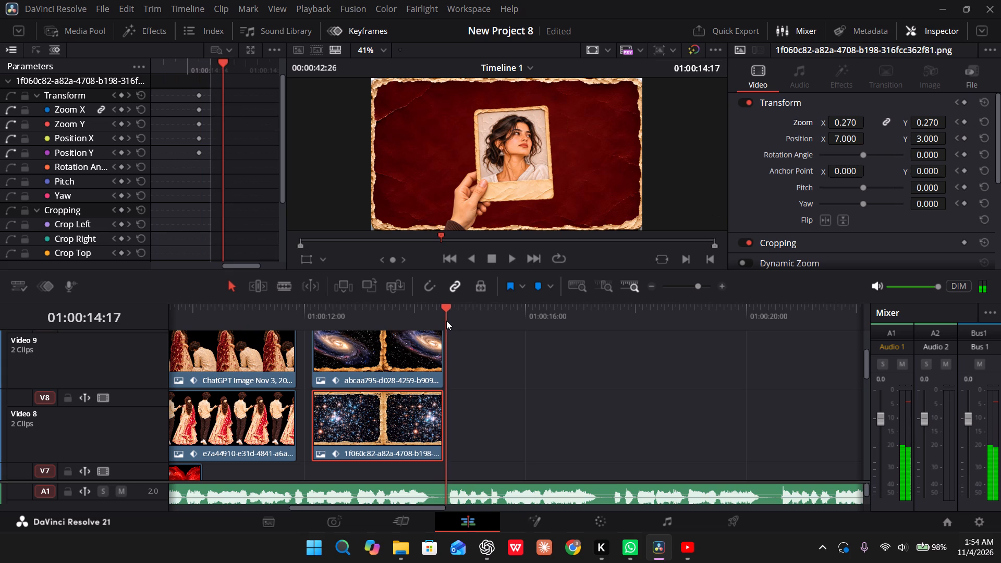
left_click_drag(446, 321, 440, 321)
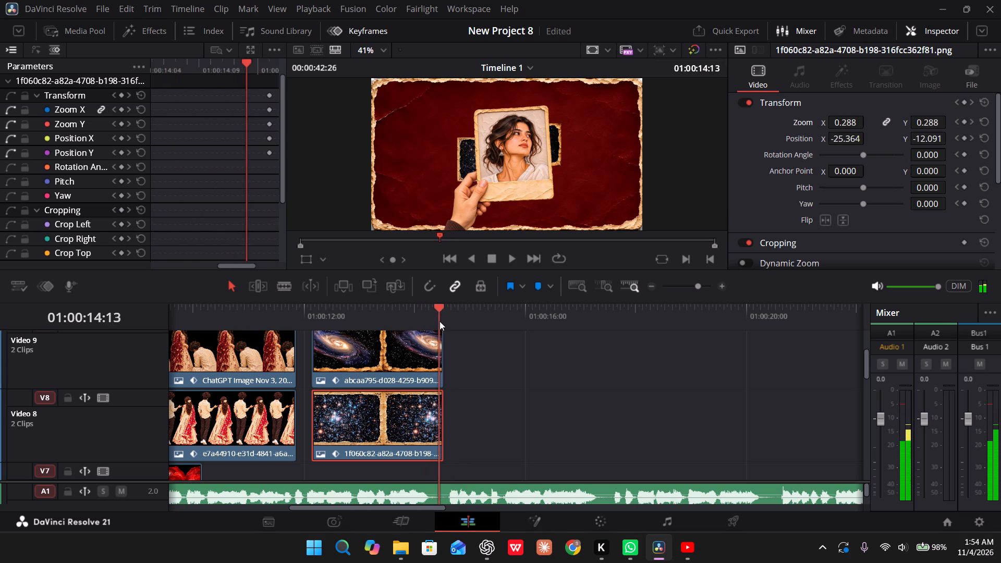
left_click_drag(440, 321, 448, 320)
Scrub the song around the galaxy pictures' exit, up to about 01:00:15:25, to examine the timing for the hand-held portrait.
scroll(463, 378, "up", 1)
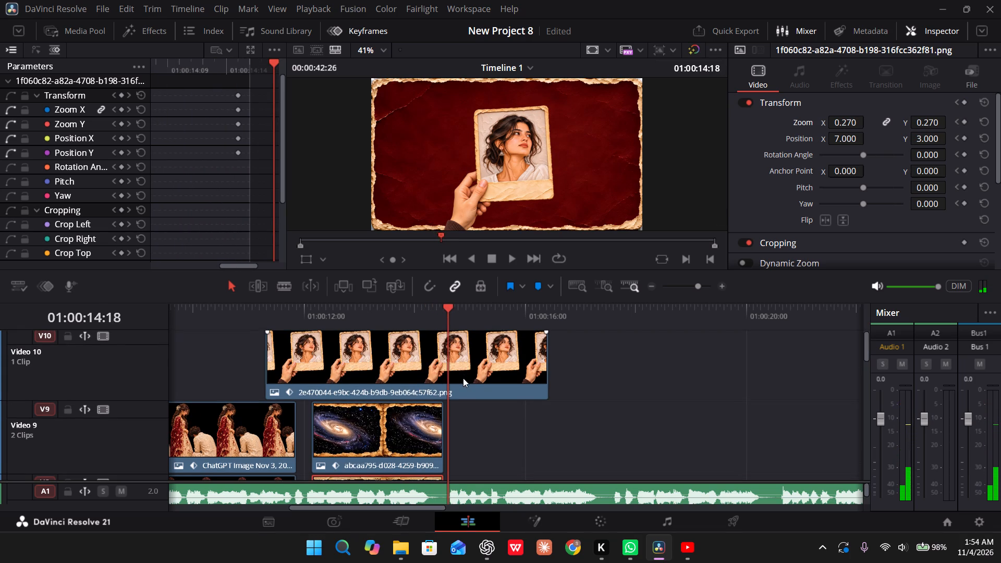
left_click_drag(443, 310, 407, 311)
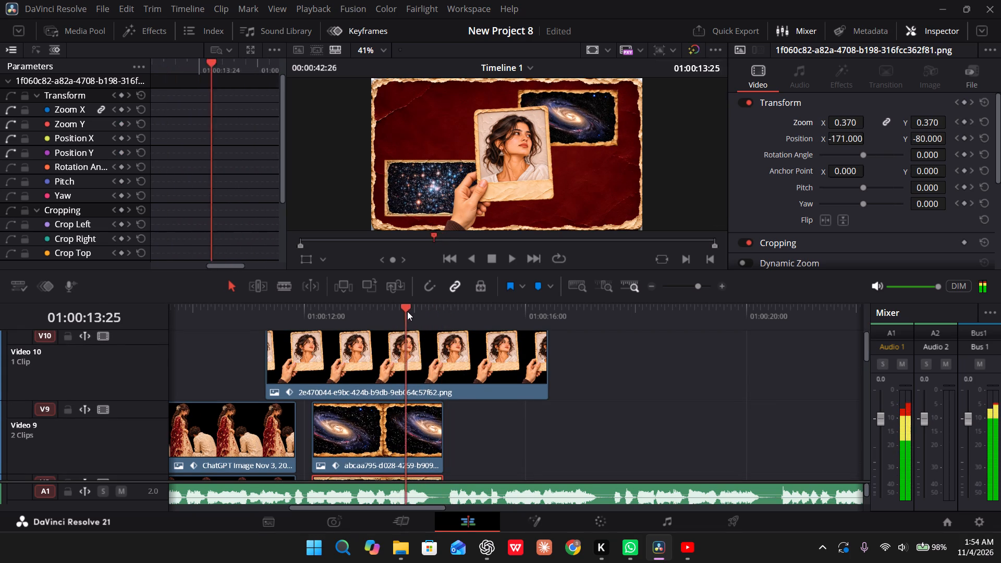
left_click_drag(407, 311, 443, 317)
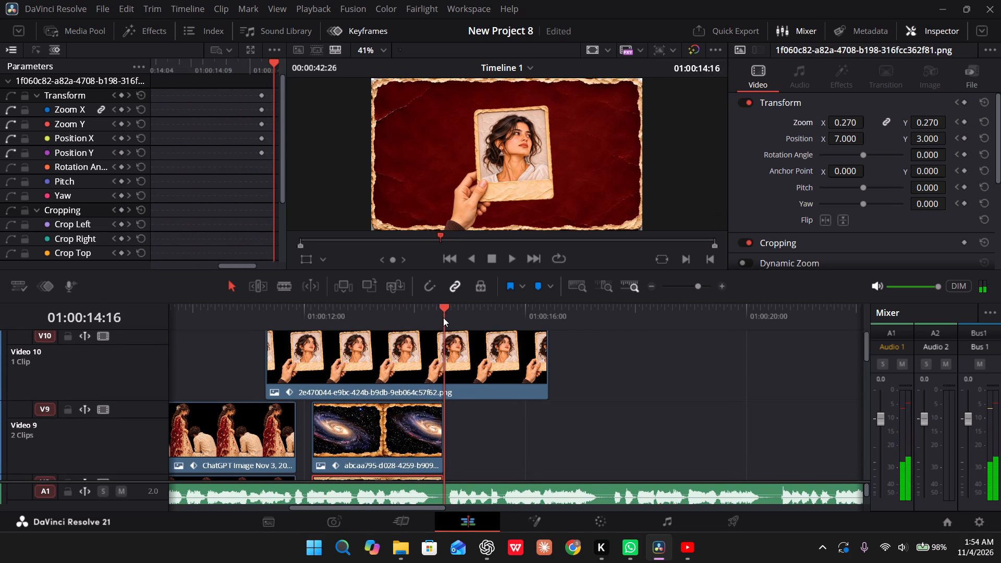
left_click_drag(443, 317, 518, 319)
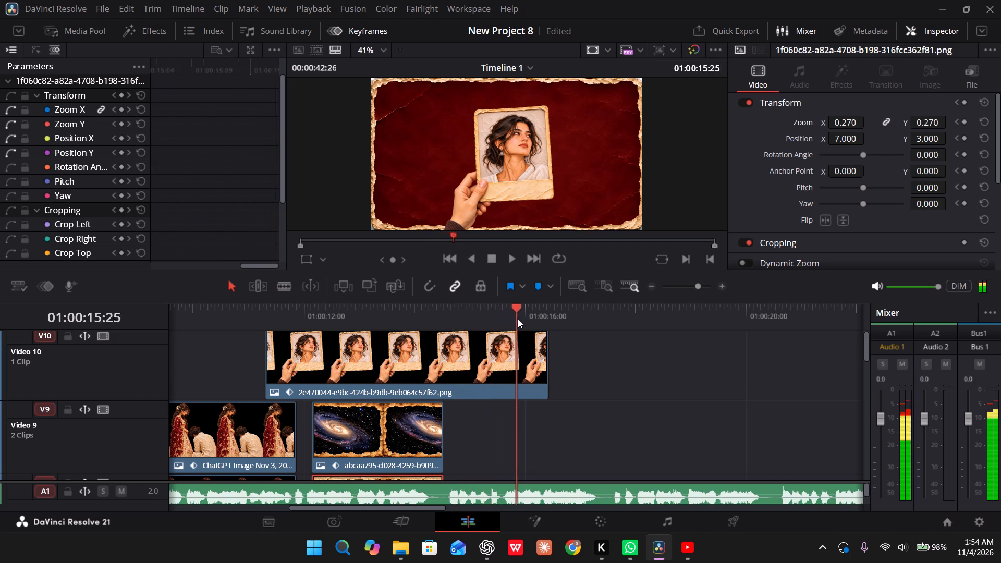
left_click_drag(518, 319, 452, 329)
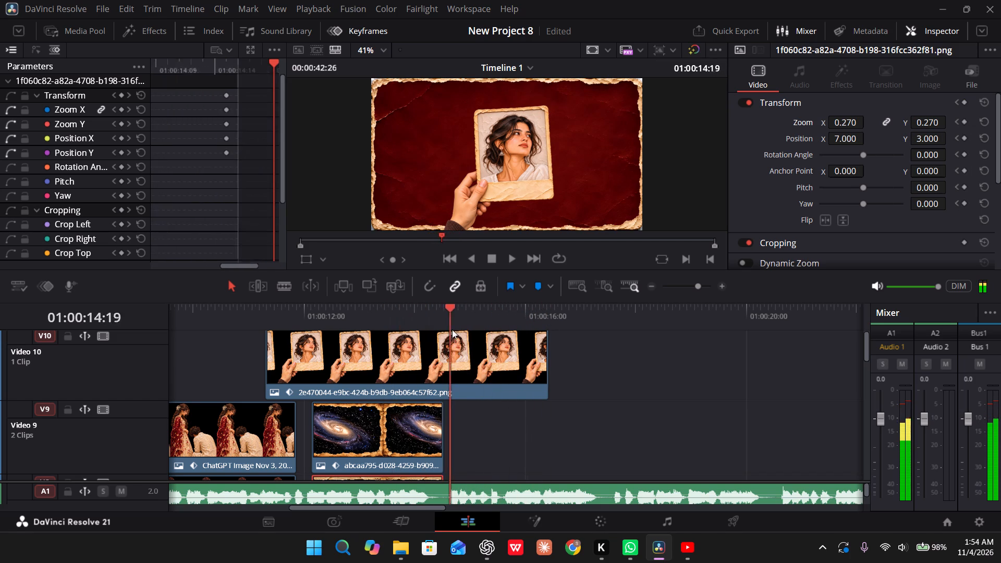
left_click_drag(452, 329, 488, 333)
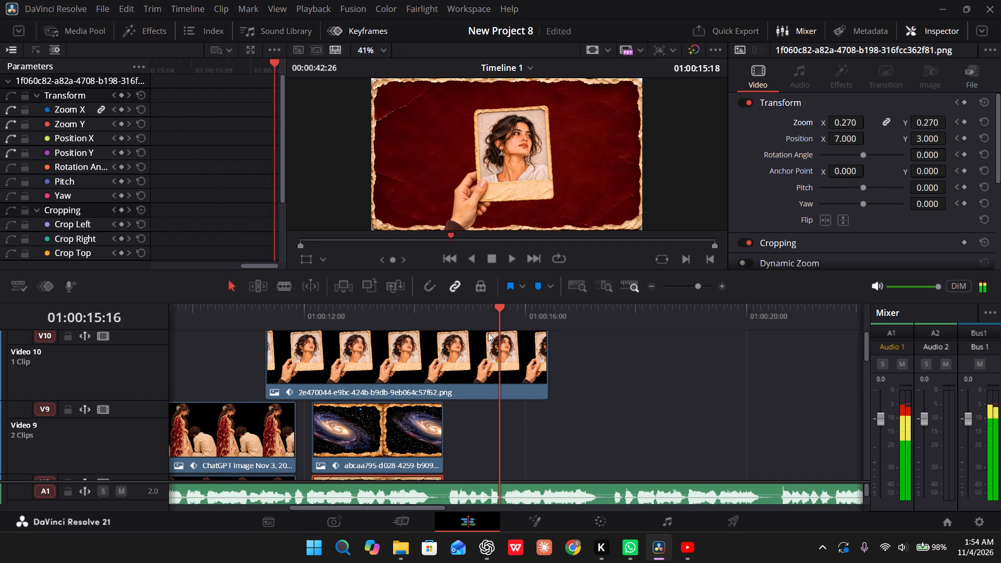
left_click_drag(488, 333, 478, 337)
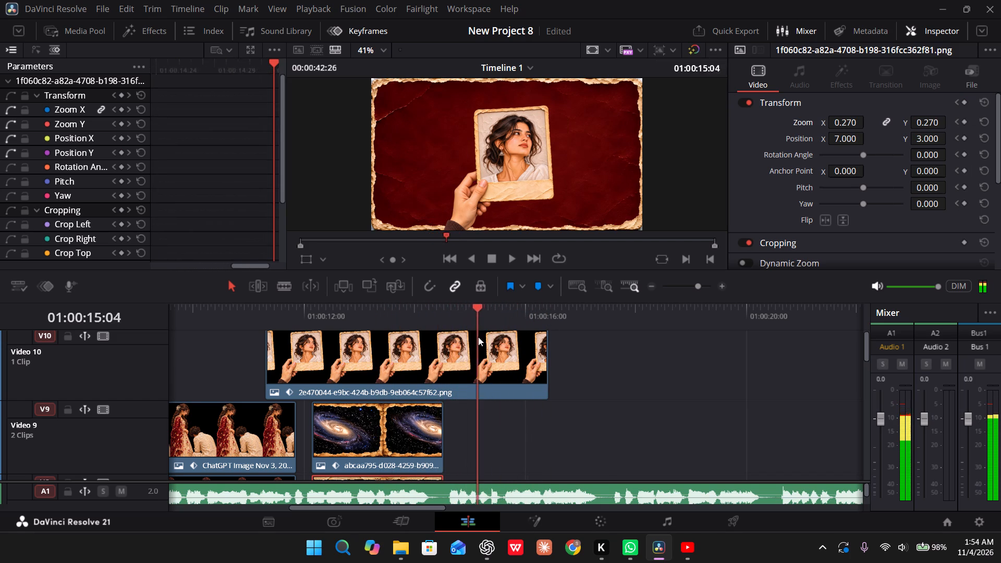
left_click_drag(478, 337, 462, 339)
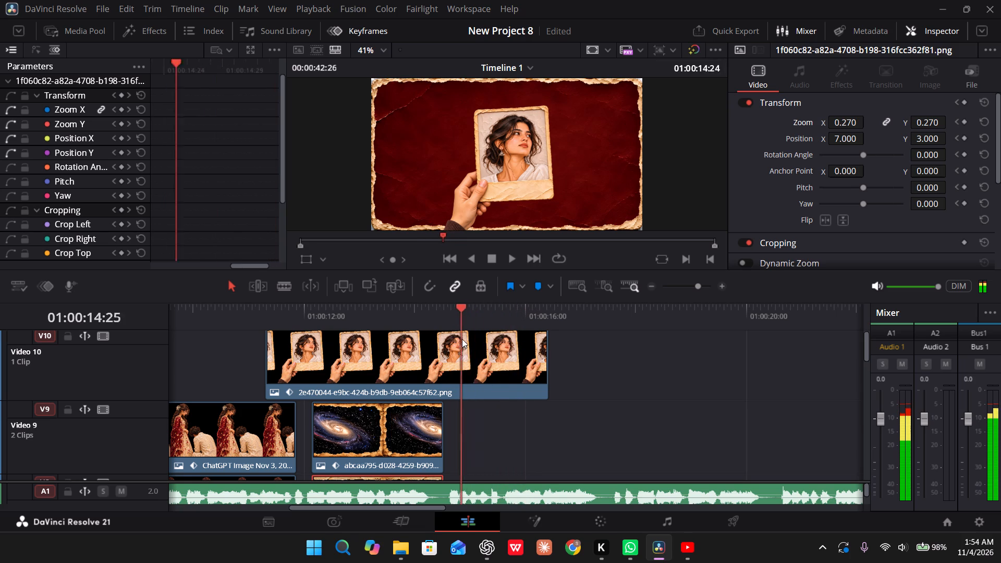
left_click_drag(462, 339, 463, 348)
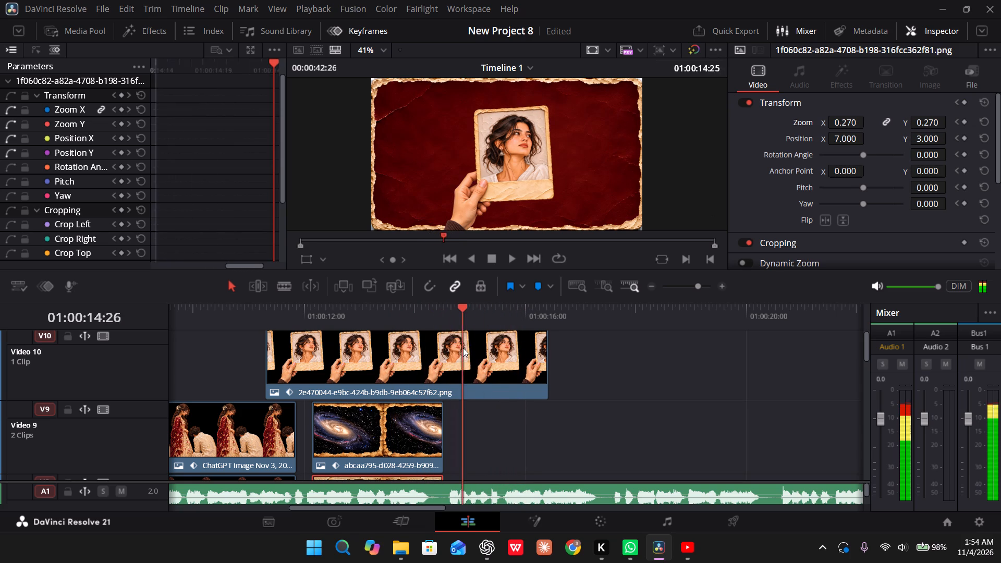
left_click_drag(463, 348, 441, 351)
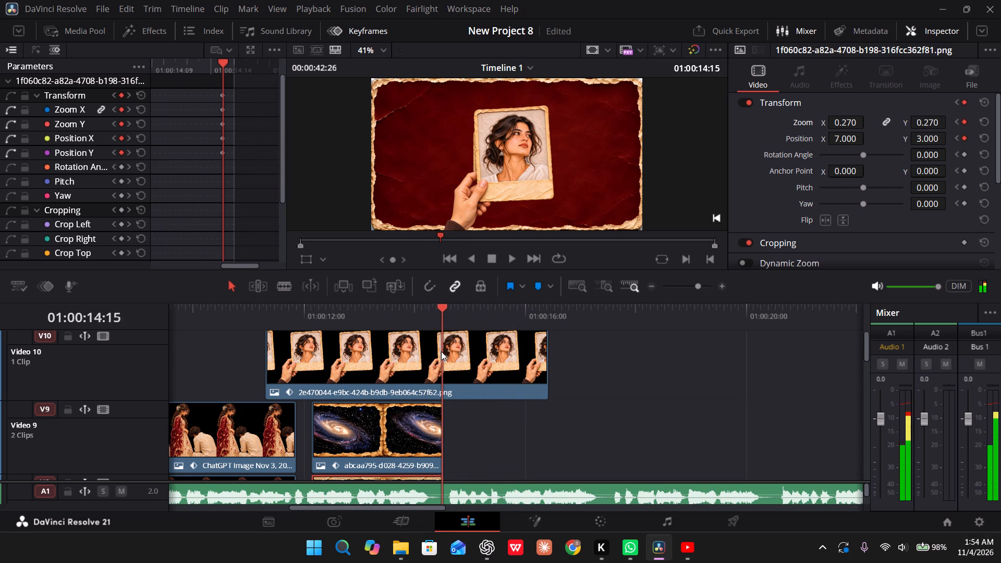
left_click_drag(441, 351, 454, 354)
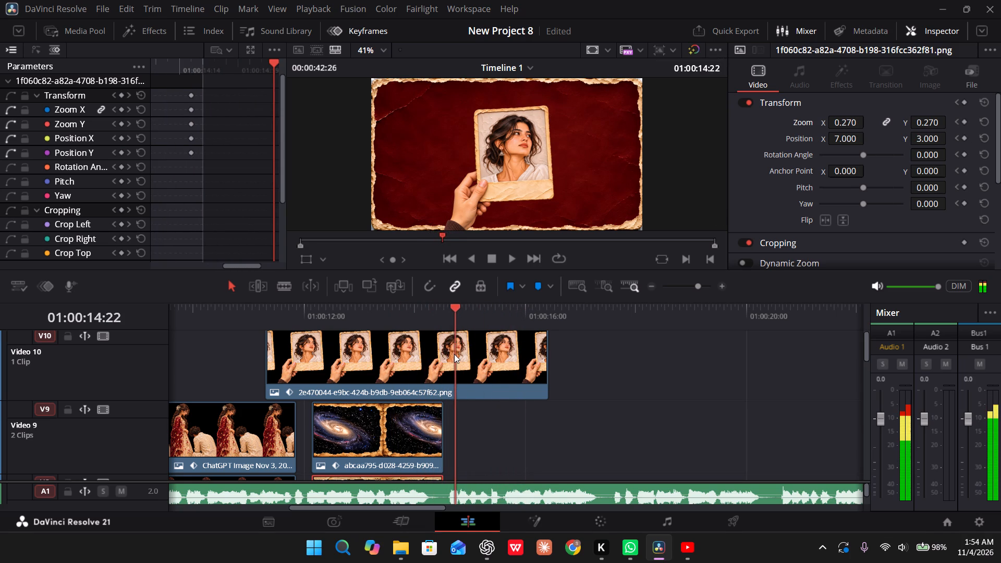
With the playhead at 01:00:14:21, bring the woman's dark silhouette image from the "edit raw video" folder into the DaVinci Resolve timeline.
left_click_drag(454, 354, 453, 354)
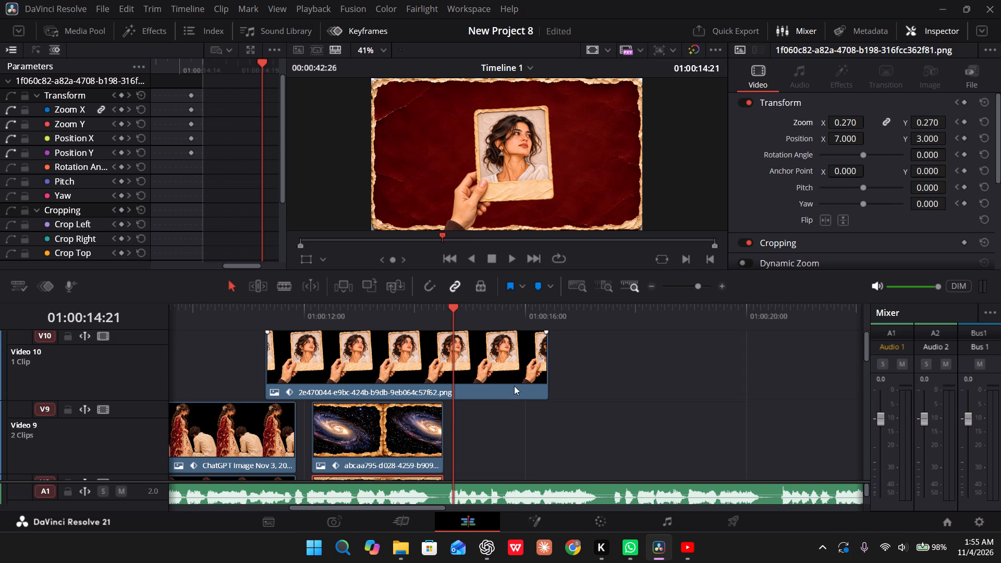
left_click(401, 545)
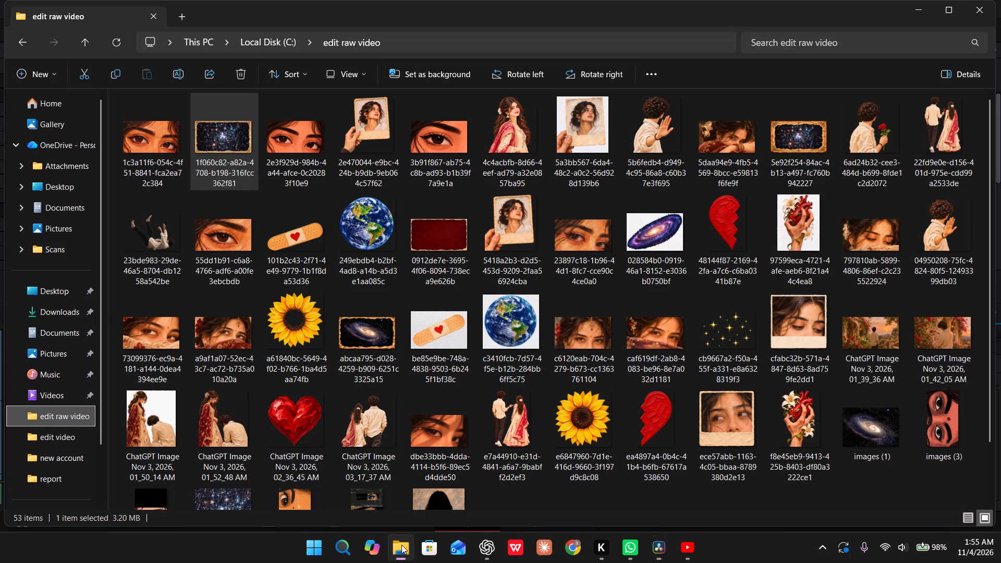
scroll(326, 369, "down", 1)
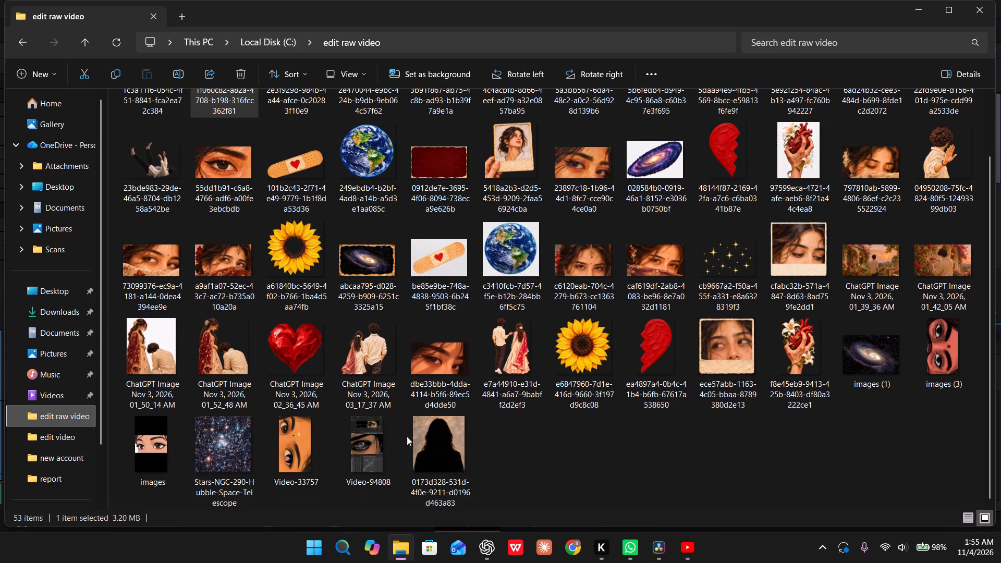
left_click(455, 430)
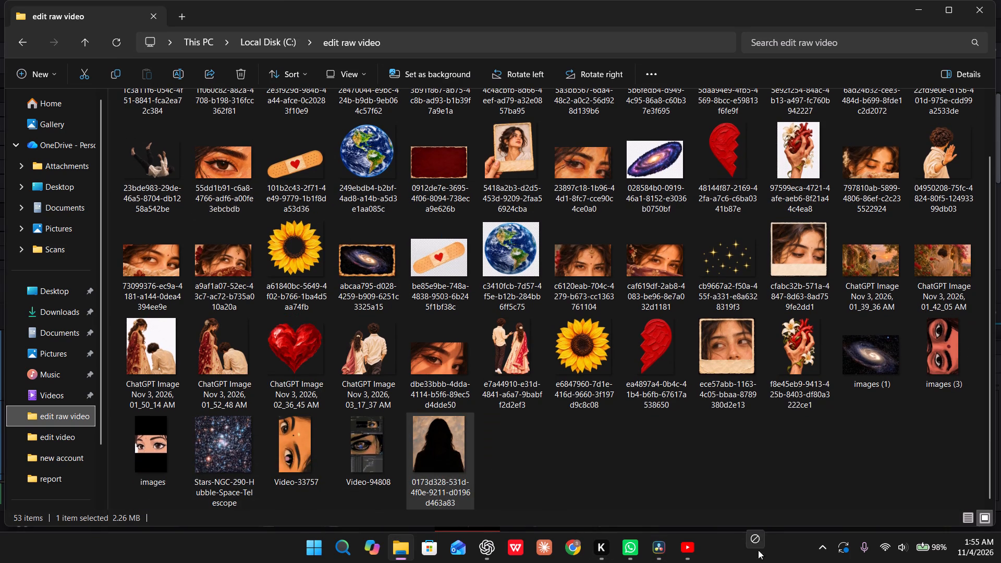
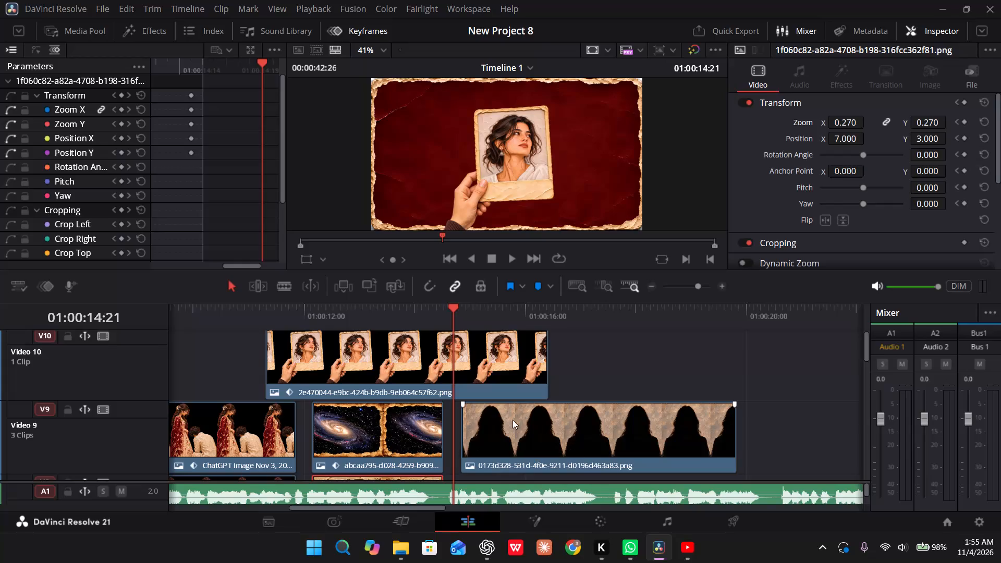
Bring the black silhouette image 0173d328 from the "edit raw video" folder into the timeline again, below the existing silhouette clip.
scroll(512, 420, "down", 1)
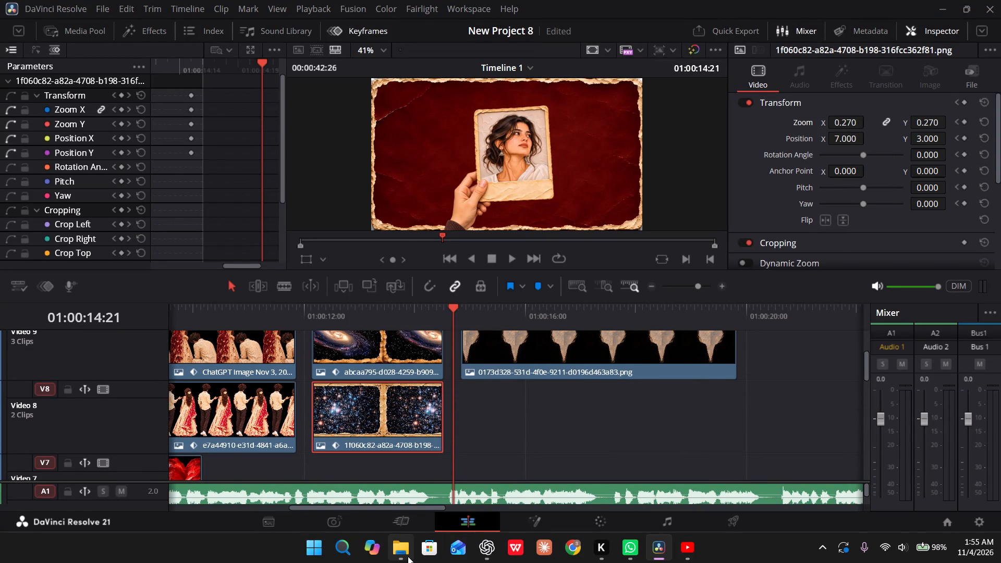
left_click(392, 489)
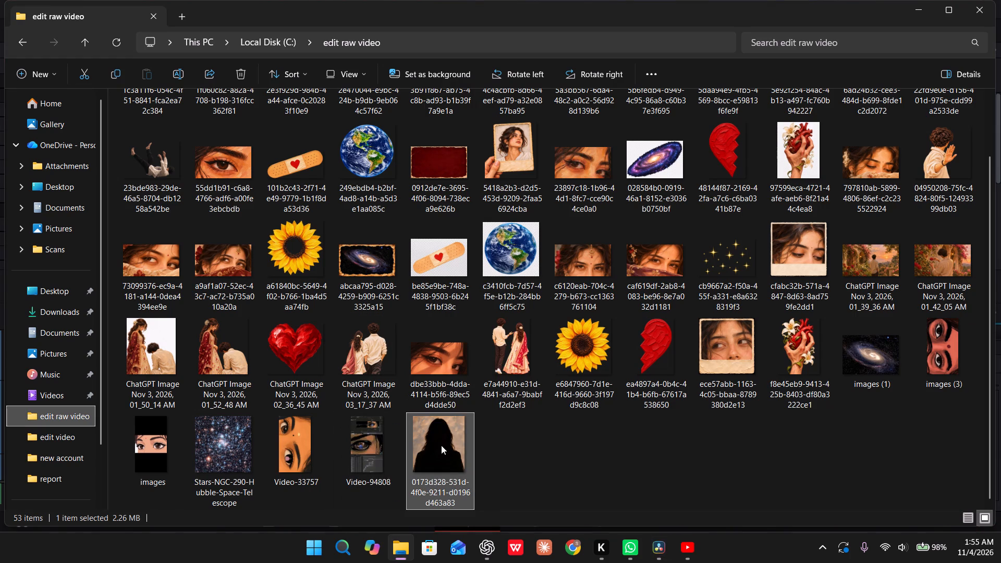
left_click_drag(441, 445, 517, 470)
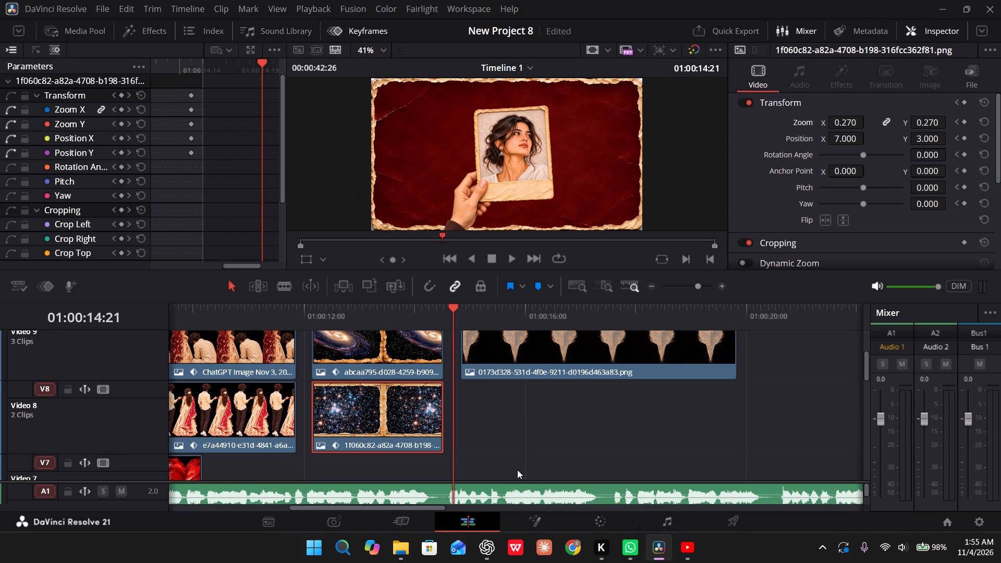
Place another copy of the woman's silhouette image on Video 8, starting level with the silhouette clip on Video 9.
left_click_drag(517, 470, 467, 424)
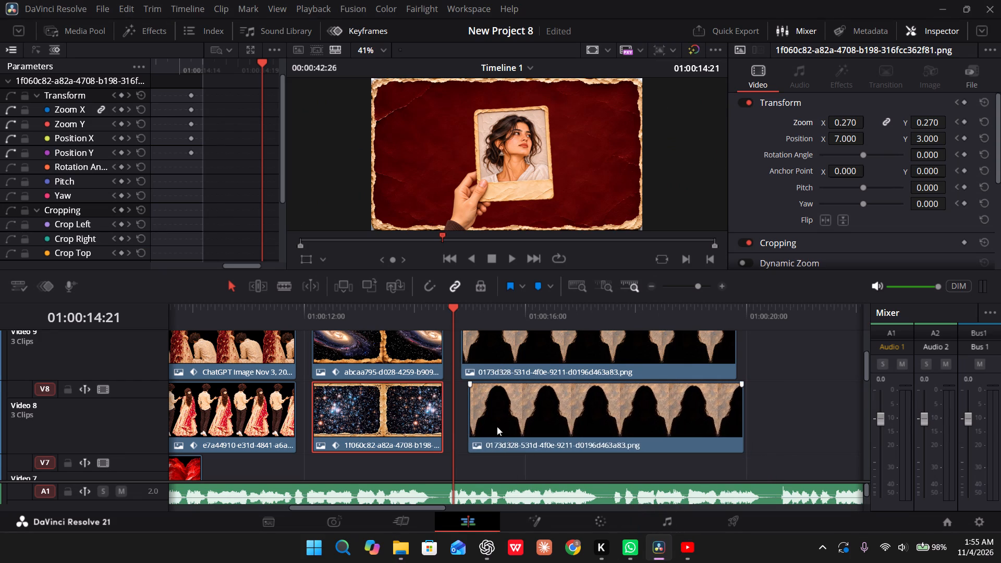
left_click_drag(504, 426, 496, 426)
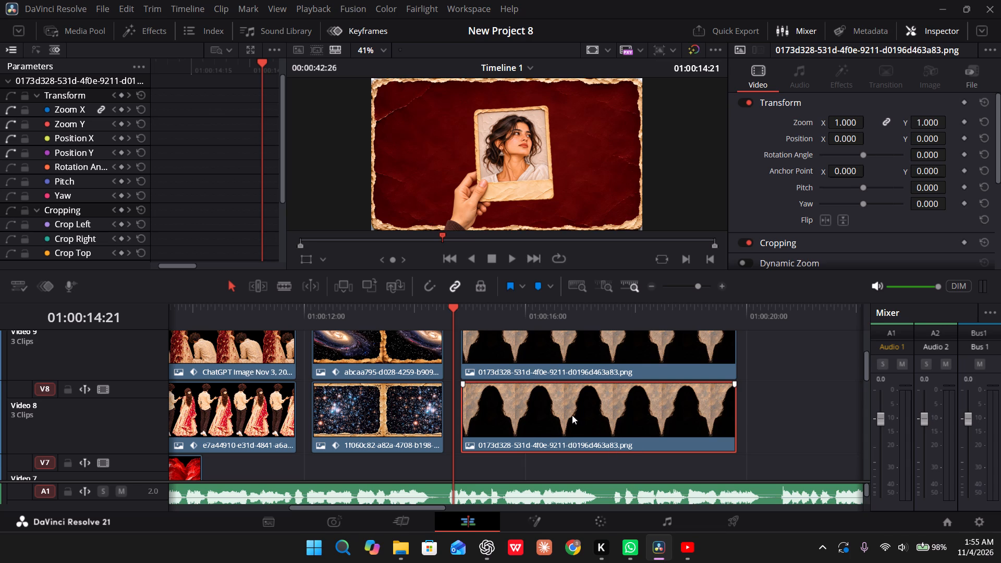
Move both silhouette clips on Video 9 and Video 8 earlier so they start at about 01:00:14:19.
scroll(546, 390, "up", 1)
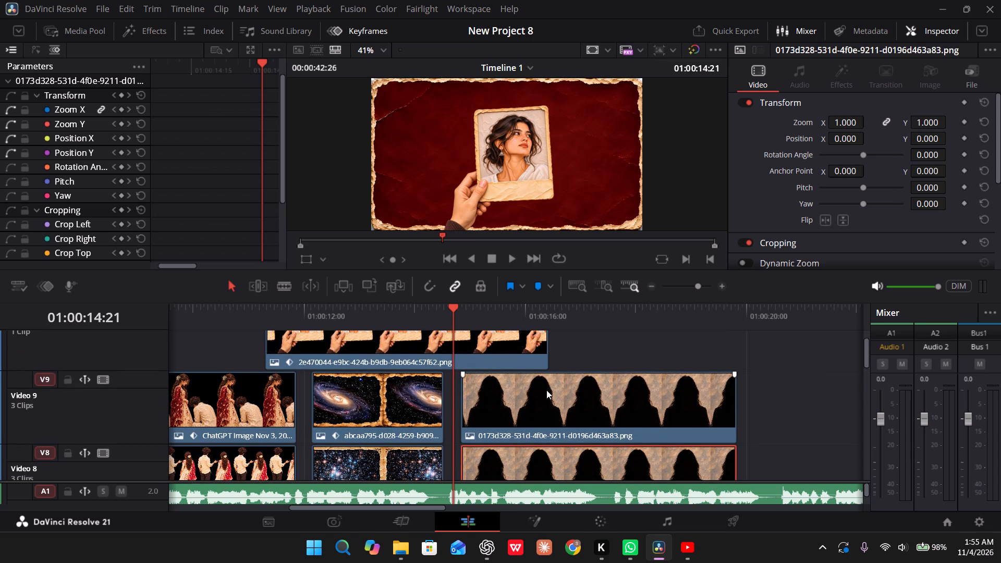
left_click_drag(545, 406, 531, 403)
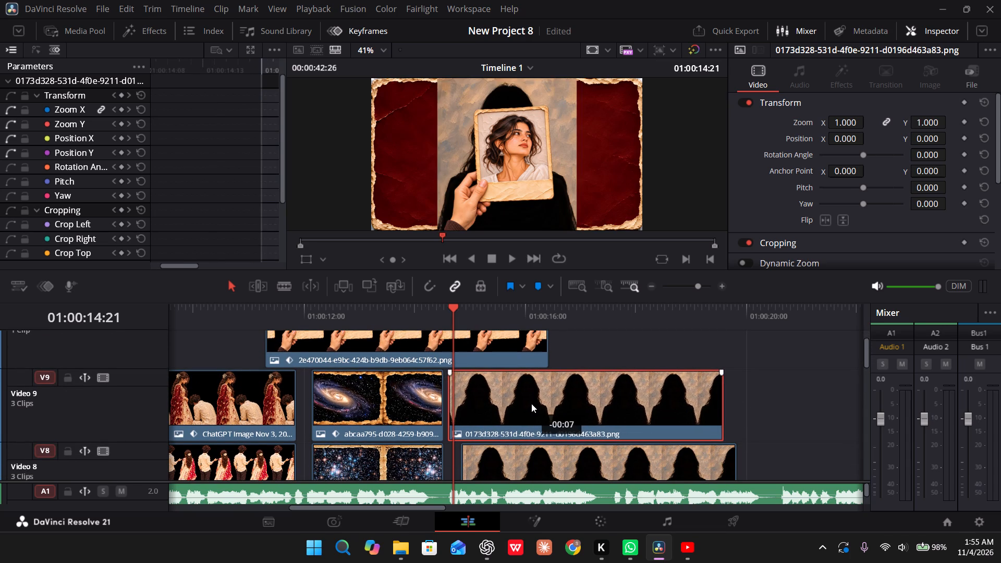
left_click_drag(531, 403, 533, 403)
left_click_drag(522, 453, 510, 455)
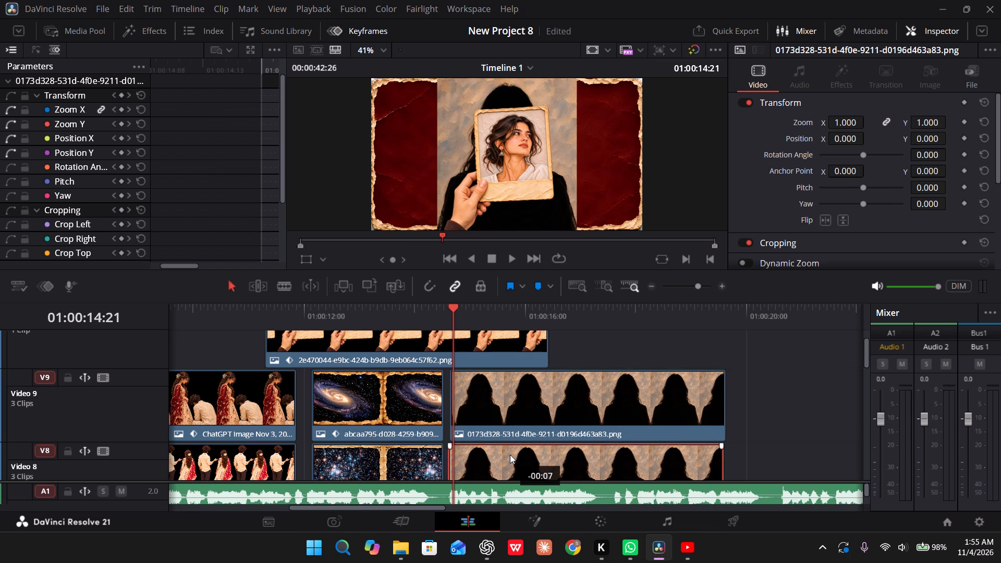
left_click_drag(510, 455, 510, 455)
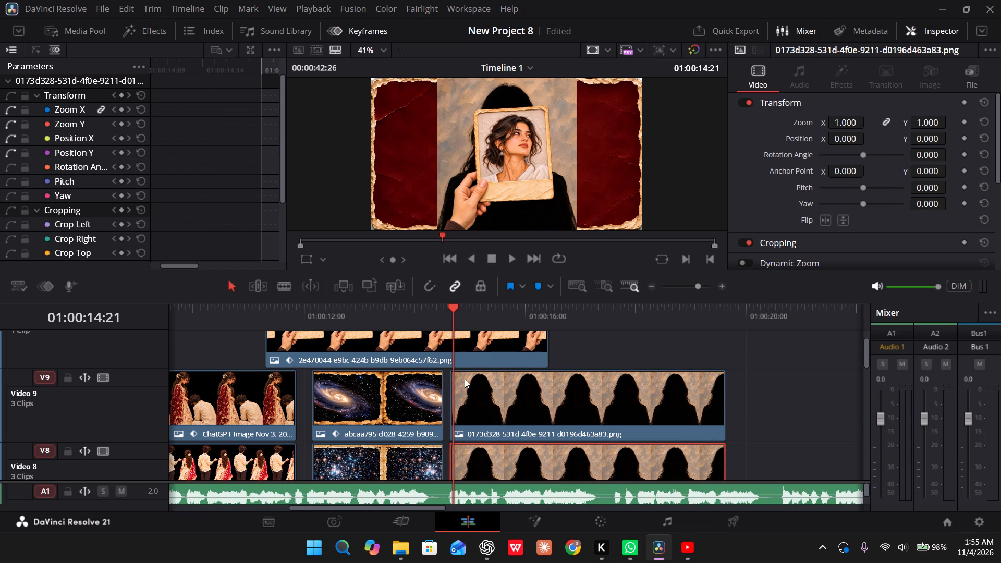
Scale the silhouette clips with linked zoom, to 0.460 on Video 9 and 0.400 on Video 8, behind the portrait.
left_click(489, 389)
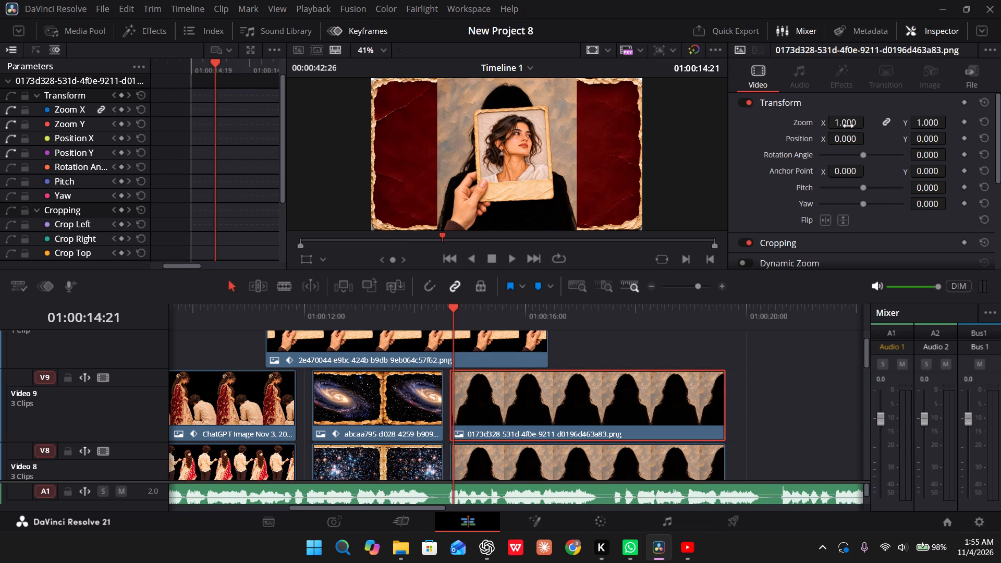
left_click_drag(845, 126, 816, 127)
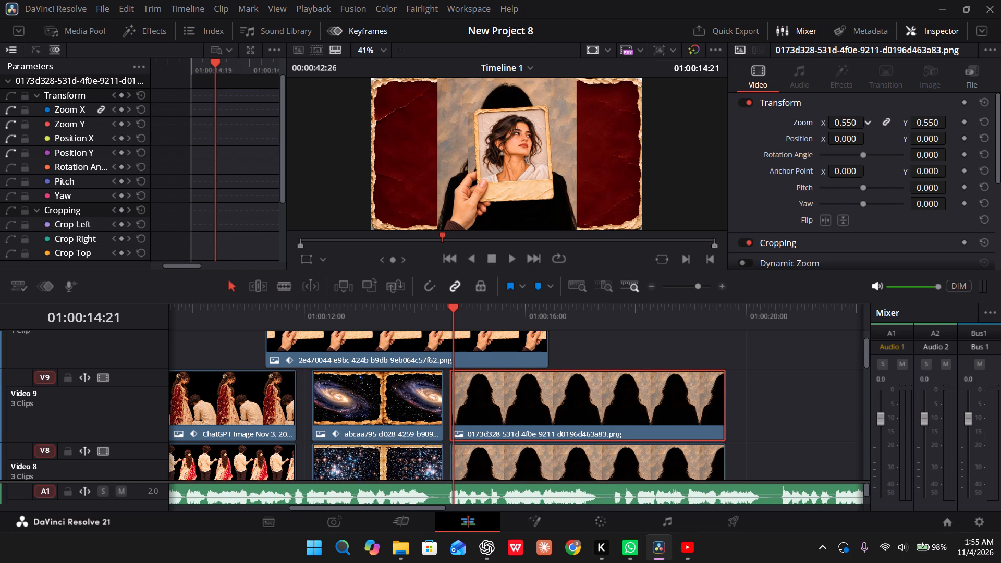
left_click_drag(816, 127, 809, 126)
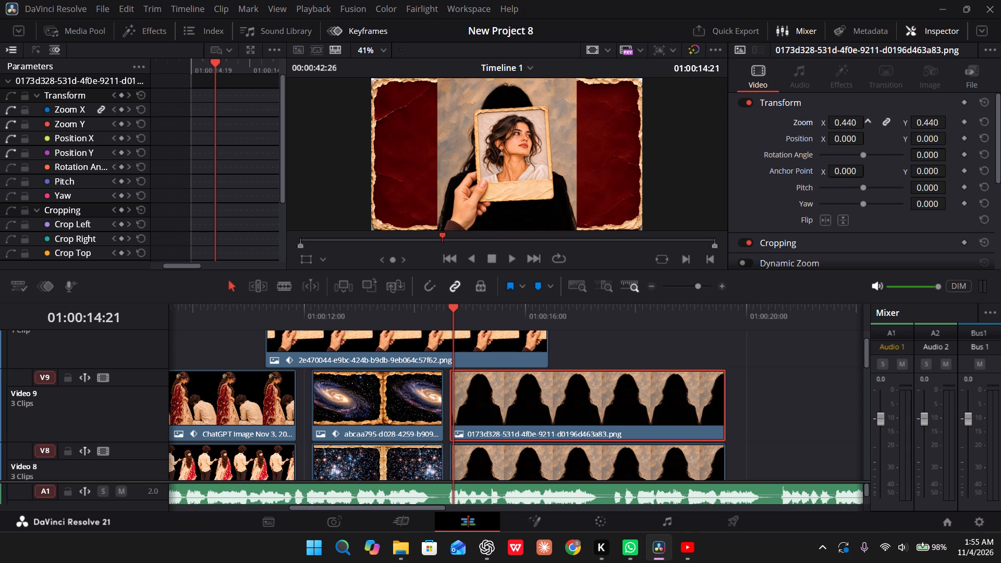
left_click_drag(809, 126, 810, 126)
left_click(597, 456)
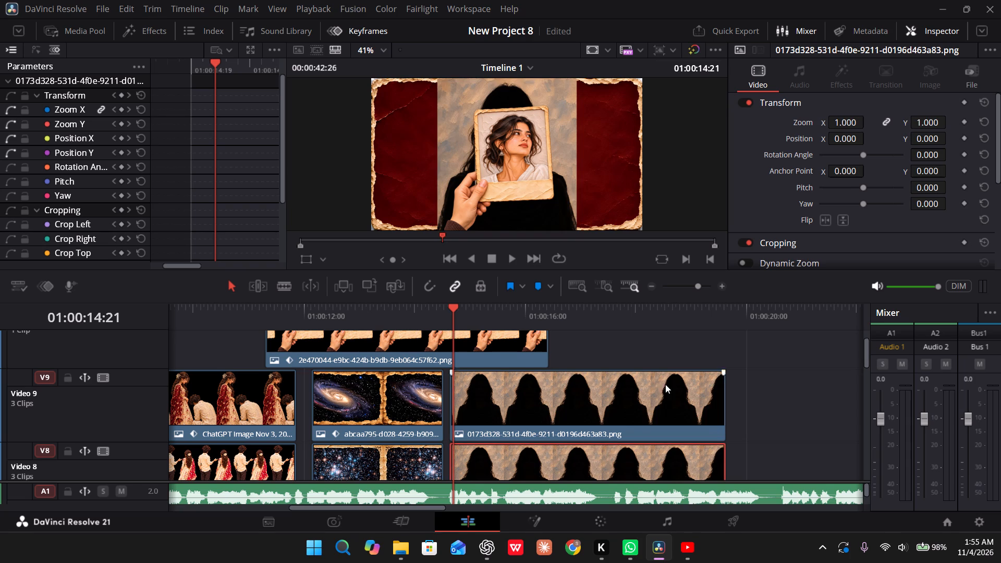
left_click_drag(846, 120, 823, 121)
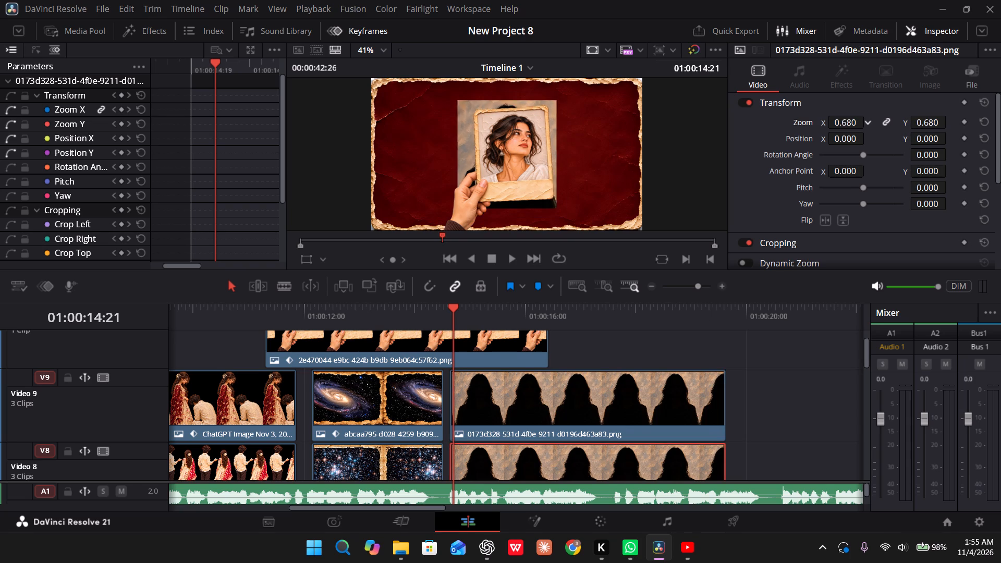
left_click_drag(823, 121, 807, 124)
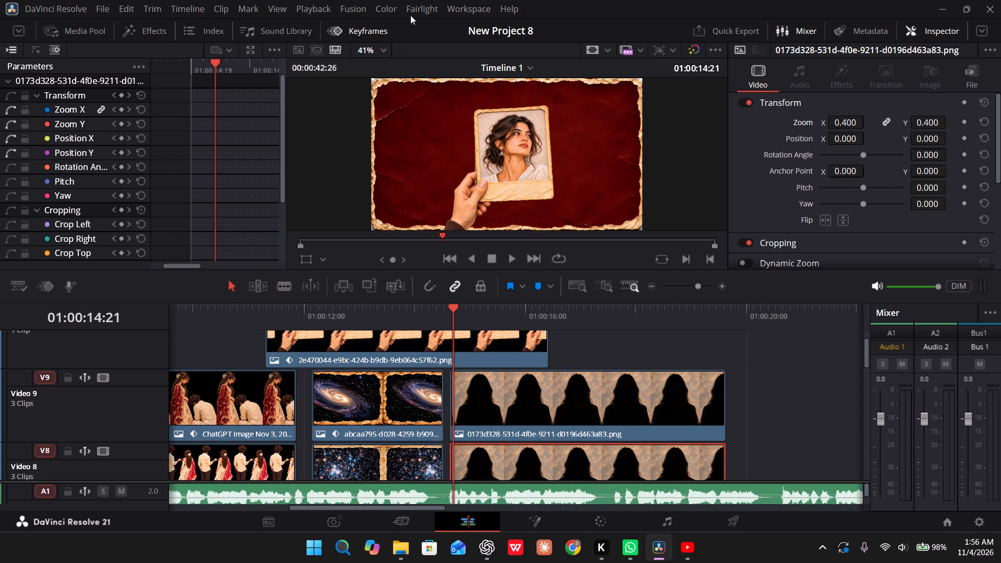
Add Transform keyframes at 01:00:14:19 to the silhouette clips on both Video 9 and Video 8.
left_click_drag(214, 67, 201, 68)
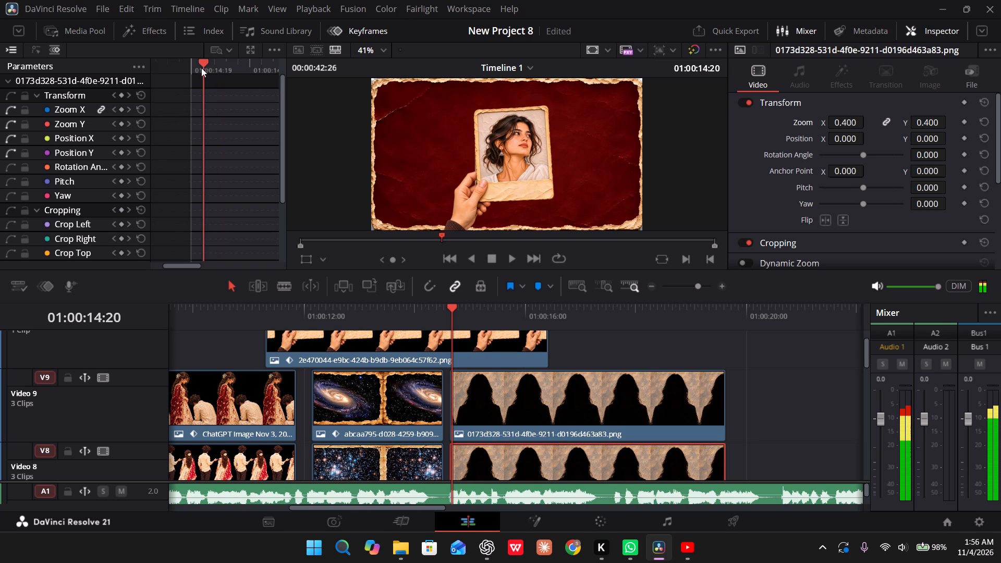
left_click_drag(201, 68, 194, 71)
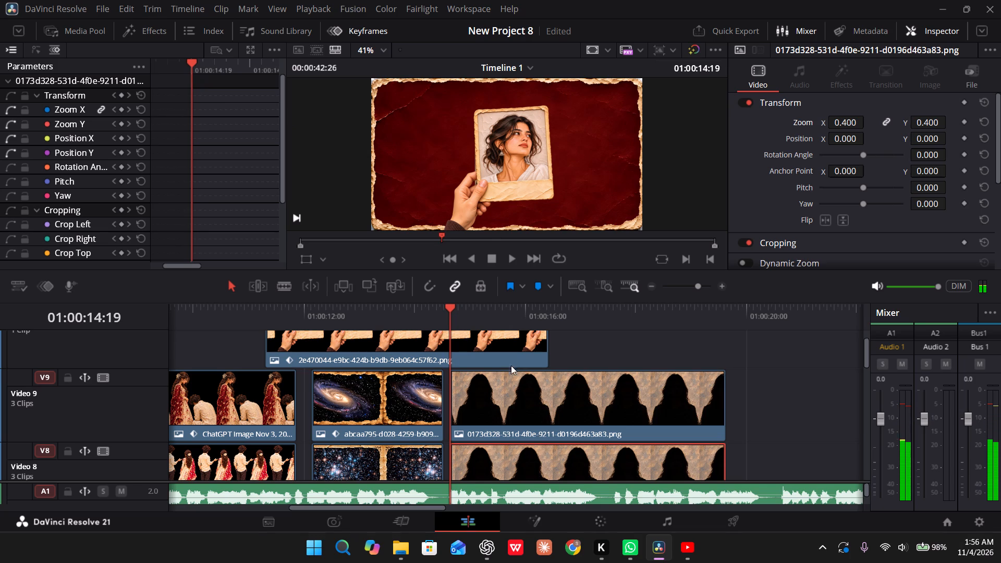
left_click(509, 405)
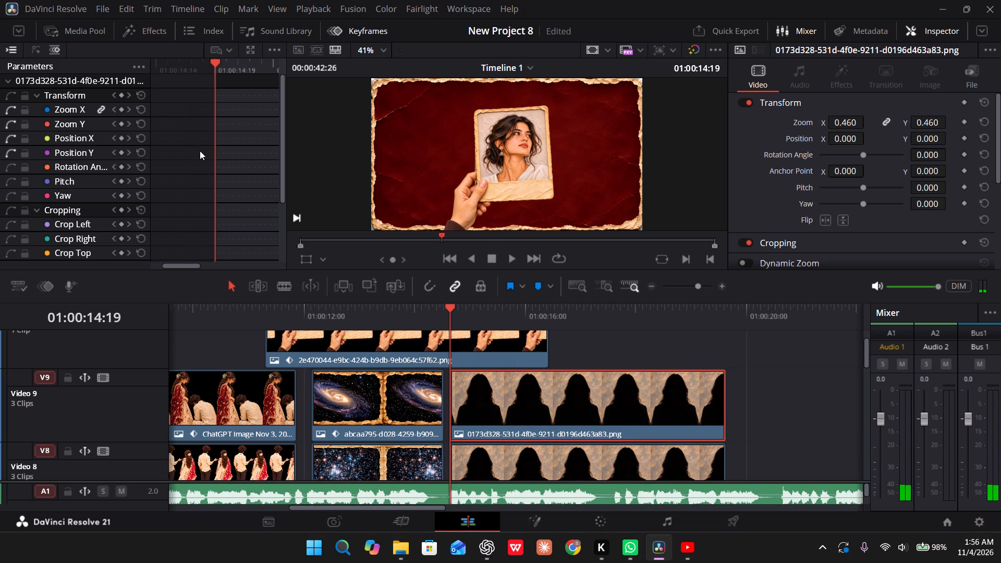
left_click(120, 96)
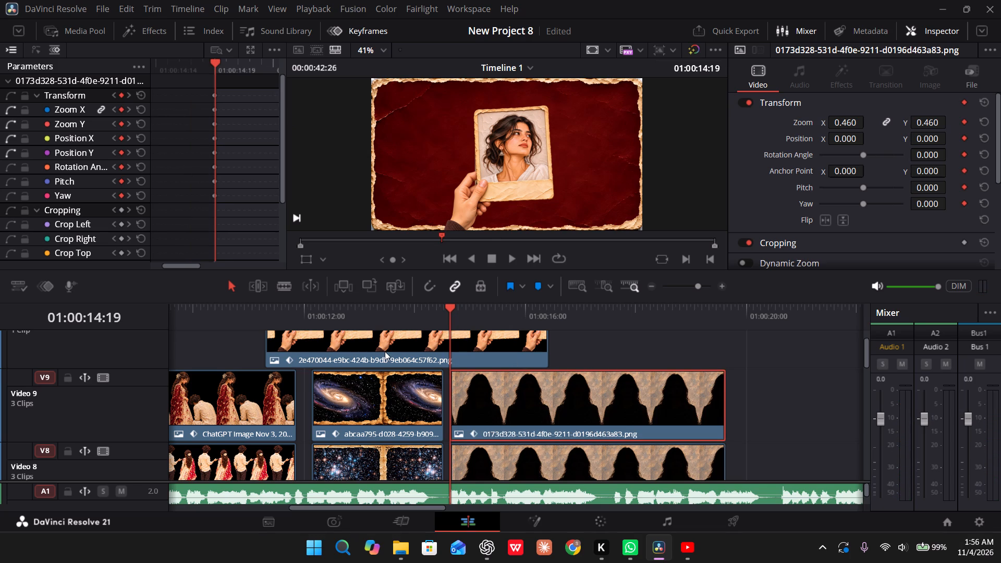
left_click(497, 479)
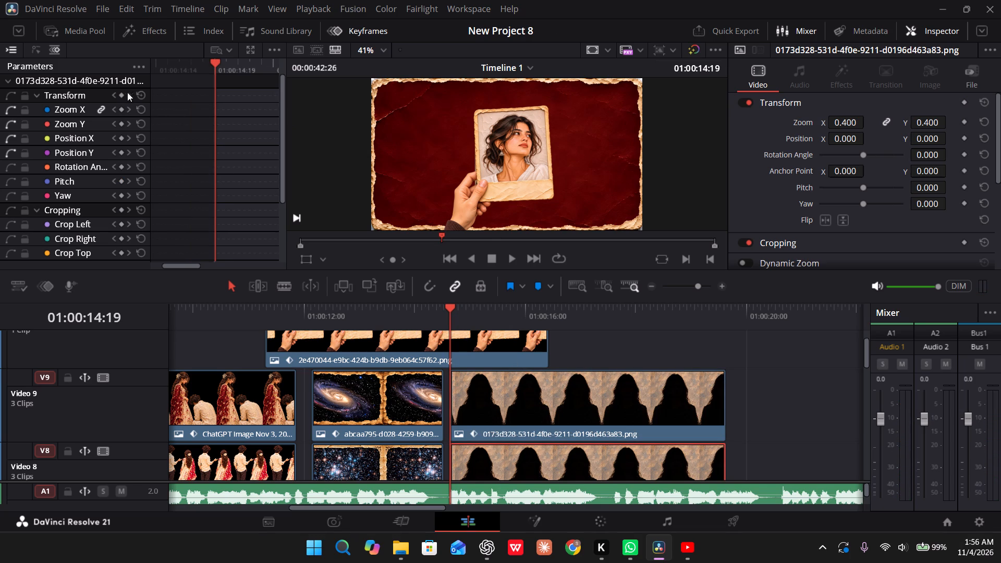
left_click(119, 95)
Keyframe the Video 9 silhouette beside the portrait at 01:00:15:06 with position X -386 and linked zoom 0.370.
left_click(516, 411)
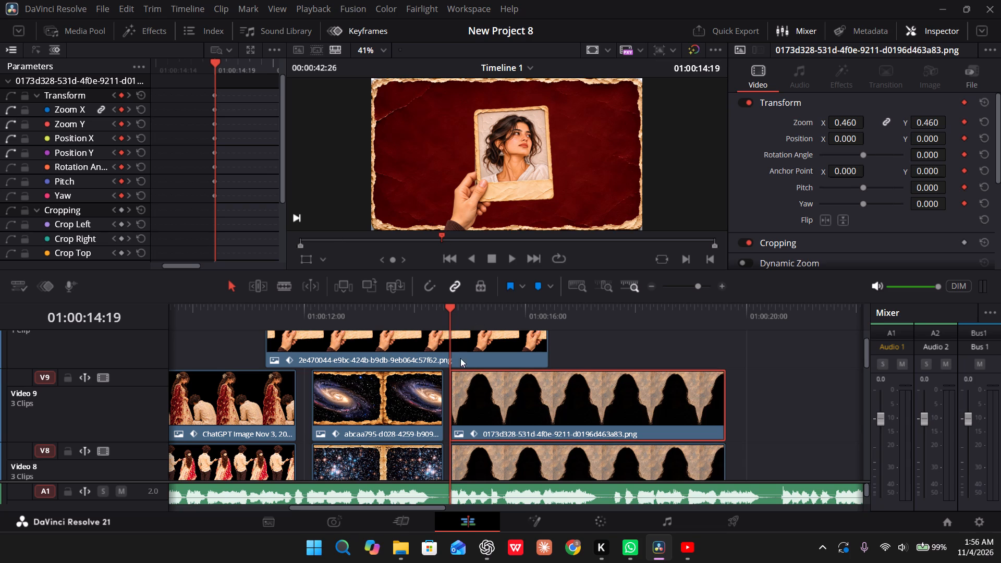
left_click_drag(450, 320, 474, 324)
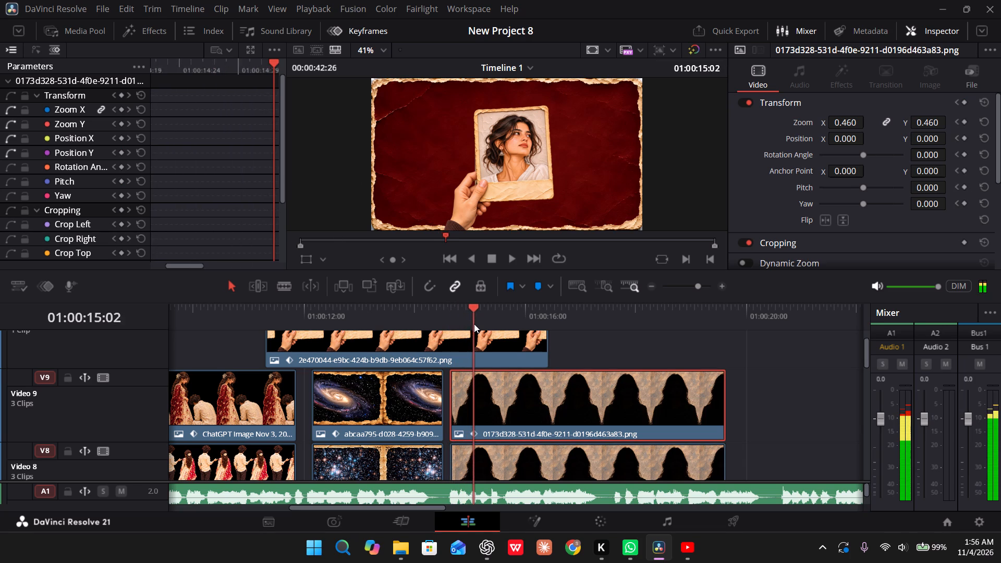
left_click_drag(474, 324, 481, 326)
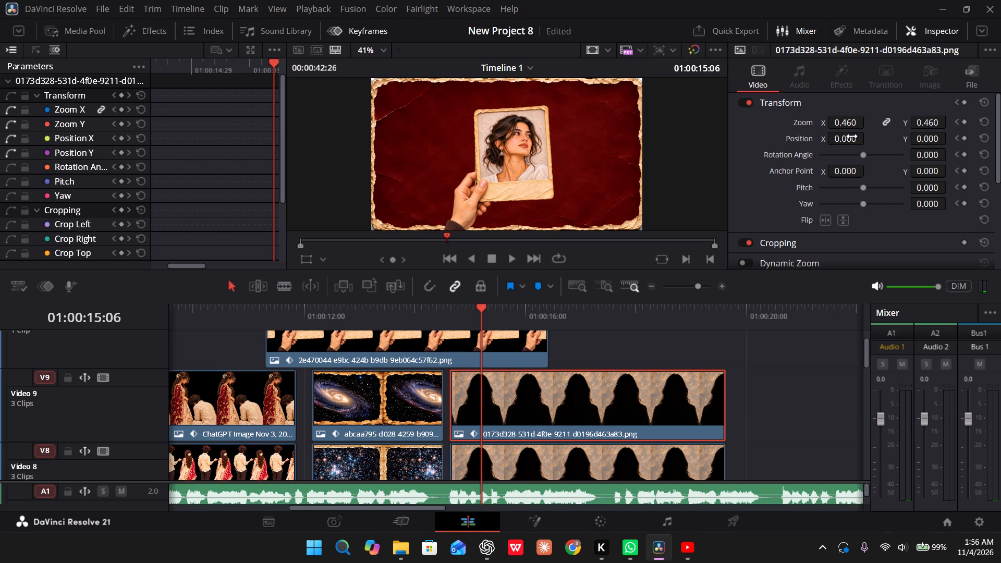
left_click_drag(852, 137, 654, 160)
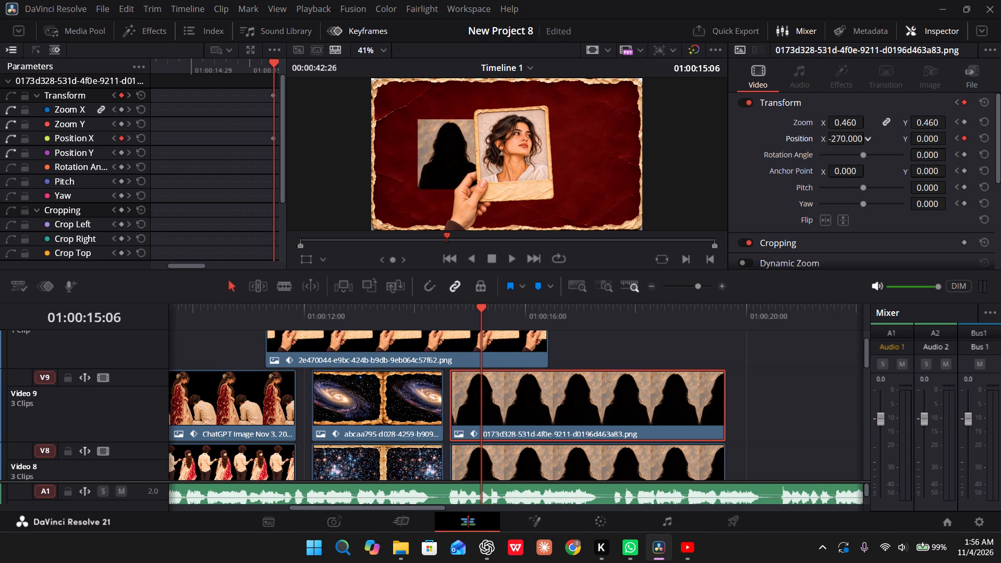
left_click_drag(654, 160, 600, 165)
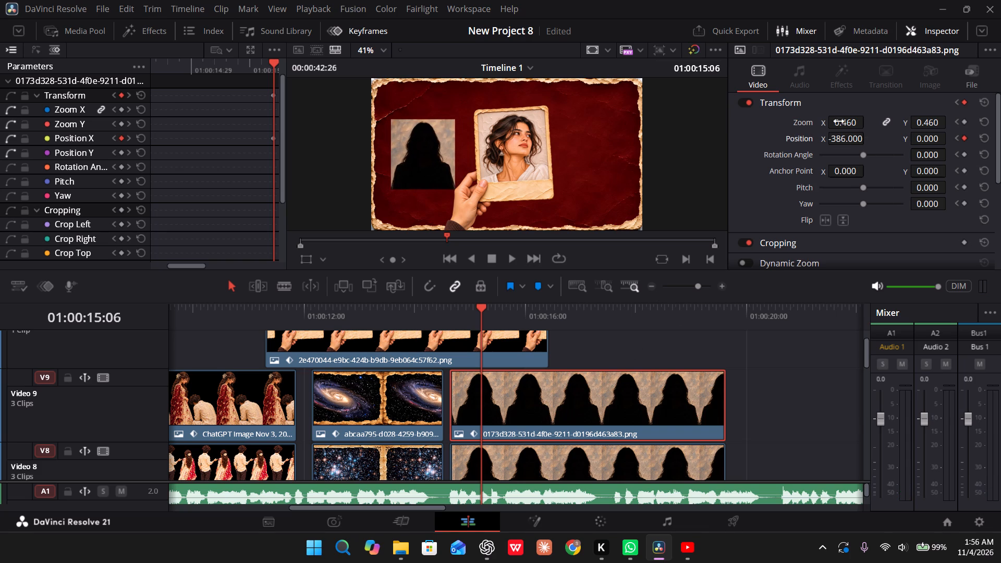
left_click_drag(840, 123, 837, 124)
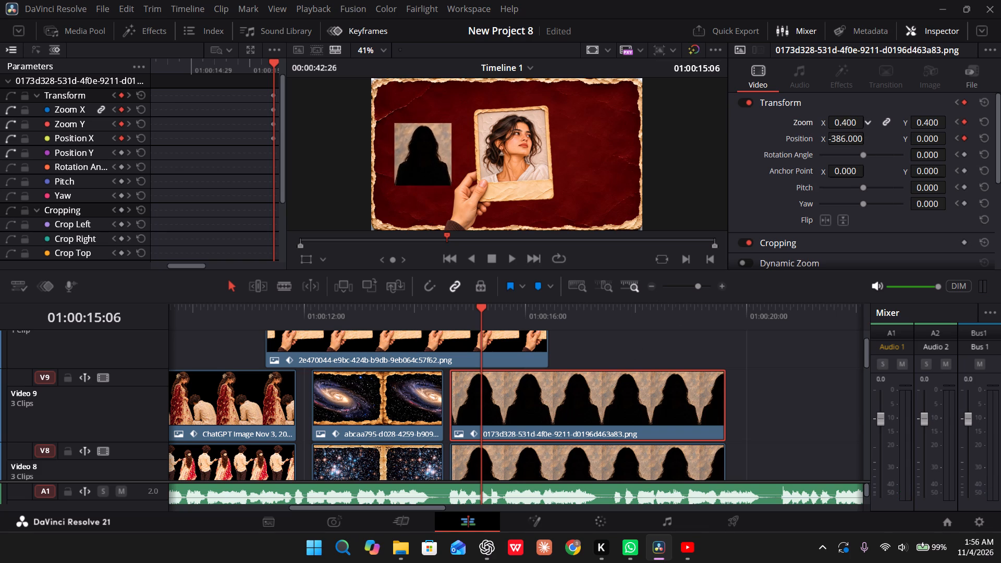
left_click_drag(837, 124, 835, 124)
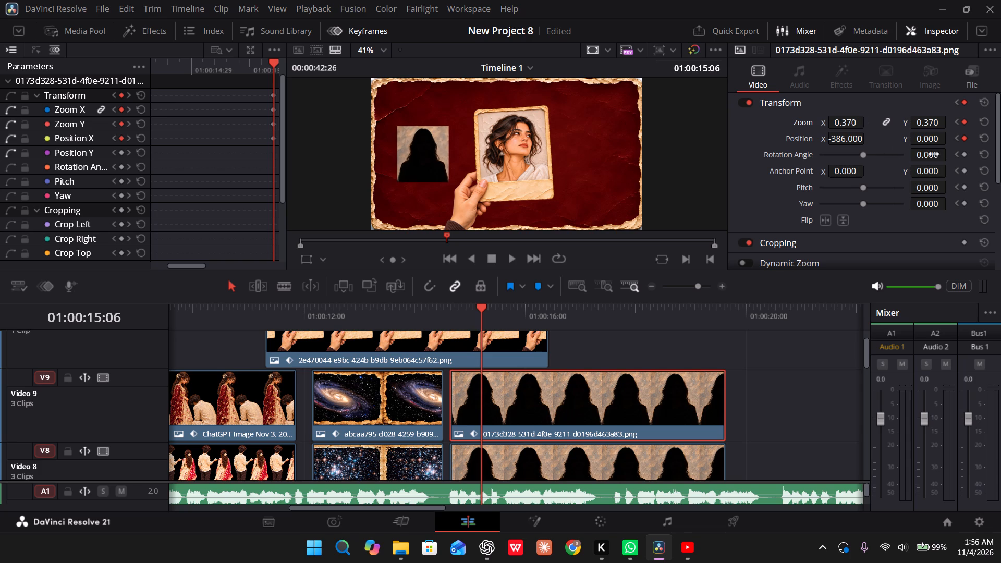
Keyframe the Video 8 silhouette on the portrait's other side at 01:00:15:06 with position X 397 and linked zoom 0.360.
left_click(495, 457)
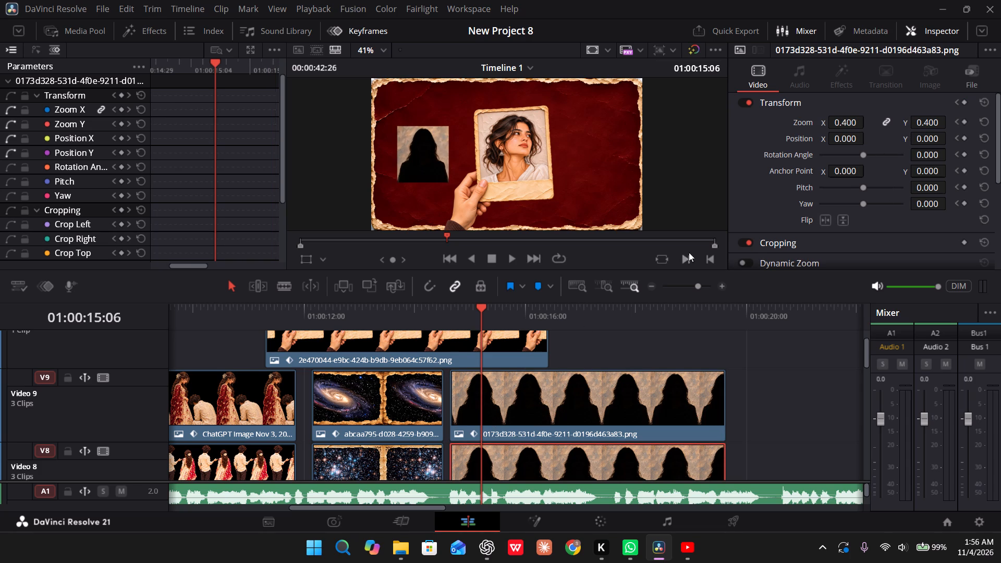
left_click_drag(846, 141, 614, 277)
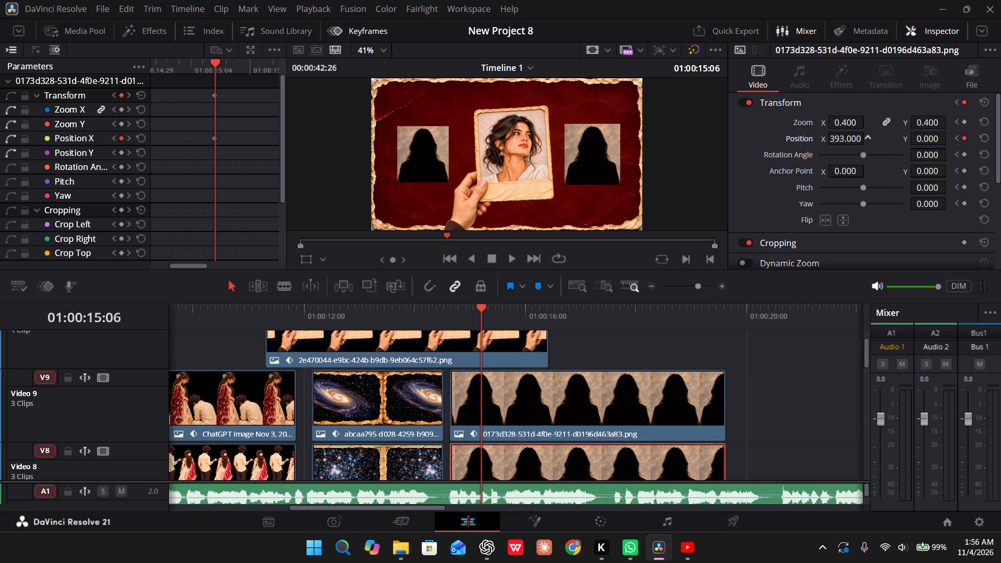
left_click_drag(614, 277, 616, 277)
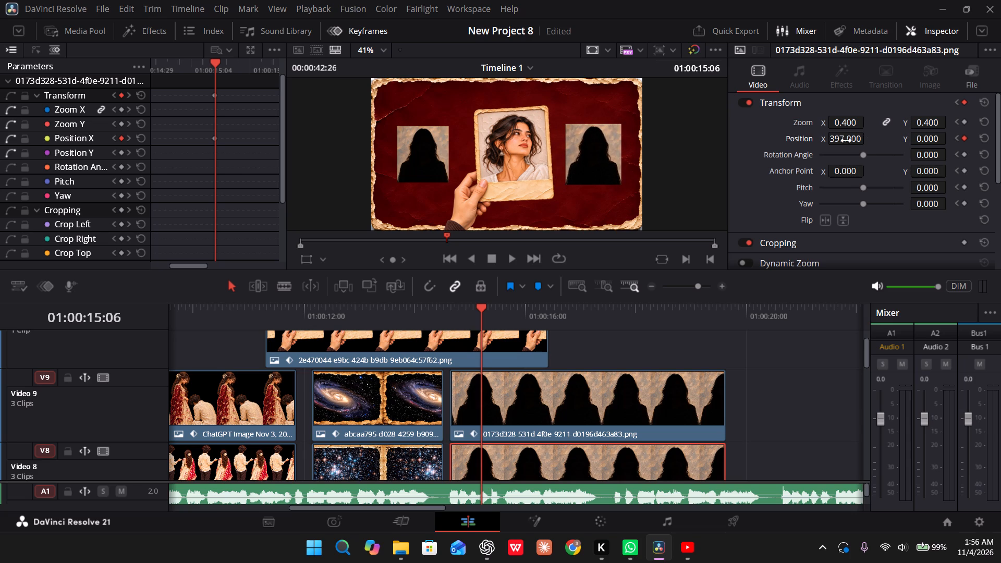
left_click(843, 120)
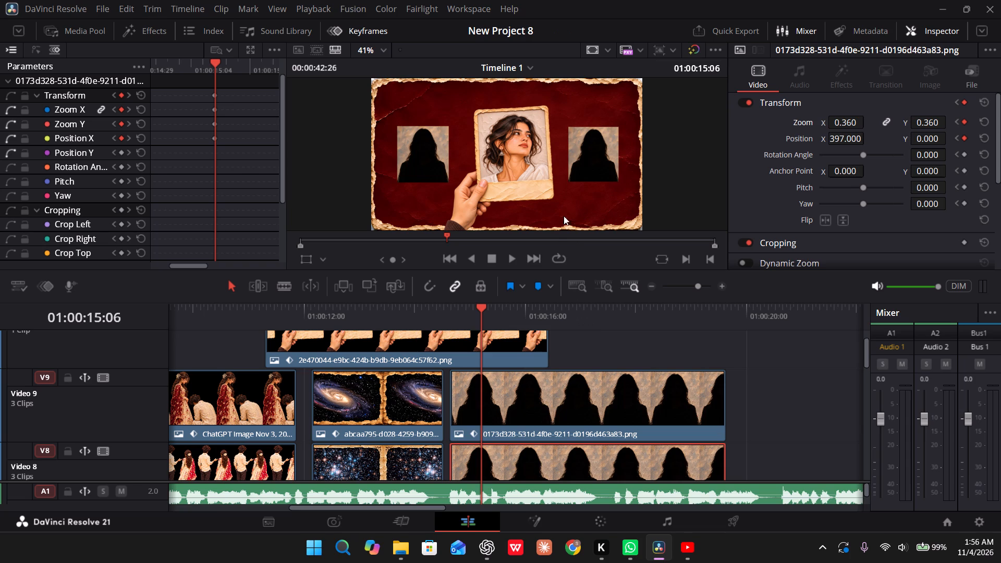
Play back and scrub through both silhouettes' slide-out from behind the portrait to check its motion and timing.
left_click_drag(484, 317, 374, 328)
key("space")
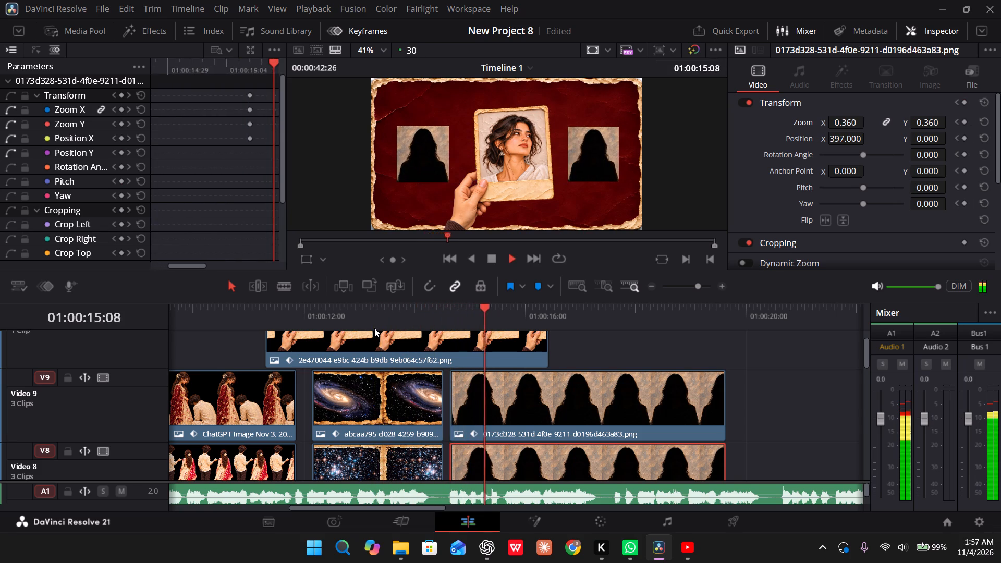
key("space")
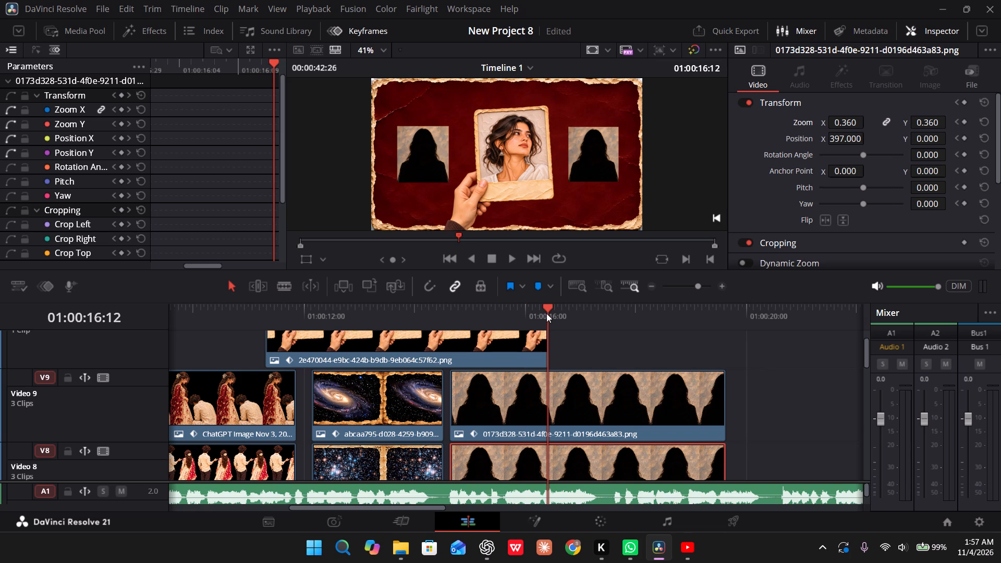
left_click_drag(546, 313, 545, 315)
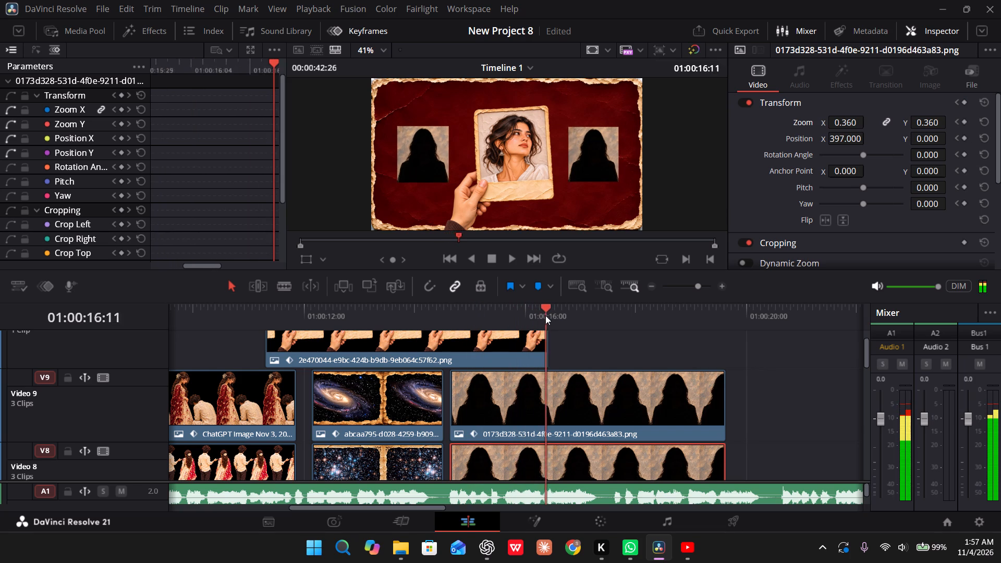
left_click_drag(545, 315, 461, 318)
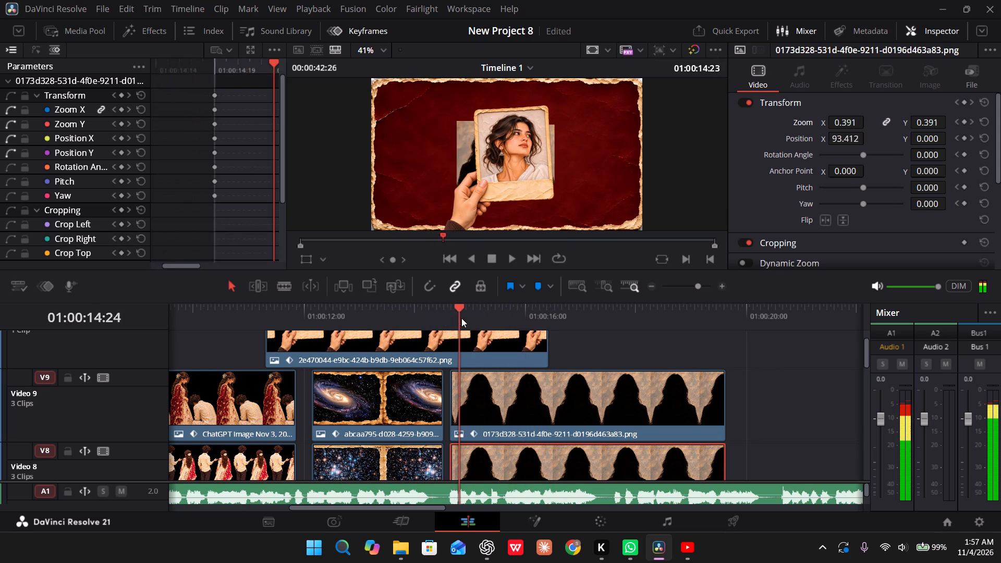
left_click_drag(461, 318, 520, 321)
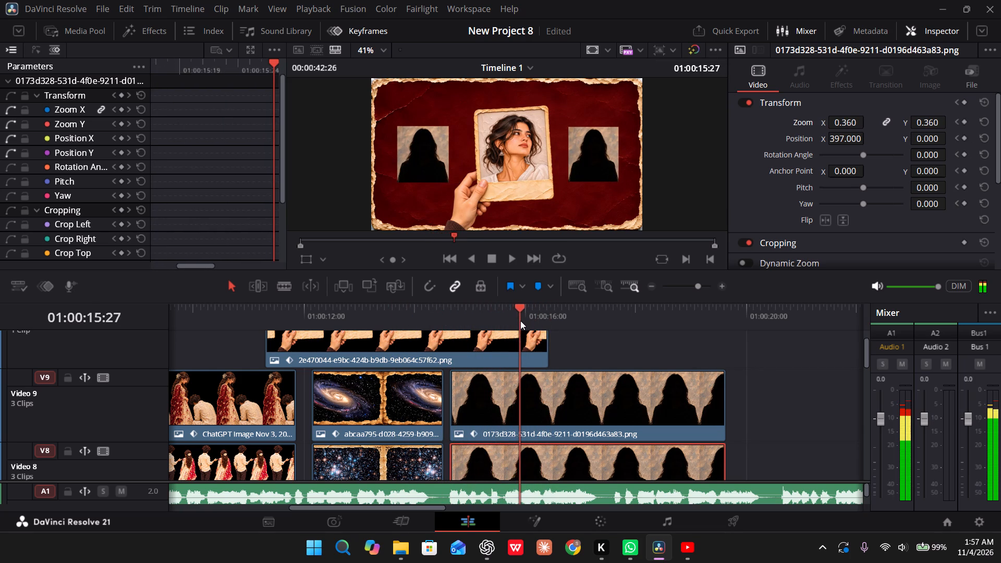
left_click_drag(520, 321, 520, 321)
Extend the end of the hand-held portrait clip by about one second, to roughly 01:00:17:14.
left_click(533, 389)
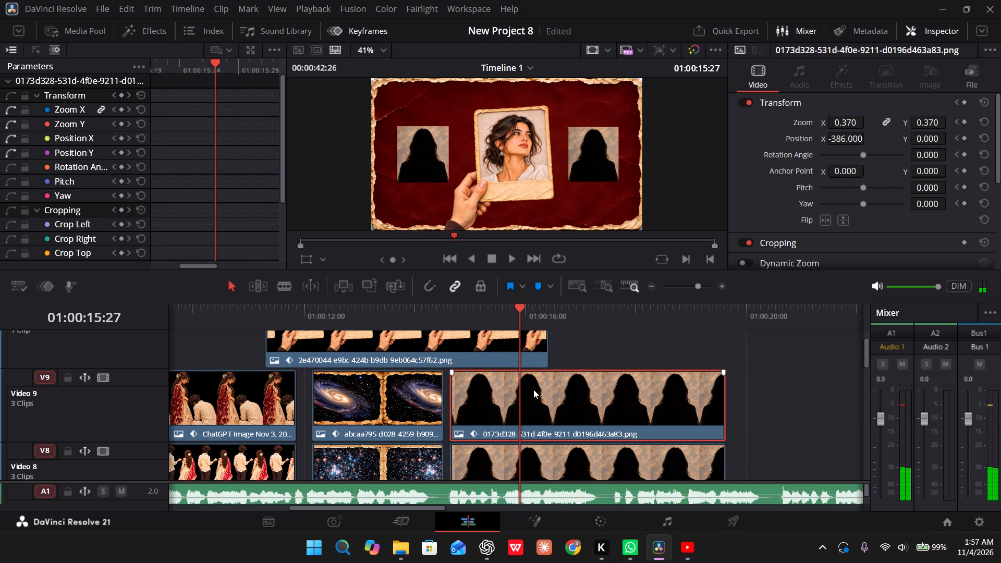
left_click_drag(546, 339, 605, 339)
Add Transform keyframes at 01:00:15:24 to both the Video 9 and Video 8 silhouettes to hold their positions beside the portrait.
left_click_drag(518, 315, 495, 320)
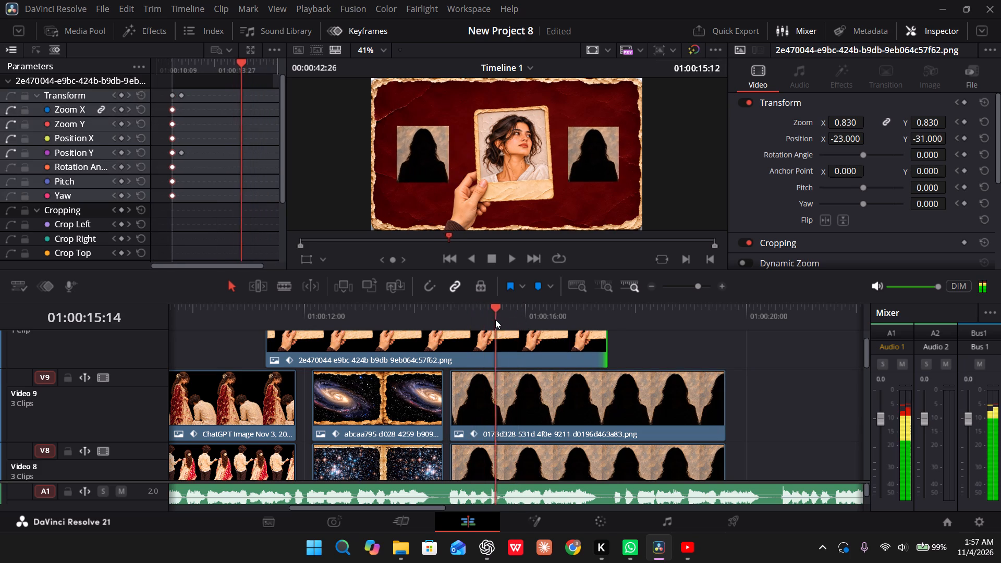
left_click_drag(495, 320, 515, 322)
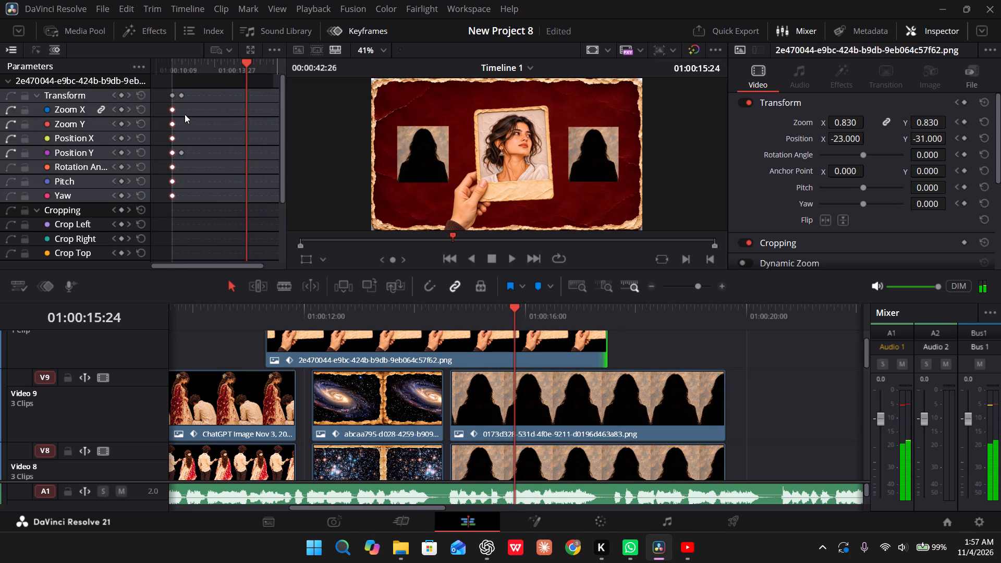
left_click(566, 390)
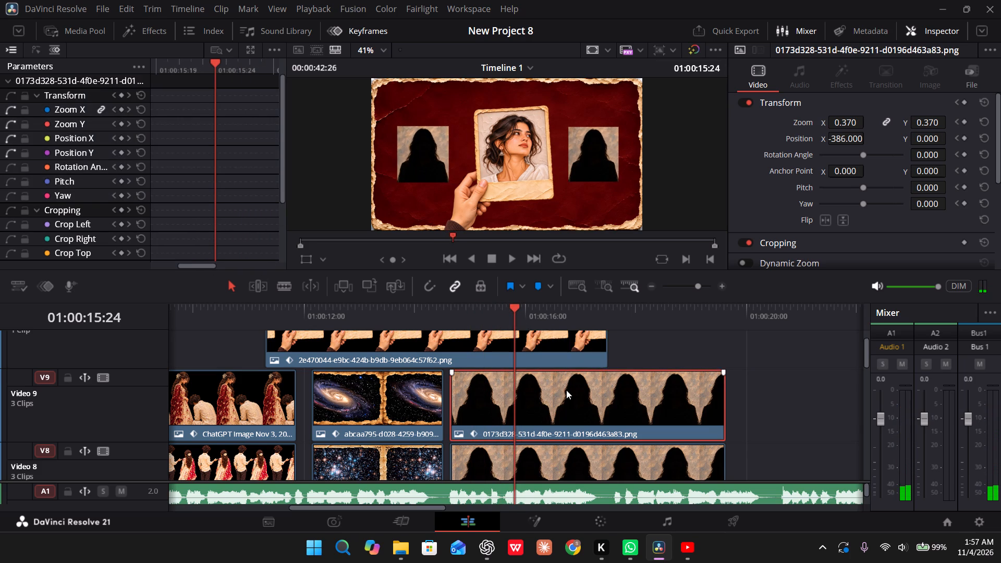
left_click(121, 96)
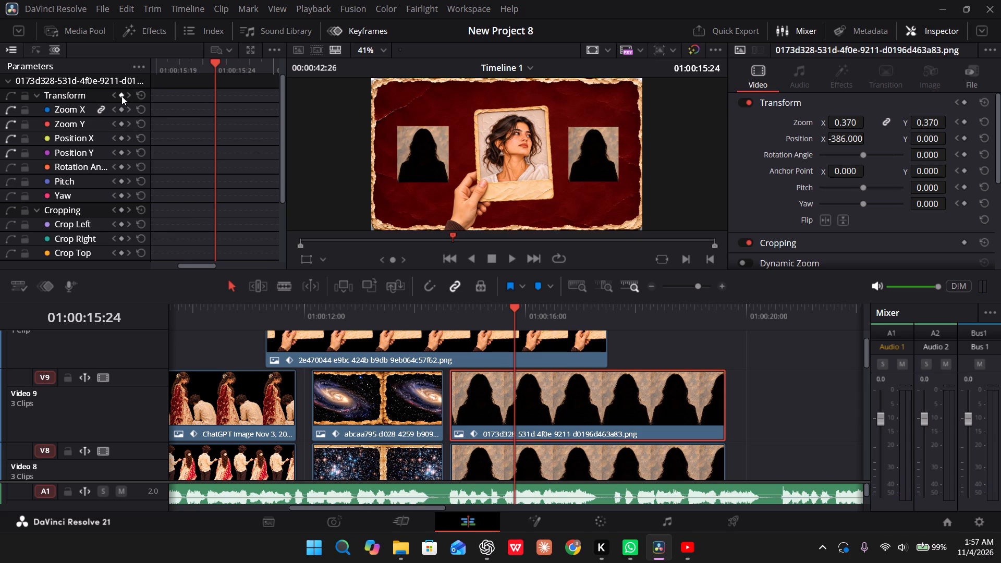
left_click(532, 482)
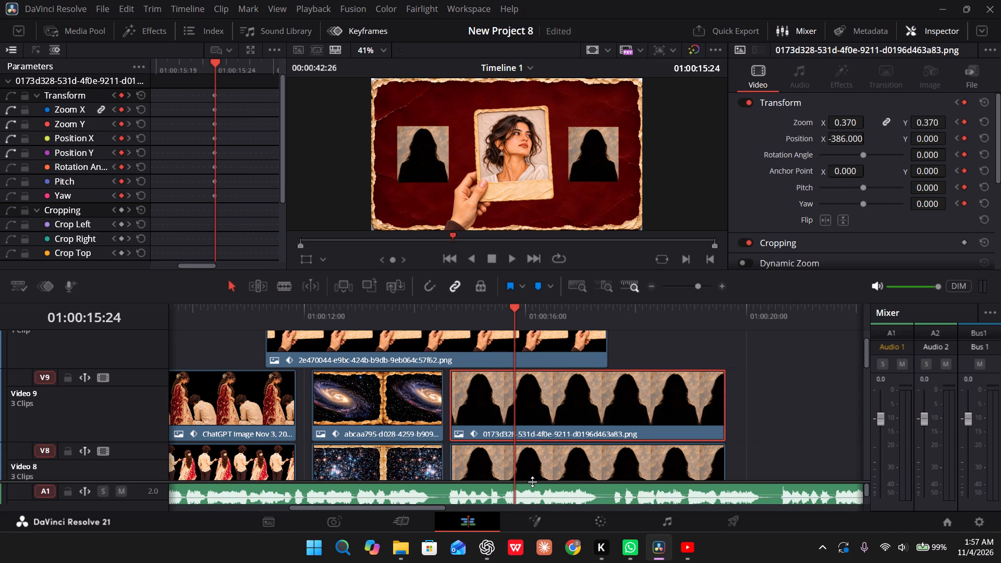
left_click(535, 475)
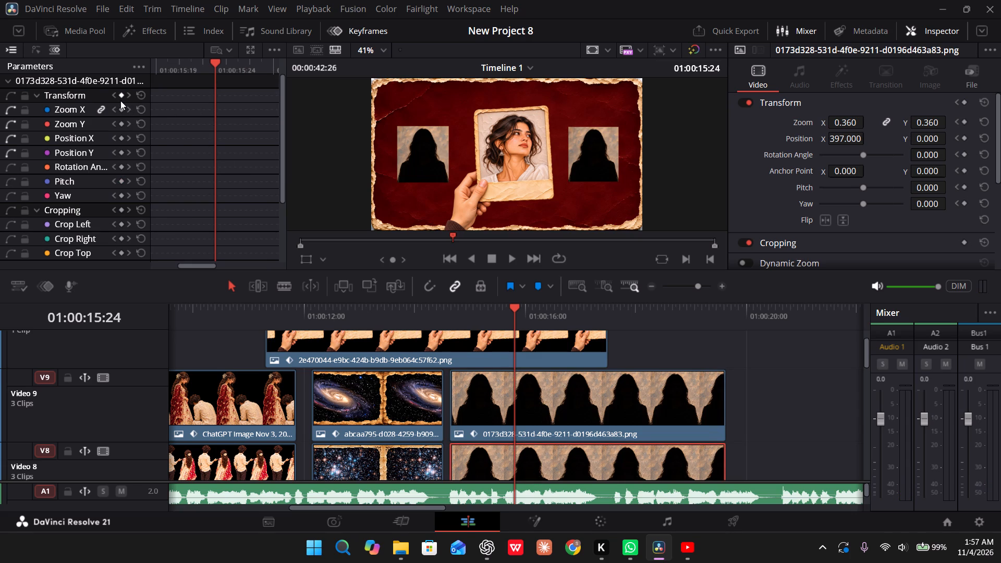
left_click(119, 97)
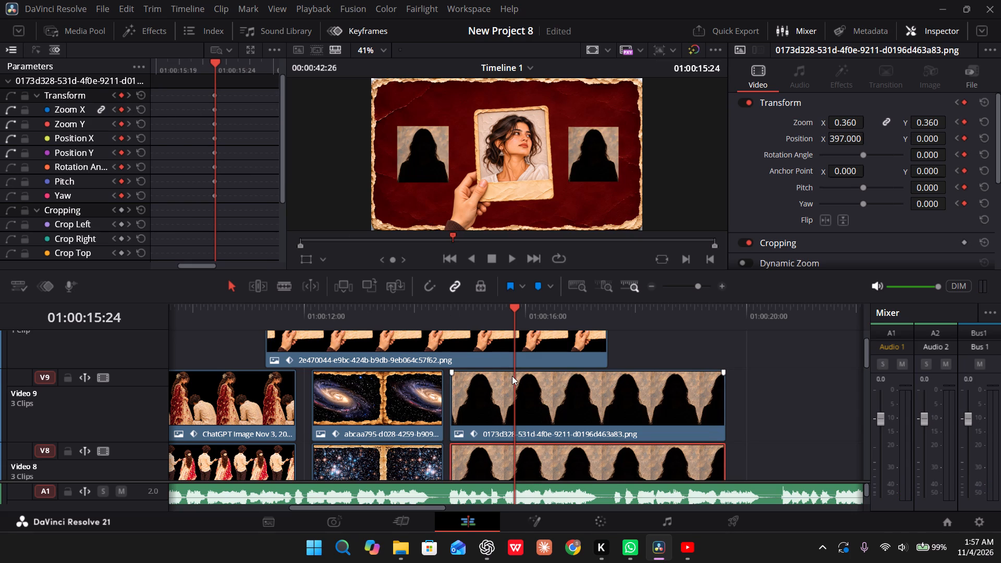
At 01:00:16:02, move both silhouettes back behind the portrait with position X 33 on Video 8 and 26 on Video 9.
left_click_drag(515, 316, 529, 321)
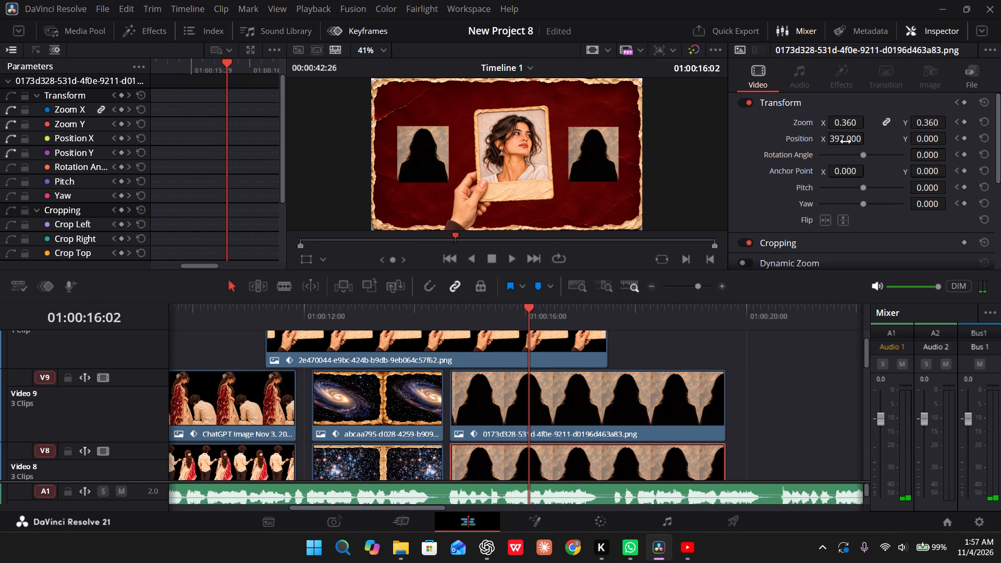
left_click_drag(846, 142, 836, 143)
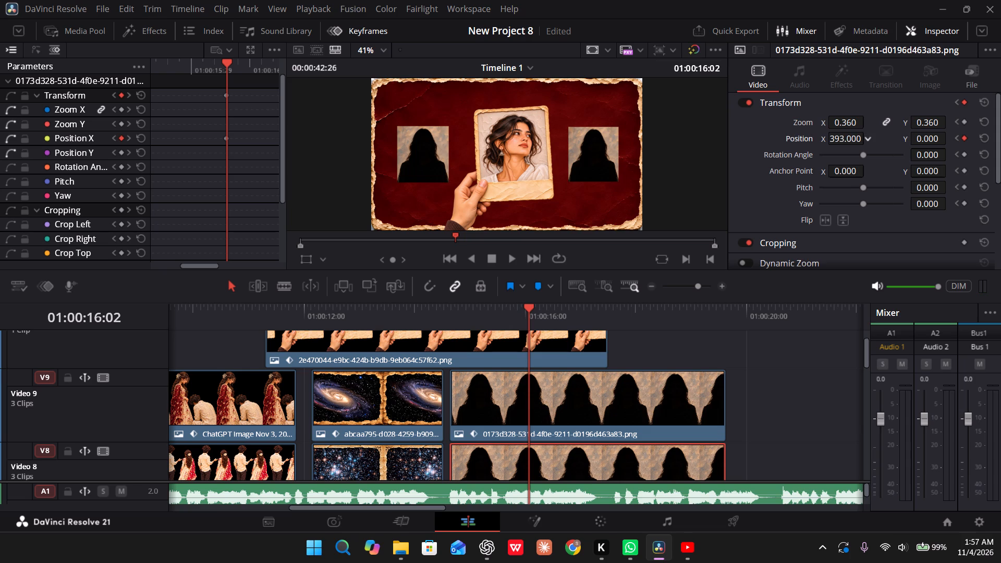
left_click_drag(836, 143, 609, 141)
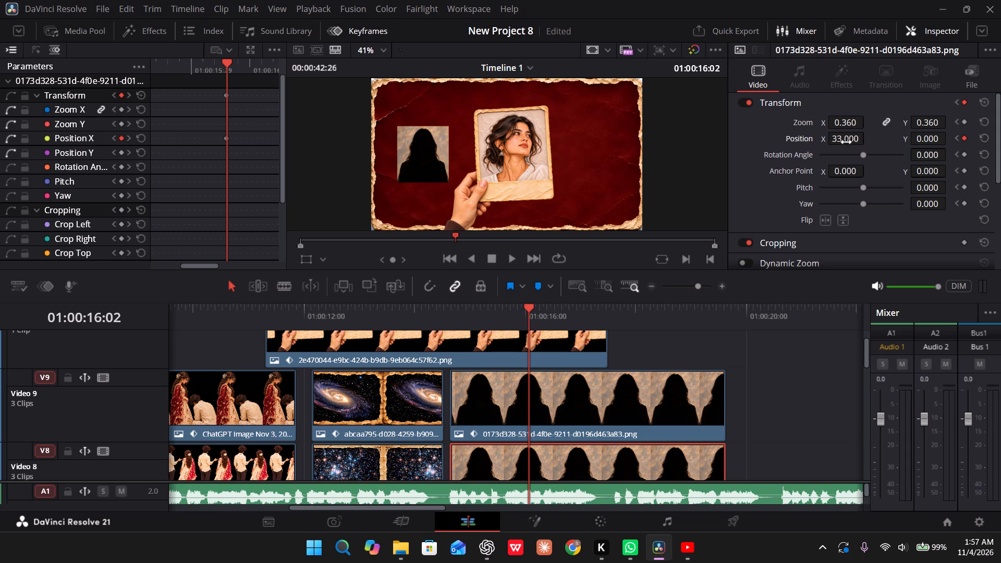
left_click(580, 415)
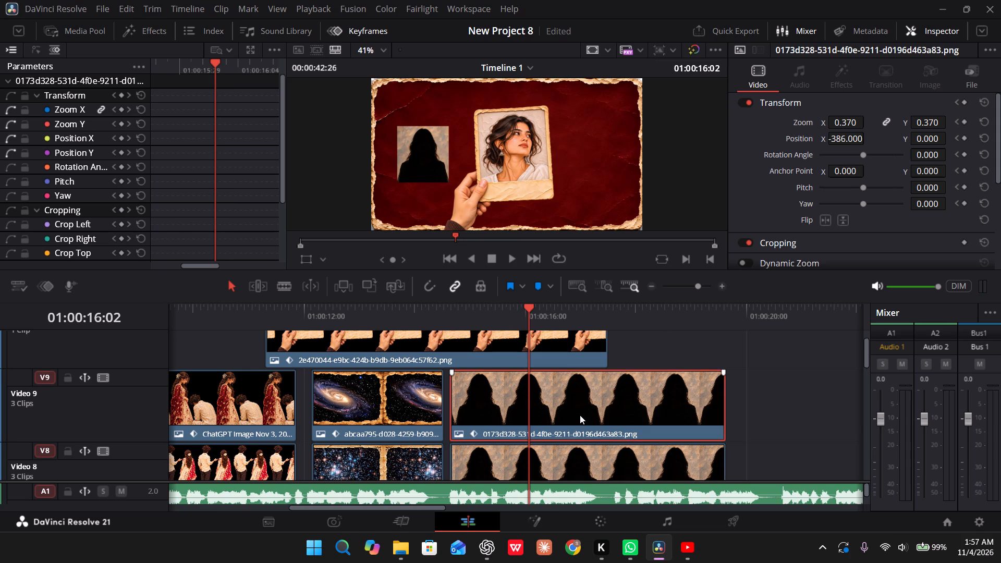
left_click_drag(844, 138, 863, 140)
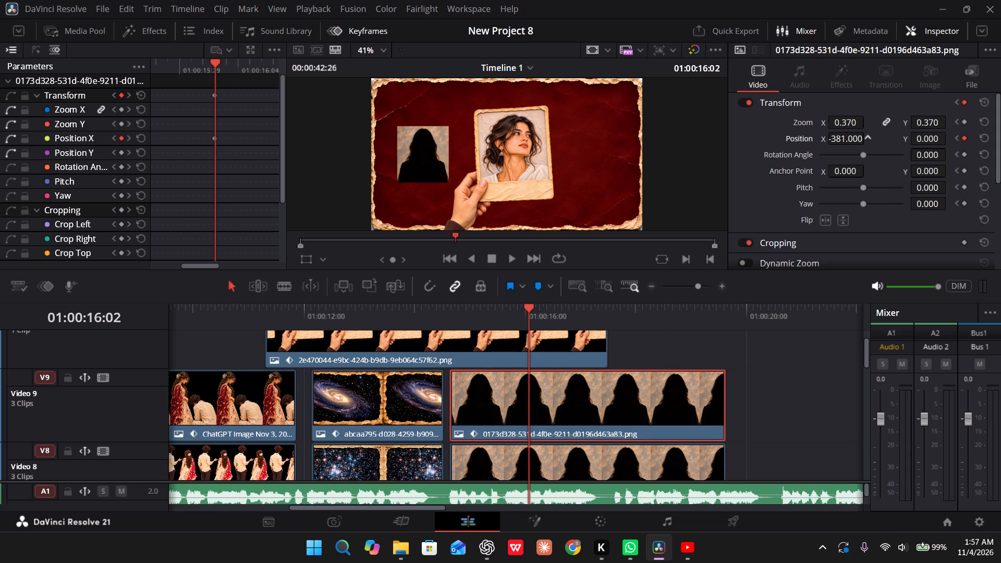
left_click_drag(863, 140, 622, 280)
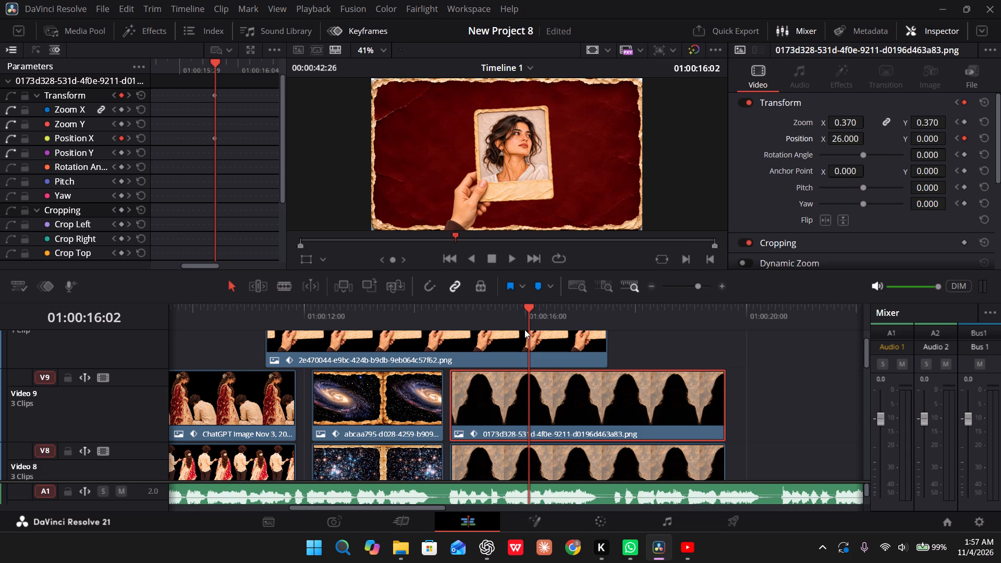
Play back and scrub through the silhouettes' return behind the portrait to check its speed and timing against the song.
left_click_drag(529, 323, 359, 332)
key("space")
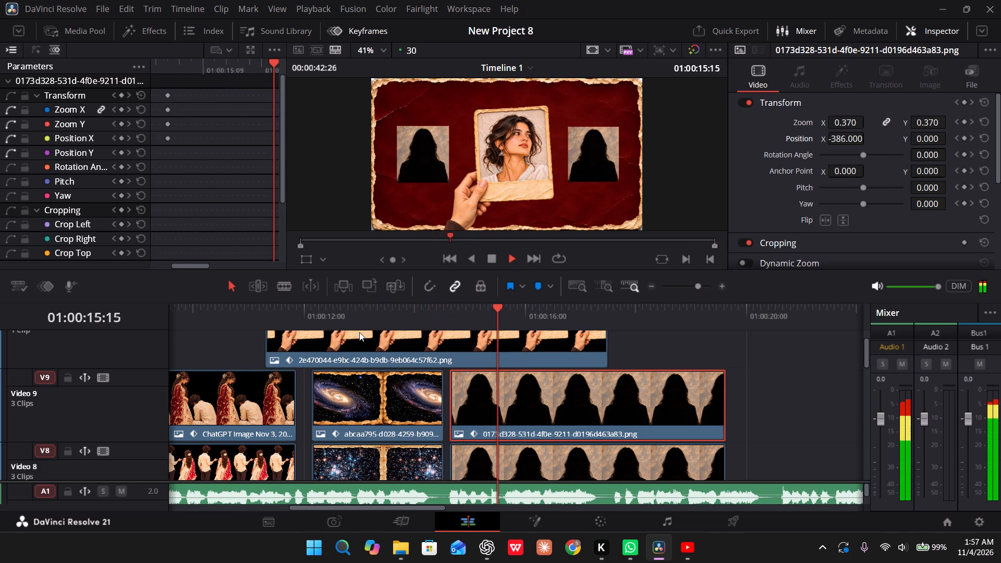
key("space")
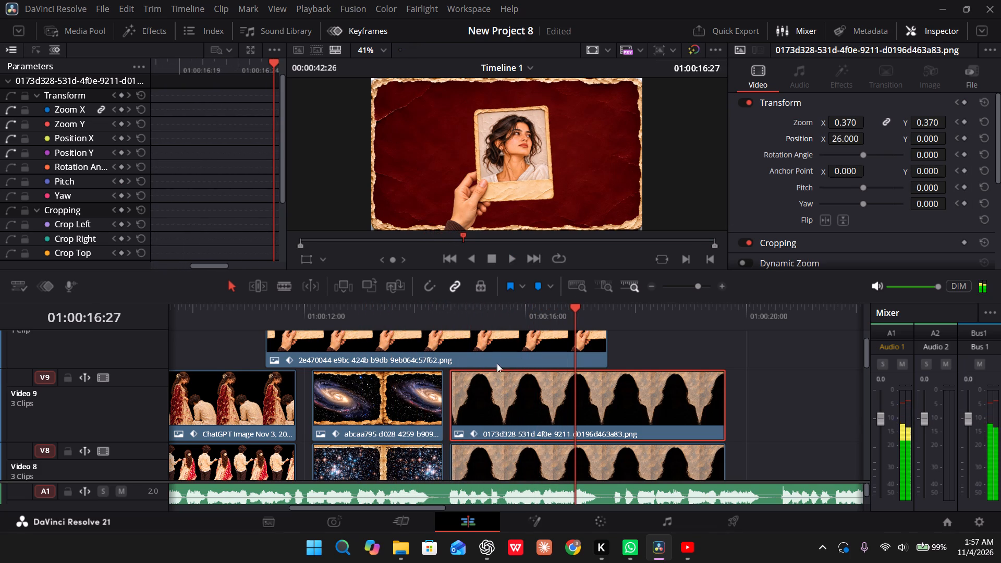
left_click(551, 407)
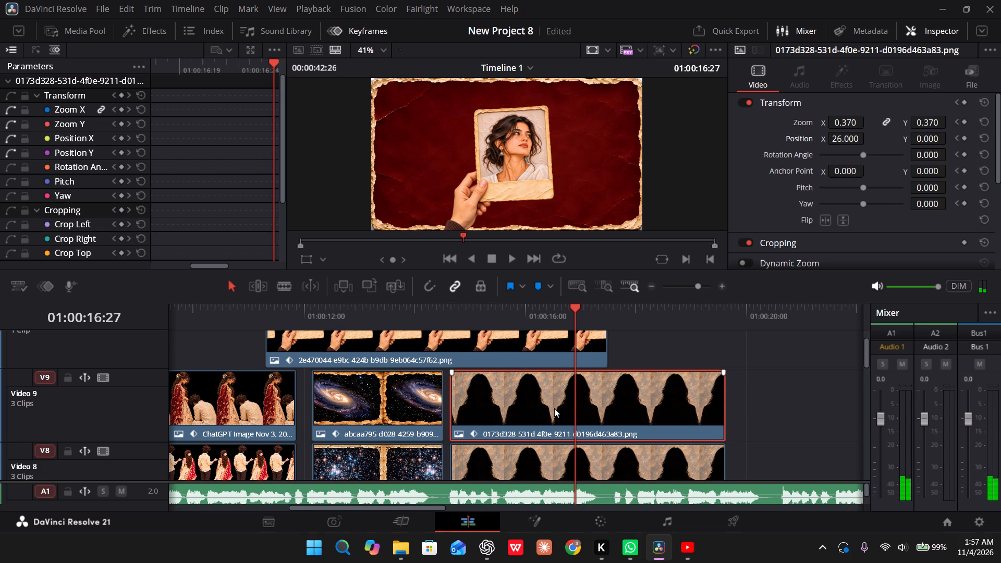
left_click_drag(575, 307, 533, 307)
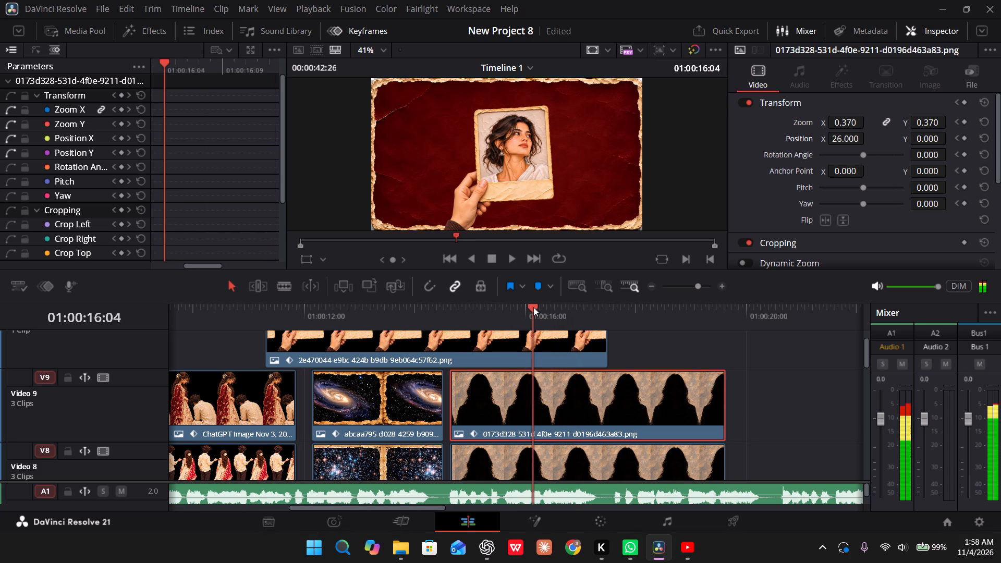
left_click_drag(533, 307, 540, 304)
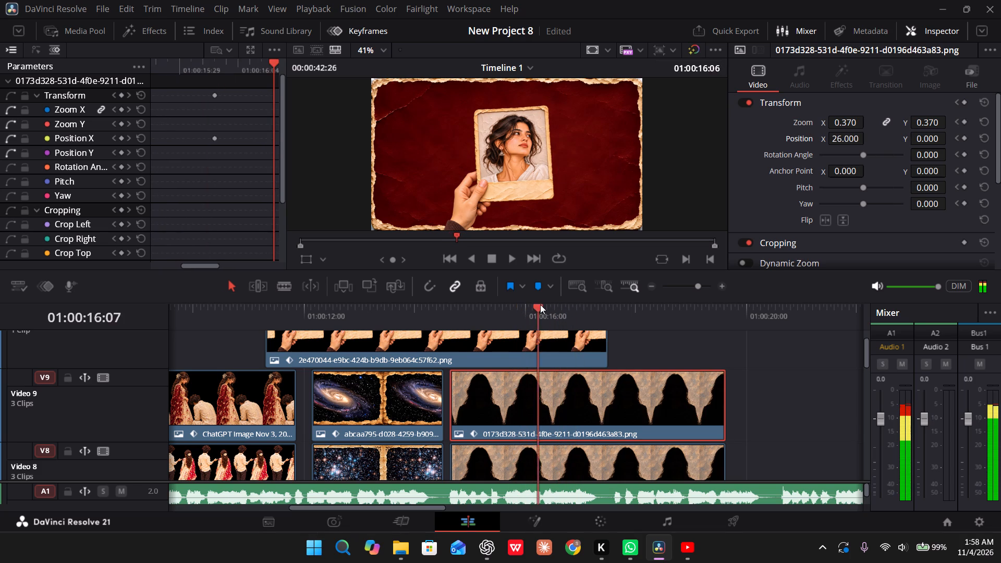
left_click_drag(540, 304, 530, 305)
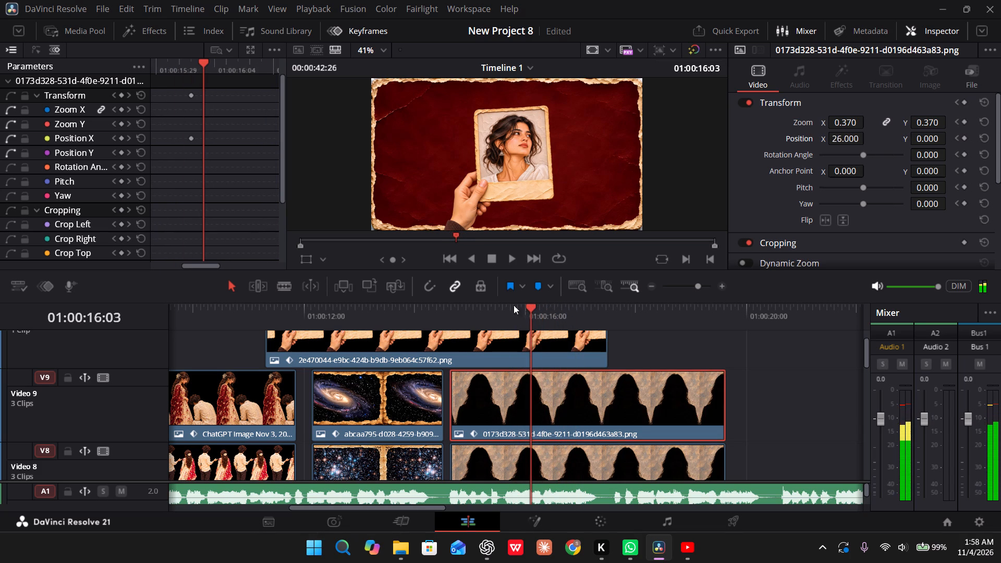
left_click_drag(507, 308, 433, 309)
key("space")
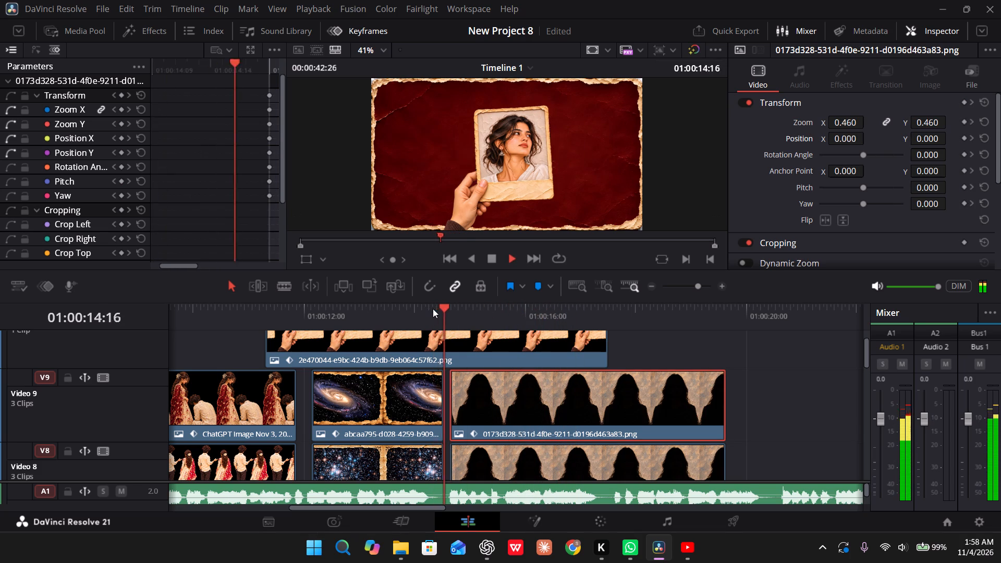
key("space")
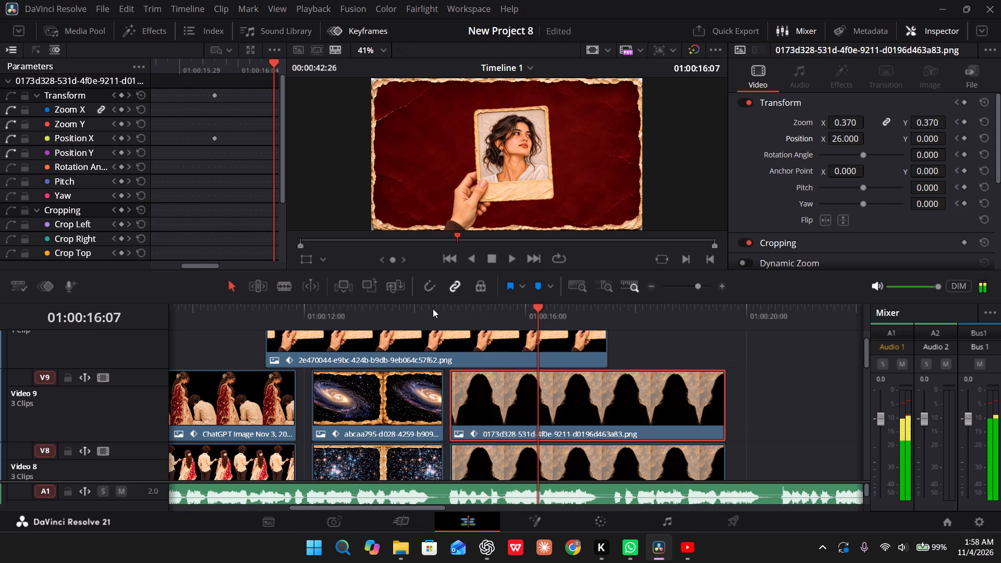
Move the Video 9 silhouette's Transform hold keyframes from 01:00:15:24 to 01:00:15:28.
left_click_drag(536, 316, 518, 316)
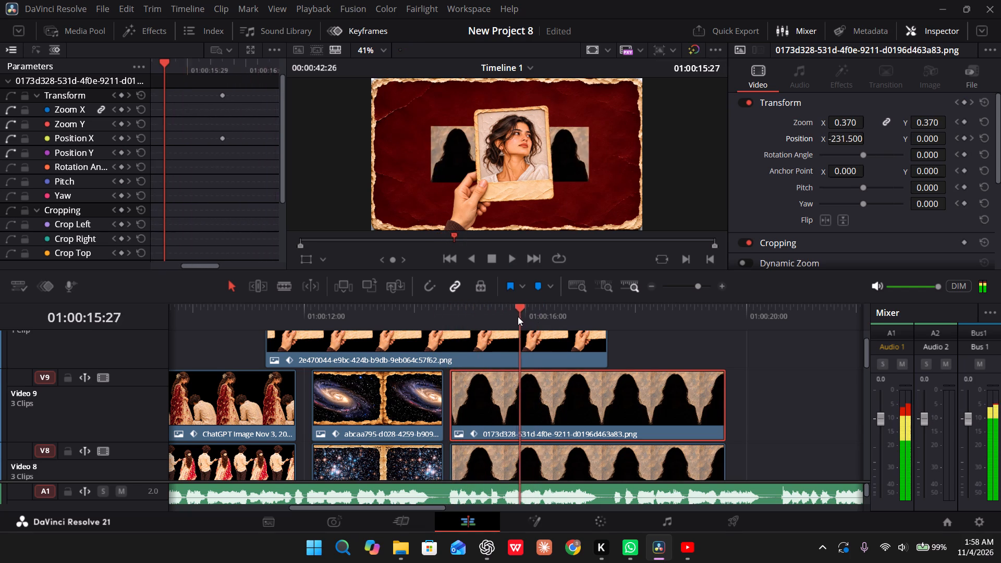
left_click_drag(518, 316, 514, 320)
left_click_drag(237, 95, 272, 102)
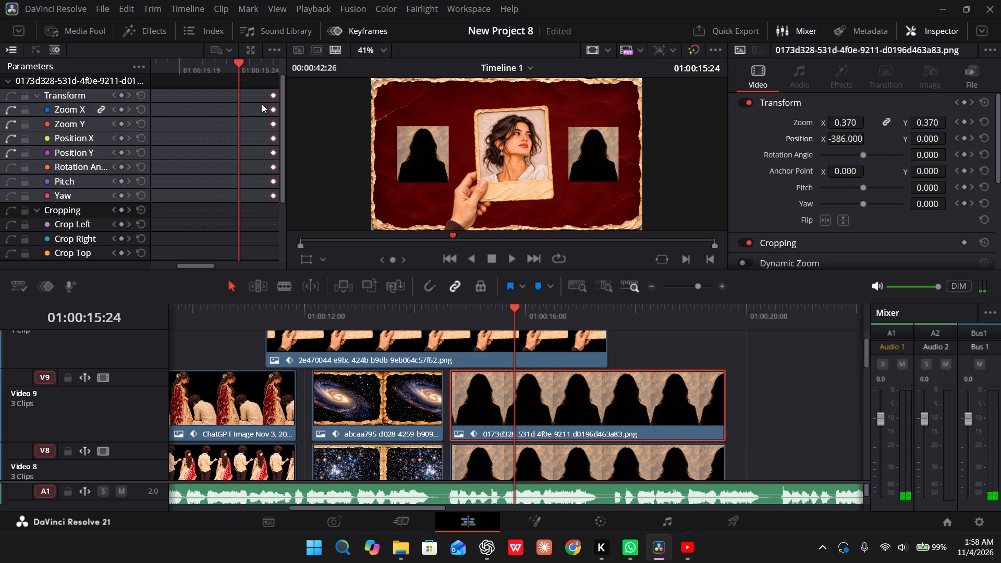
scroll(262, 104, "left", 1)
left_click_drag(234, 92, 250, 94)
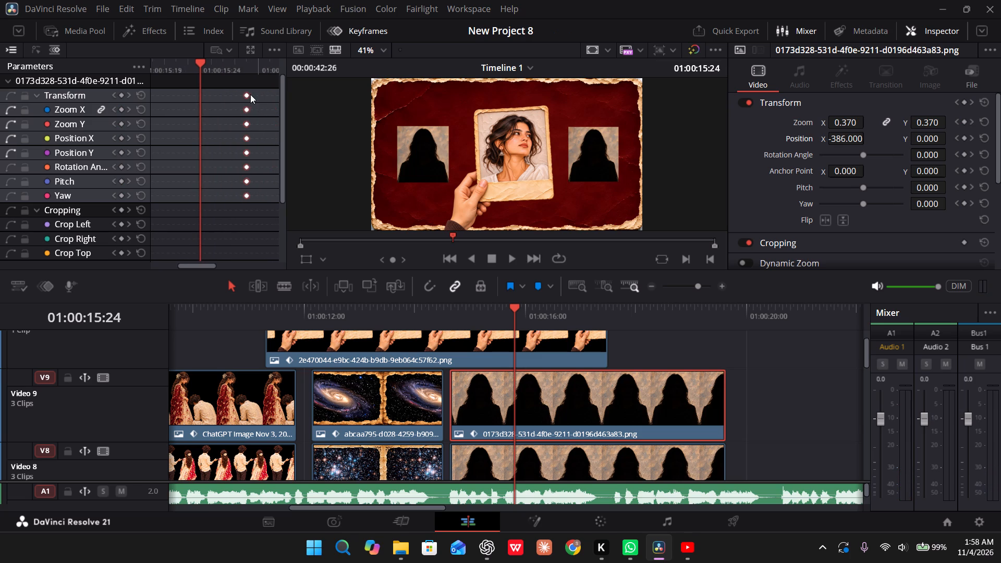
left_click_drag(250, 94, 246, 95)
Move the Video 9 silhouette's final position keyframe from 01:00:16:02 to about 01:00:16:09 to slow its return behind the portrait.
scroll(252, 117, "left", 1)
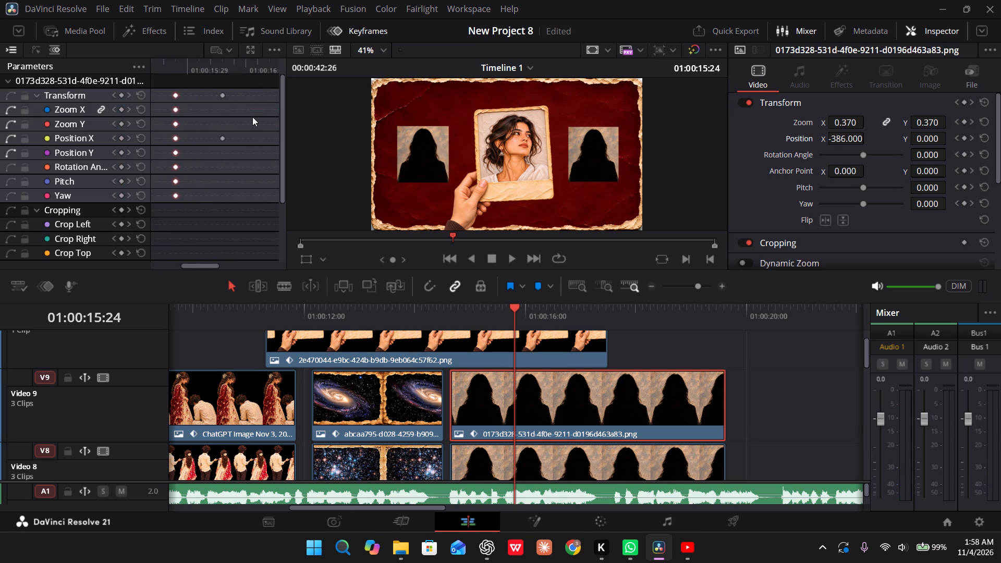
scroll(252, 117, "left", 1)
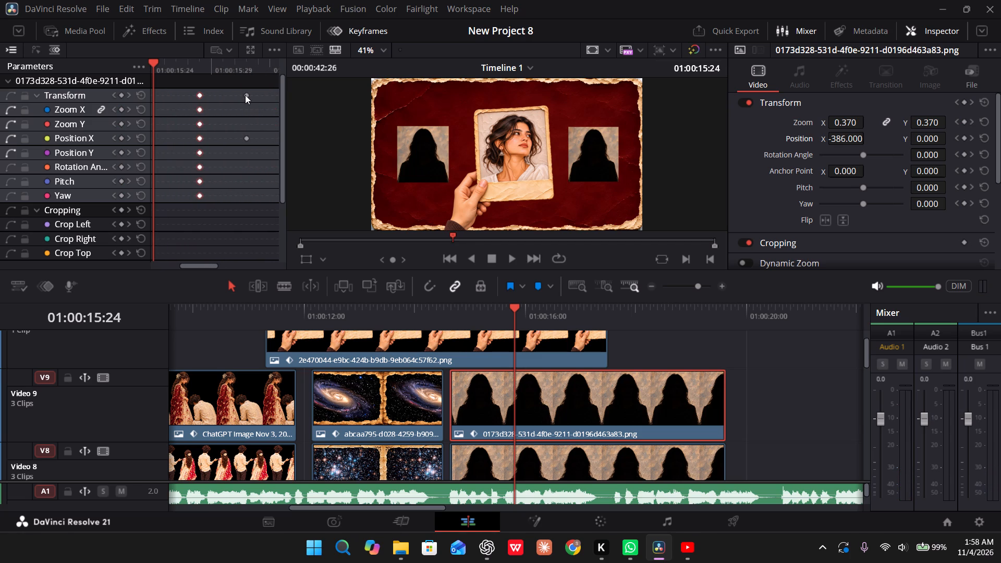
left_click_drag(246, 96, 282, 101)
scroll(282, 101, "left", 1)
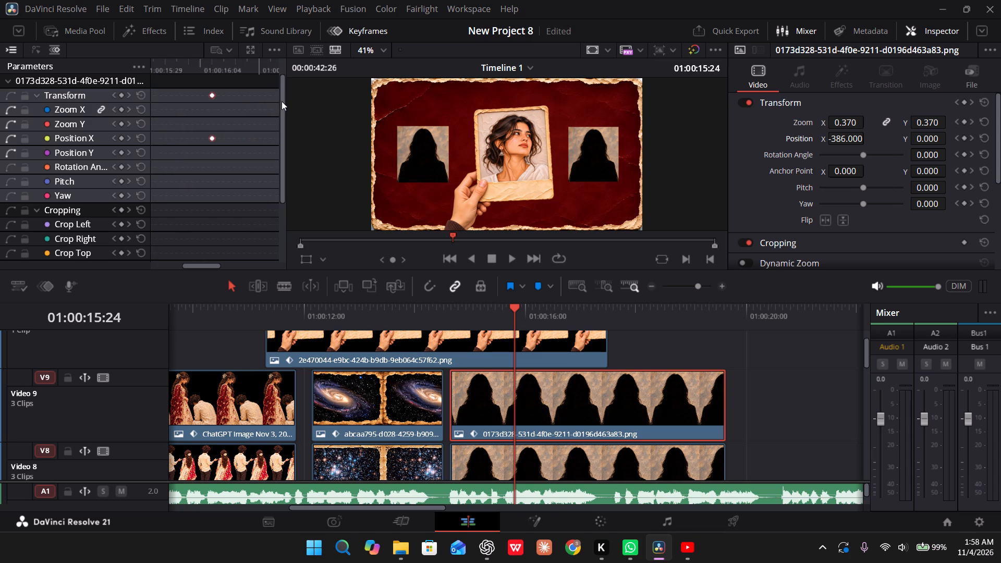
scroll(282, 101, "left", 1)
left_click_drag(204, 96, 255, 97)
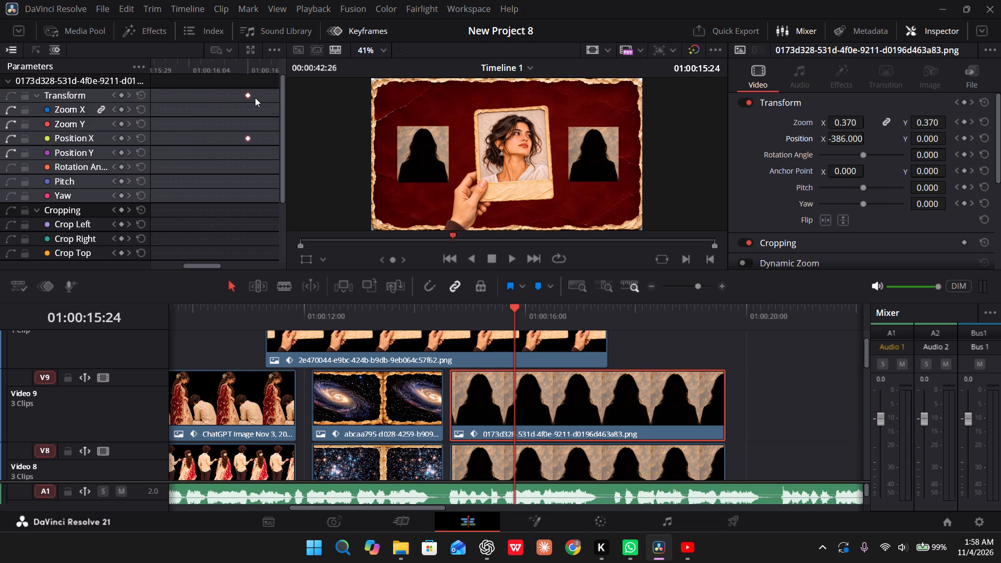
left_click_drag(255, 97, 262, 99)
scroll(262, 99, "left", 1)
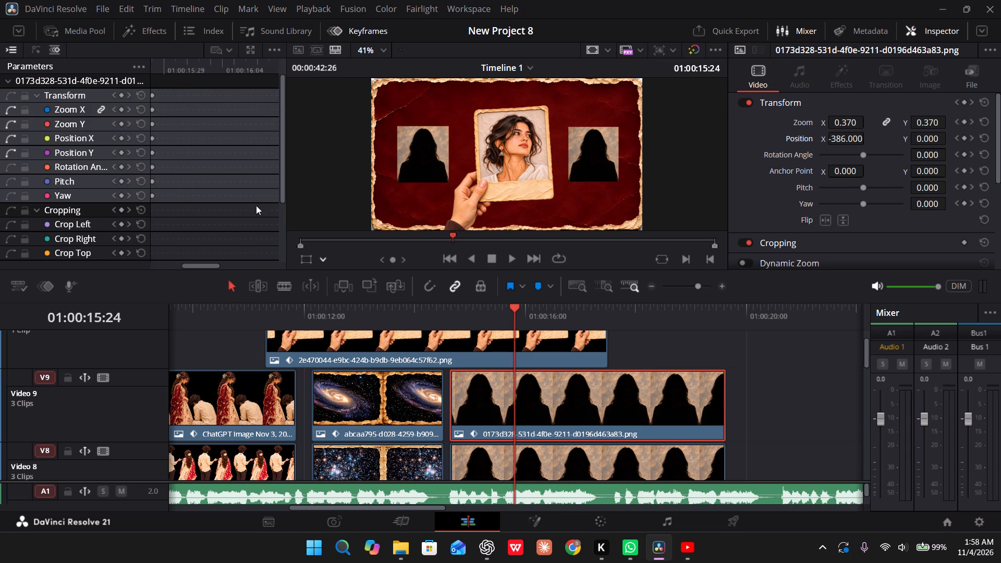
scroll(185, 93, "right", 1)
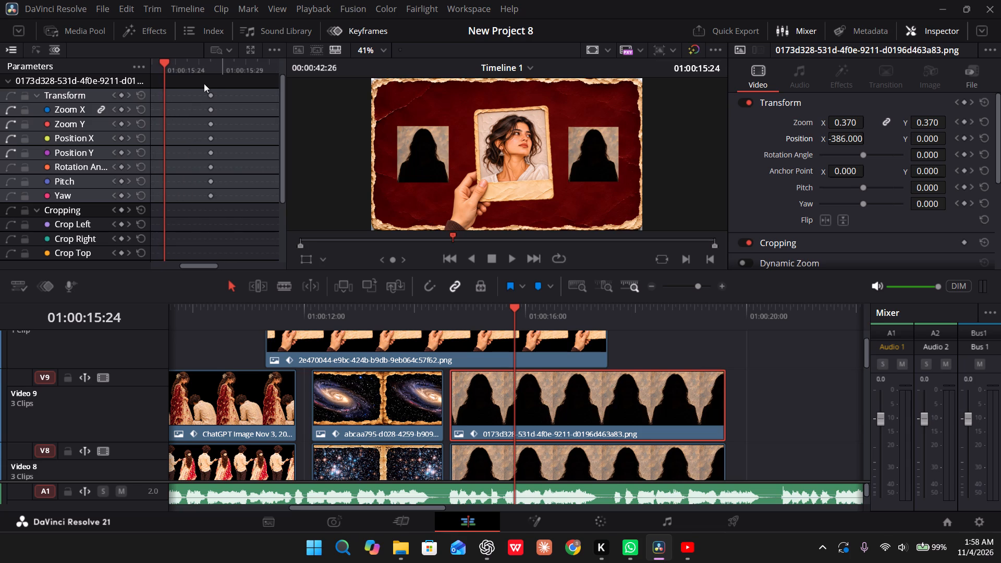
Move the Video 8 silhouette's Transform hold keyframes to 01:00:15:28 to match the Video 9 silhouette.
left_click(212, 63)
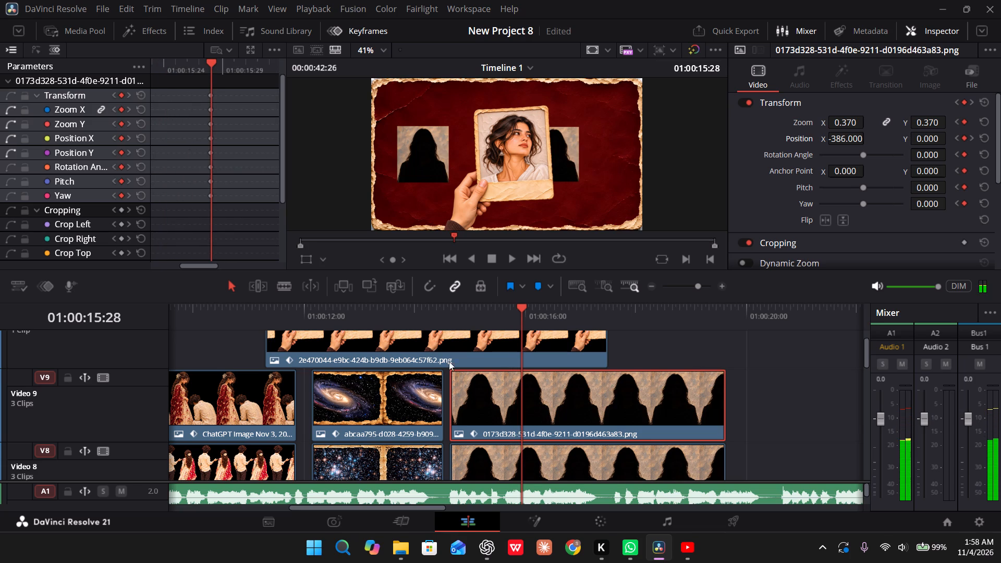
scroll(218, 70, "right", 1)
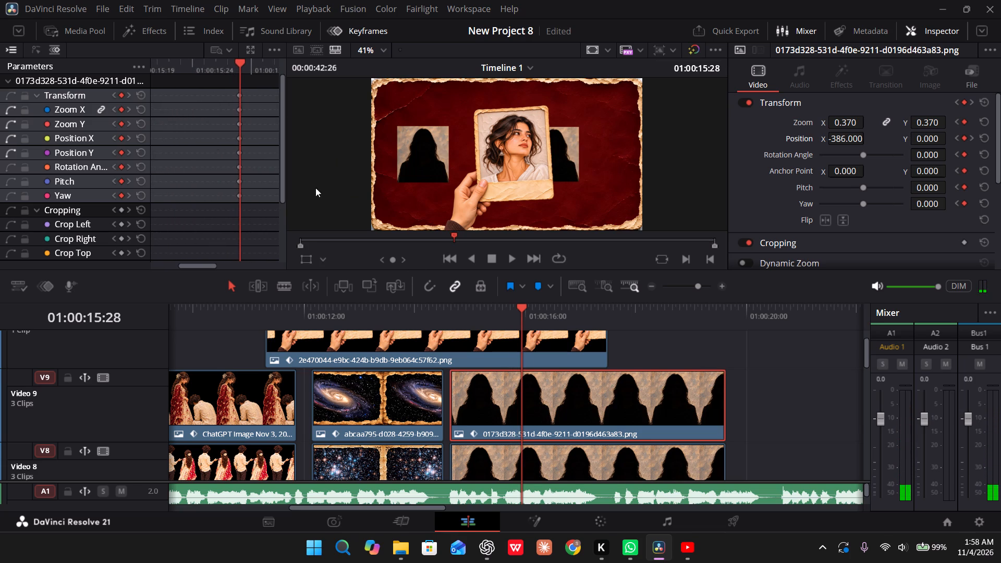
left_click(524, 457)
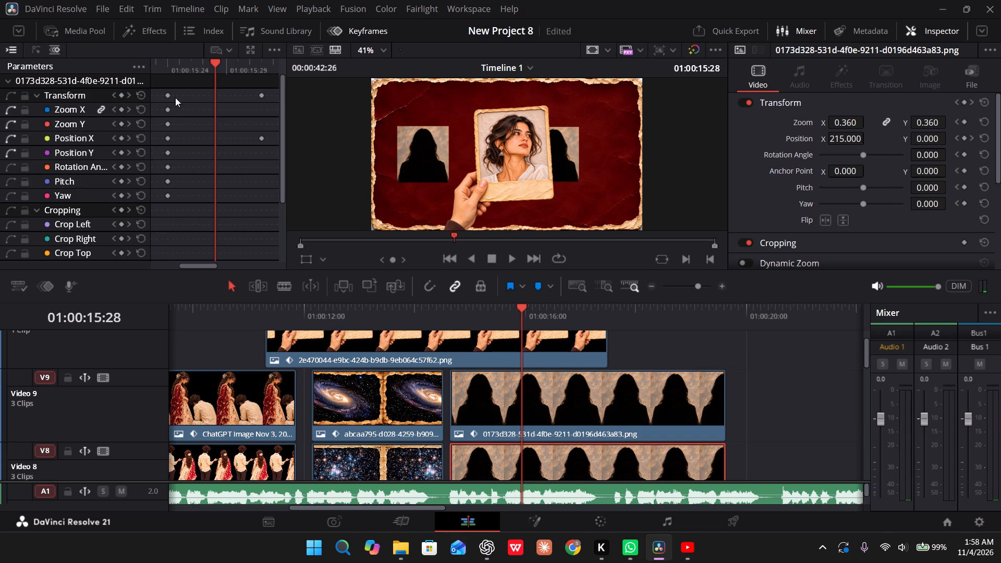
left_click_drag(167, 95, 211, 99)
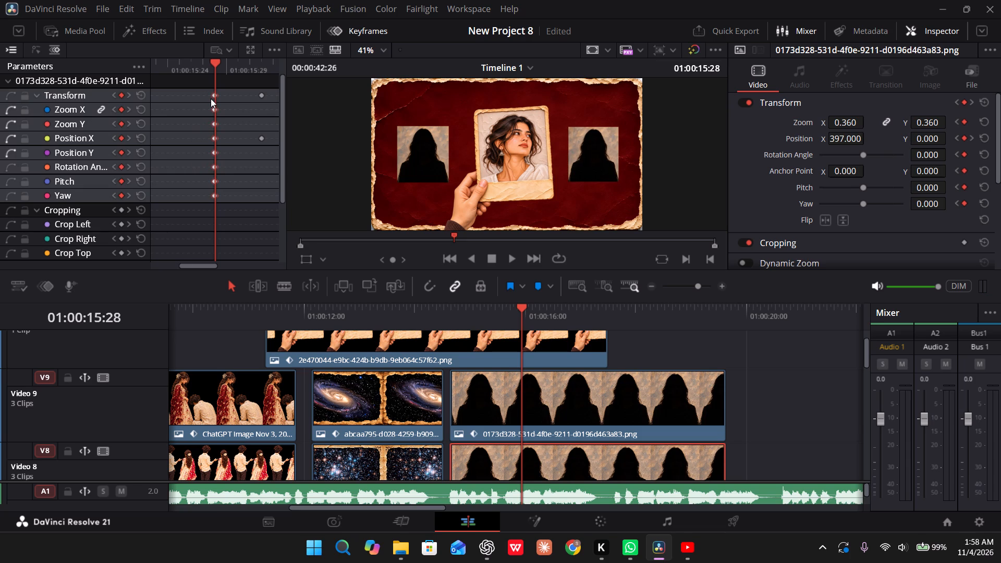
scroll(246, 132, "left", 1)
left_click(514, 407)
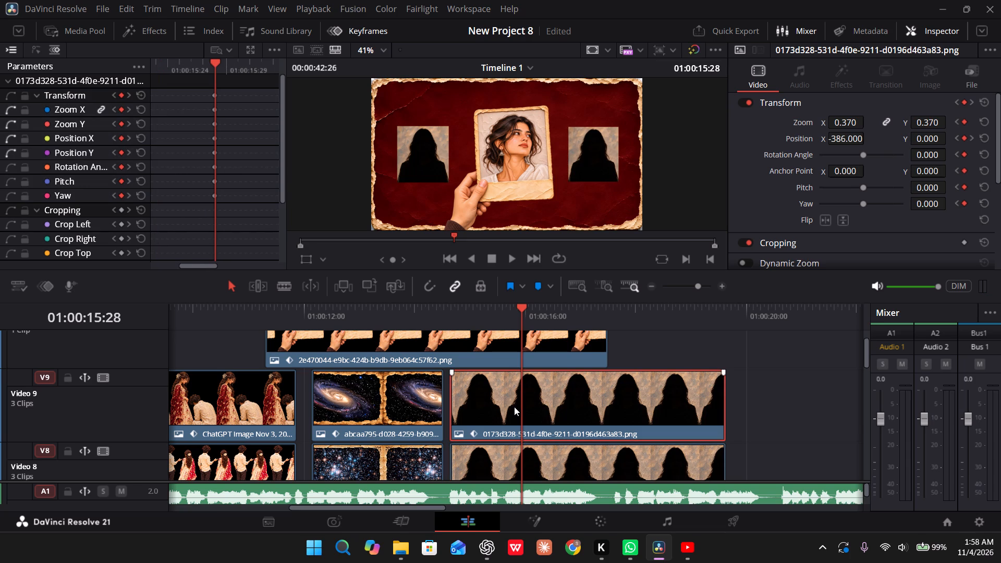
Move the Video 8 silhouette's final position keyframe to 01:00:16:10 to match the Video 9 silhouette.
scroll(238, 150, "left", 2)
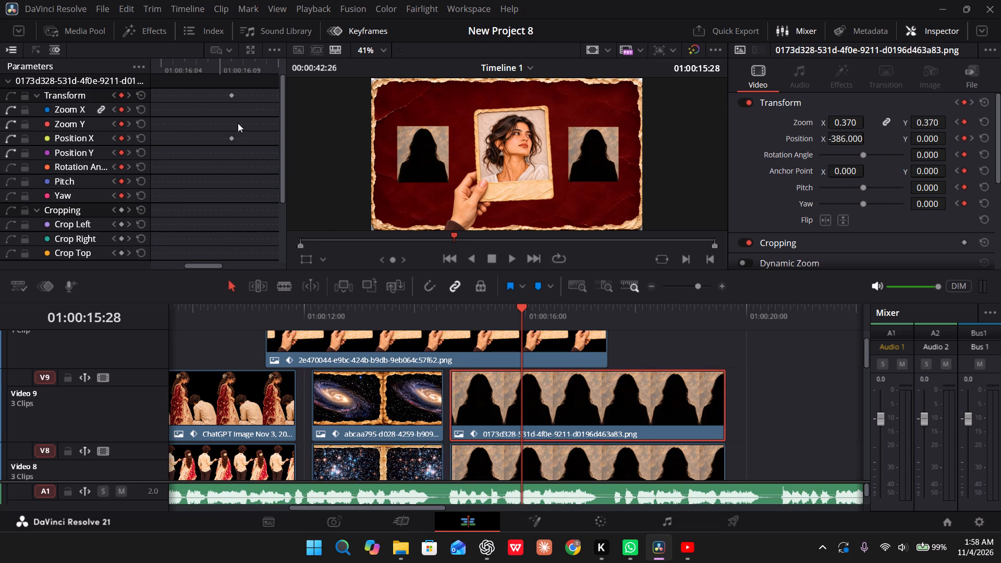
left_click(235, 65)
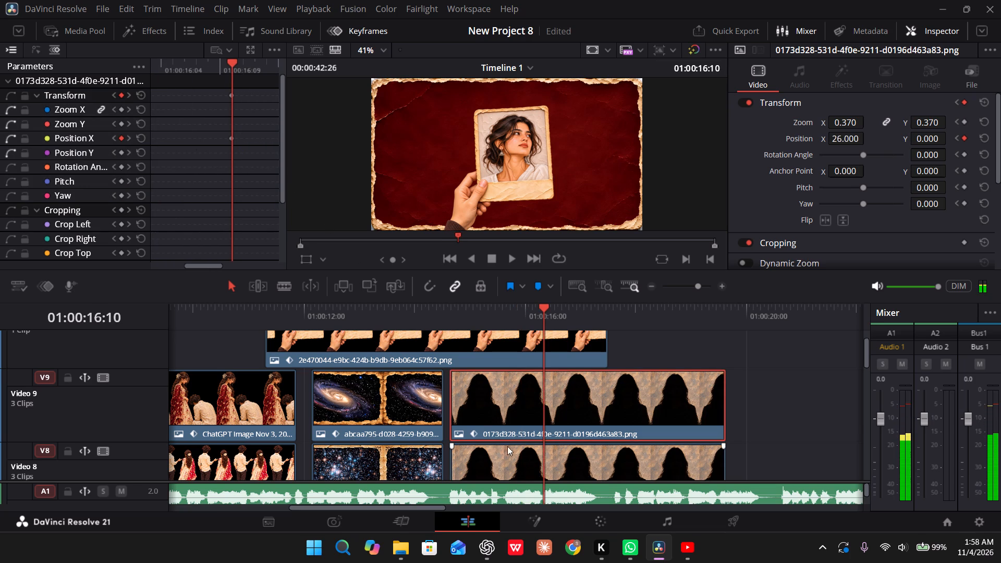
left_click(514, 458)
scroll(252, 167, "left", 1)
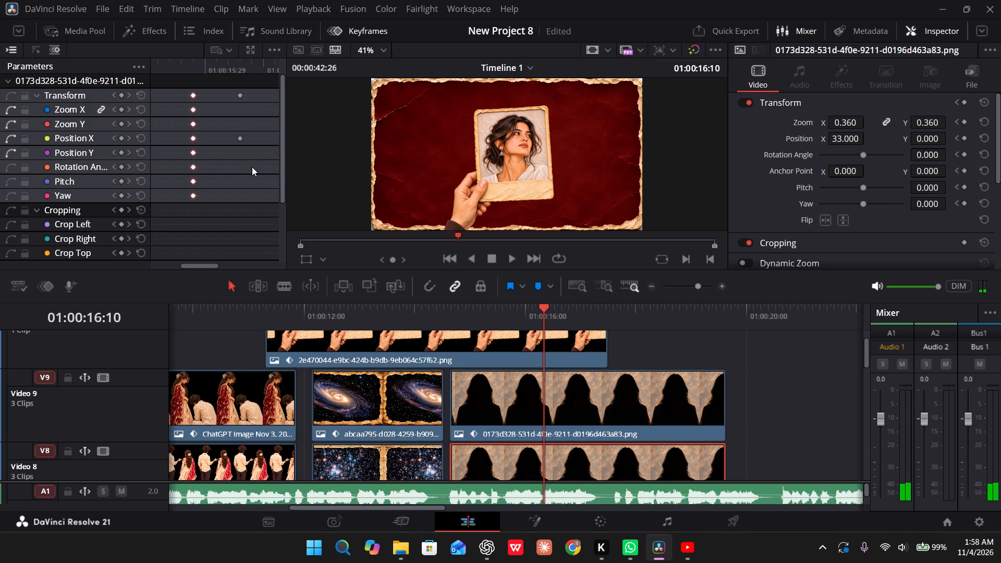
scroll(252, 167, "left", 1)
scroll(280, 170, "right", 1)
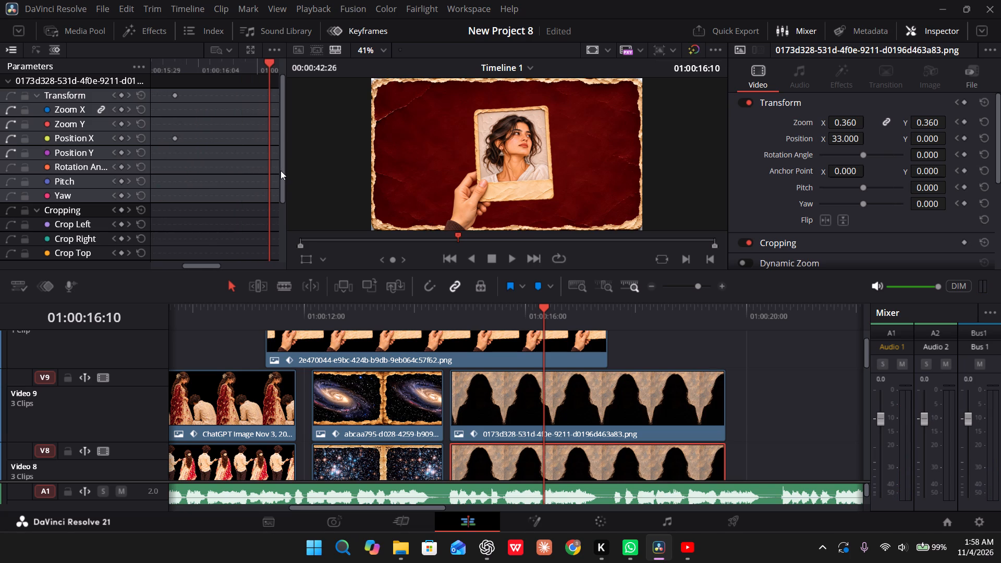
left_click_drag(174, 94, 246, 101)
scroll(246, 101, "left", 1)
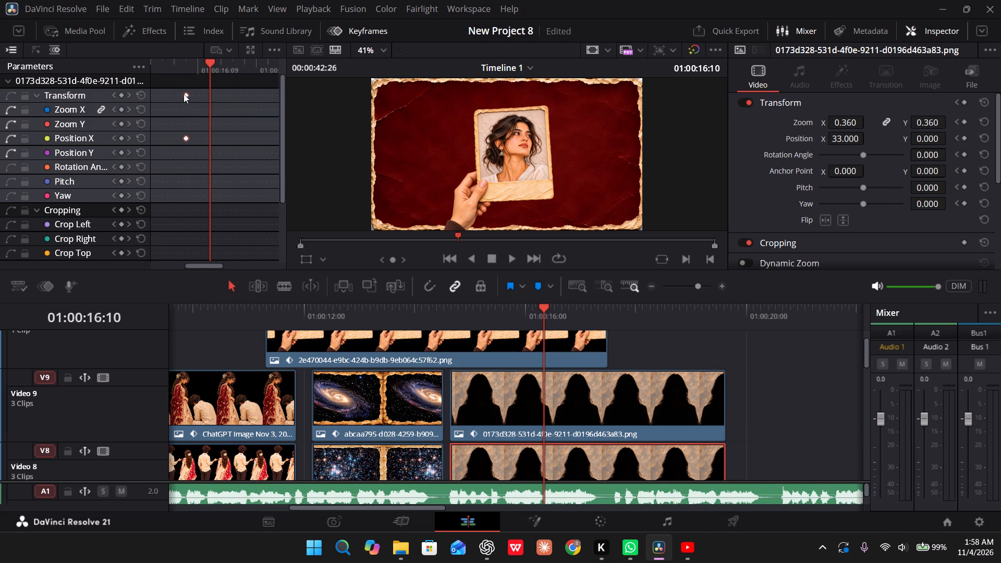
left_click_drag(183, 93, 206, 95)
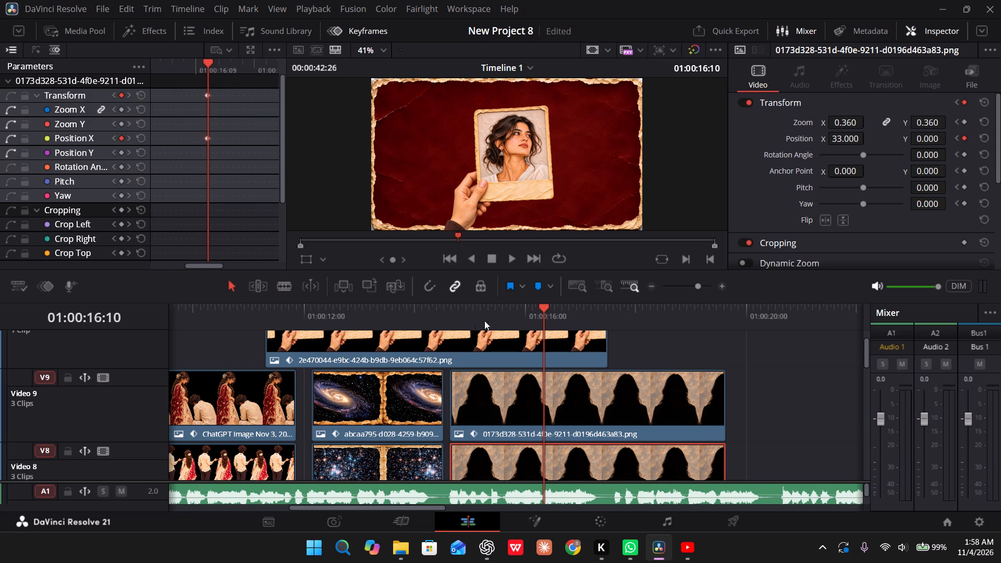
Play back the silhouettes' move out from and back behind the portrait several times to check its timing against the song.
left_click_drag(522, 311, 437, 307)
key("space")
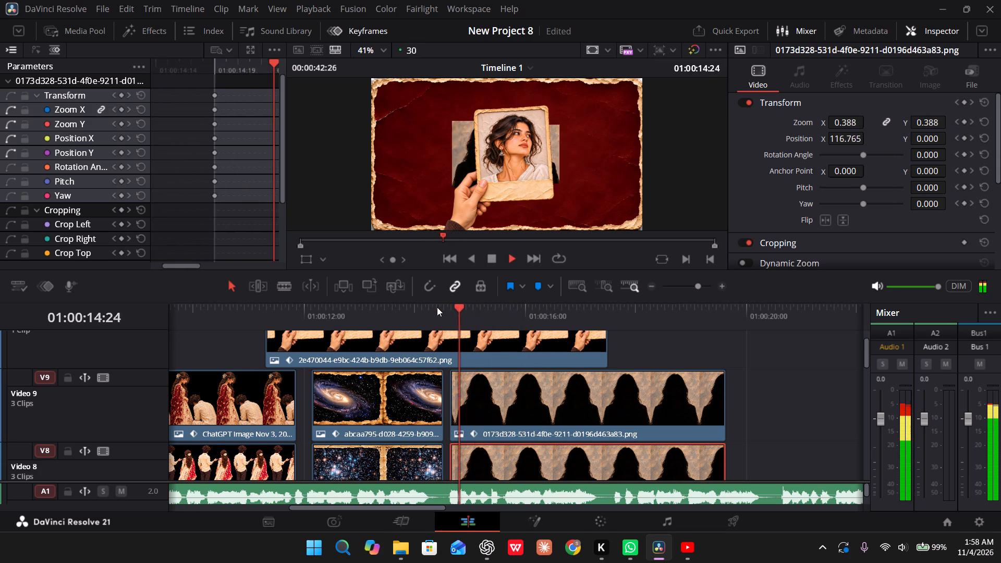
key("space")
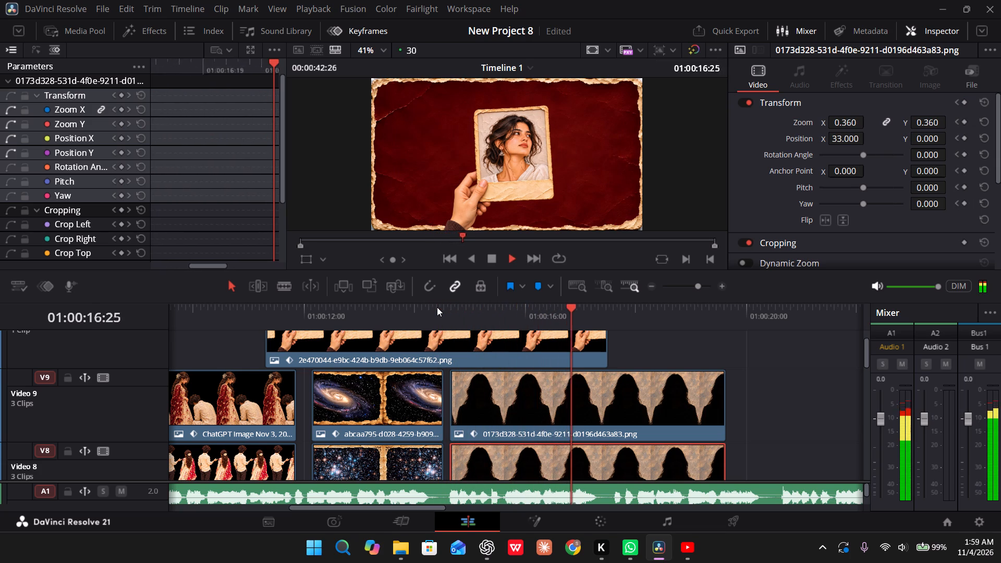
left_click(526, 415)
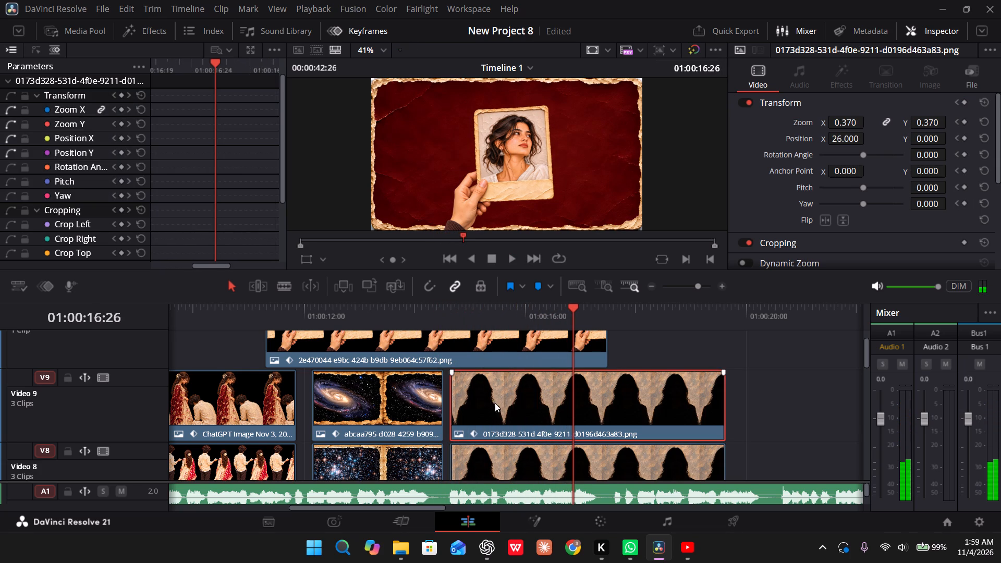
scroll(205, 154, "right", 1)
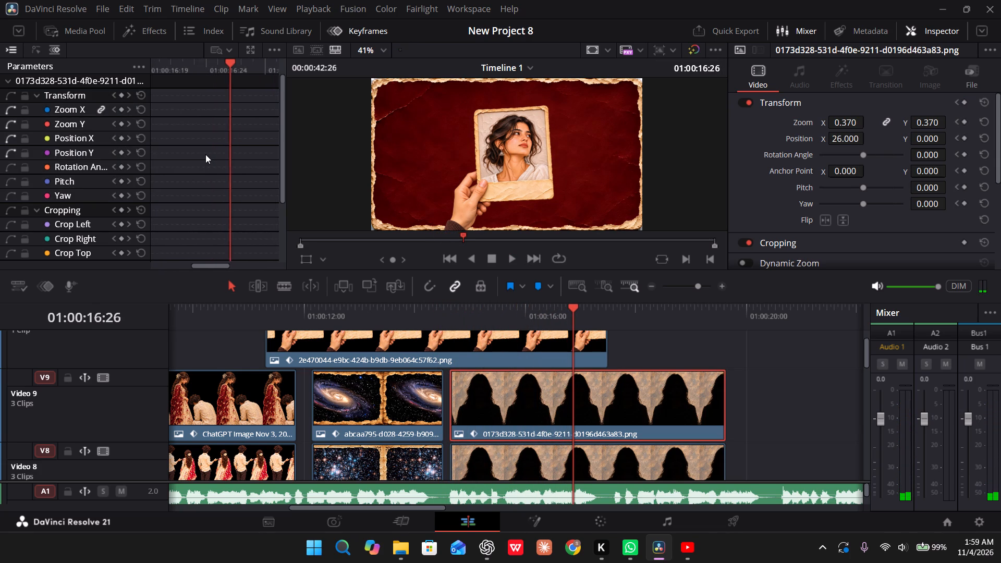
scroll(205, 154, "right", 2)
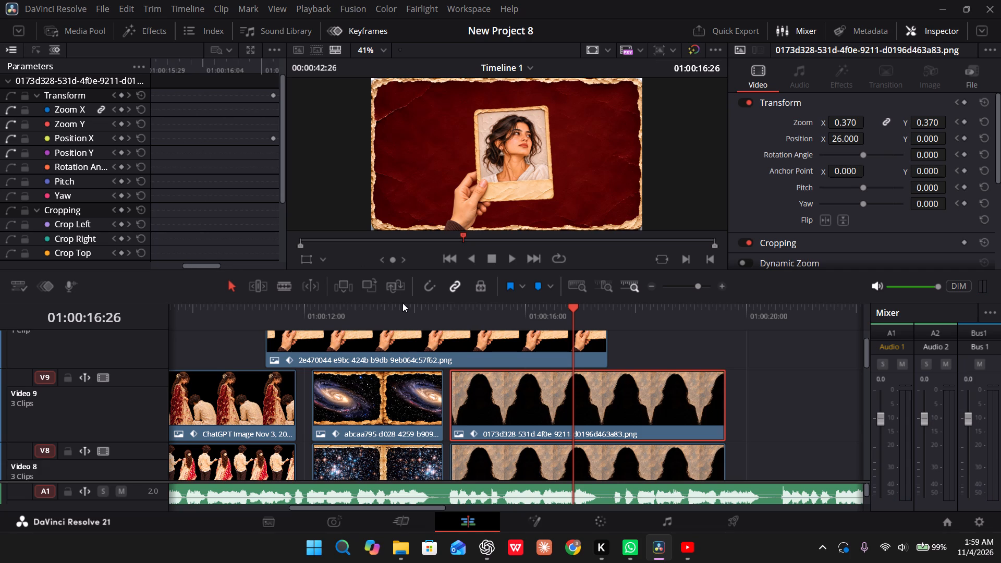
left_click_drag(411, 319, 375, 322)
key("space")
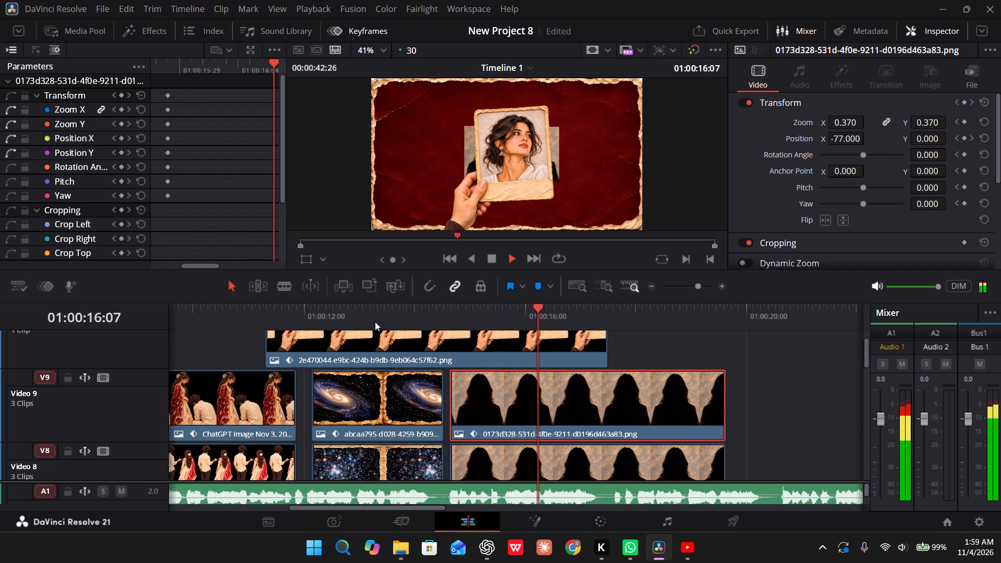
key("space")
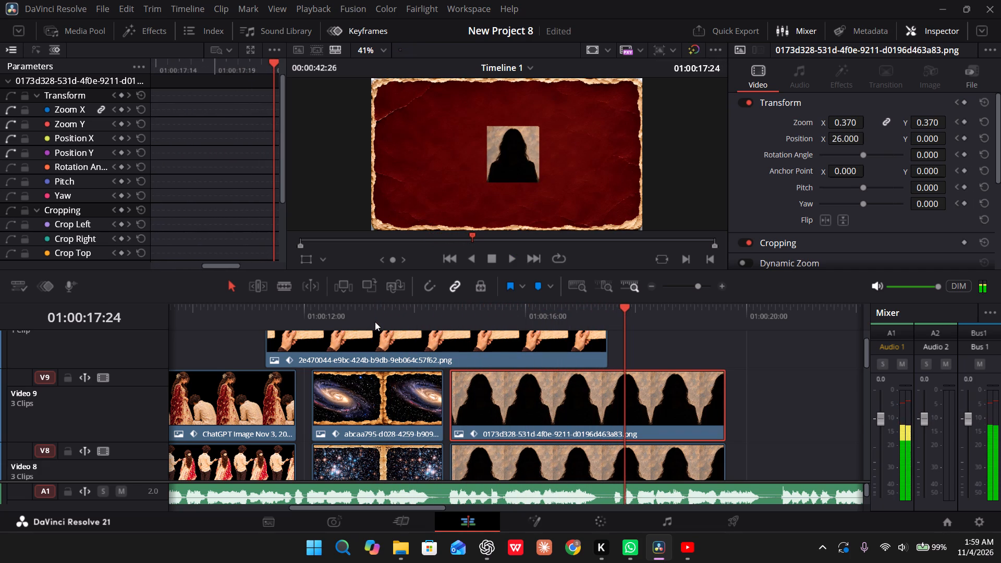
left_click_drag(606, 314, 391, 342)
key("space")
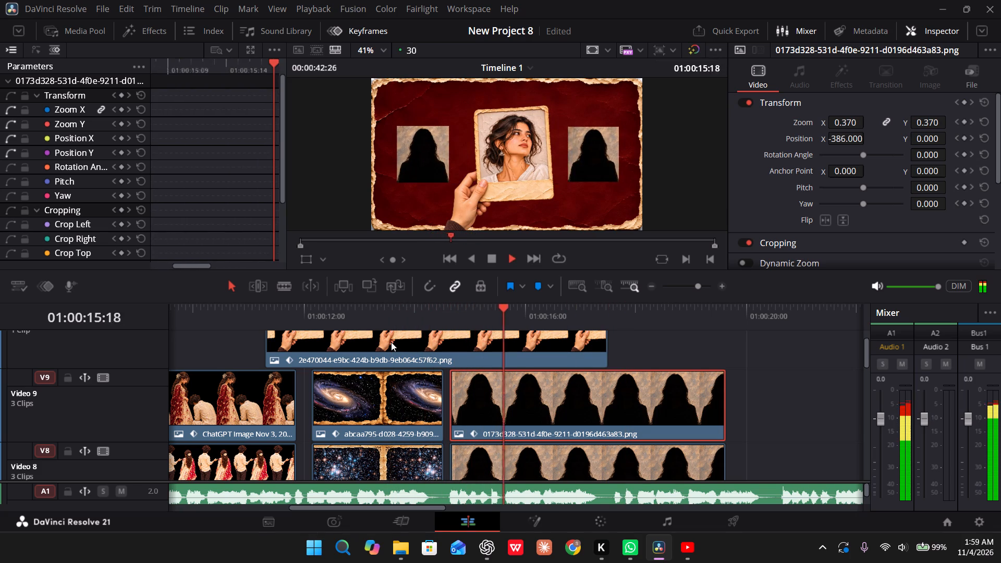
key("space")
key("space")
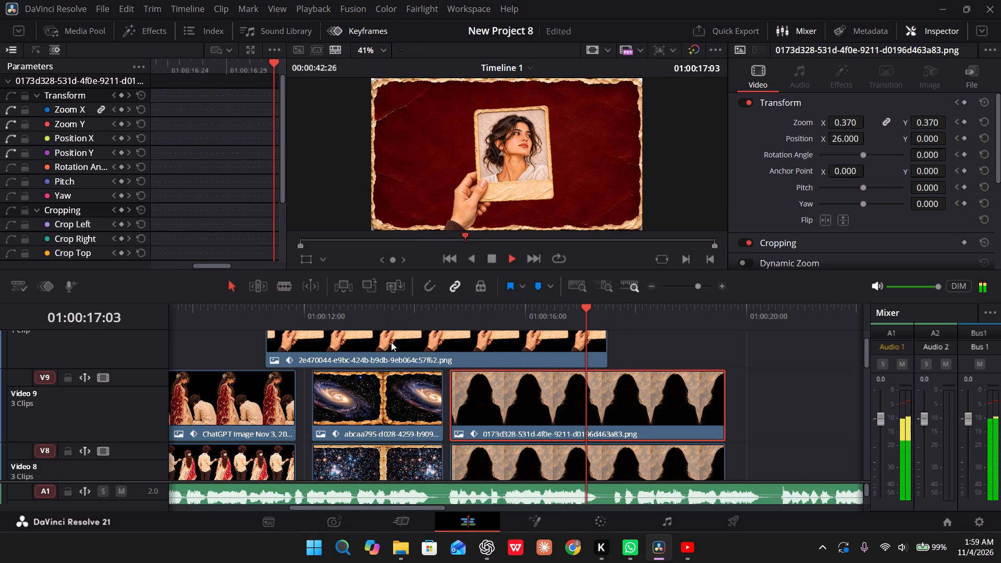
Trim the end of the hand-held portrait clip back to 01:00:17:10.
key("space")
left_click_drag(604, 344, 595, 345)
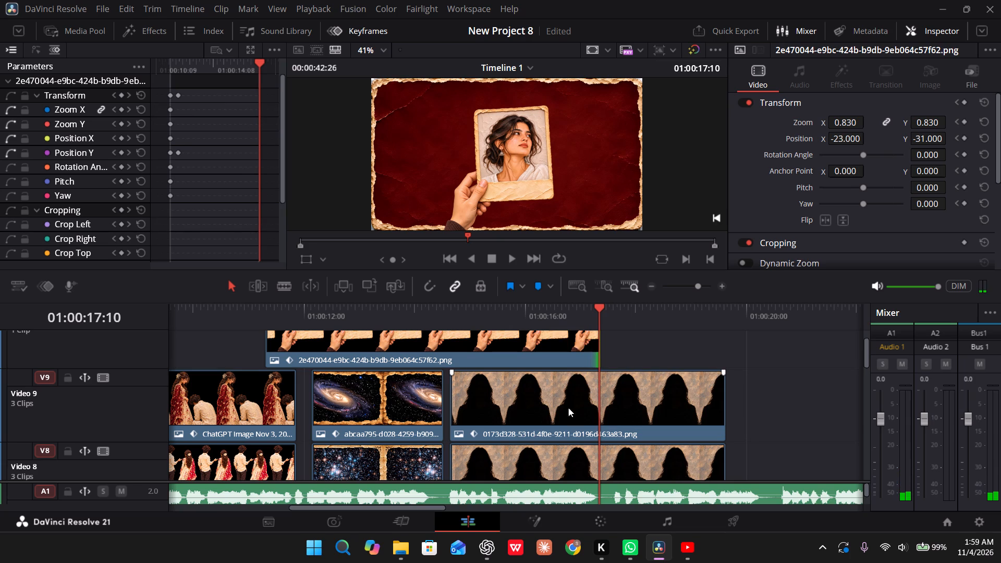
Scrub through the silhouettes' return and move the Video 9 silhouette's final position keyframe to 01:00:16:14 to slow it further.
left_click_drag(568, 313, 470, 314)
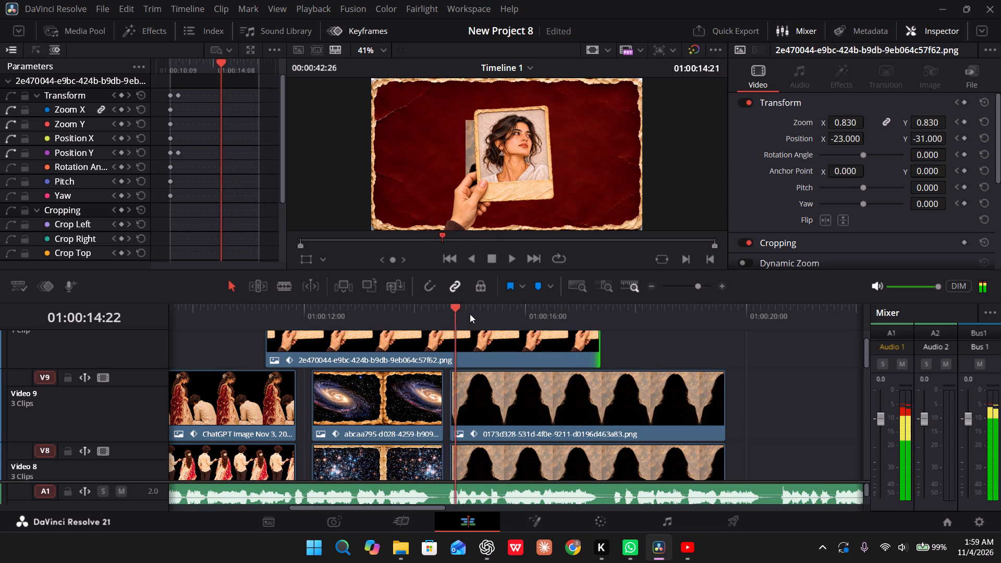
left_click_drag(470, 314, 555, 316)
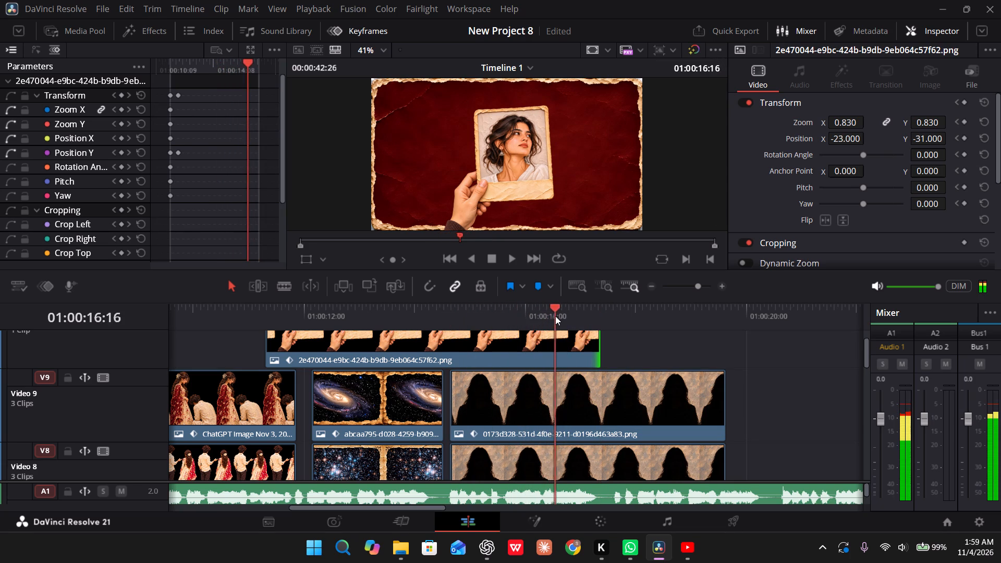
left_click_drag(555, 316, 595, 323)
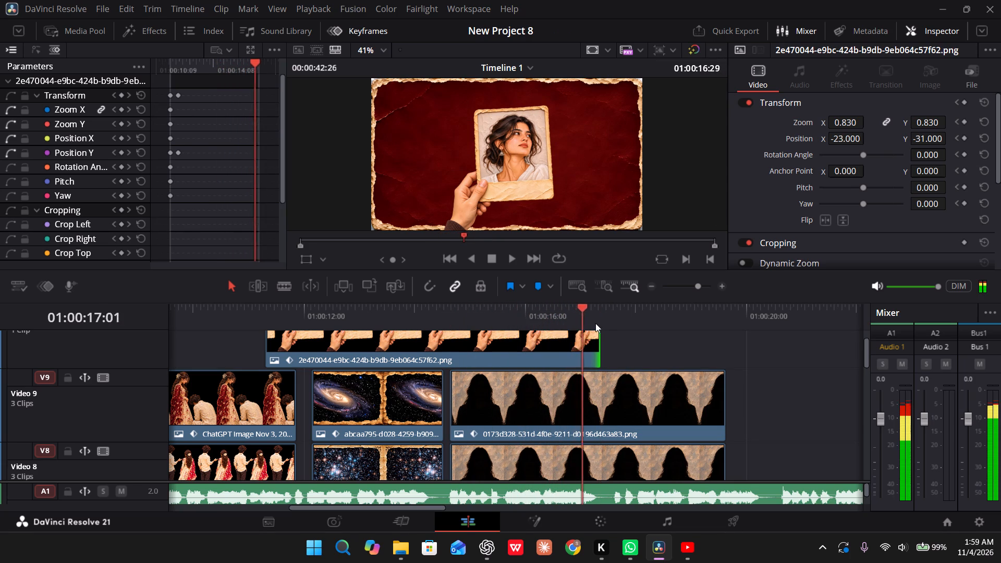
left_click_drag(595, 323, 551, 338)
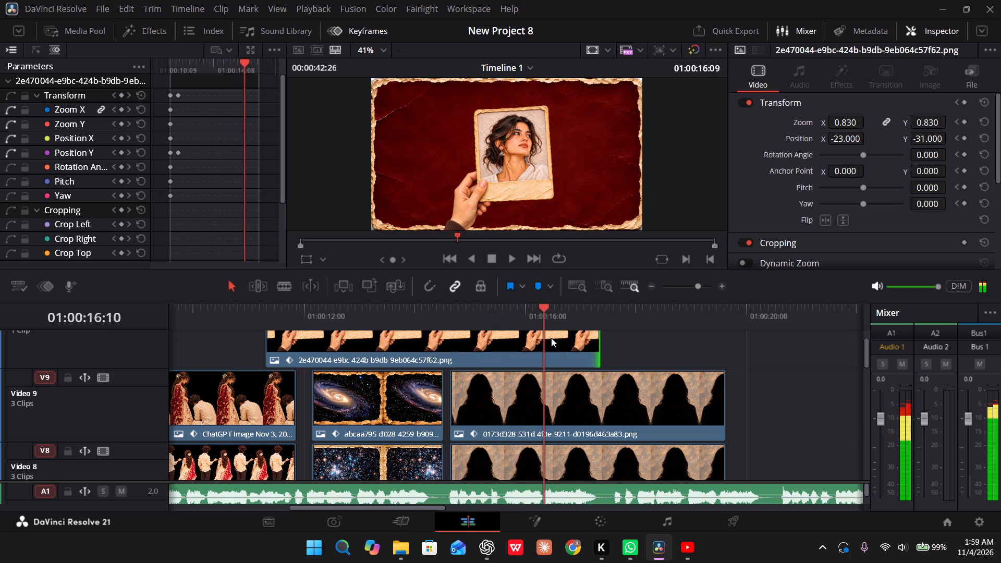
left_click_drag(551, 338, 511, 345)
left_click(488, 399)
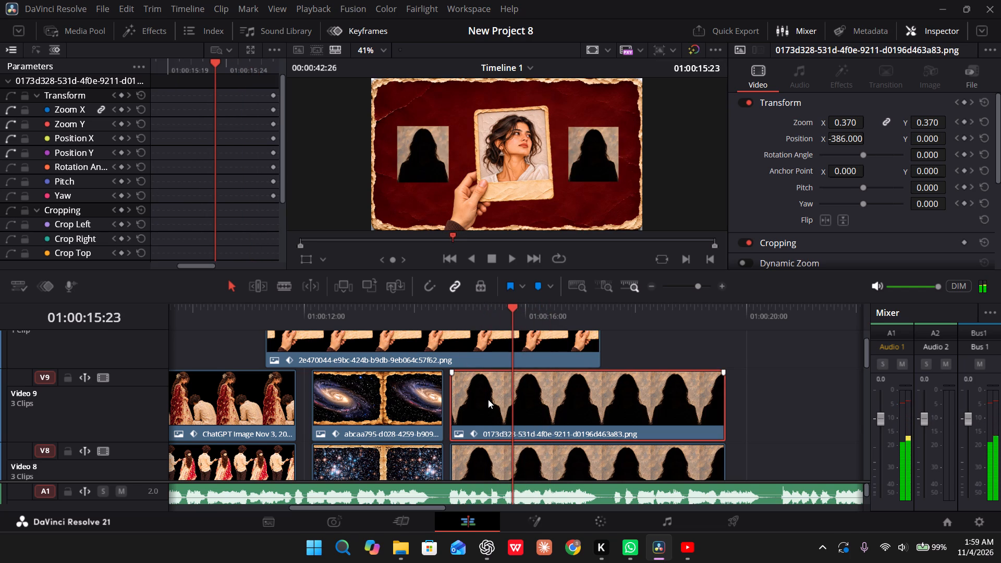
scroll(240, 167, "left", 3)
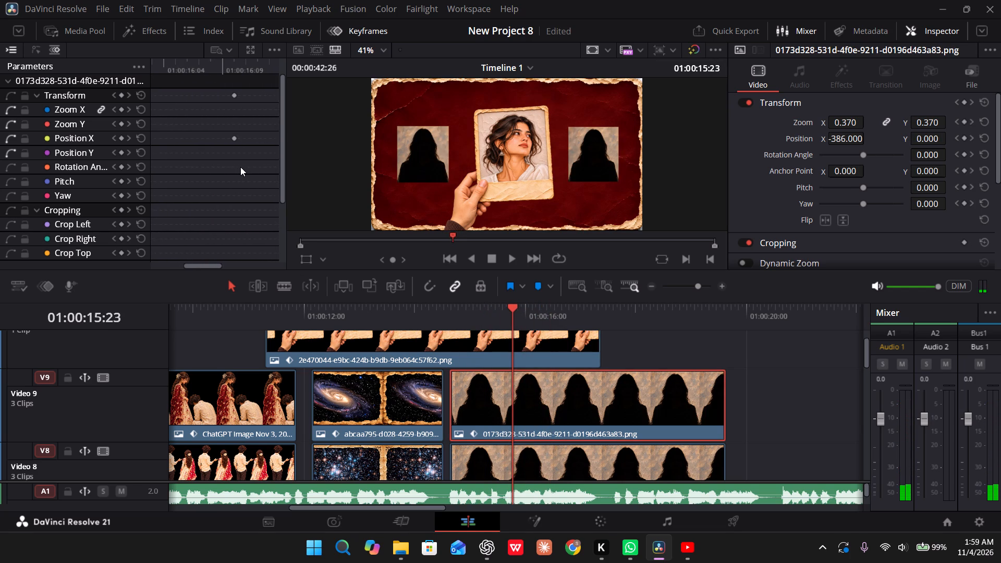
scroll(229, 110, "left", 1)
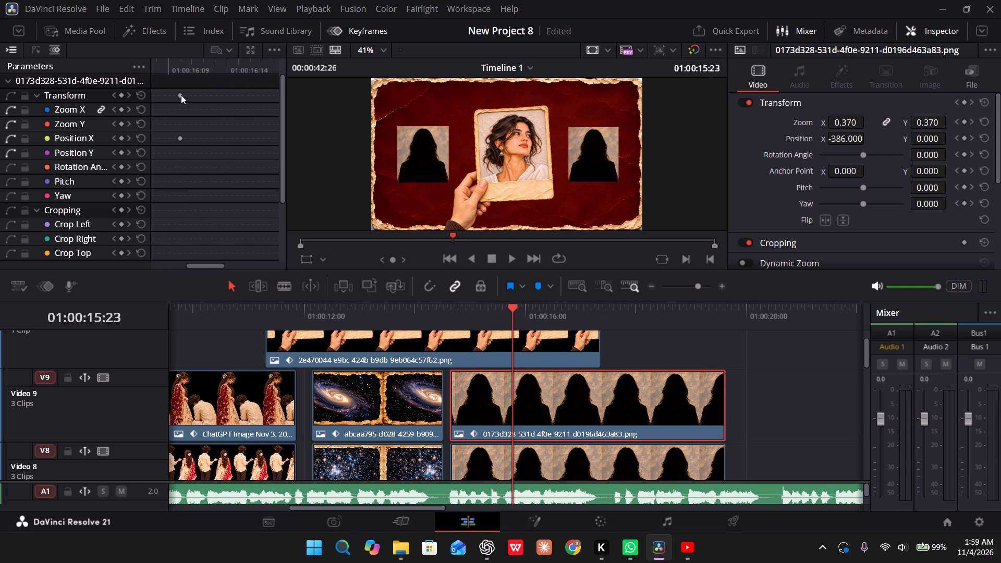
left_click_drag(180, 94, 224, 102)
left_click(230, 71)
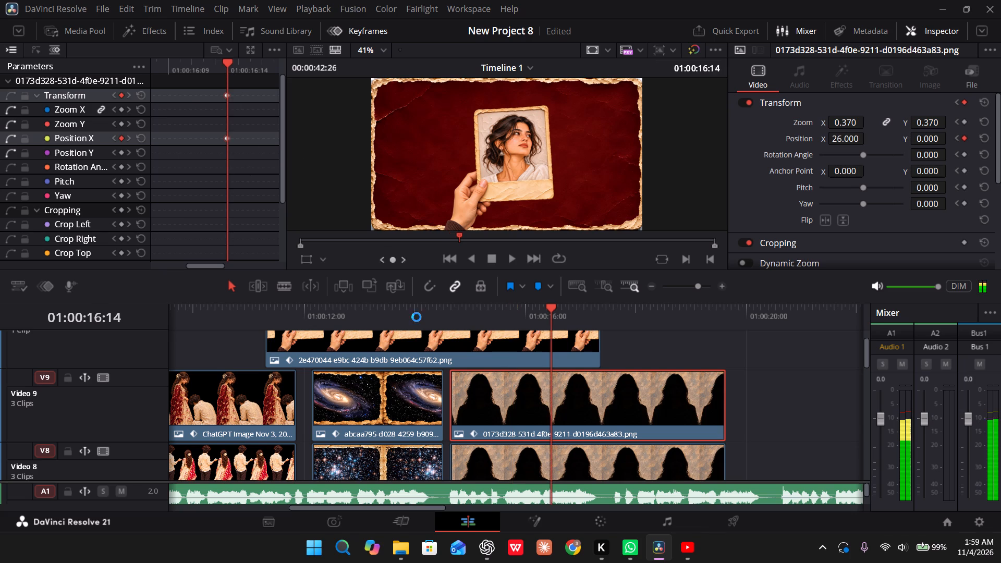
Move the Video 8 silhouette's final position keyframe to 01:00:16:14 to match the Video 9 silhouette.
left_click(515, 471)
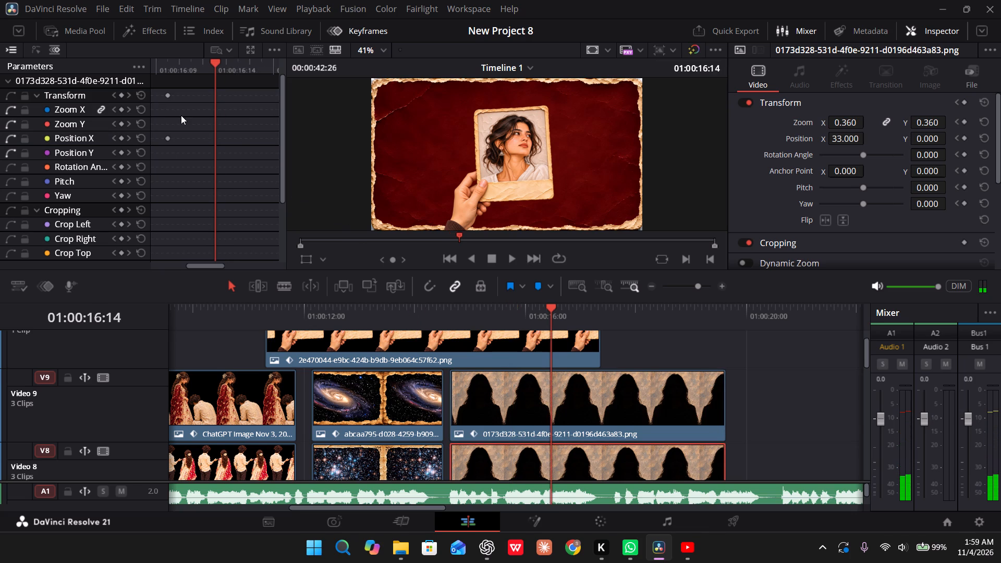
left_click_drag(167, 94, 202, 97)
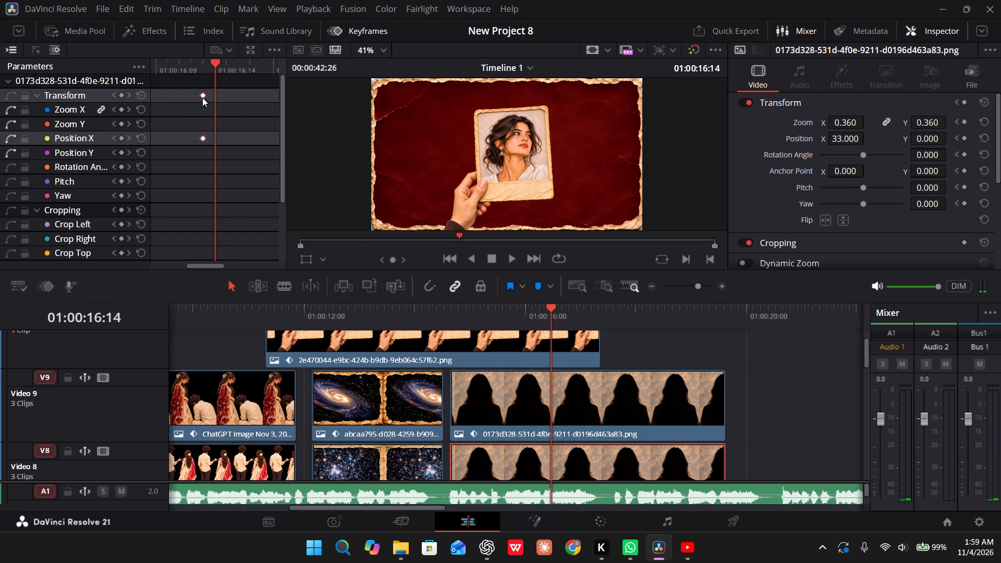
left_click_drag(202, 97, 216, 95)
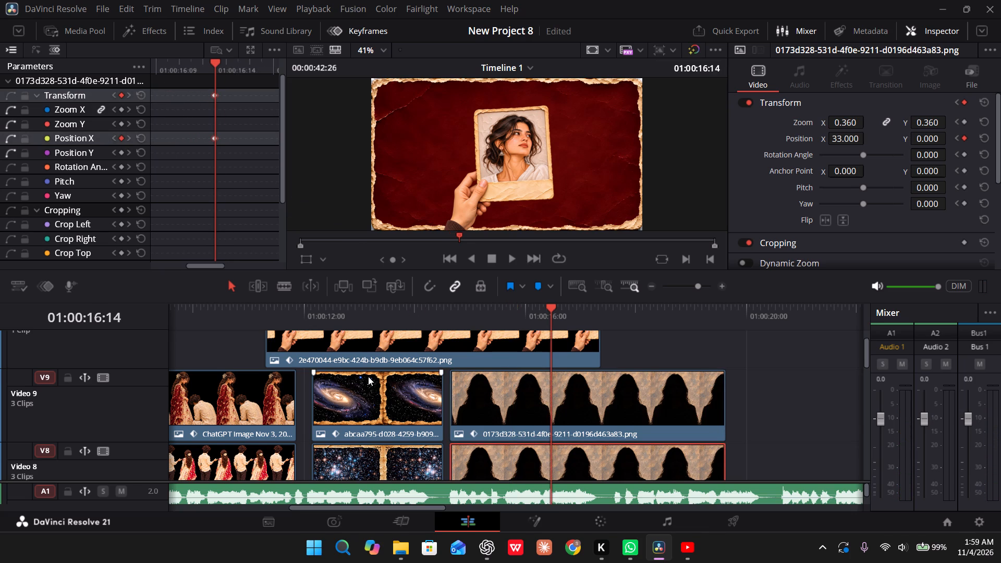
Play the video from the start through the silhouette section, then scrub around the portrait clip's end to check the timing.
left_click_drag(312, 306, 149, 293)
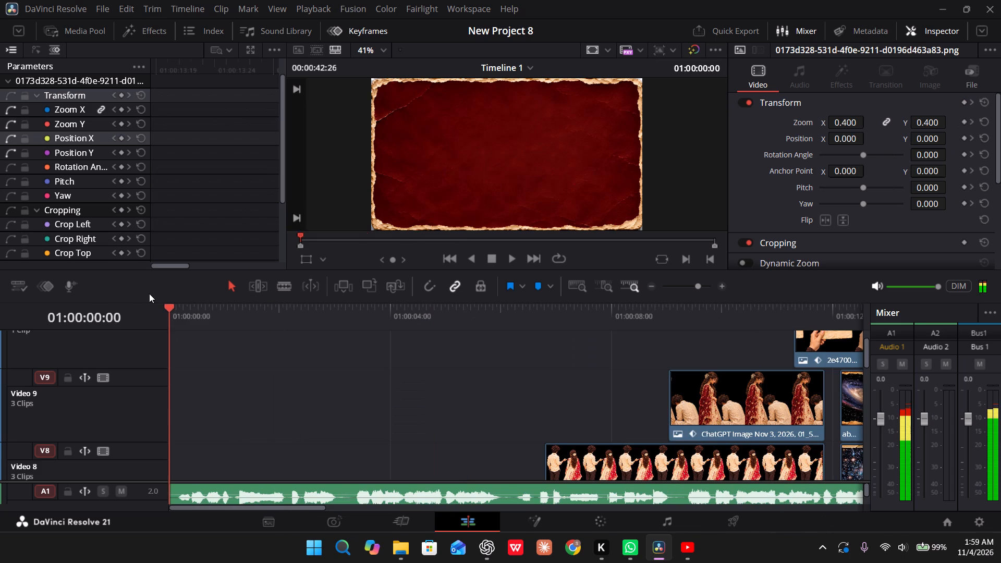
left_click_drag(149, 293, 141, 294)
key("space")
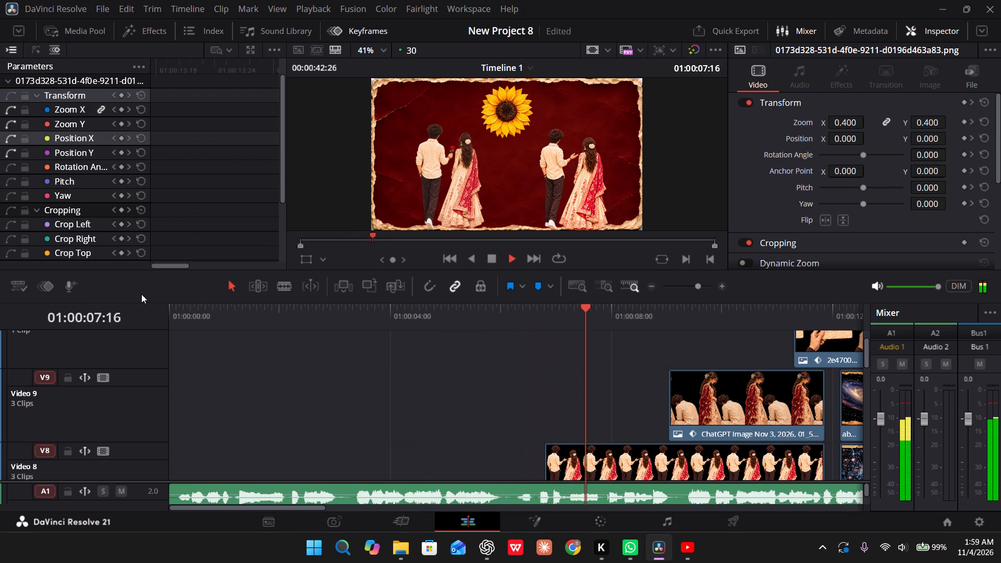
left_click_drag(263, 326, 182, 317)
key("space")
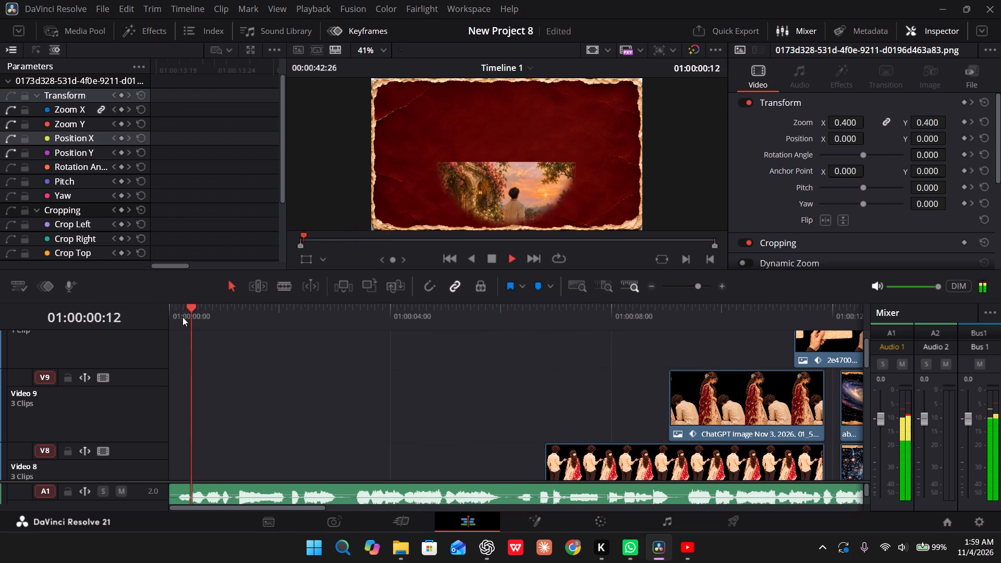
key("space")
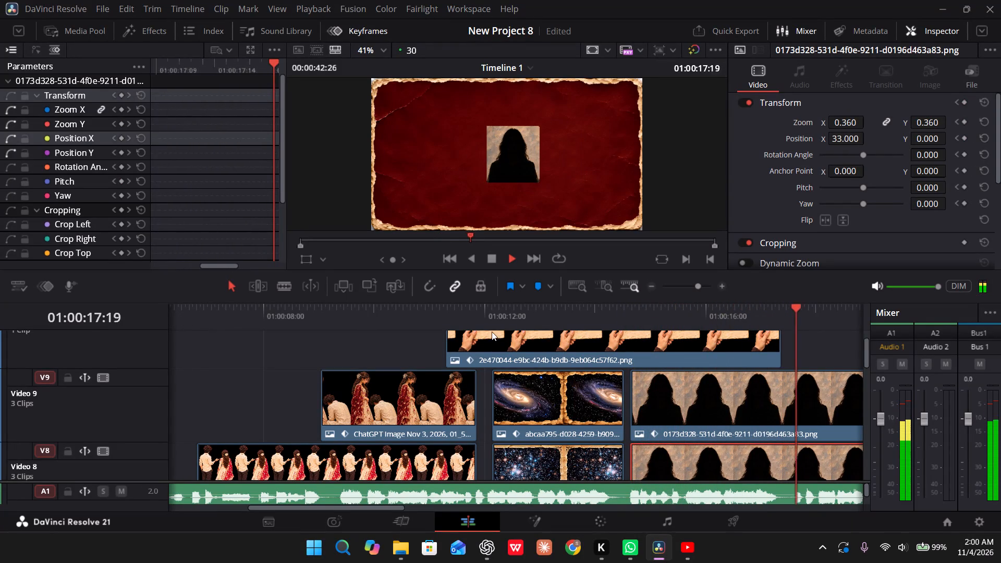
left_click_drag(661, 323, 758, 320)
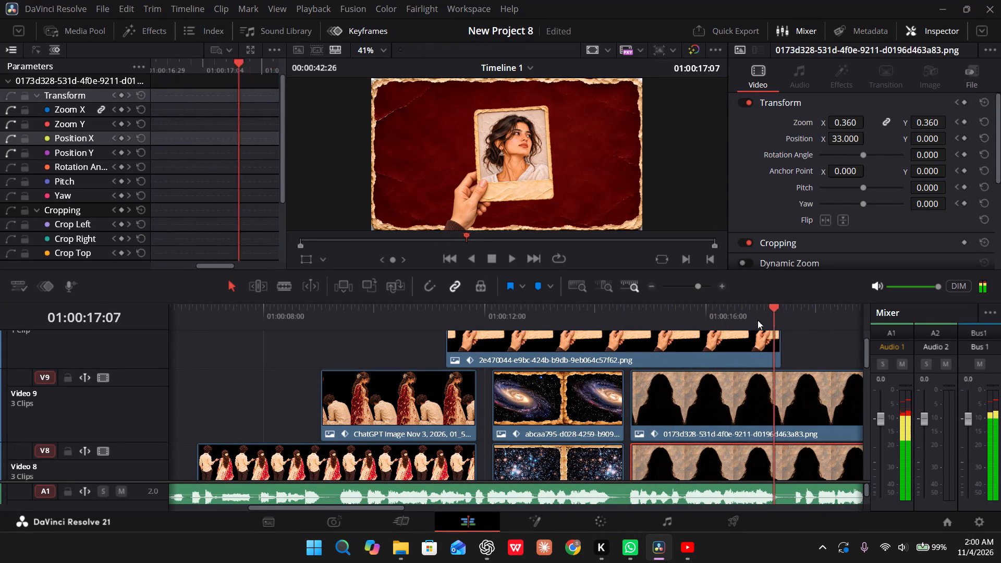
left_click_drag(758, 320, 764, 318)
scroll(764, 318, "left", 1)
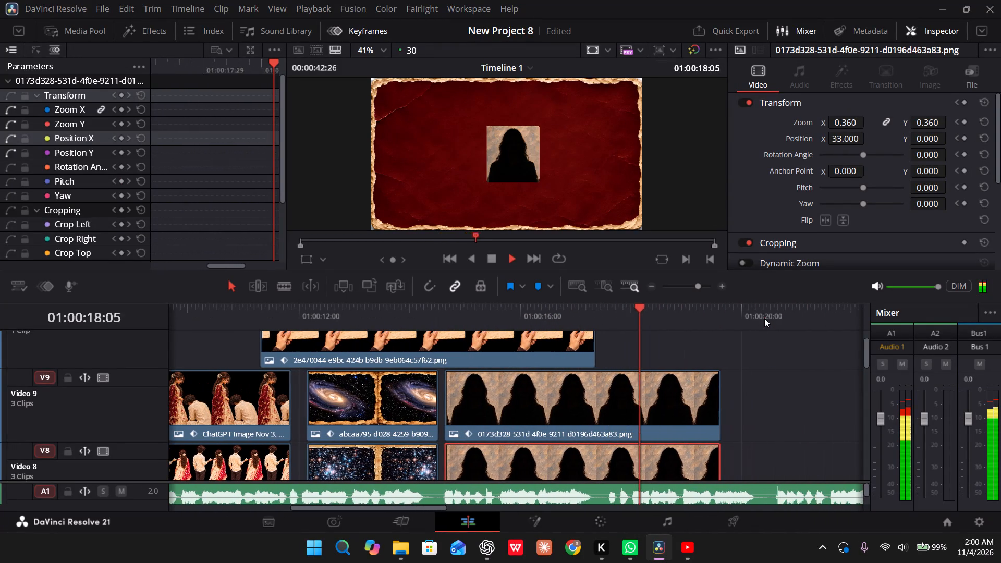
left_click_drag(645, 320, 469, 321)
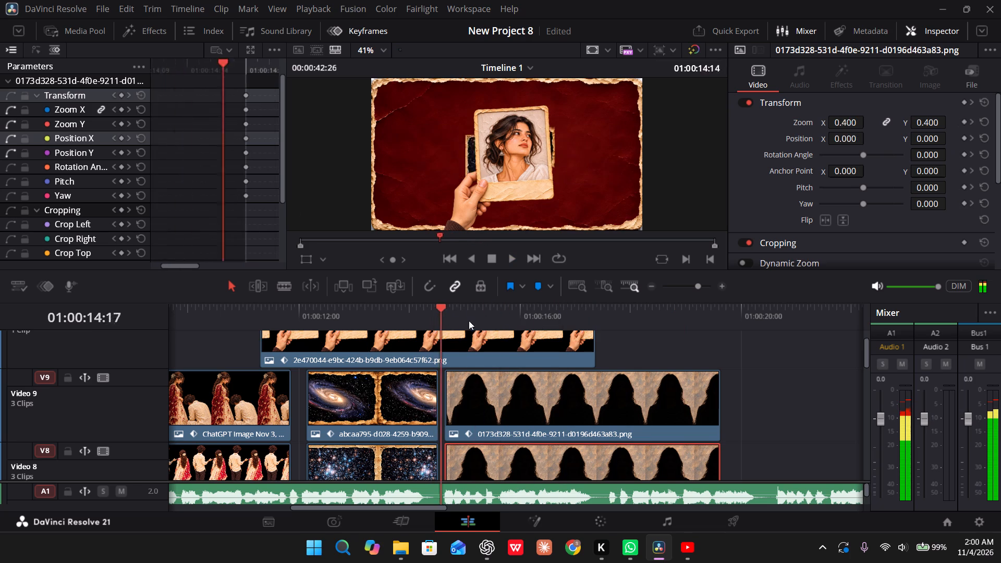
left_click_drag(469, 321, 605, 326)
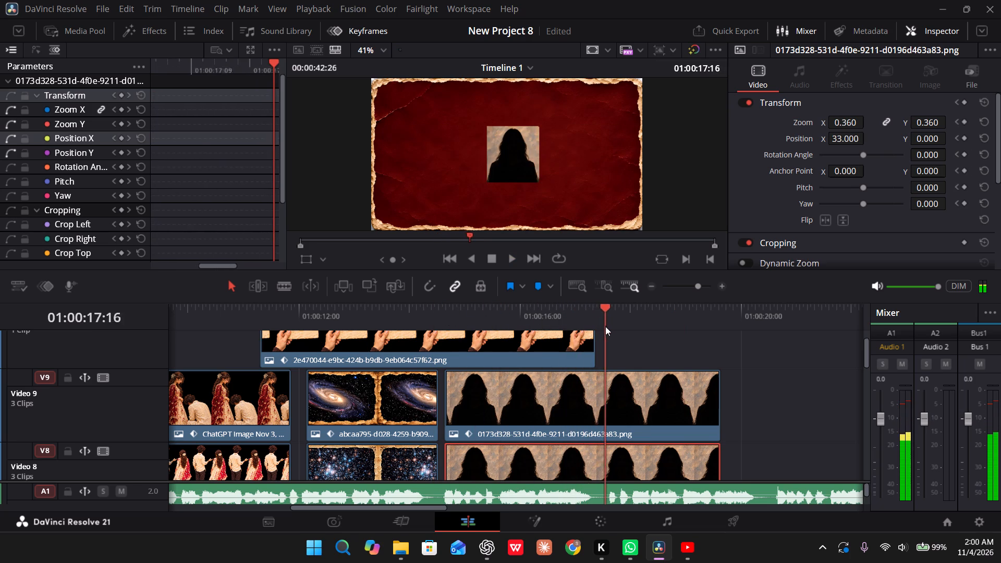
Replay the video from the silhouette section and from near the start to check the song timing around the hand-held portrait clip's end.
left_click_drag(605, 326, 550, 329)
key("space")
key("space")
key("space")
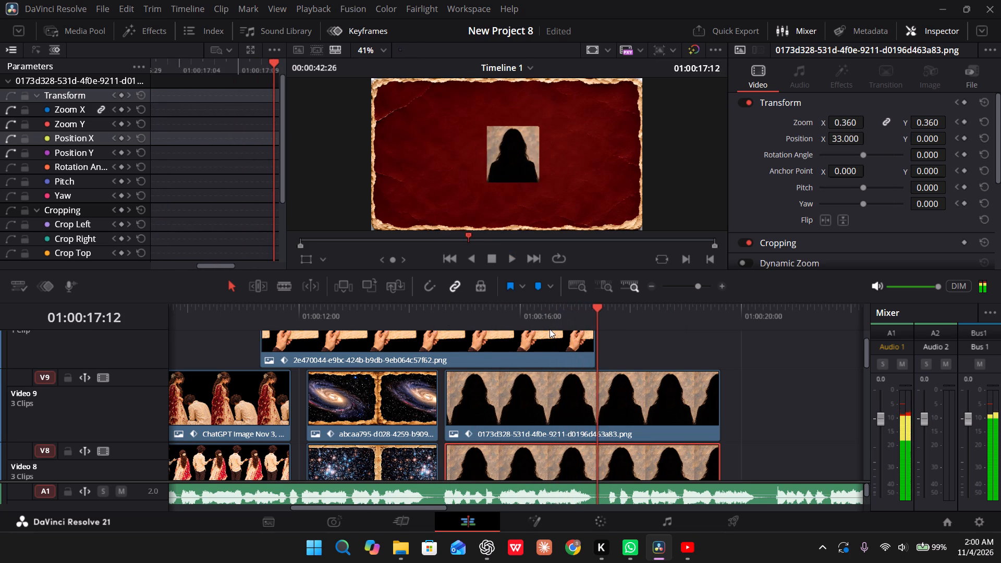
key("space")
key("space")
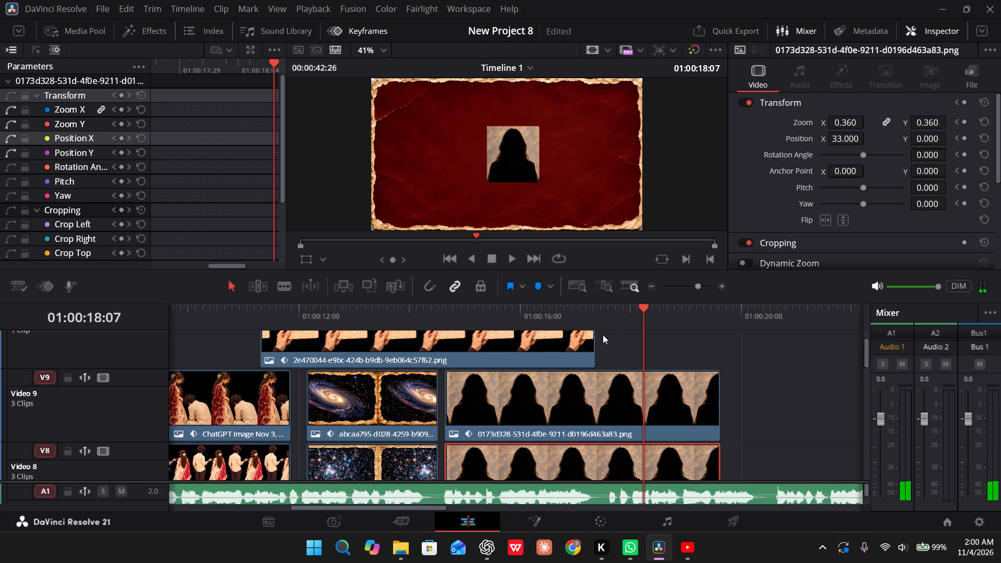
left_click_drag(597, 315, 410, 316)
key("space")
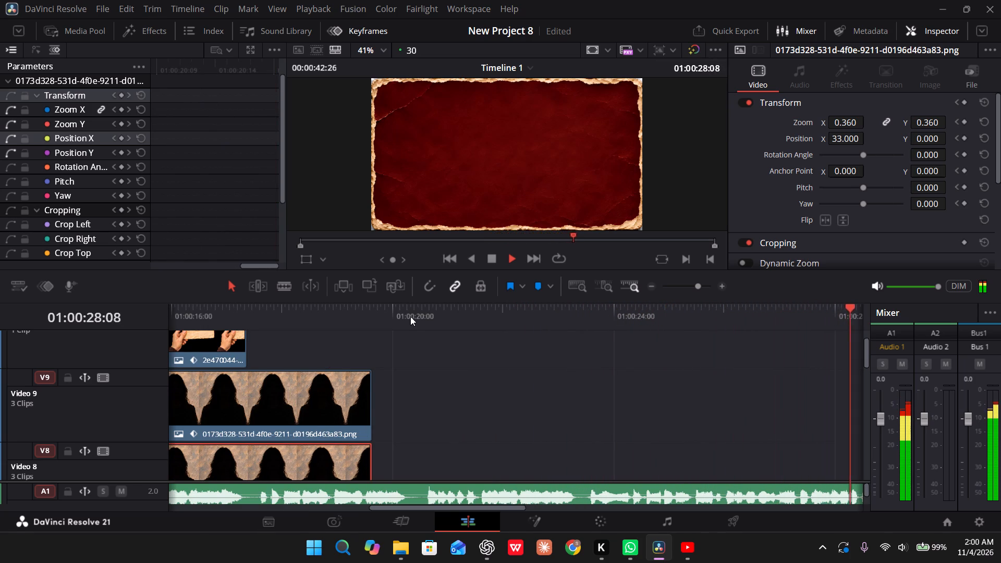
key("space")
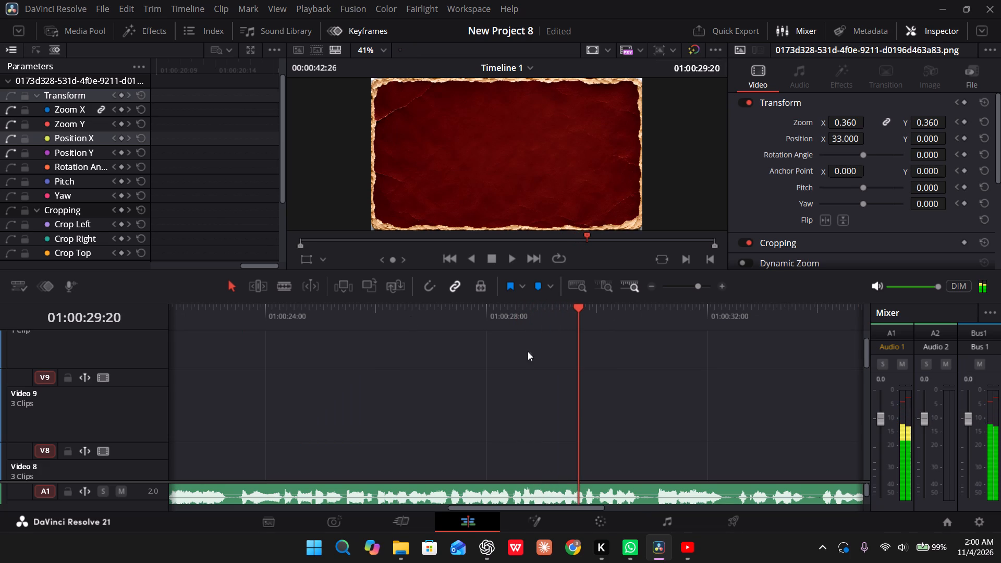
left_click_drag(571, 317, 105, 328)
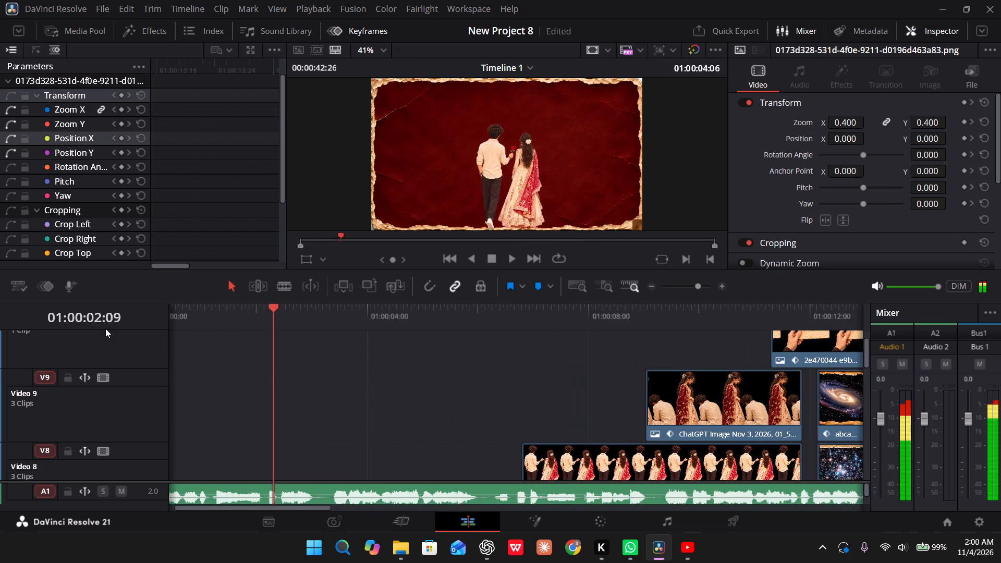
left_click_drag(105, 328, 104, 328)
key("space")
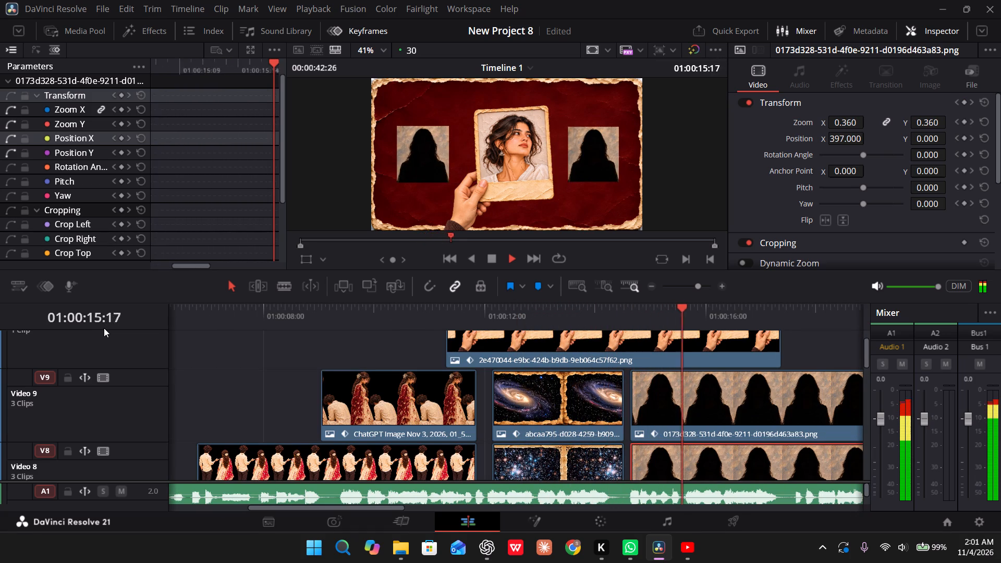
key("space")
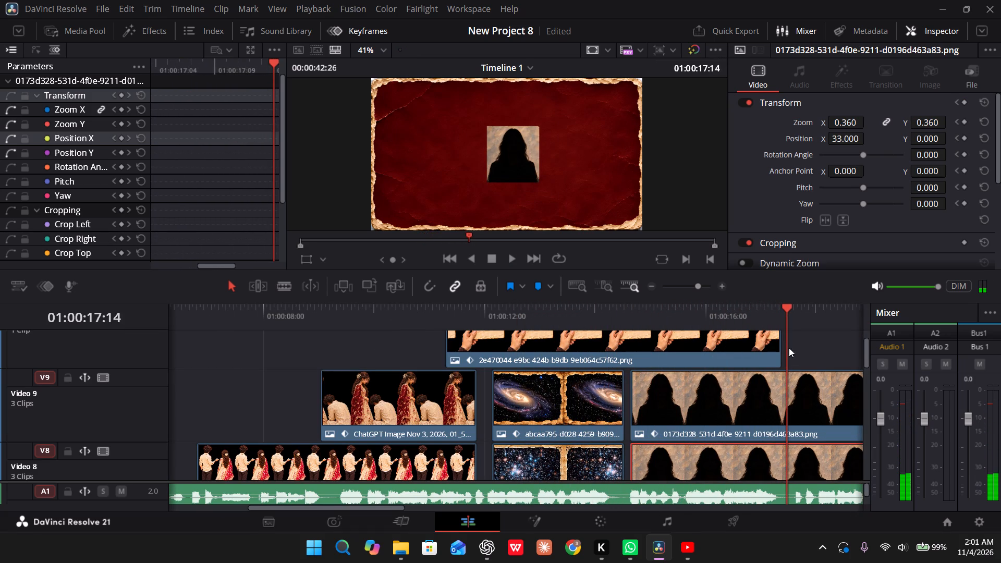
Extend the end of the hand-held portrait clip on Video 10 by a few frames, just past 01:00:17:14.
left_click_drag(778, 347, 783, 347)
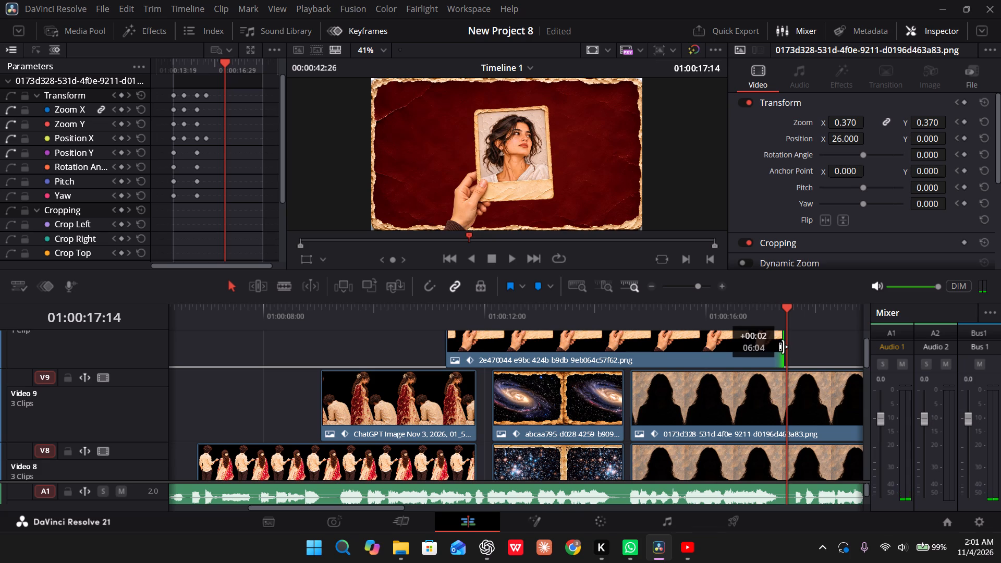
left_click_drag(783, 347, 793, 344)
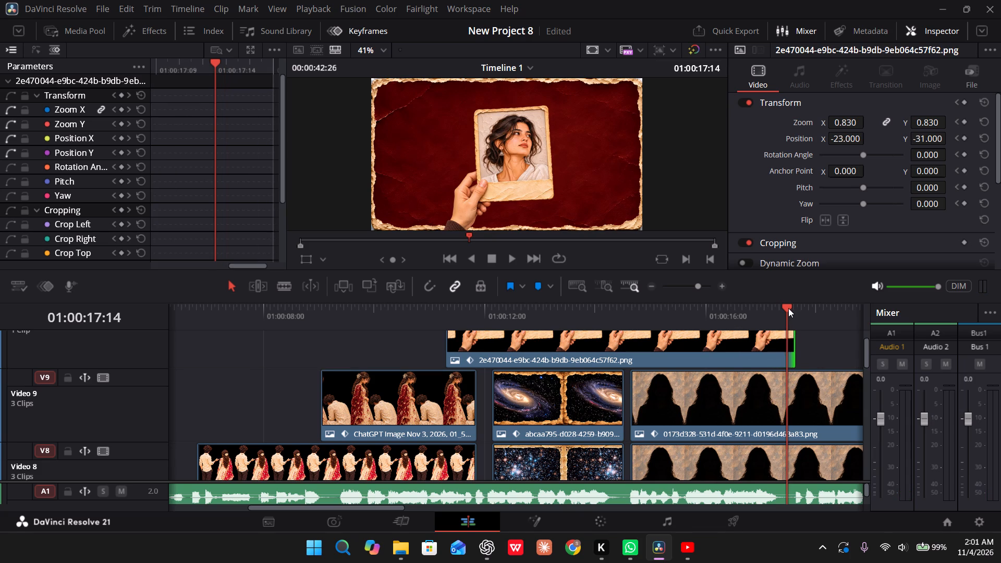
Play the video from the start through the silhouette section twice to check the portrait clip's end against the song.
left_click_drag(788, 308, 76, 369)
key("space")
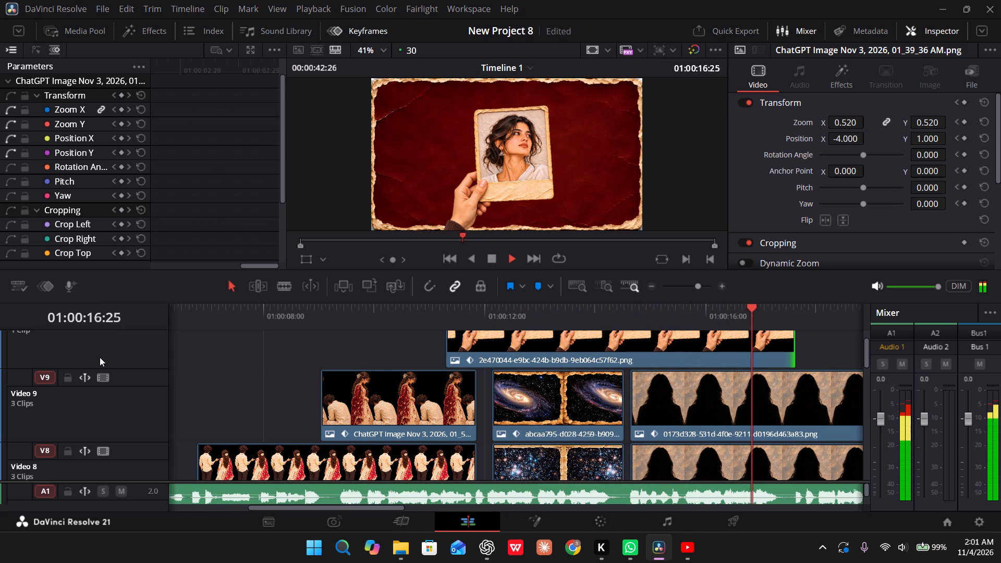
key("space")
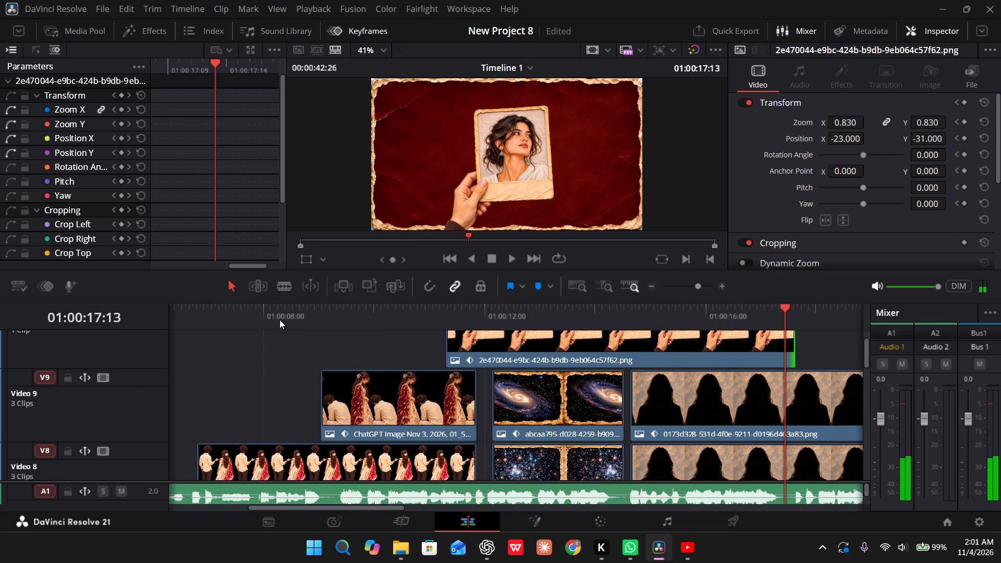
left_click_drag(279, 320, 96, 307)
key("space")
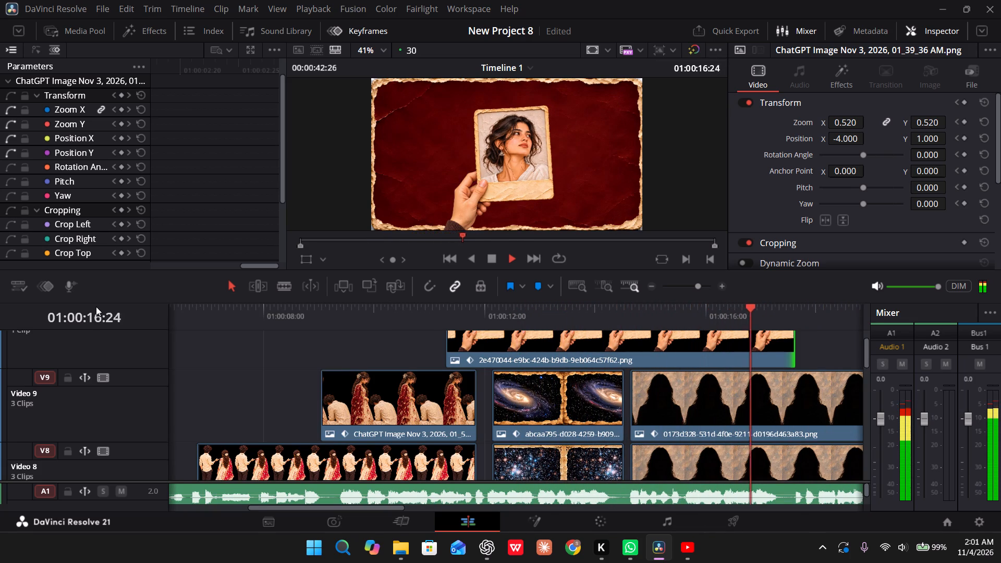
key("space")
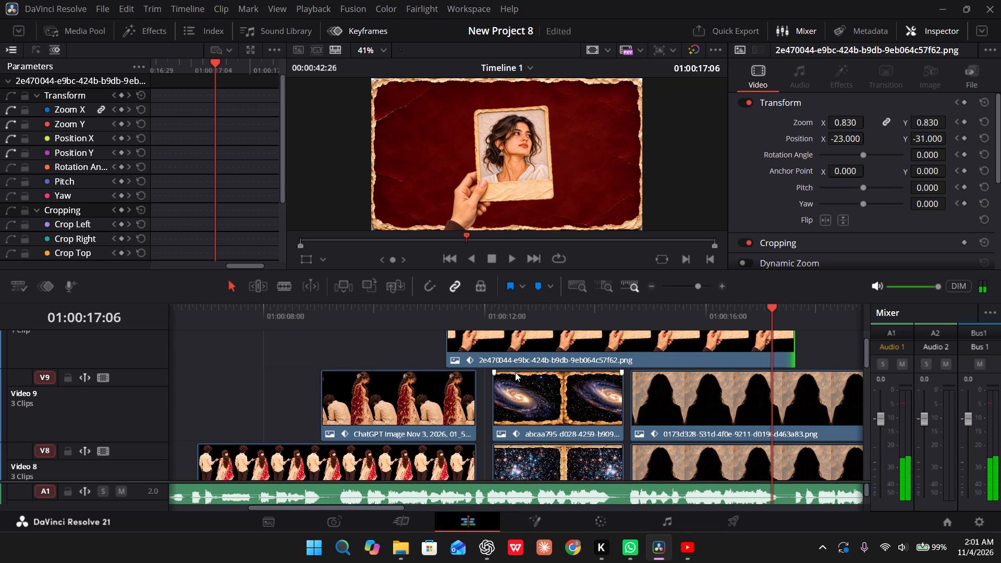
Replay the song from about 01:00:16 to find the beat and trim the hand-held portrait clip's end to 01:00:17:15.
scroll(515, 372, "left", 1)
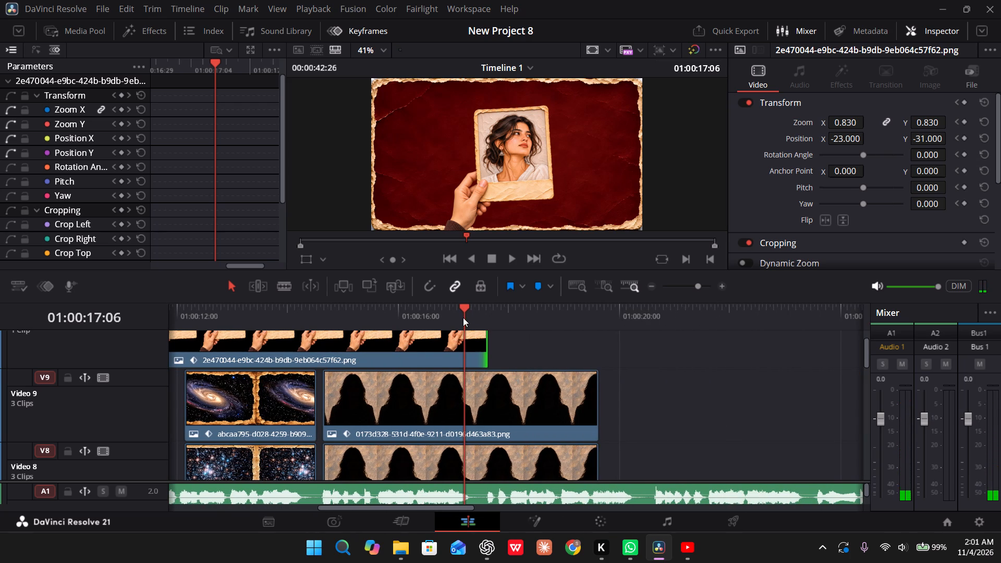
left_click_drag(463, 317, 422, 314)
key("space")
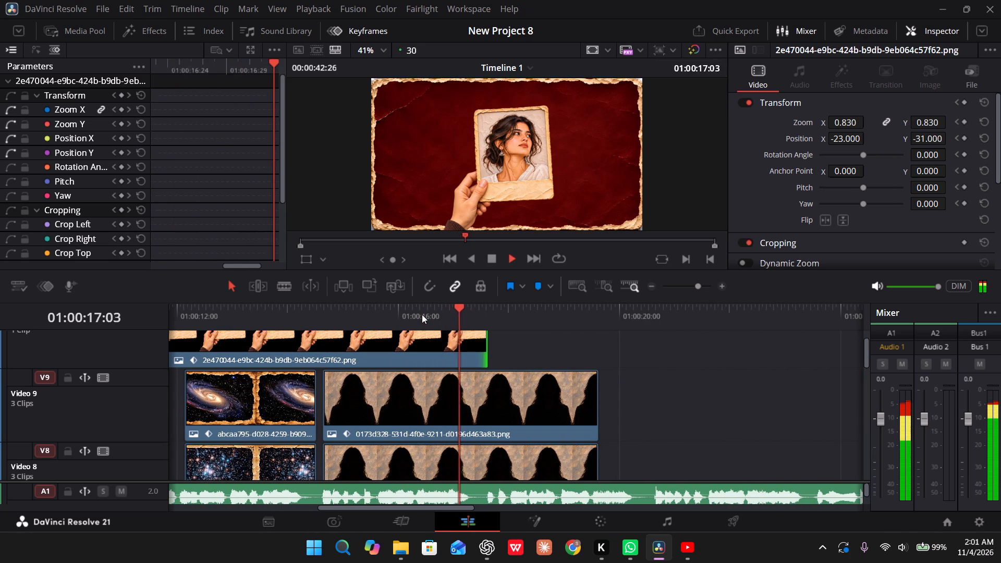
key("space")
left_click_drag(485, 344, 480, 347)
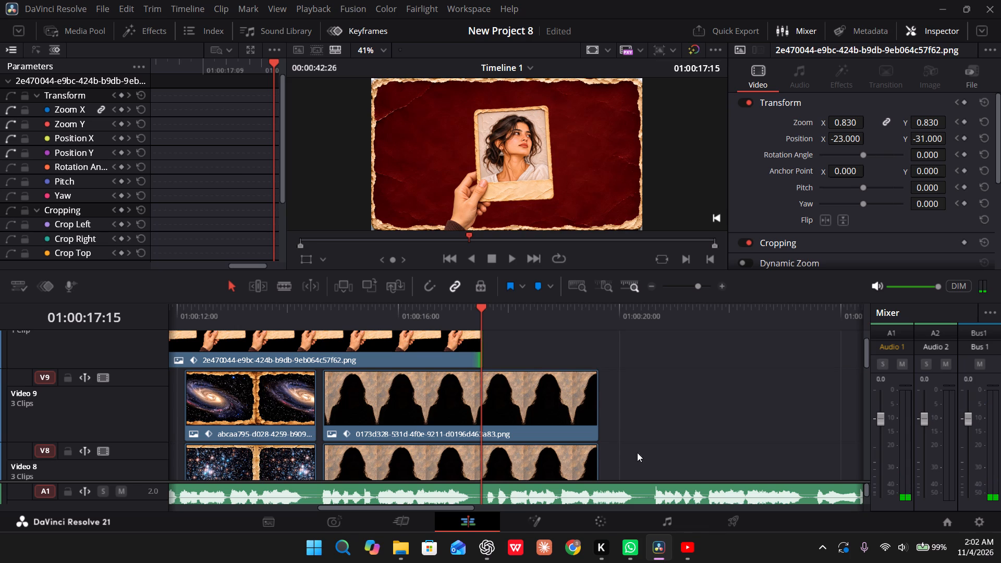
Trim the ends of the Video 9 and Video 8 silhouette clips back to 01:00:17:15 to match the portrait clip.
left_click_drag(597, 399, 471, 399)
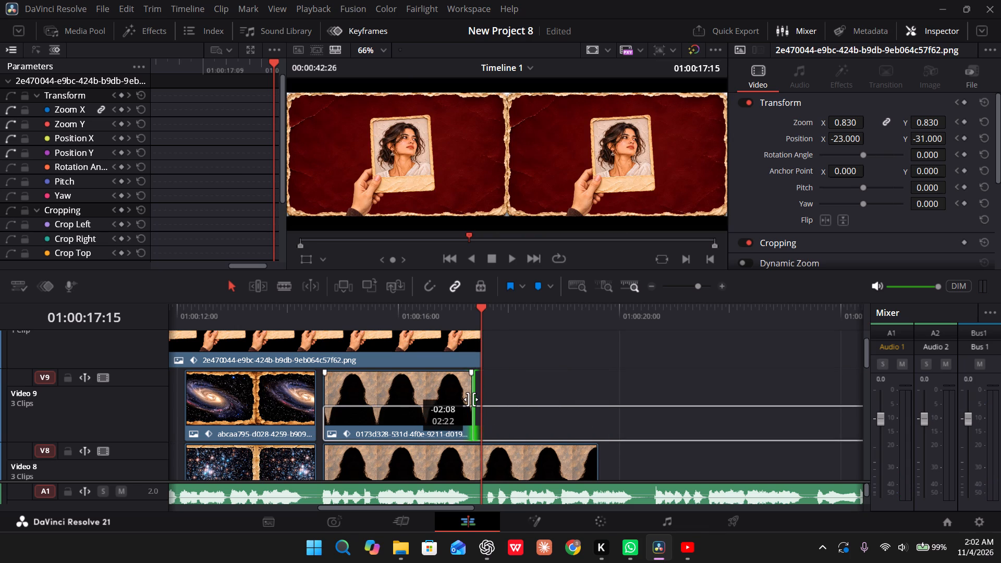
left_click_drag(471, 399, 480, 397)
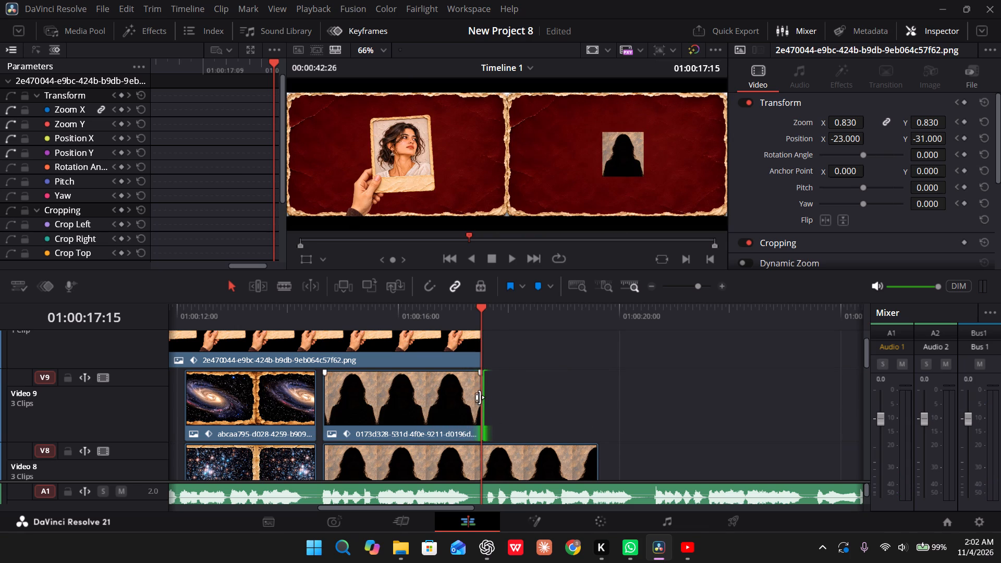
scroll(577, 401, "down", 1)
scroll(577, 401, "up", 1)
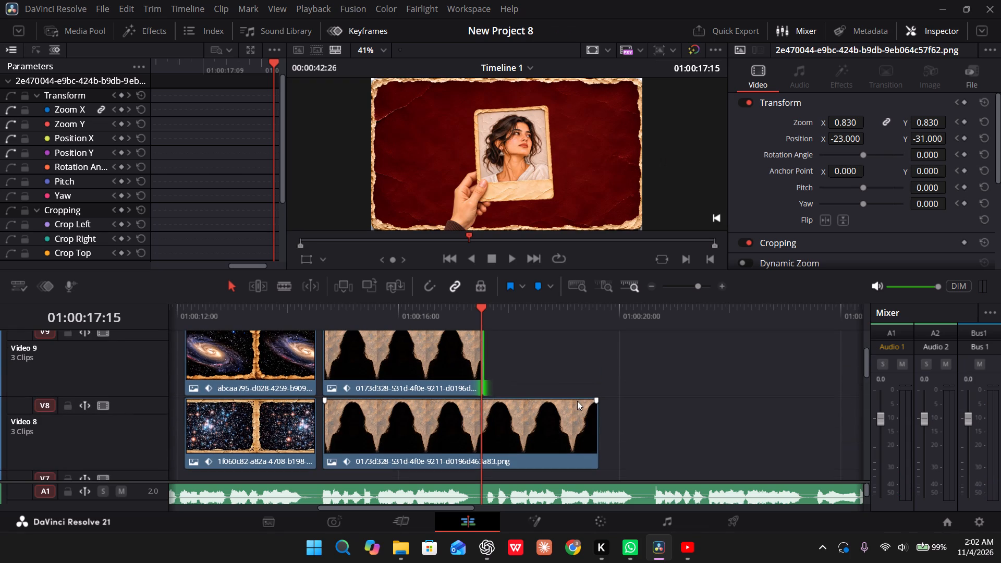
left_click_drag(596, 424, 482, 418)
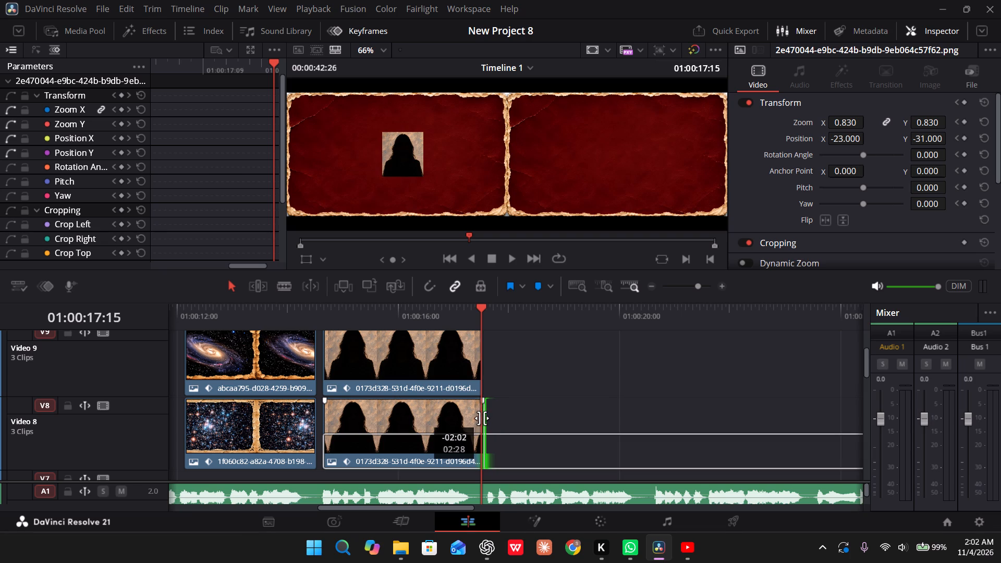
left_click_drag(482, 418, 479, 419)
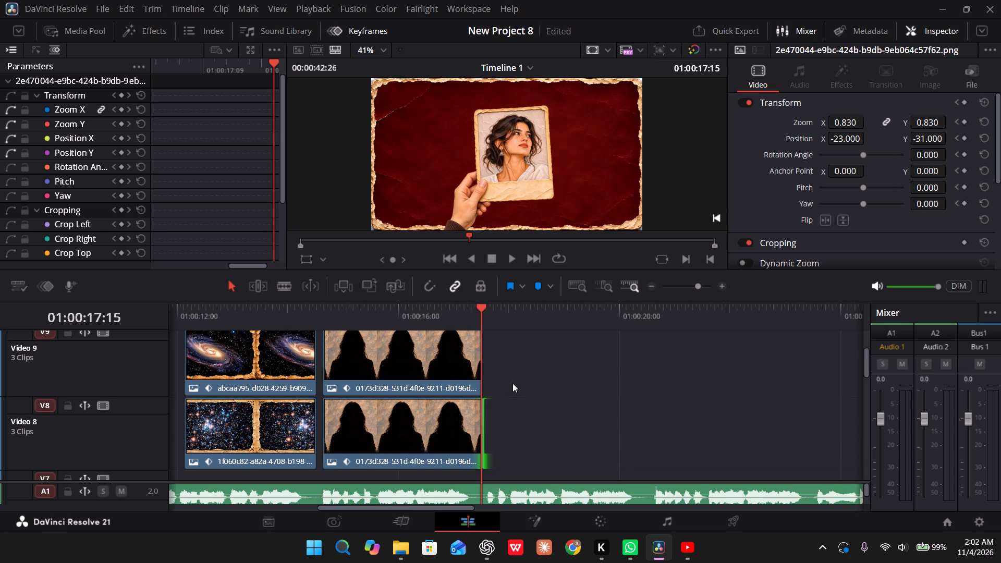
left_click(481, 438)
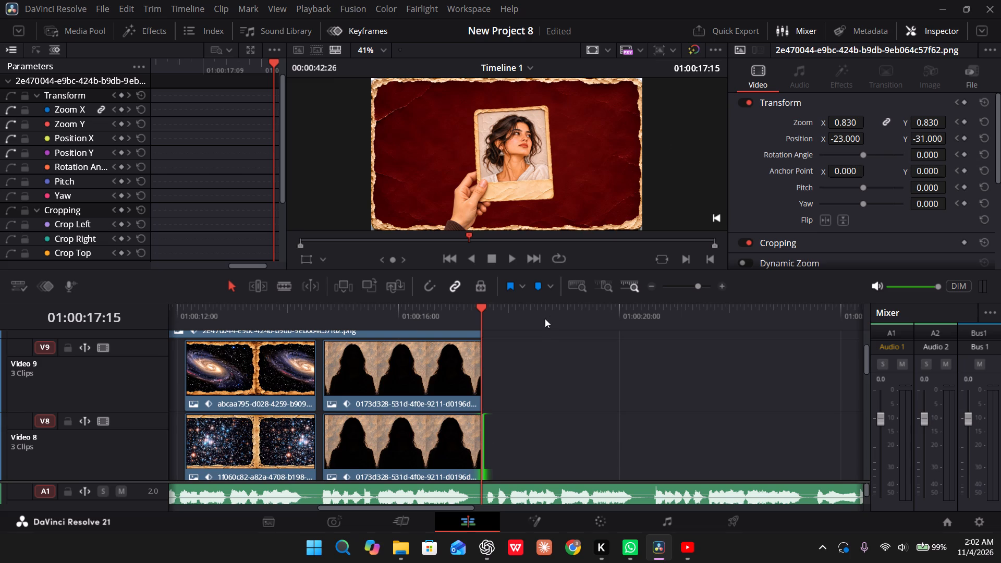
Play from about 01:00:15 to the end of the portrait and silhouette clips to check the trimmed ending.
scroll(527, 394, "up", 1)
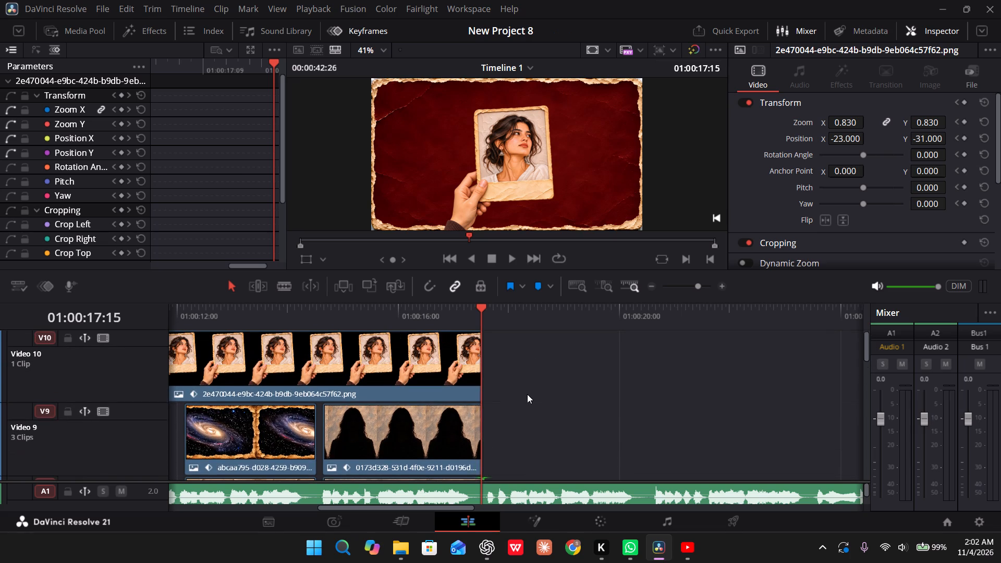
scroll(527, 394, "up", 1)
left_click(480, 368)
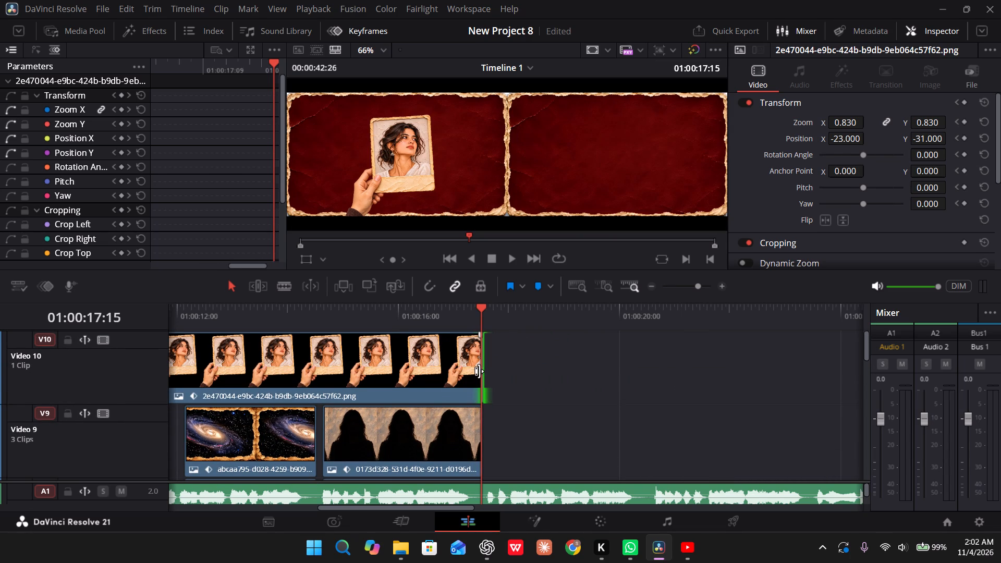
left_click_drag(465, 305, 350, 314)
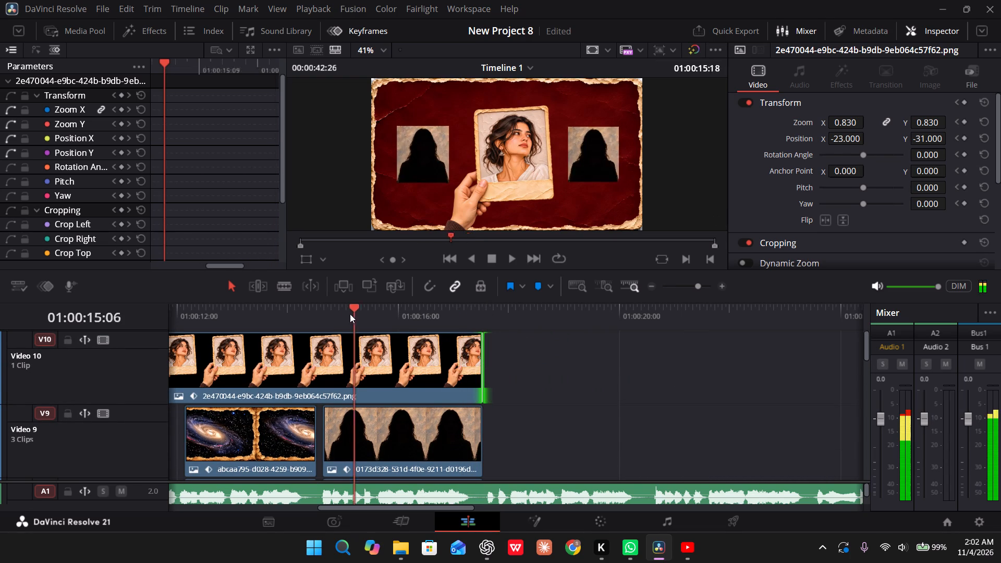
left_click_drag(350, 314, 349, 314)
key("space")
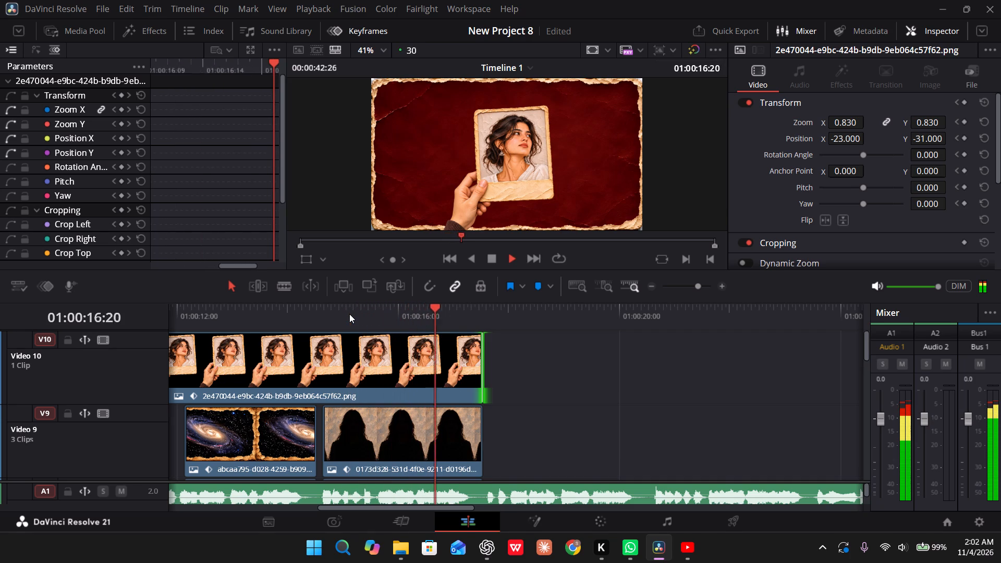
key("space")
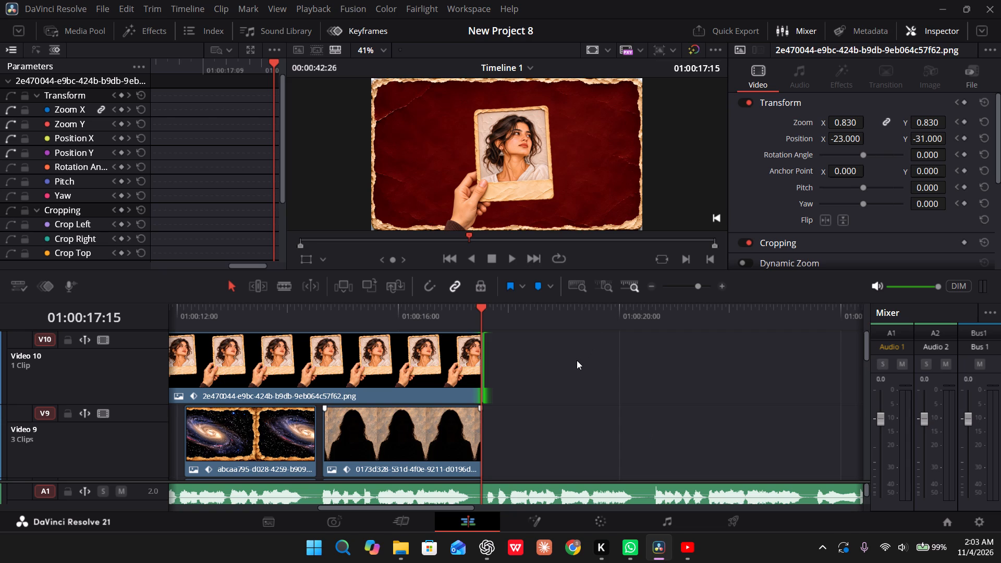
Play the song onward from 01:00:17:15 to about 01:00:36:22 to listen to the section without images.
key("space")
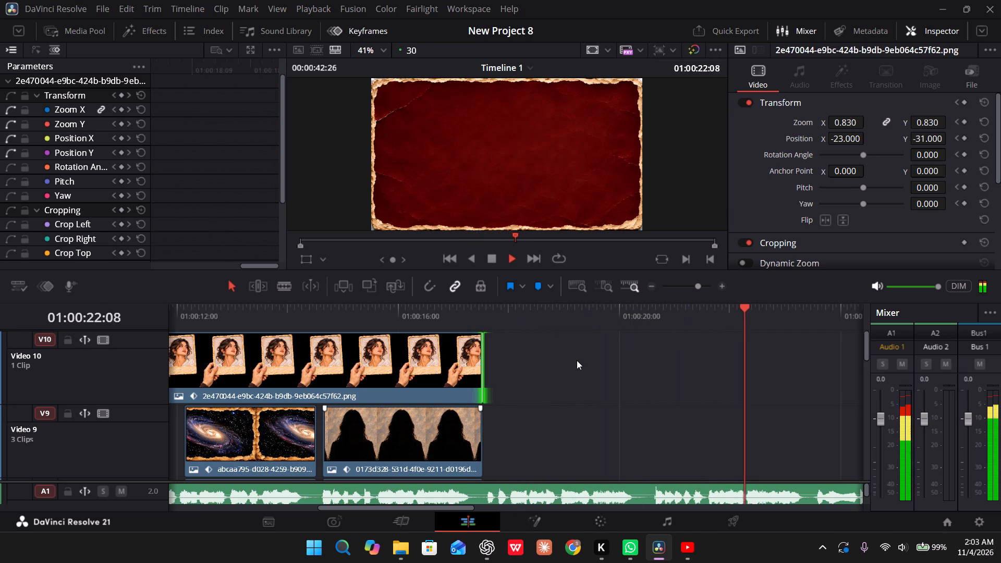
key("space")
key("space")
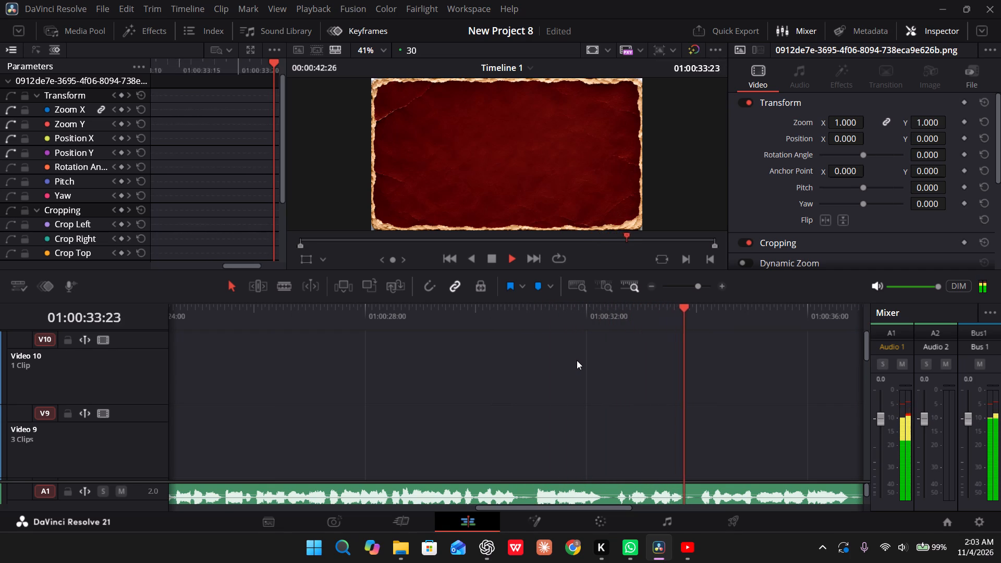
key("space")
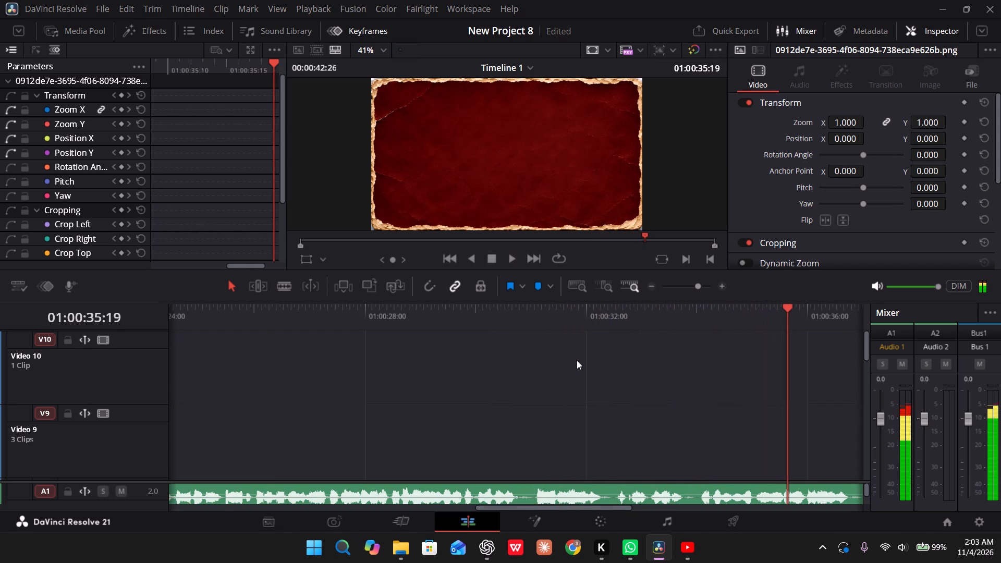
key("space")
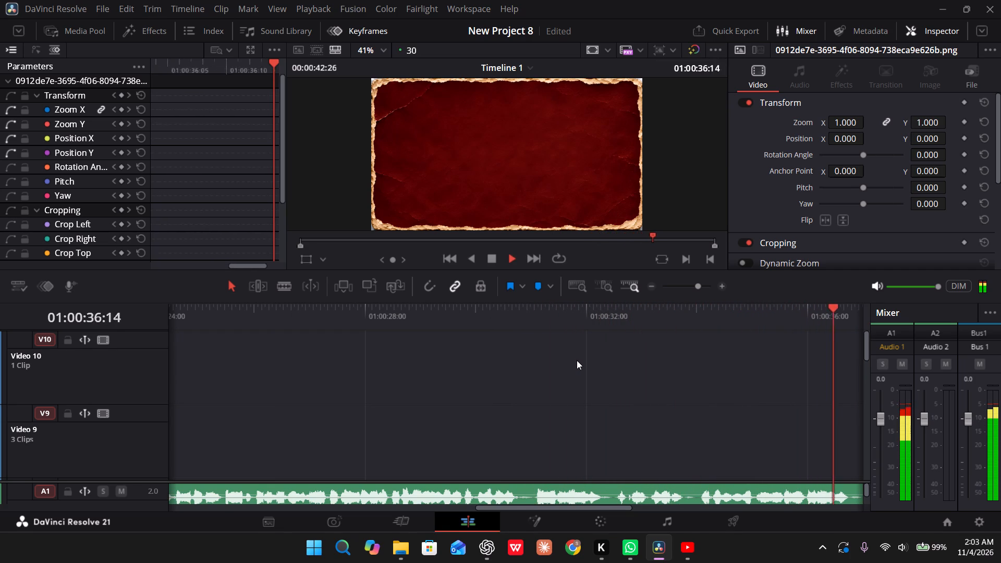
key("space")
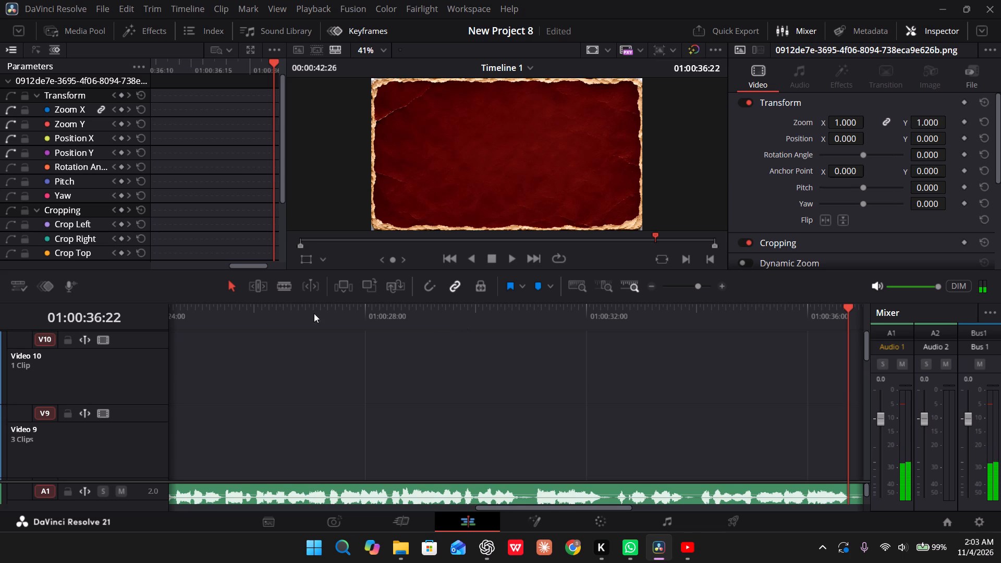
Go back to the start of the timeline and play the edit through the portrait scene's end to review it.
left_click_drag(321, 314, 628, 328)
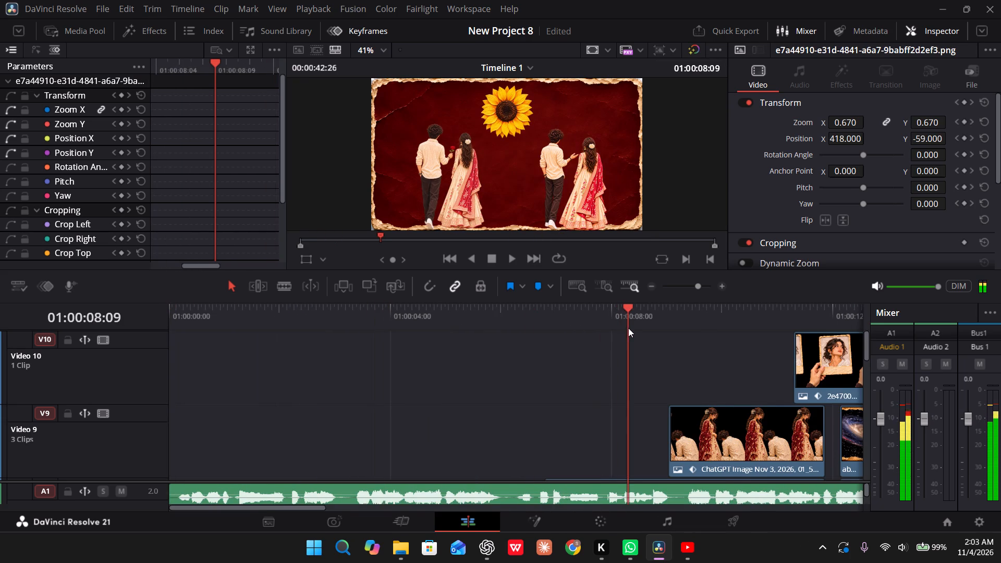
scroll(628, 328, "left", 2)
left_click_drag(398, 322, 79, 319)
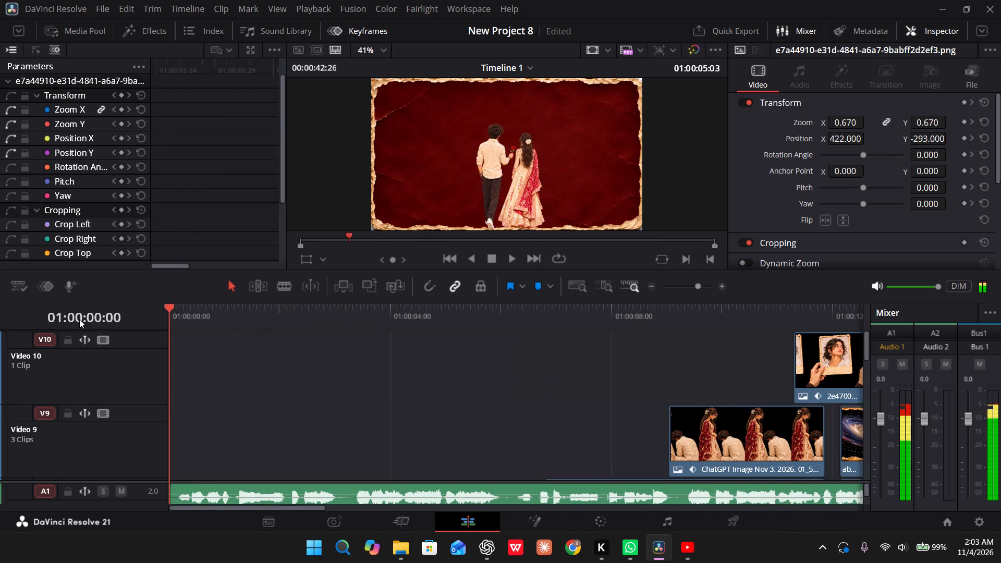
left_click_drag(79, 319, 75, 319)
key("space")
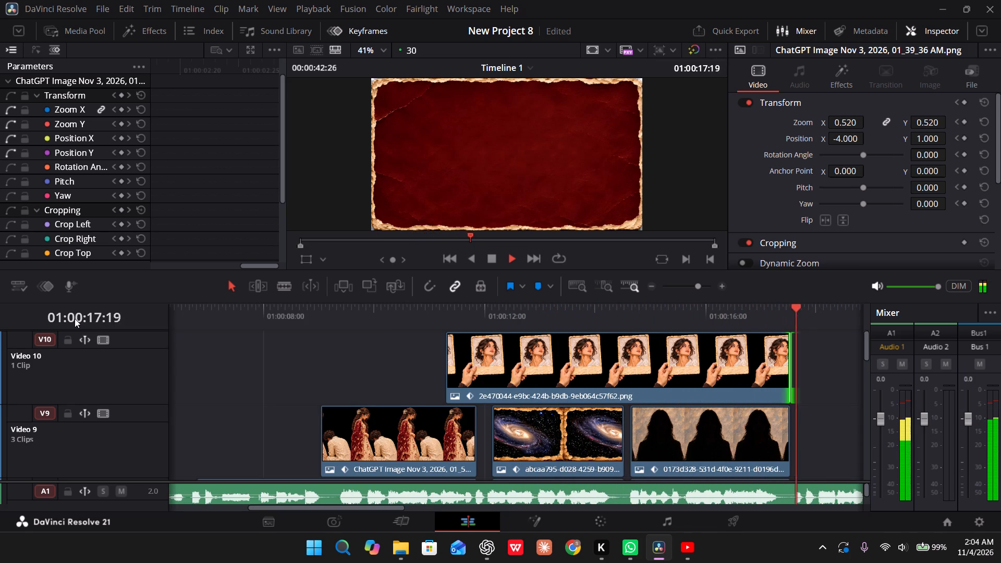
Scrub and replay between about 01:00:16:11 and 01:00:18:00 to check the portrait and silhouette scene's ending against the song.
left_click_drag(402, 321, 383, 352)
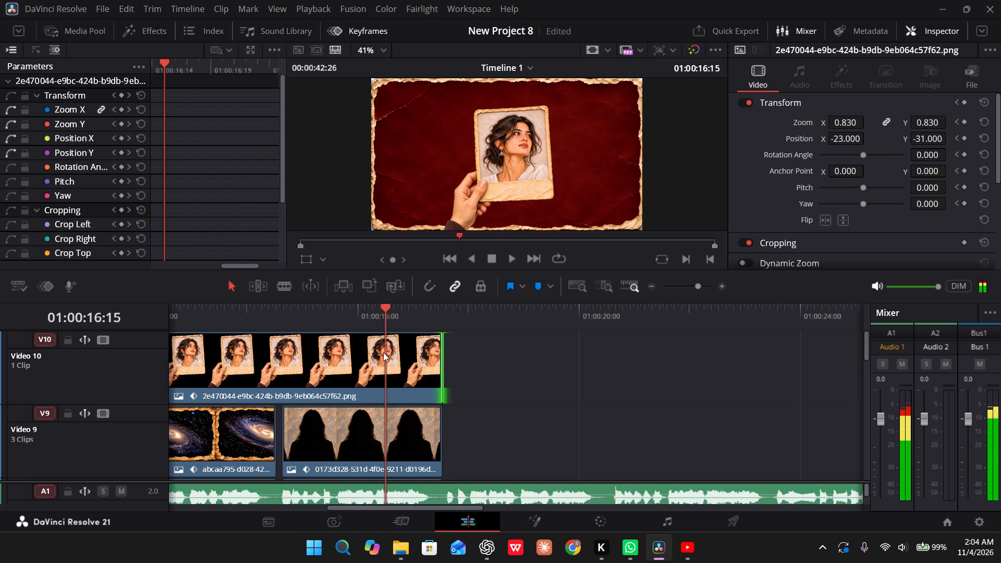
left_click_drag(383, 352, 445, 368)
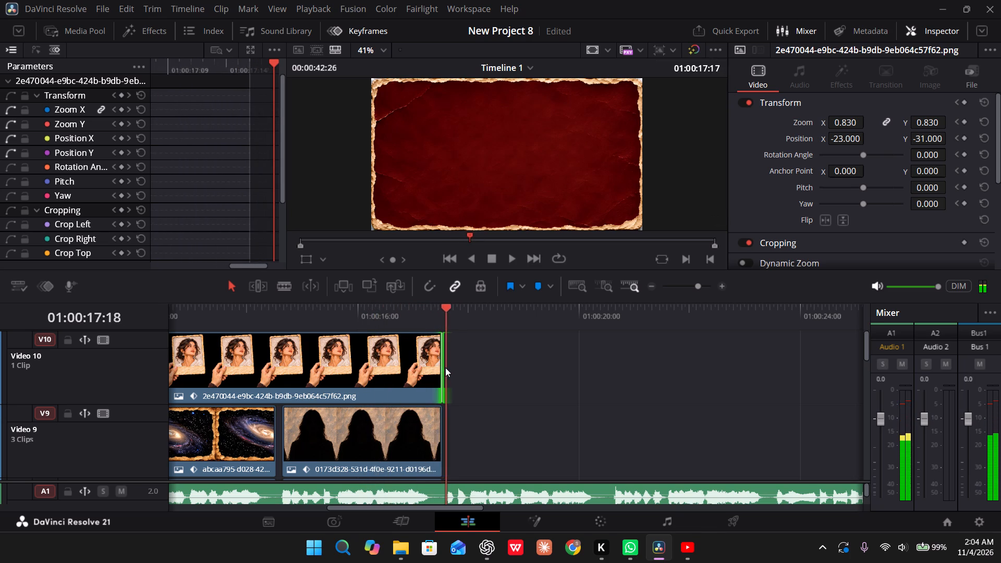
left_click_drag(445, 368, 405, 366)
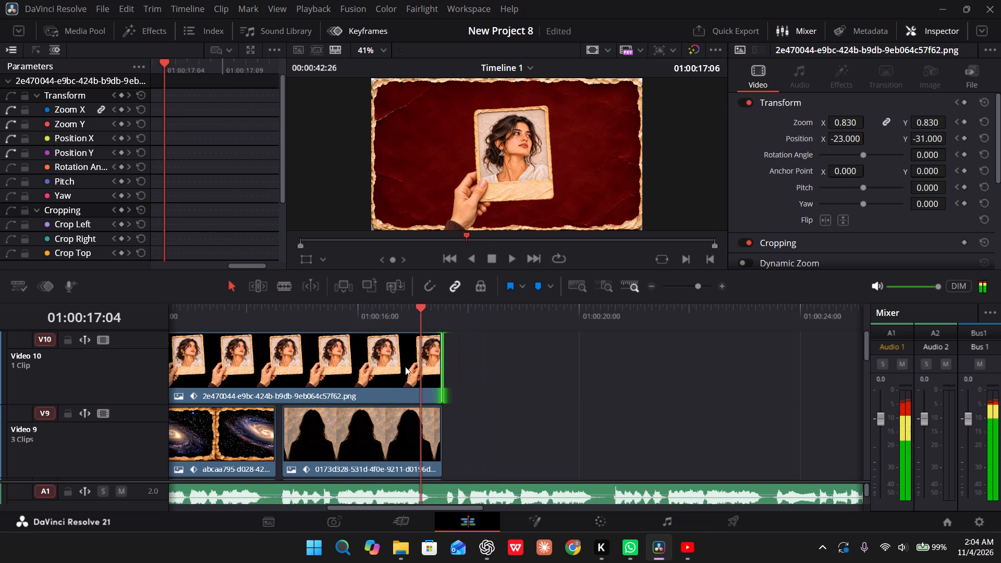
left_click_drag(405, 366, 430, 374)
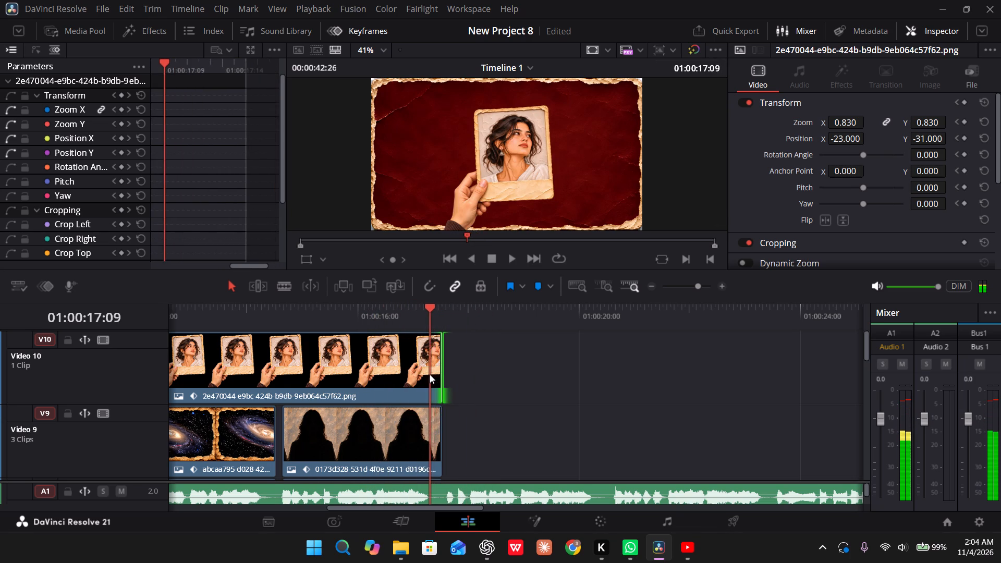
left_click_drag(430, 374, 433, 373)
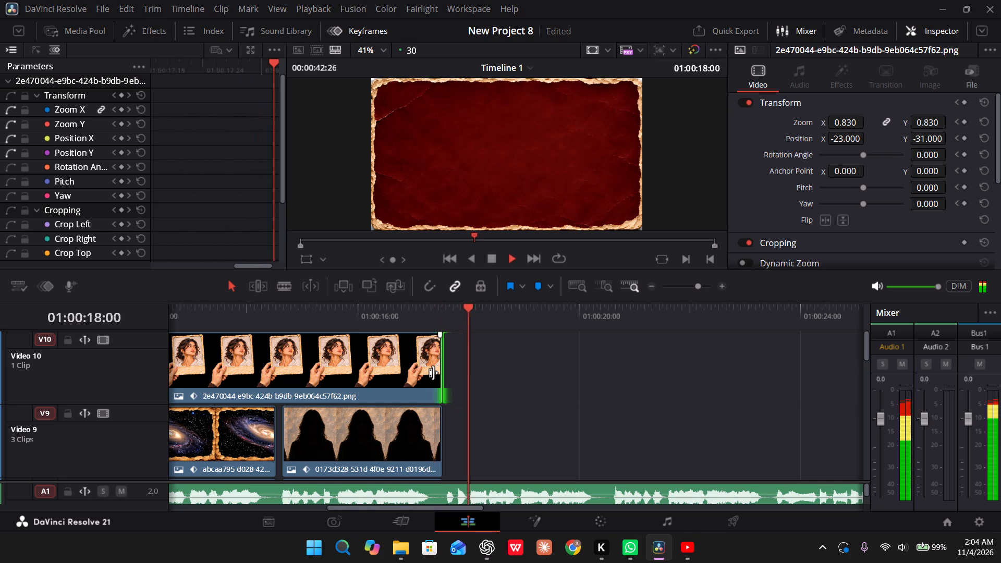
left_click(418, 323)
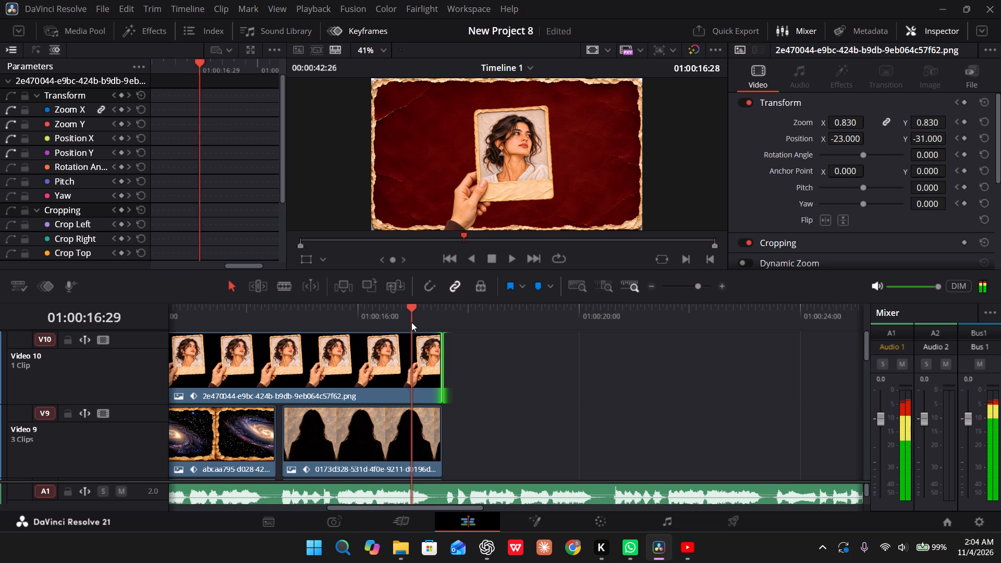
left_click_drag(400, 321, 377, 329)
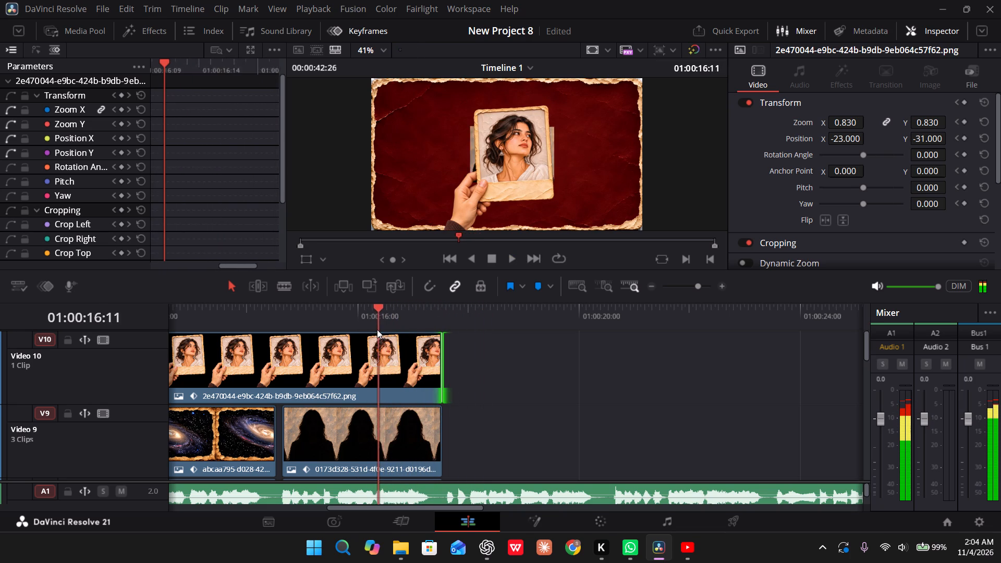
left_click_drag(377, 329, 375, 329)
left_click(430, 315)
key("space")
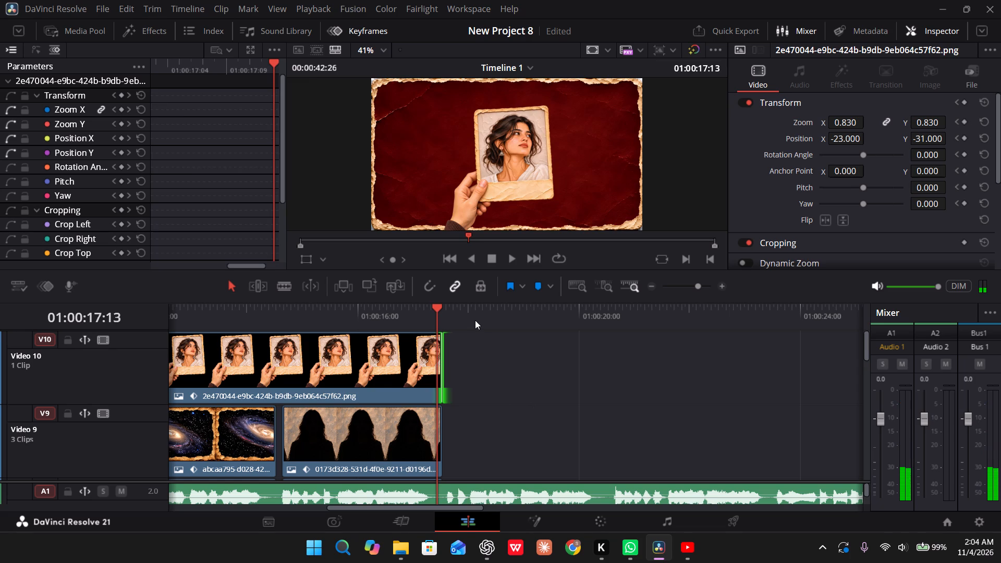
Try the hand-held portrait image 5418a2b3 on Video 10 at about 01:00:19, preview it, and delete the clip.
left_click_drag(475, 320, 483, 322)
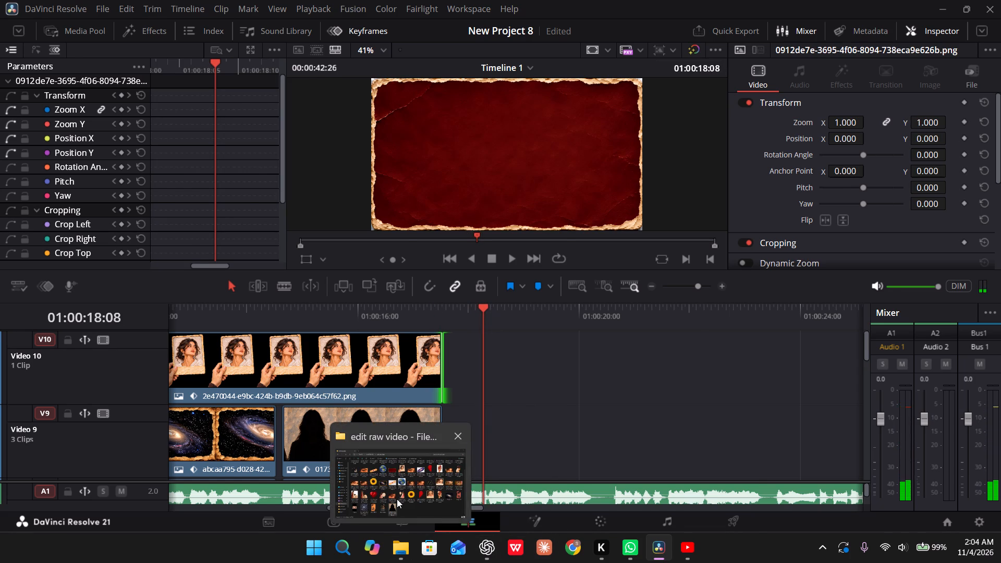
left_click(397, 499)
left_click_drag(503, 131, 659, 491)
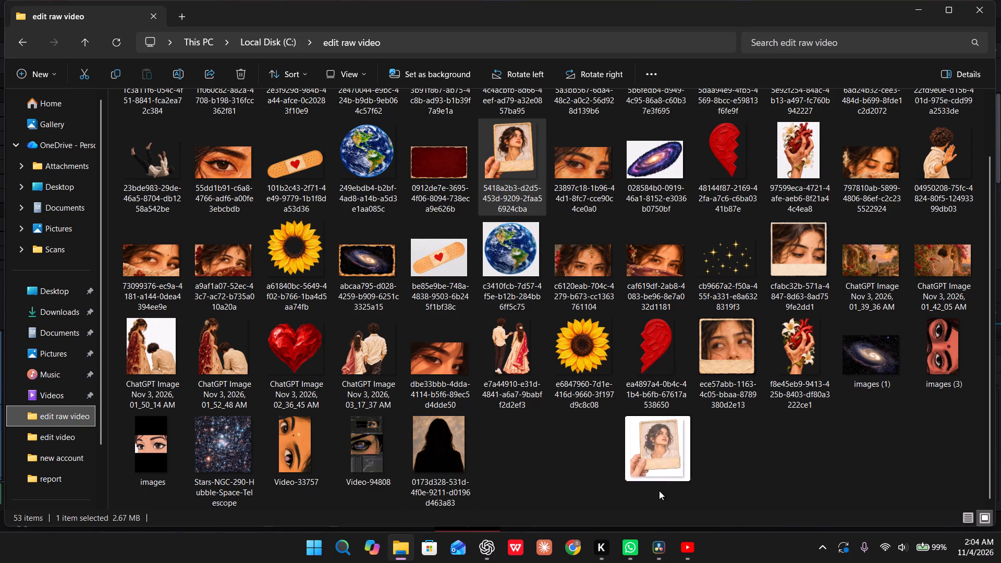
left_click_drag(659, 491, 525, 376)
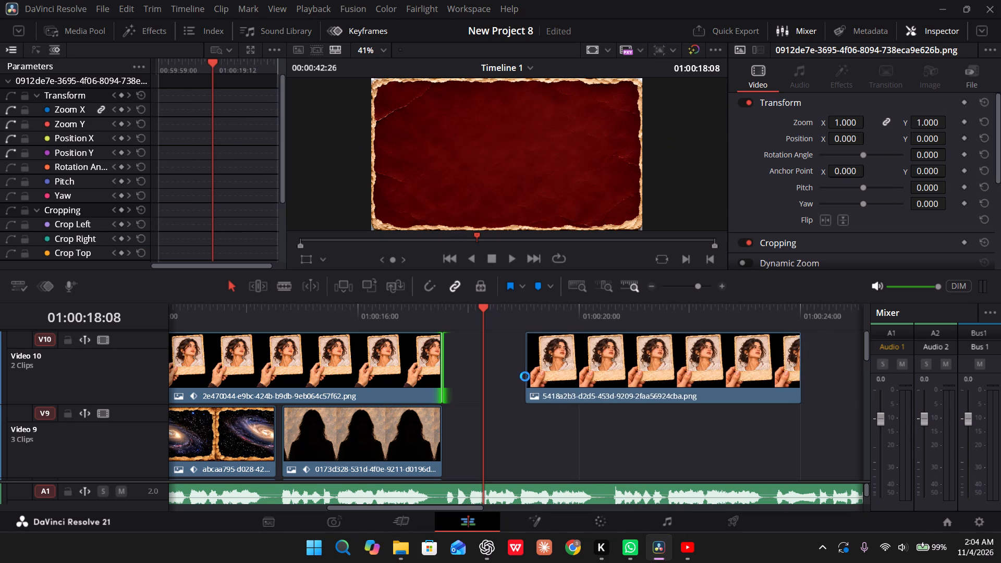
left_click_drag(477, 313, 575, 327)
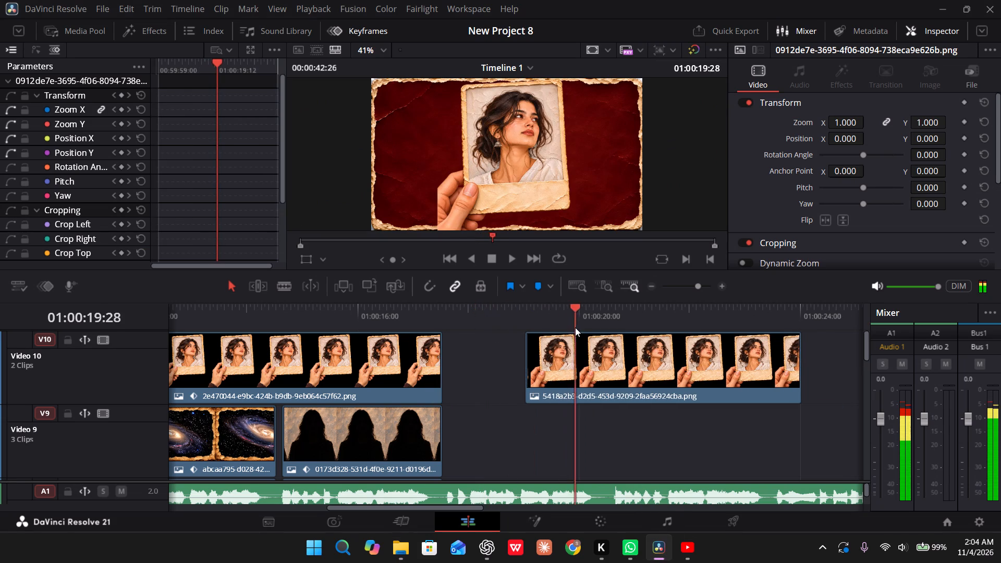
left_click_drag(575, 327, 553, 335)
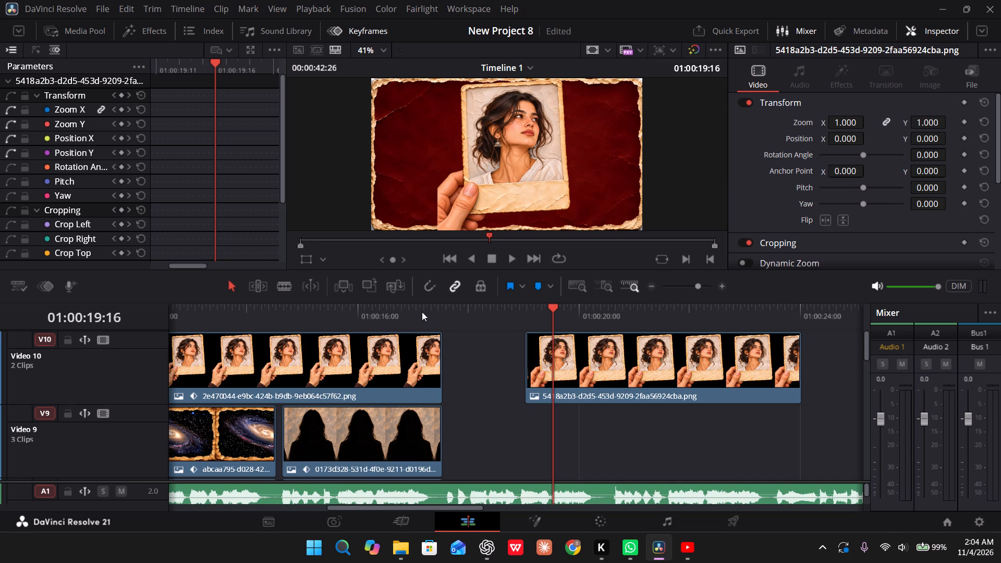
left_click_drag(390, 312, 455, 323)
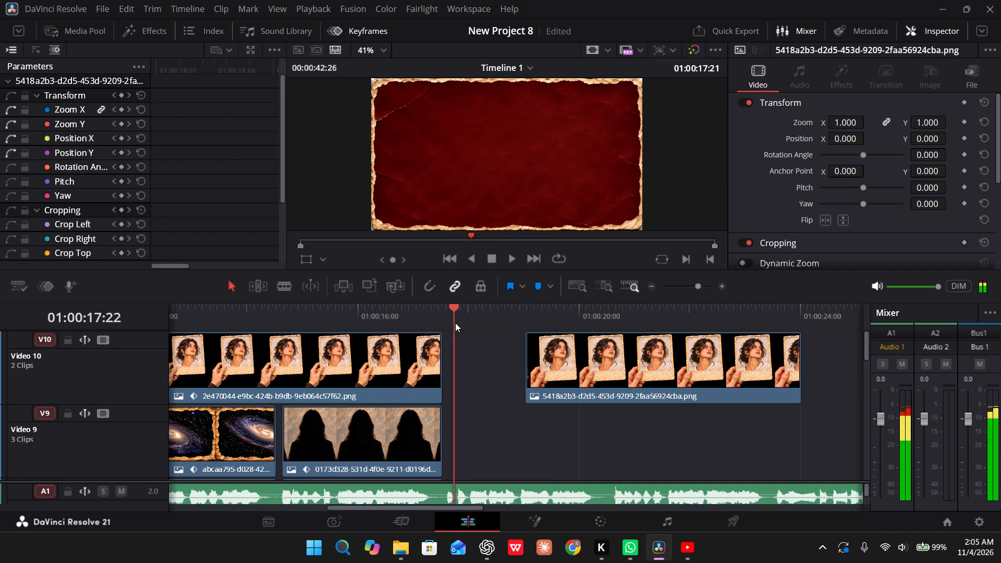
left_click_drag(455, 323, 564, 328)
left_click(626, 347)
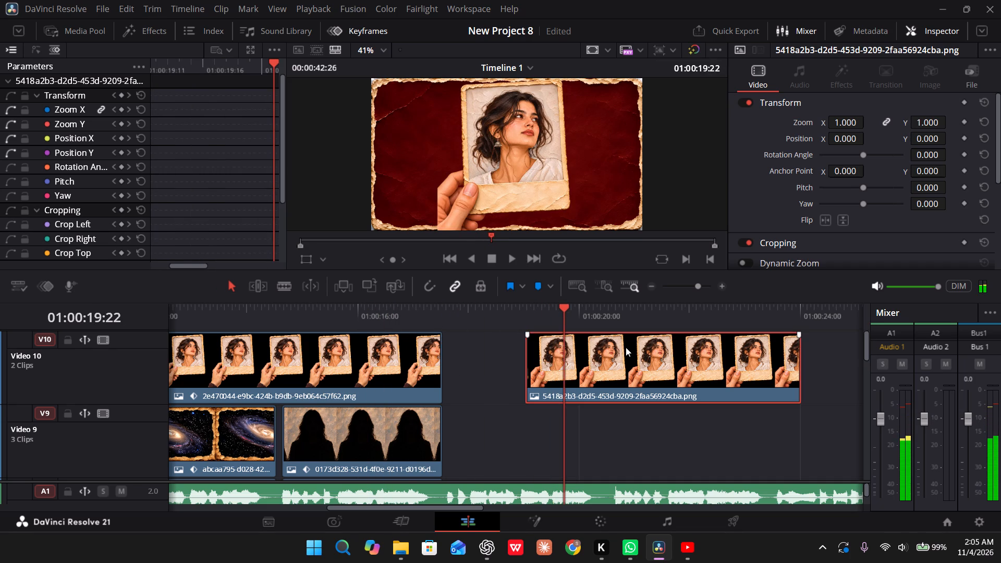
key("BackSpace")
Add the hand-held portrait image 2e470044 from the edit raw video folder to Video 10, starting shortly before 01:00:19.
left_click(393, 498)
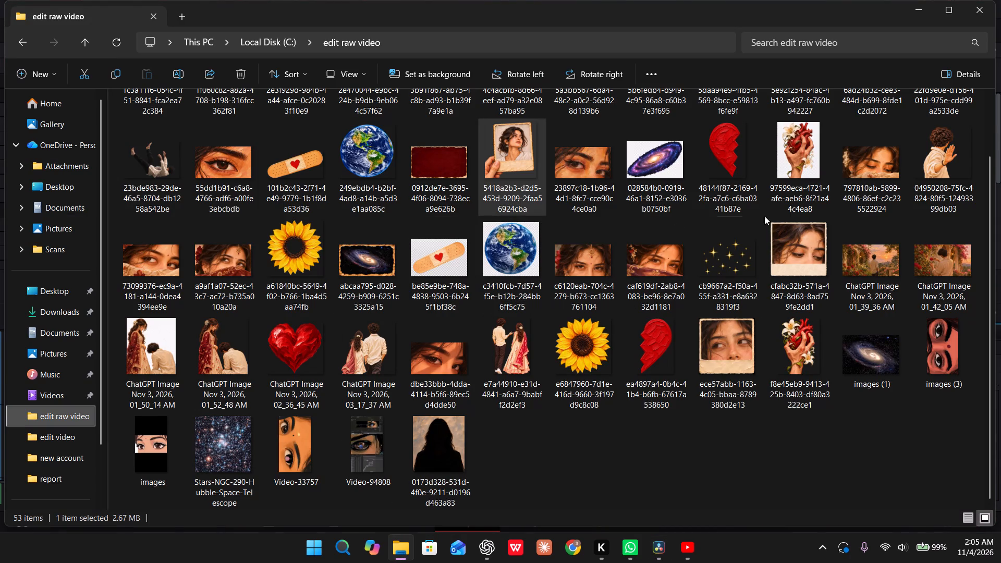
scroll(402, 213, "up", 1)
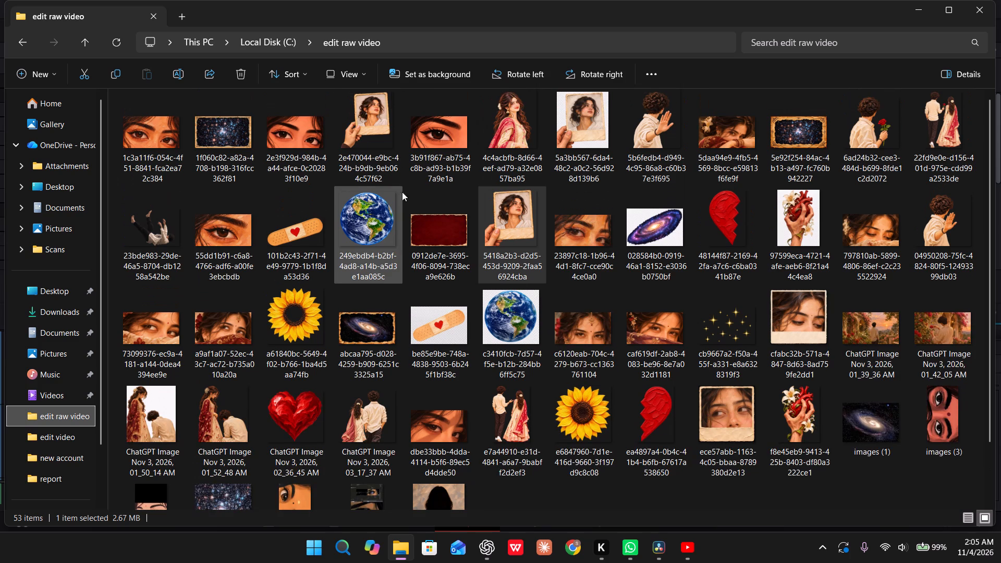
left_click_drag(360, 135, 546, 382)
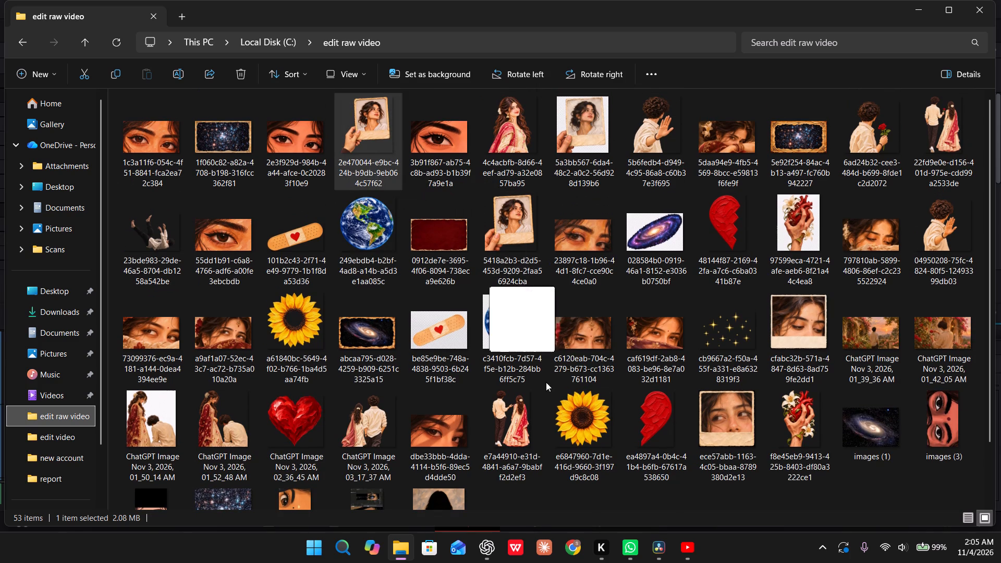
left_click_drag(546, 382, 541, 417)
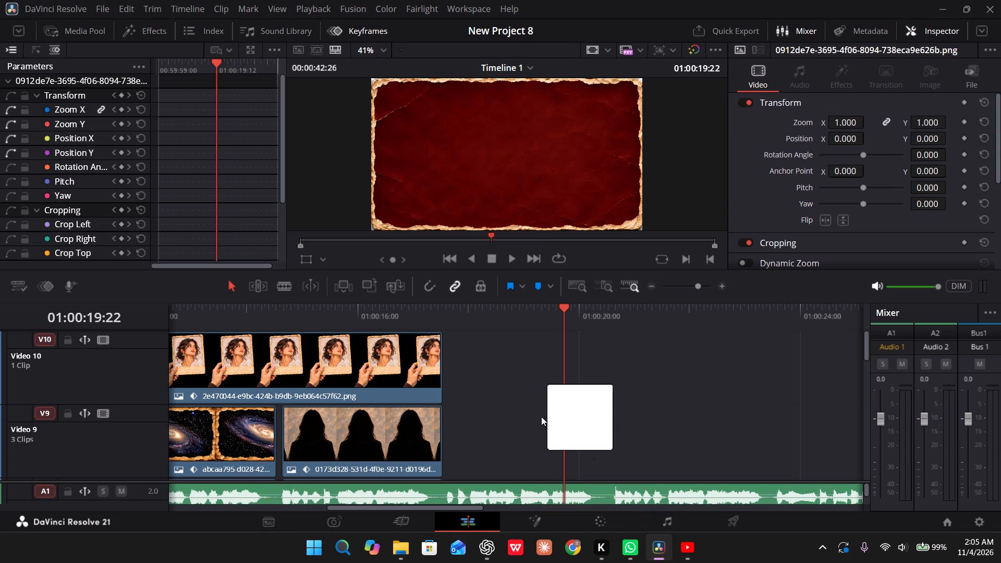
left_click_drag(541, 417, 509, 380)
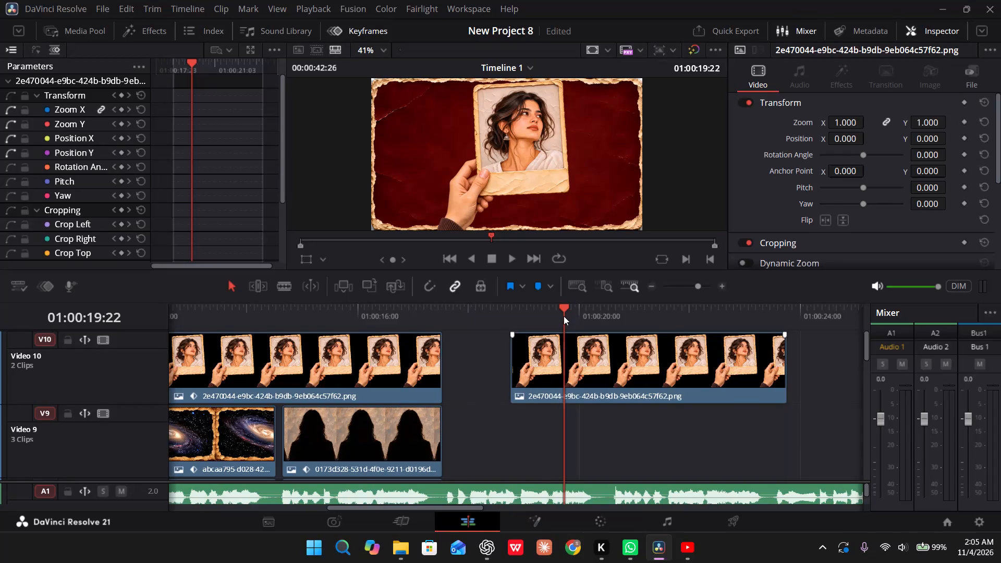
At 01:00:18:29, near the start of the new Video 10 portrait clip, set its rotation angle to about -24.73 and zoom to 1.090.
left_click_drag(564, 316, 535, 324)
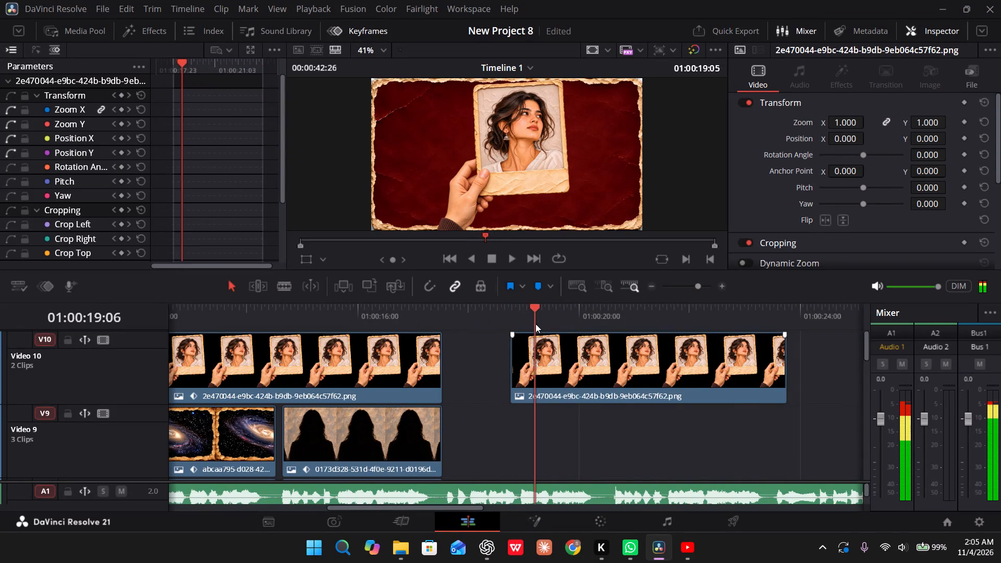
left_click_drag(535, 324, 522, 327)
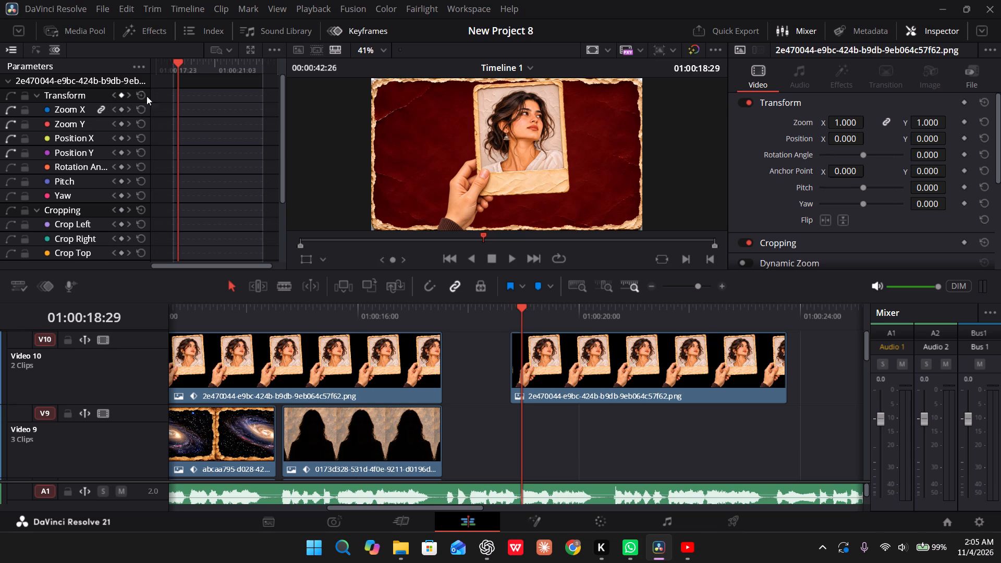
left_click_drag(866, 155, 863, 158)
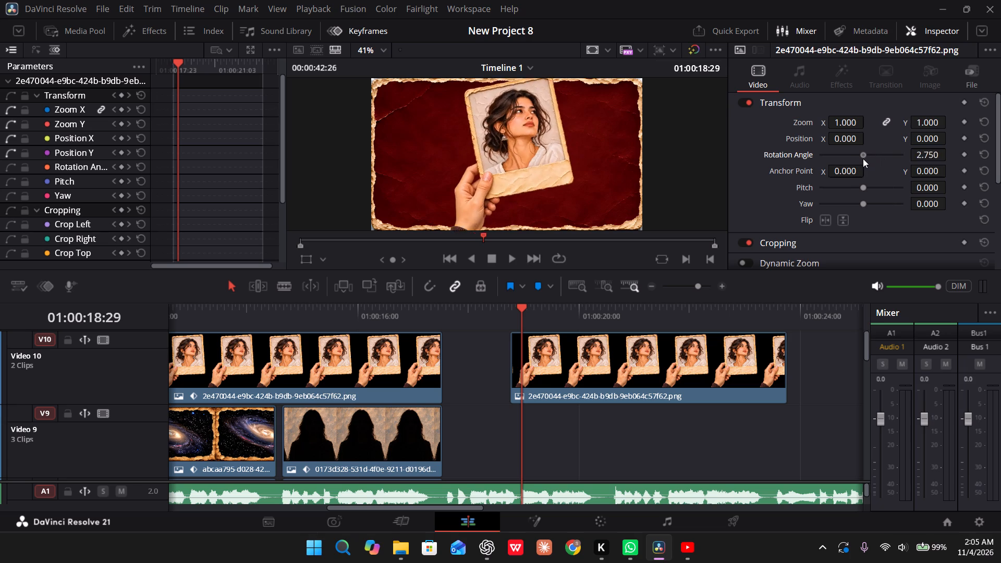
left_click_drag(863, 158, 860, 160)
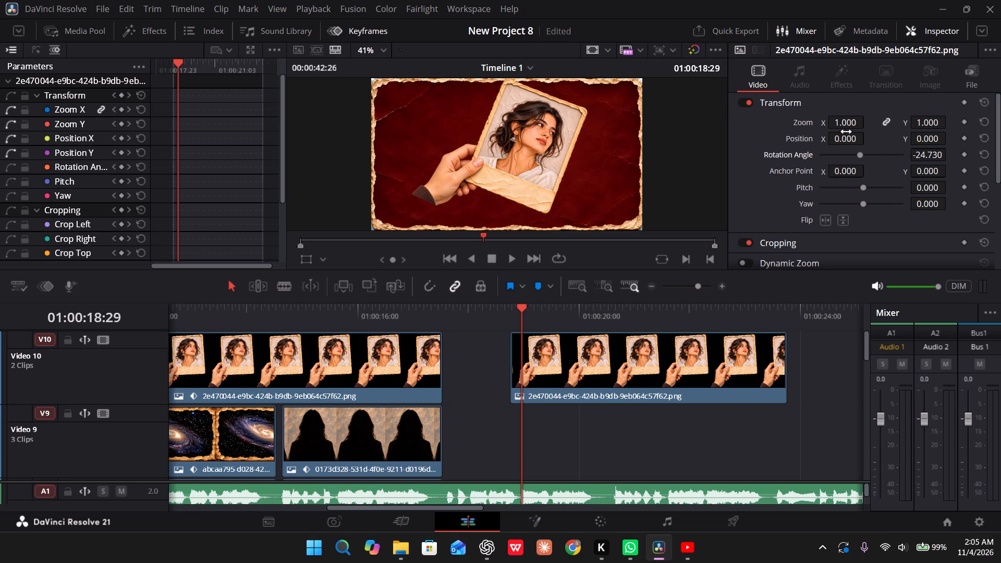
left_click_drag(844, 125, 850, 125)
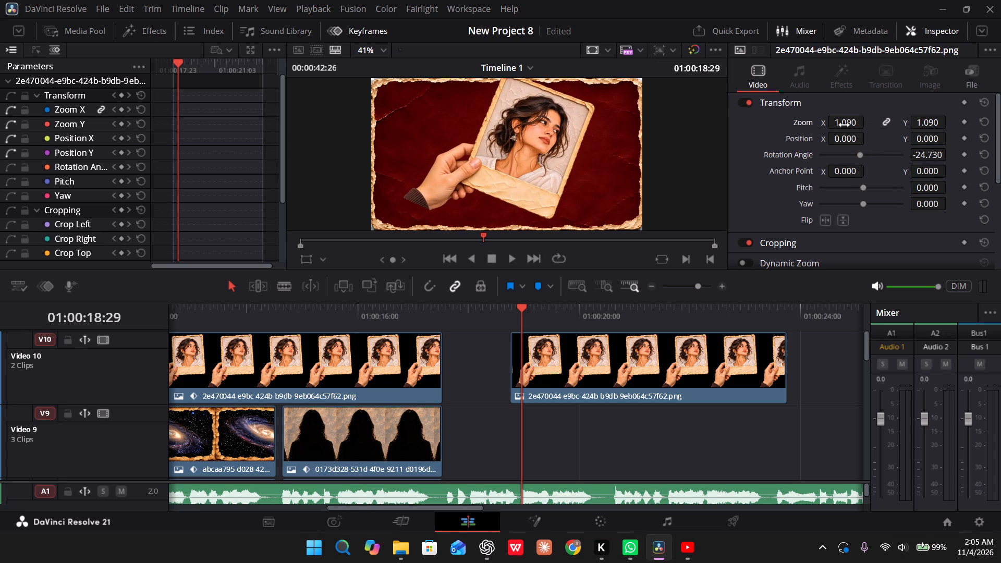
Reposition the tilted hand-held portrait to position X 185 and Y -76.
left_click_drag(844, 138, 860, 136)
left_click_drag(931, 138, 881, 128)
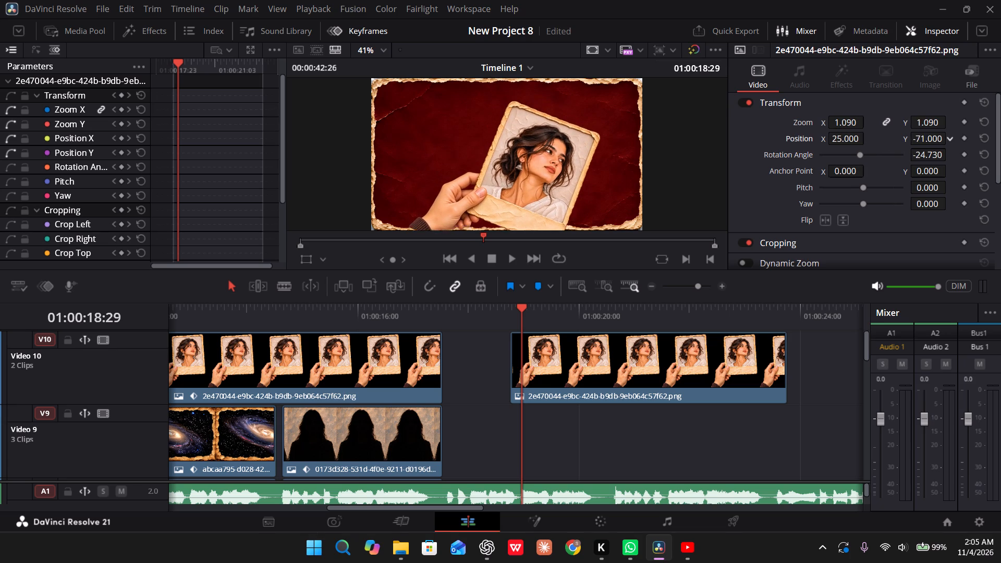
left_click_drag(881, 128, 862, 122)
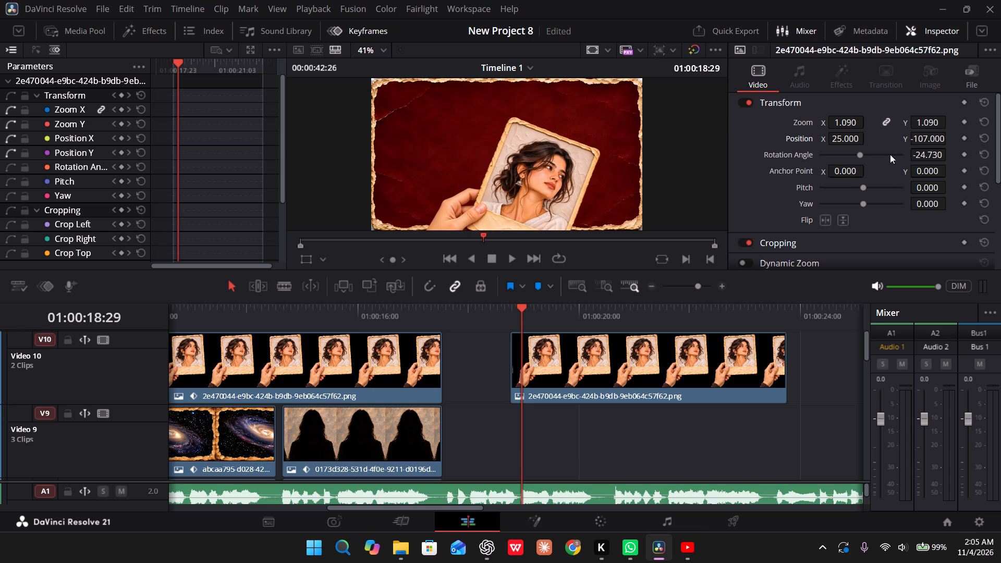
left_click_drag(846, 138, 875, 138)
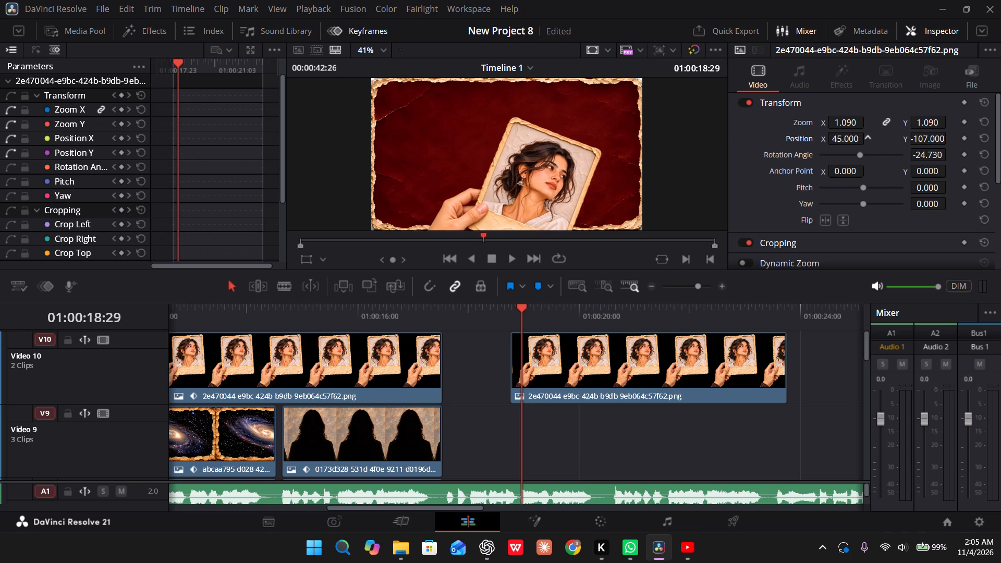
left_click_drag(875, 138, 950, 139)
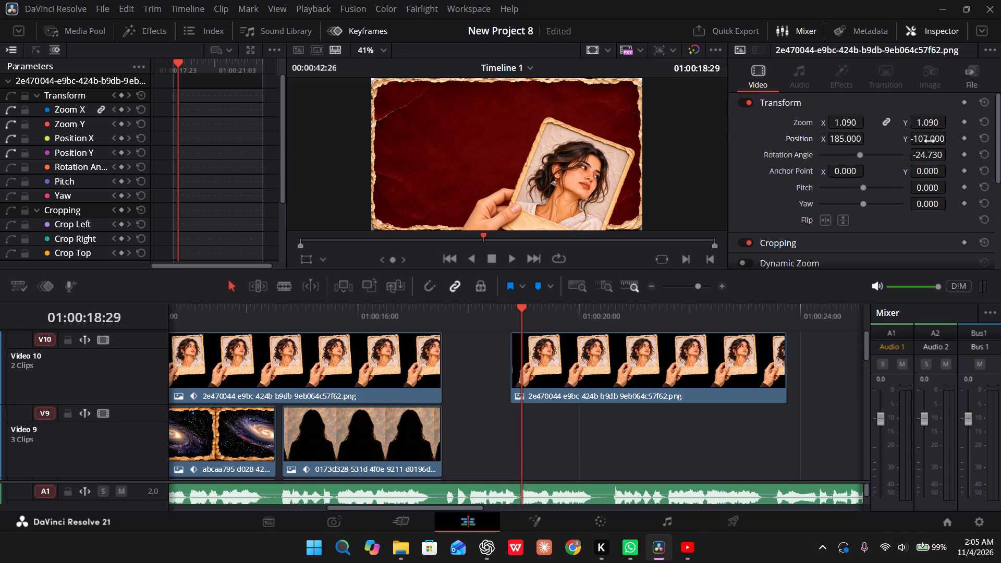
left_click_drag(929, 139, 968, 138)
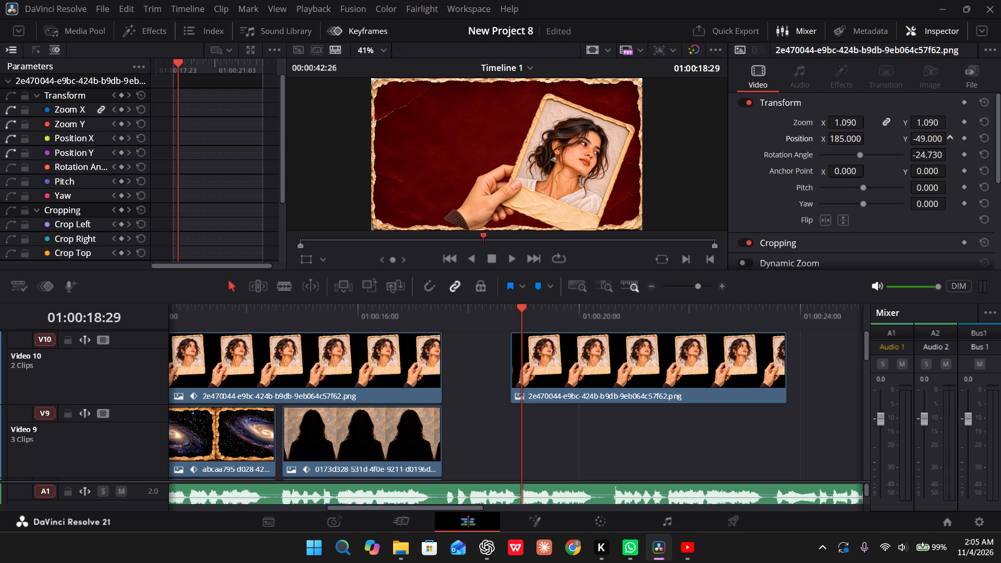
left_click_drag(968, 138, 949, 142)
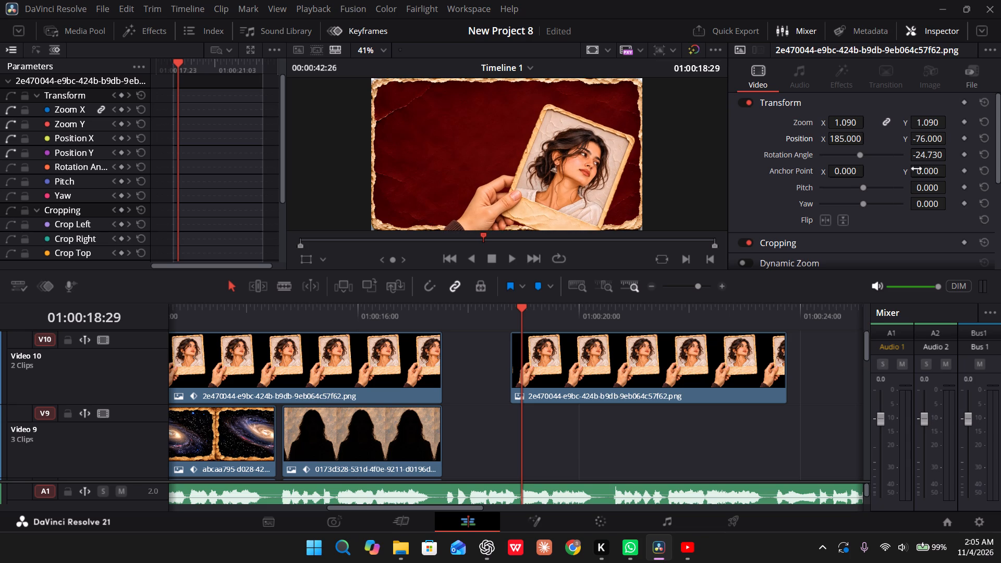
left_click(860, 154)
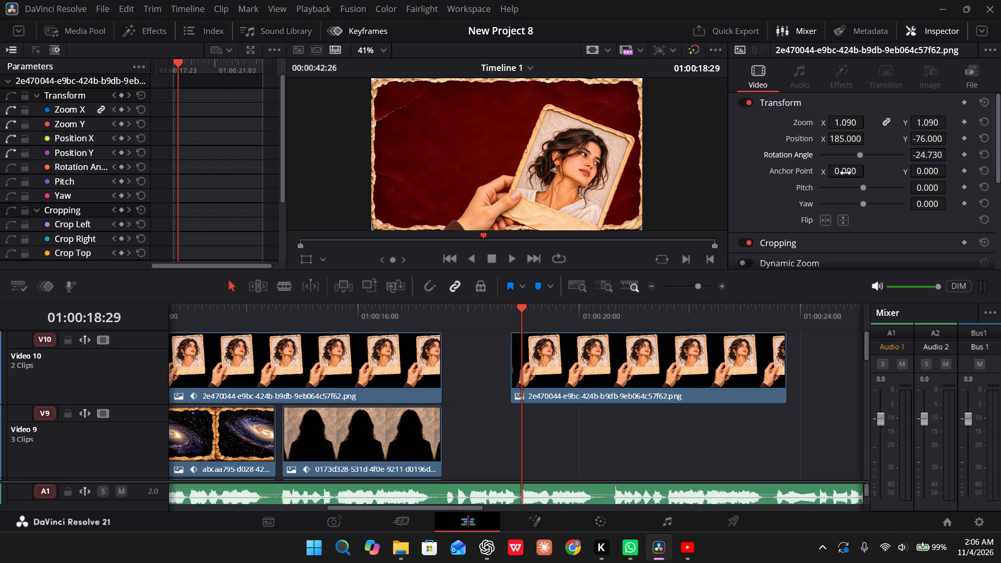
Set the portrait clip's anchor point to X 66 and Y 55.
left_click_drag(846, 173, 538, 281)
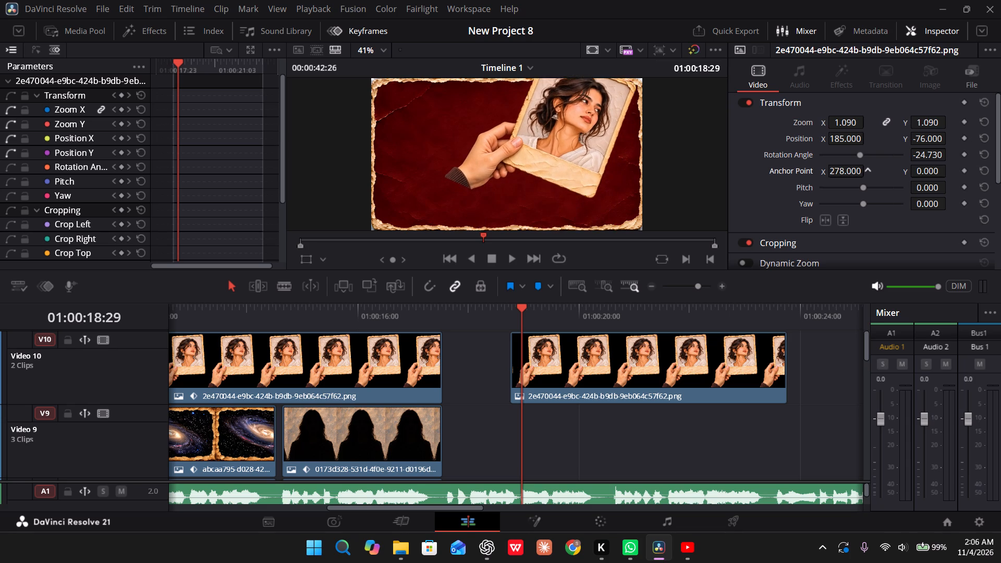
left_click_drag(538, 281, 406, 278)
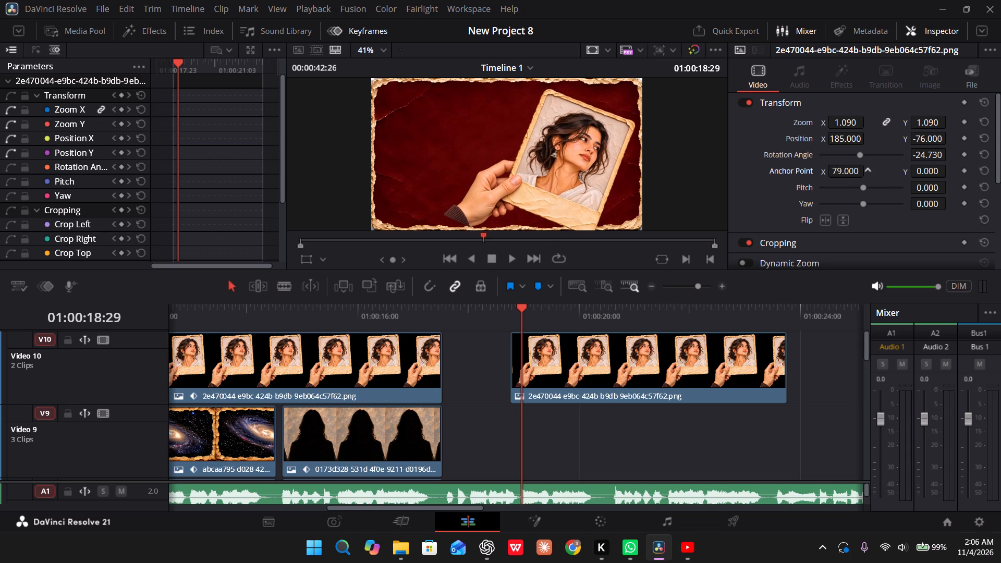
left_click_drag(406, 278, 397, 278)
left_click_drag(927, 170, 824, 164)
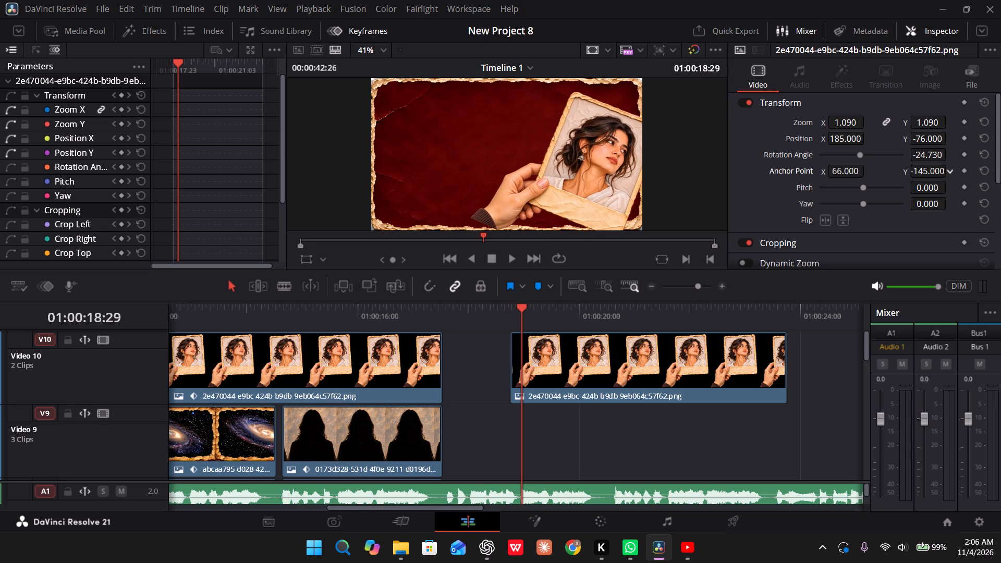
left_click_drag(824, 164, 472, 285)
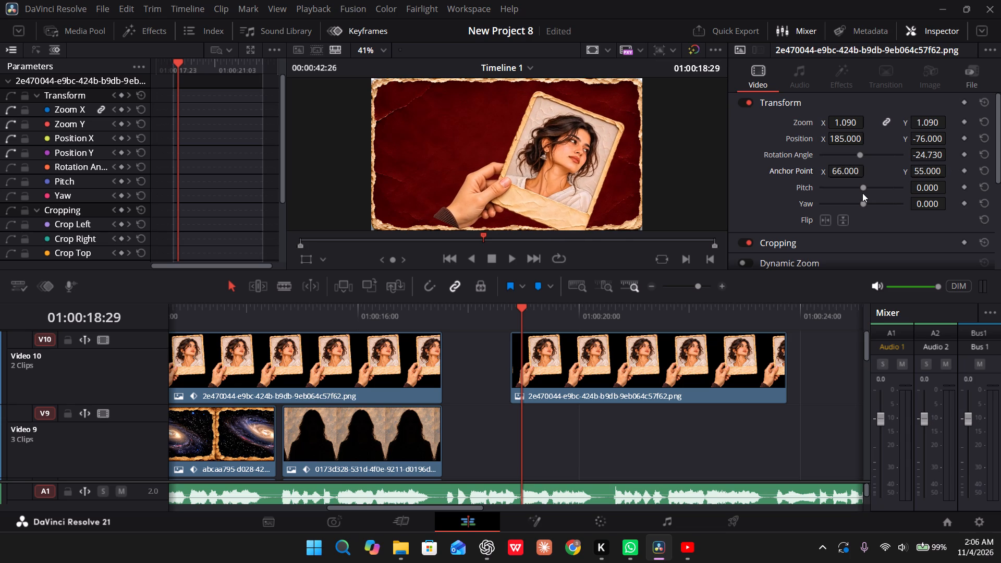
Give the portrait a slight perspective with pitch about 0.034 and yaw about 0.240.
left_click(864, 188)
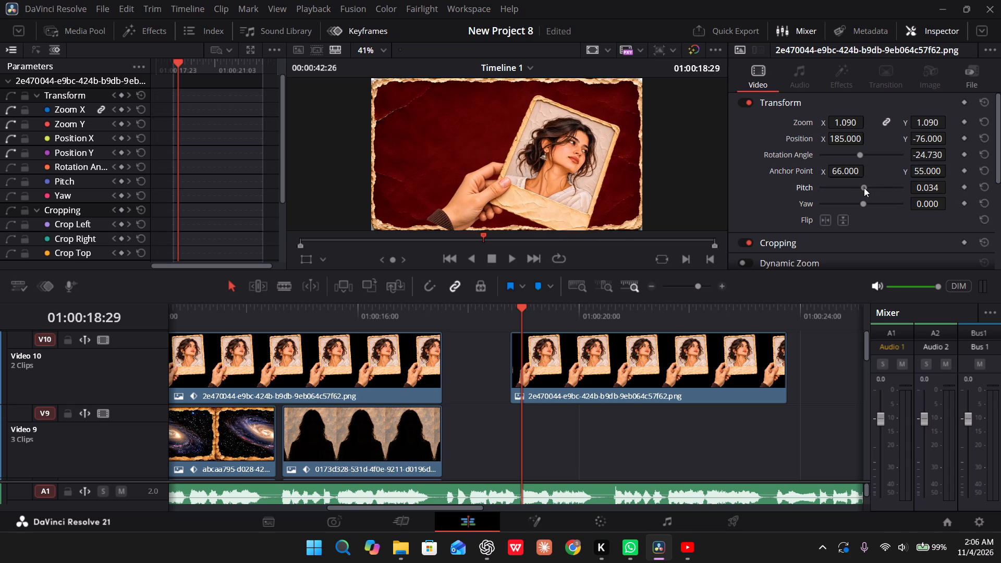
left_click_drag(853, 201, 831, 203)
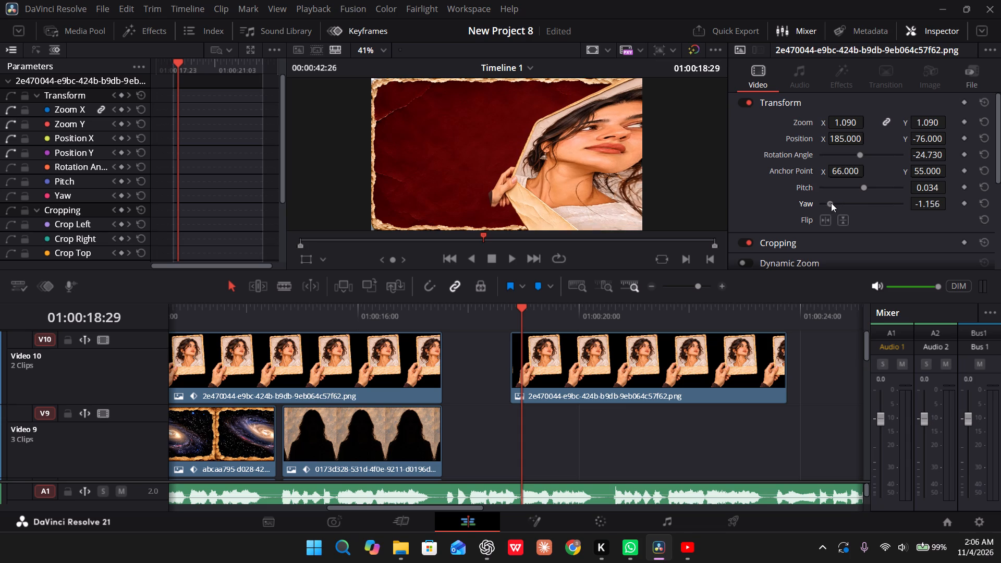
left_click_drag(831, 203, 845, 201)
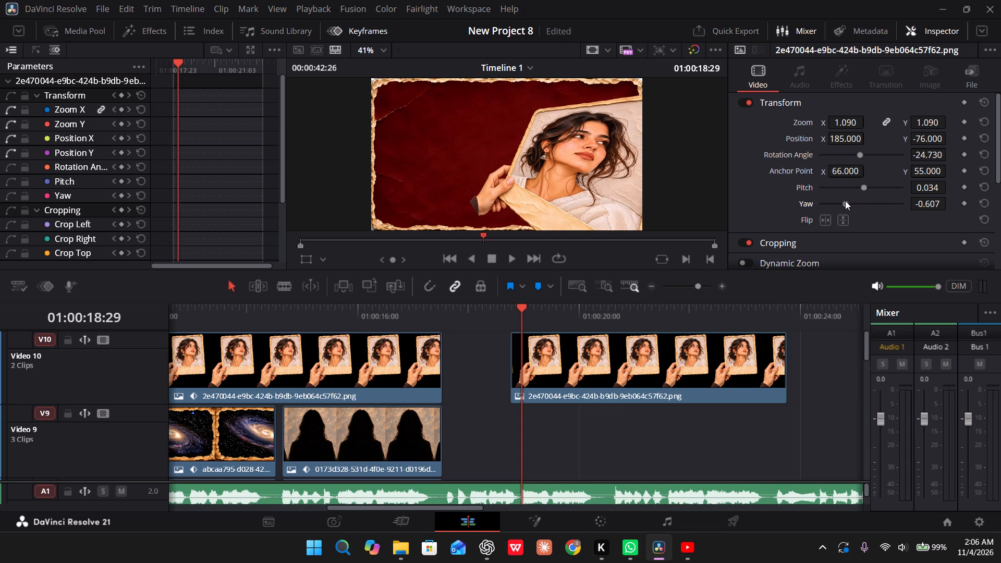
left_click_drag(845, 201, 869, 202)
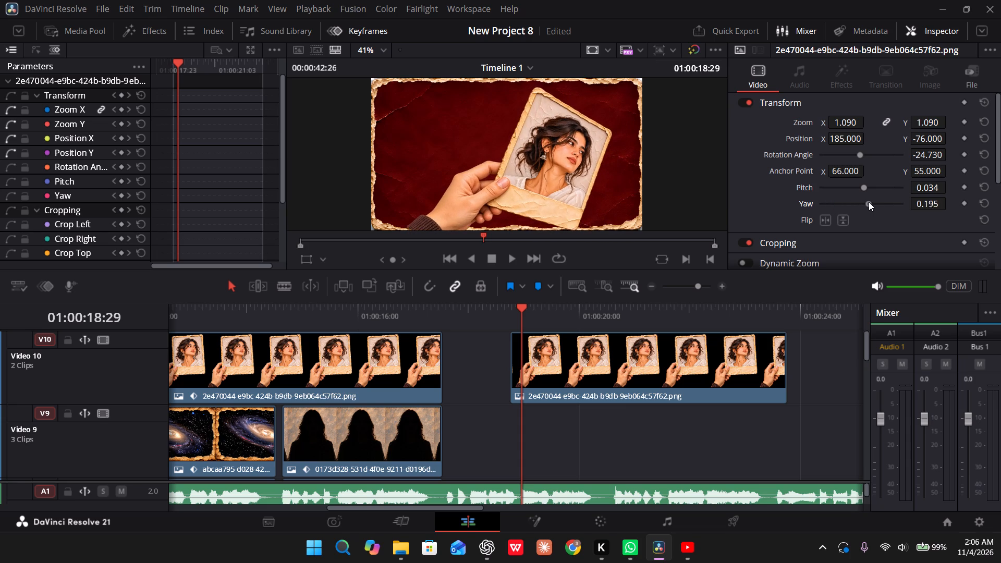
left_click_drag(869, 202, 868, 202)
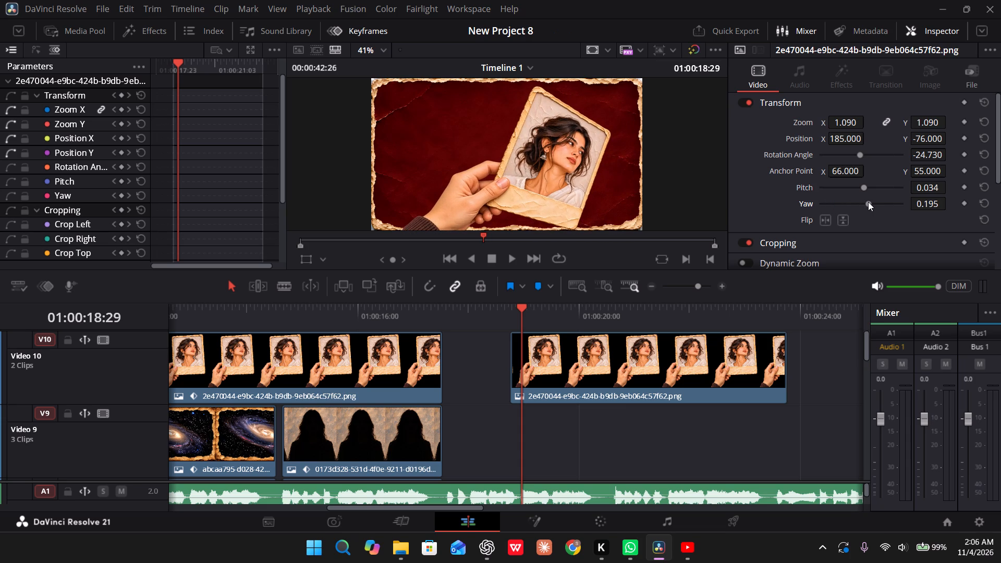
left_click(868, 202)
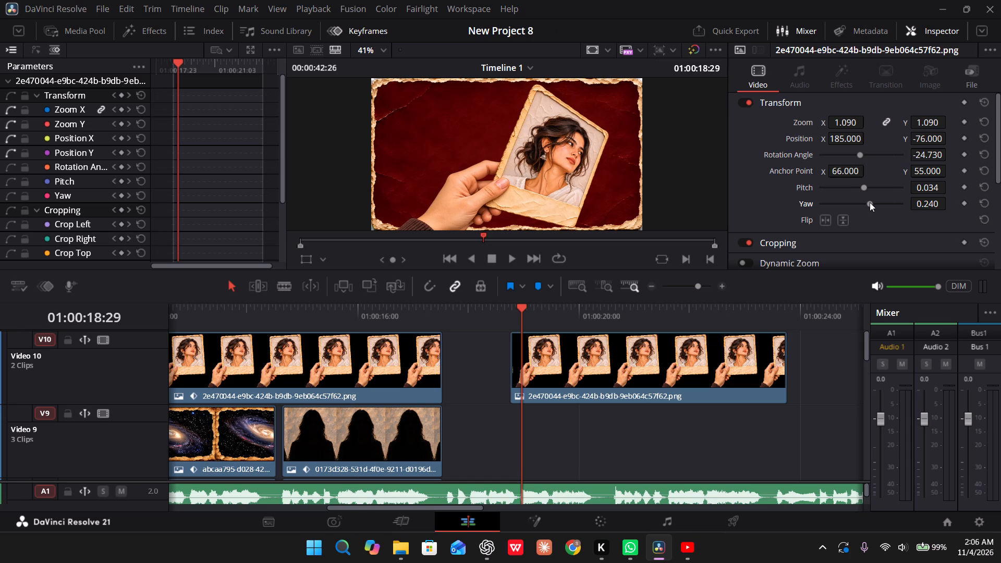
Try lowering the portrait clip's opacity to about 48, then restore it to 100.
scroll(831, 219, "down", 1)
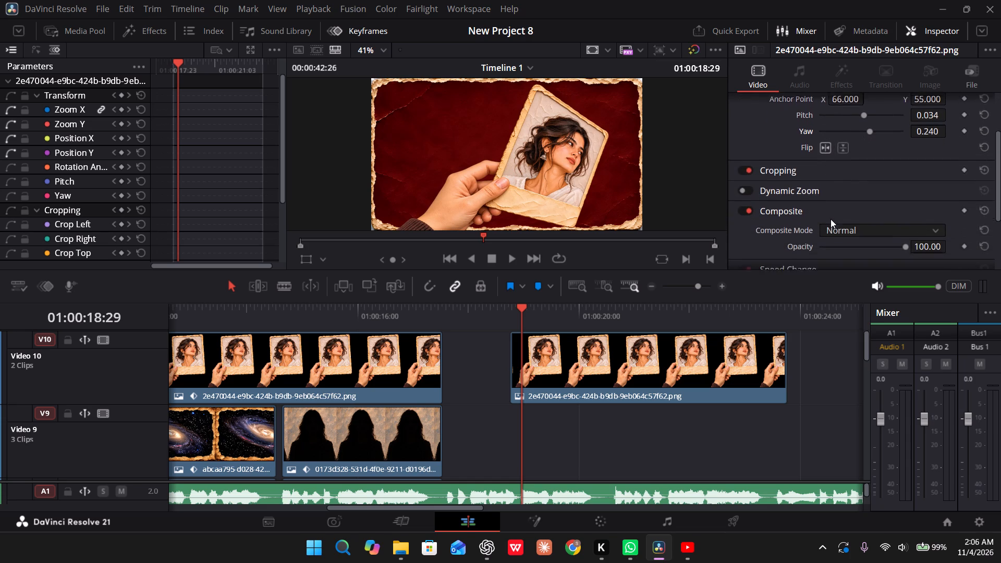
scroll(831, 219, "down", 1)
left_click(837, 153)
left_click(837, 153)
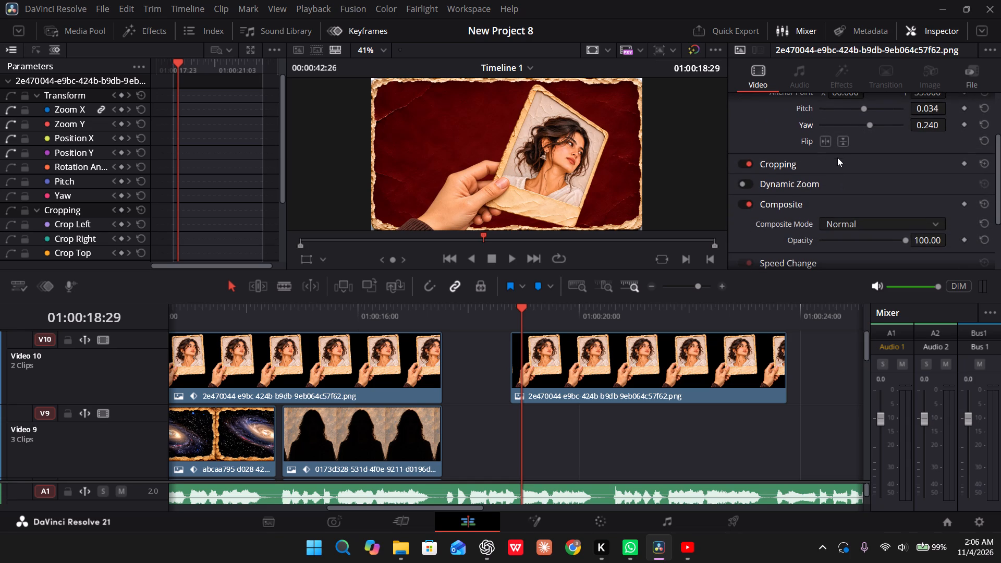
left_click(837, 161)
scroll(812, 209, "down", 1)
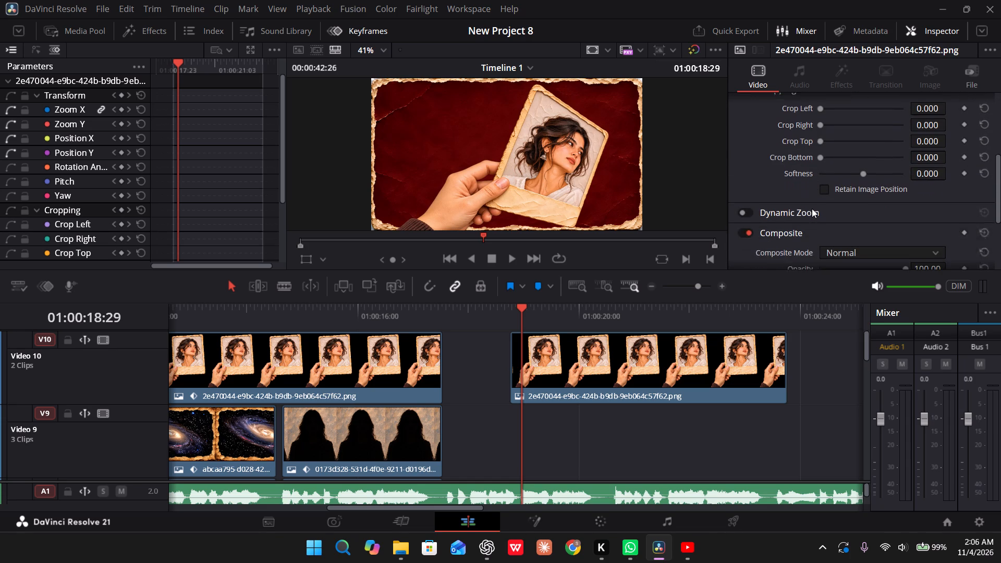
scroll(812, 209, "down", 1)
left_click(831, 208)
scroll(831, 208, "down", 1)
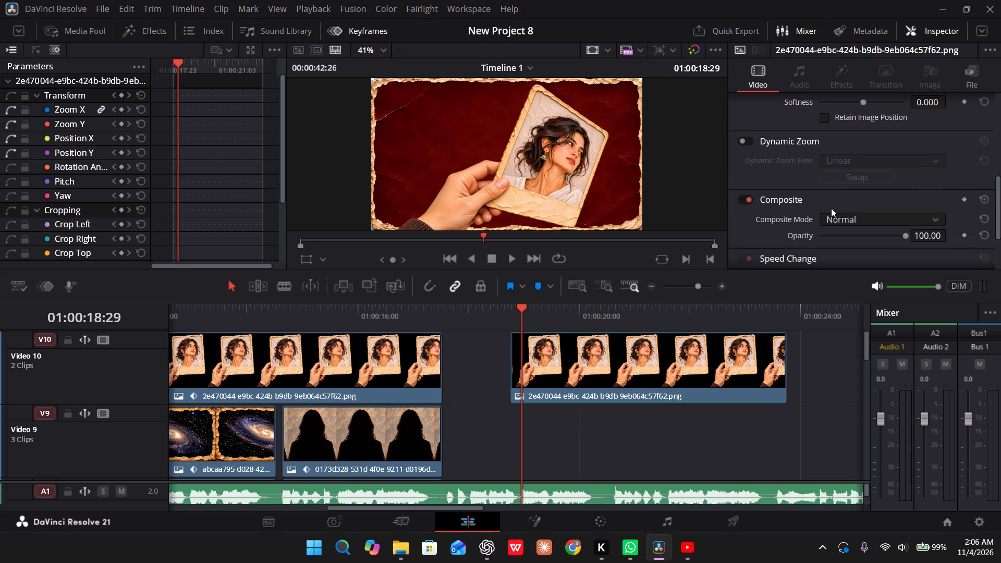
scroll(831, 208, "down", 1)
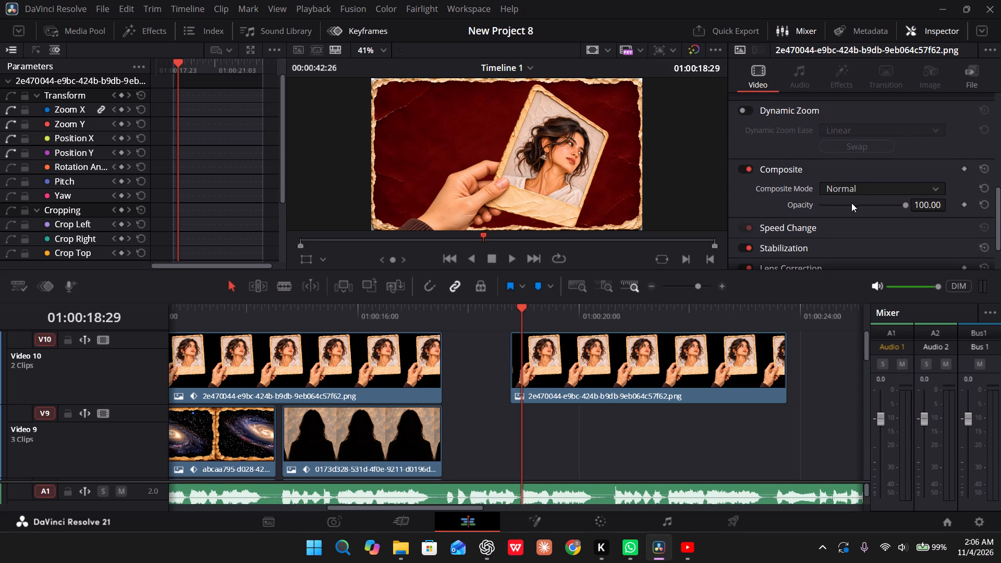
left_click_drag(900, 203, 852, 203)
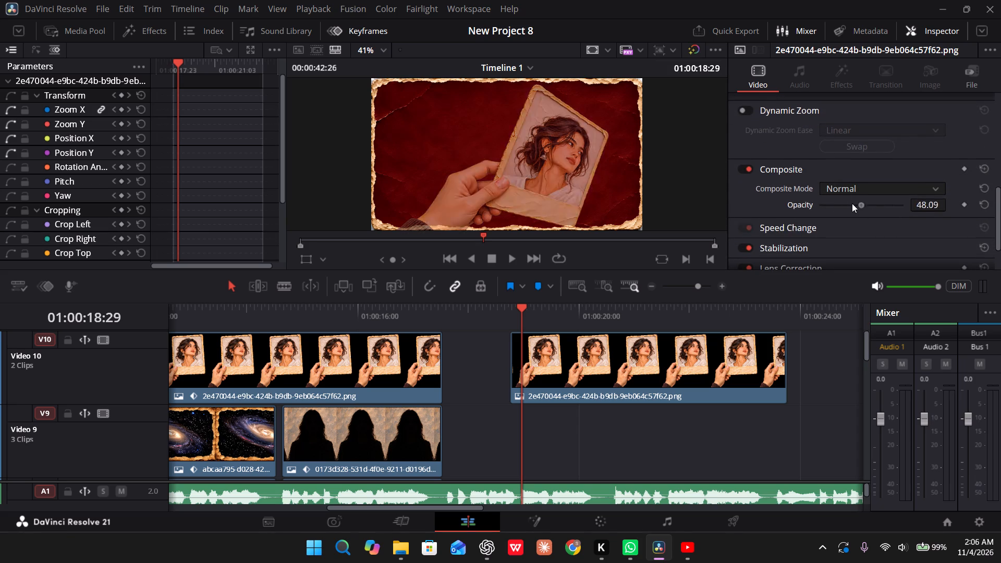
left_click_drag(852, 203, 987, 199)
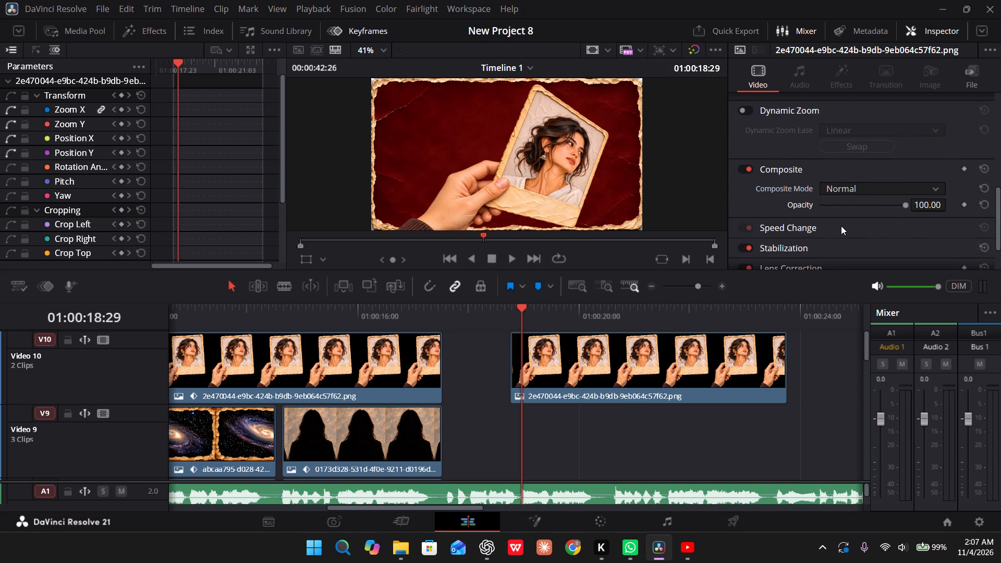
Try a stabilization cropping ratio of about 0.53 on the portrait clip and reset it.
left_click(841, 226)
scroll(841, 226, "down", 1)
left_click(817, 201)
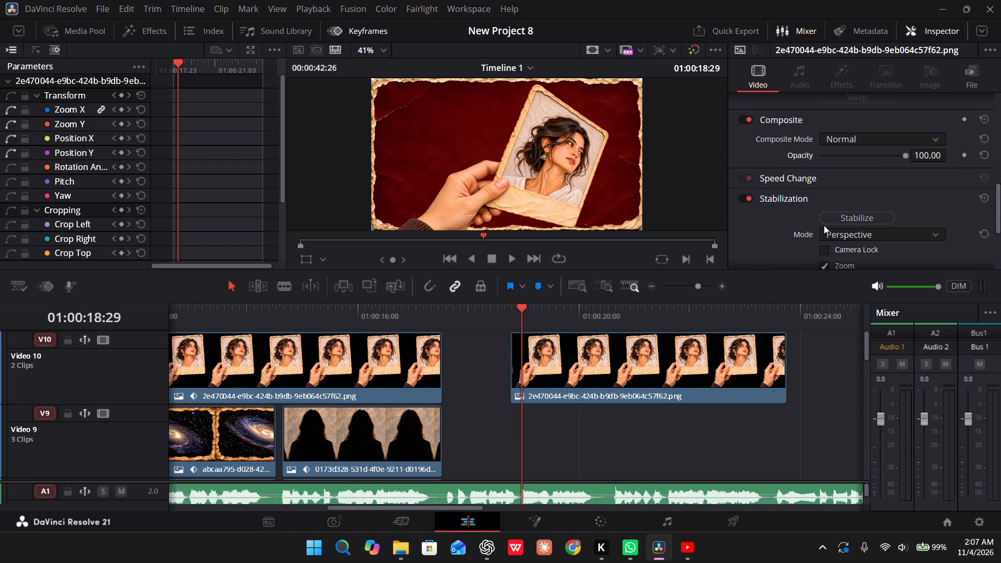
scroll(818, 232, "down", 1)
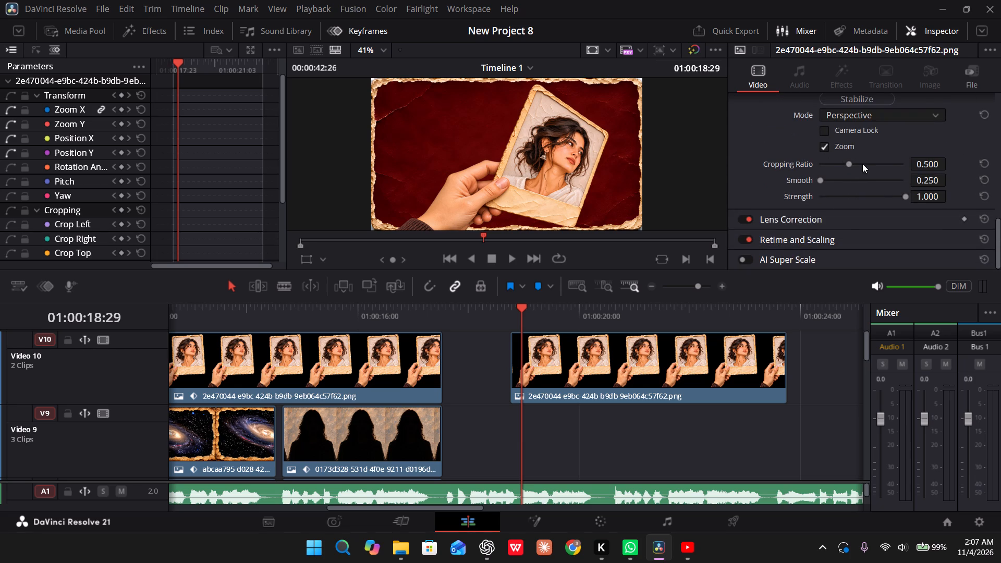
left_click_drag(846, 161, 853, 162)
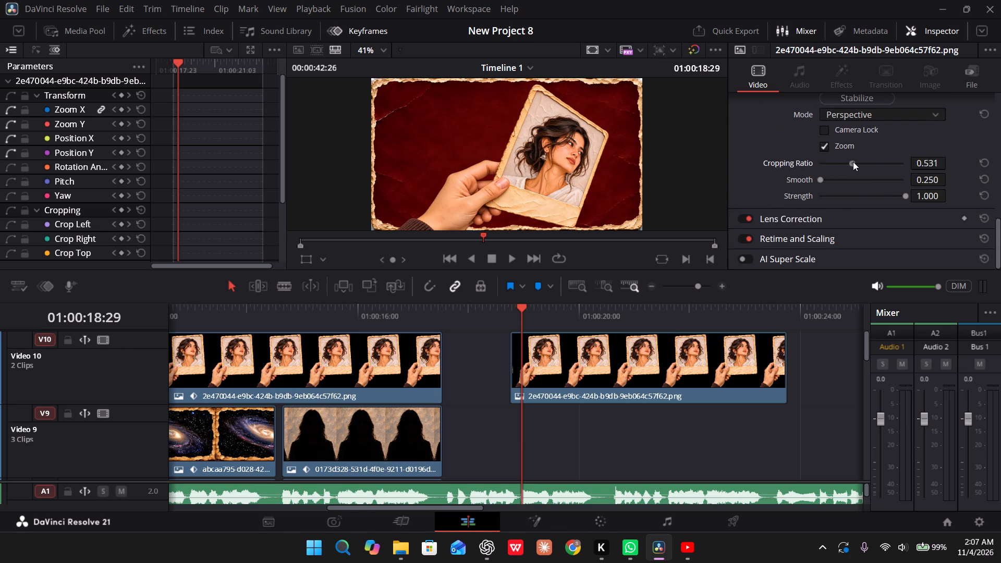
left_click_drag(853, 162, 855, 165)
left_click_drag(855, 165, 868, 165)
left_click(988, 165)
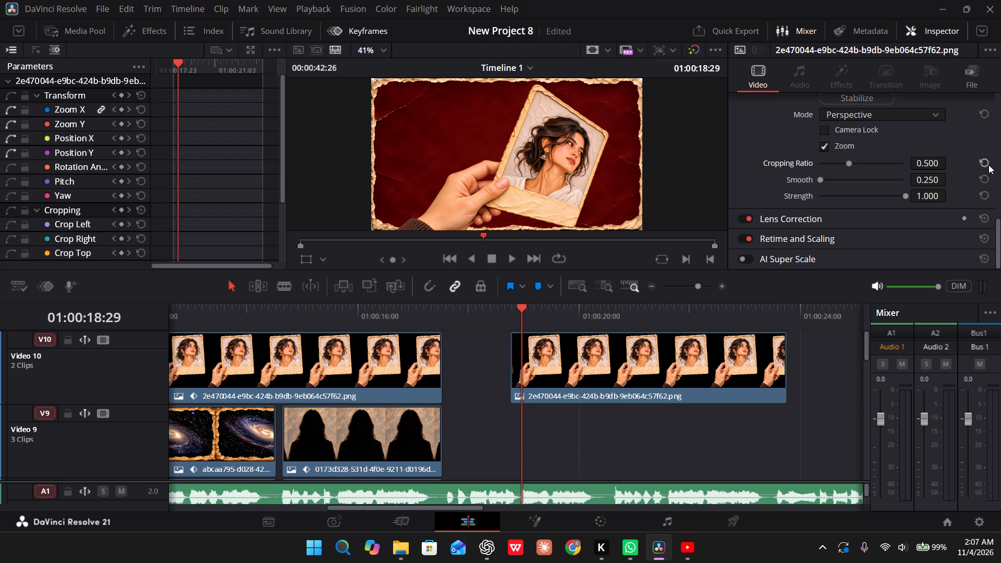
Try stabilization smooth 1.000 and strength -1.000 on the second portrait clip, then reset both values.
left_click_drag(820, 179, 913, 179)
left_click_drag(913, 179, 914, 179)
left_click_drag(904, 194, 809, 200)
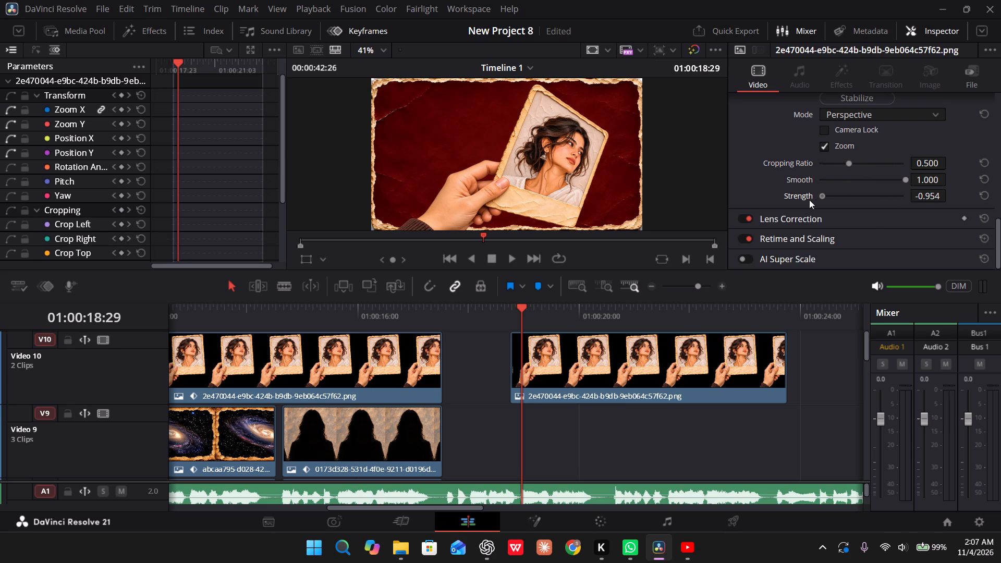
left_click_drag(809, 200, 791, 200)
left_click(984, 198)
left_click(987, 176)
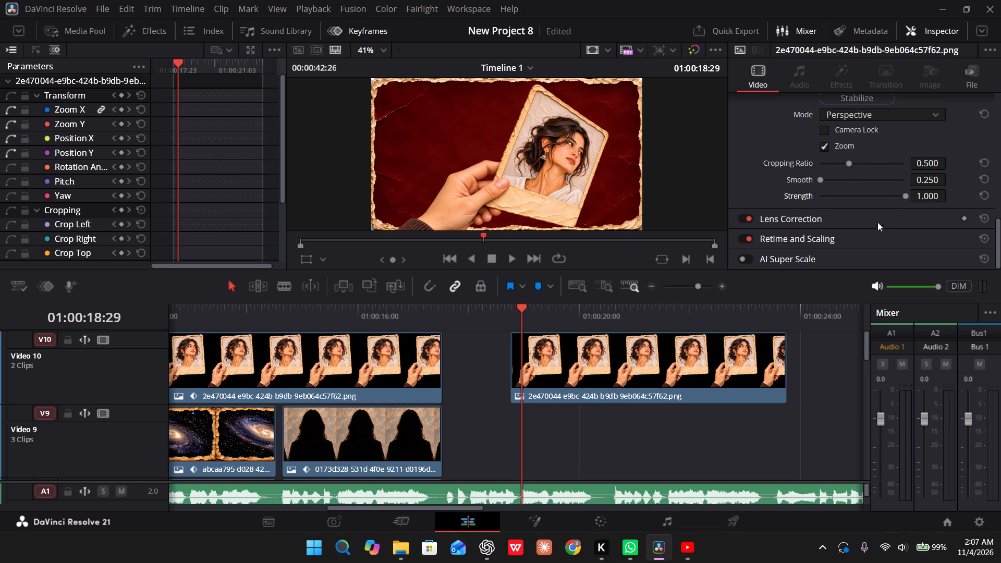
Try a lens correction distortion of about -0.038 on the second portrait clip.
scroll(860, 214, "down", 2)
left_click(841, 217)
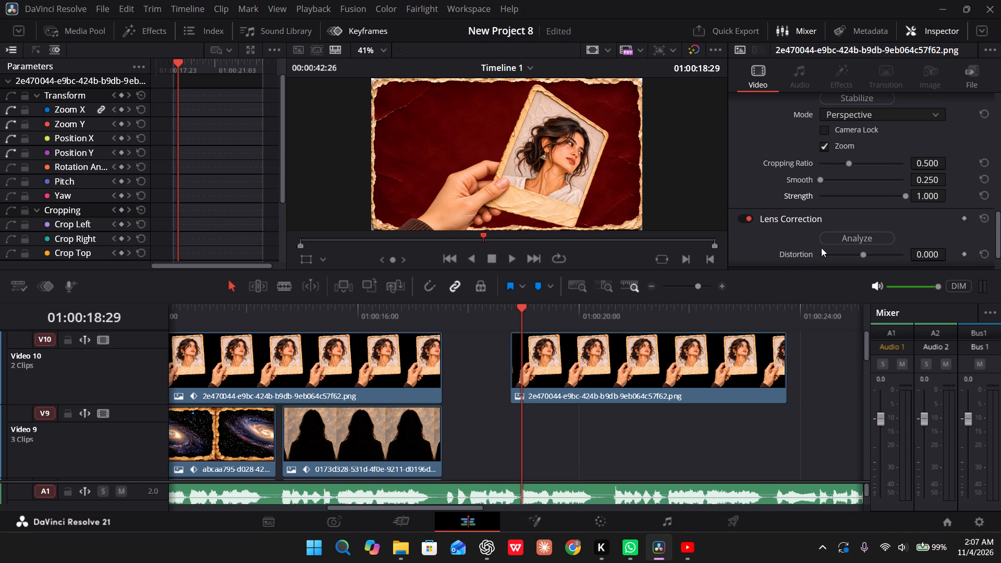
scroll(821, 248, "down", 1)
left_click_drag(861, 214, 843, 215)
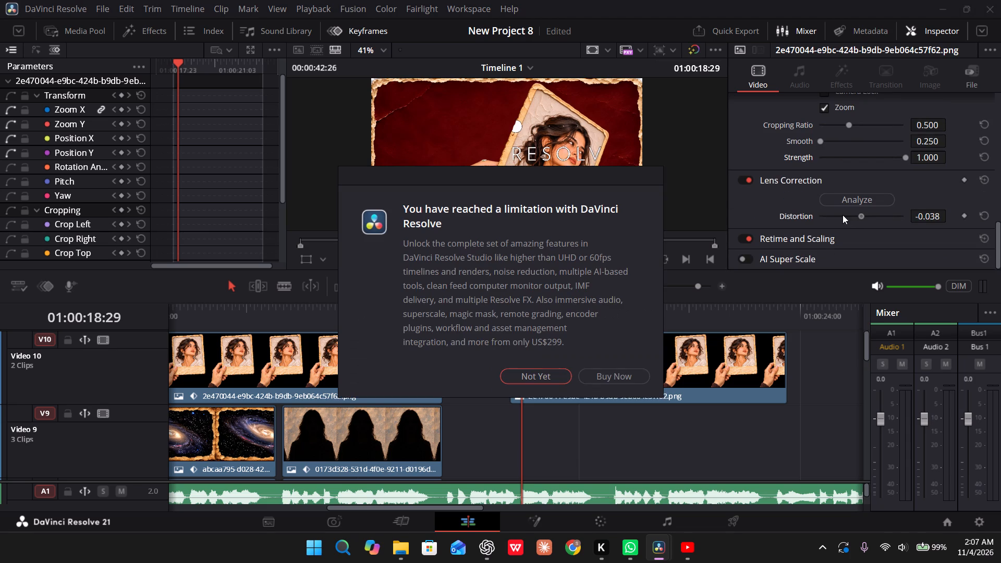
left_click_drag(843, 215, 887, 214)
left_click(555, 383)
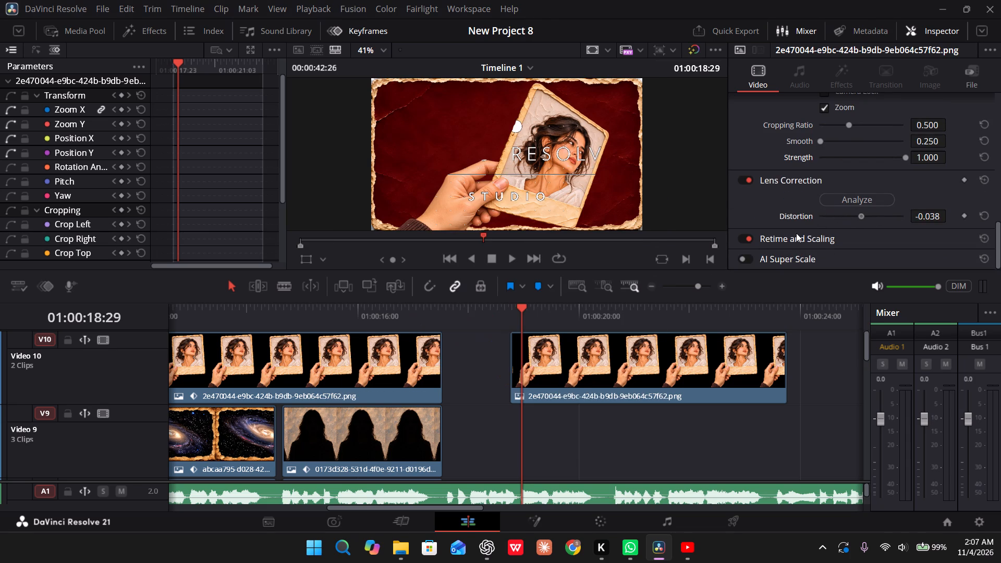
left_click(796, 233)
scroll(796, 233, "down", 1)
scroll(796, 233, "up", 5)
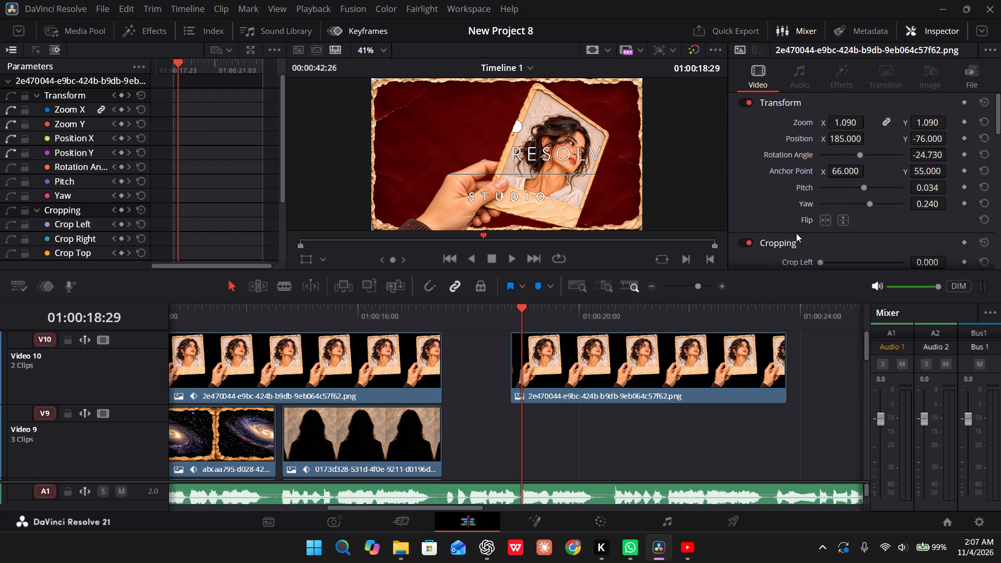
Delete the second, tilted portrait clip from Video 10.
left_click(606, 368)
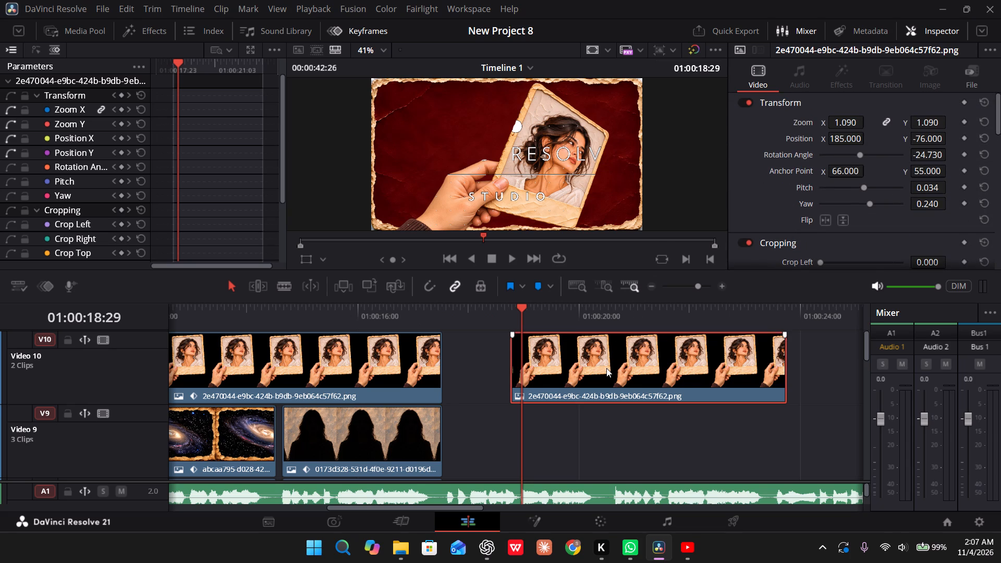
key("backslash")
key("BackSpace")
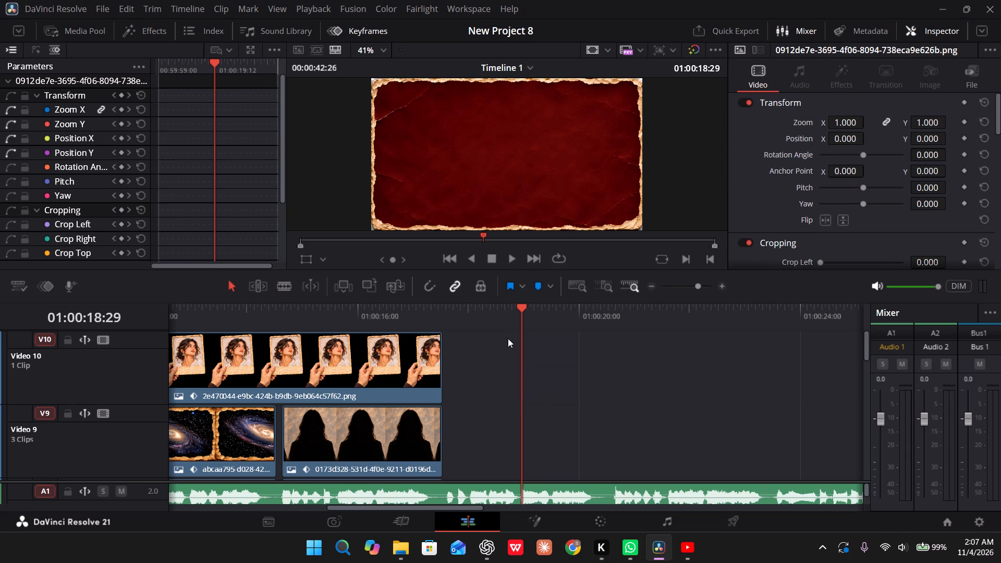
Play back the assembled scenes through the silhouettes and check the frames around the end of the first portrait clip.
left_click_drag(480, 319, 440, 329)
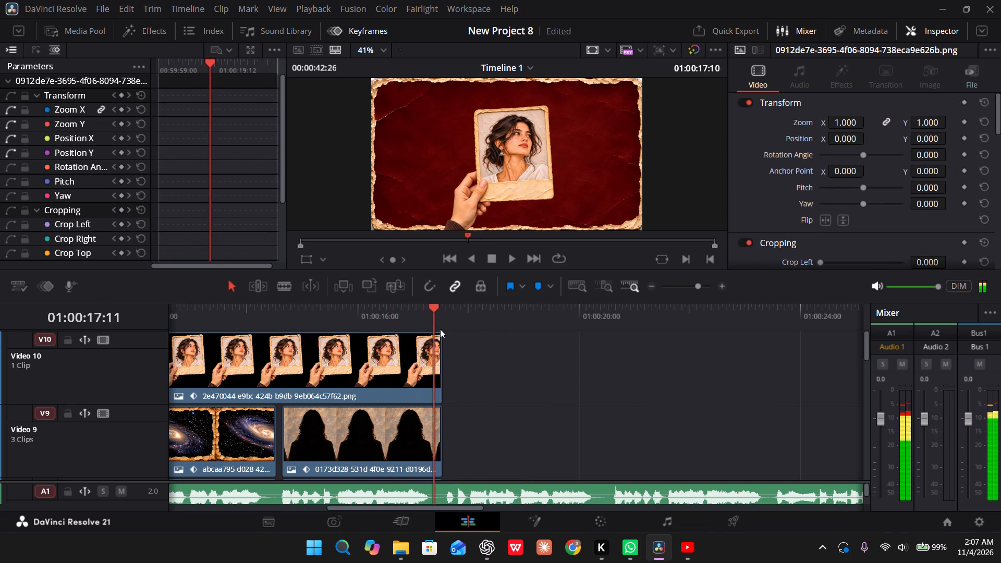
left_click_drag(440, 329, 207, 375)
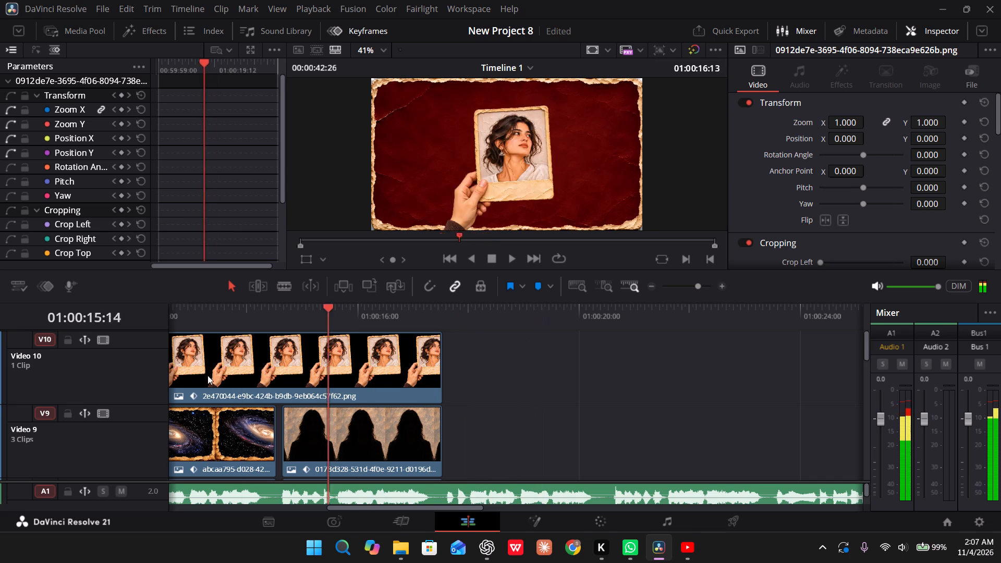
left_click_drag(207, 375, 1, 385)
key("space")
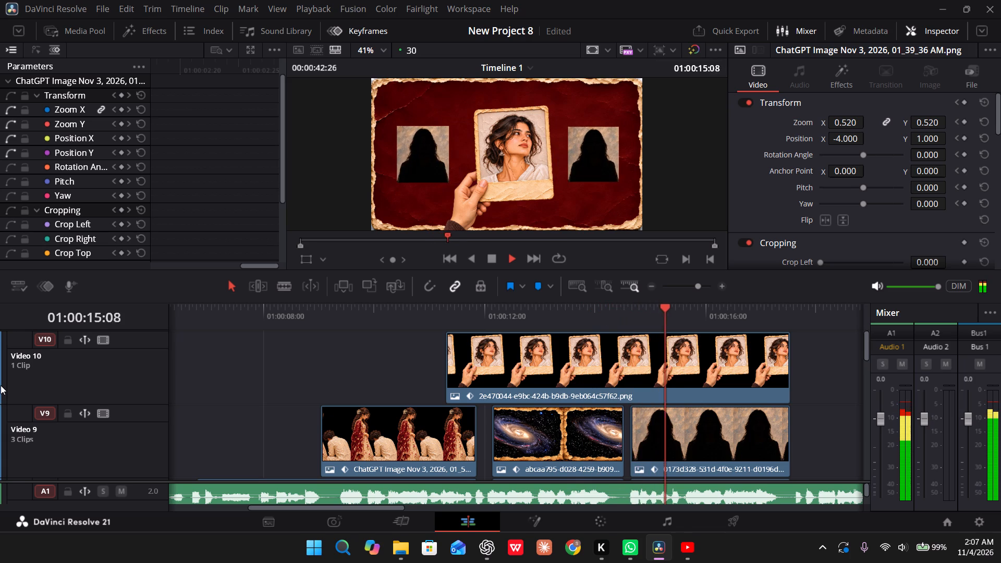
key("space")
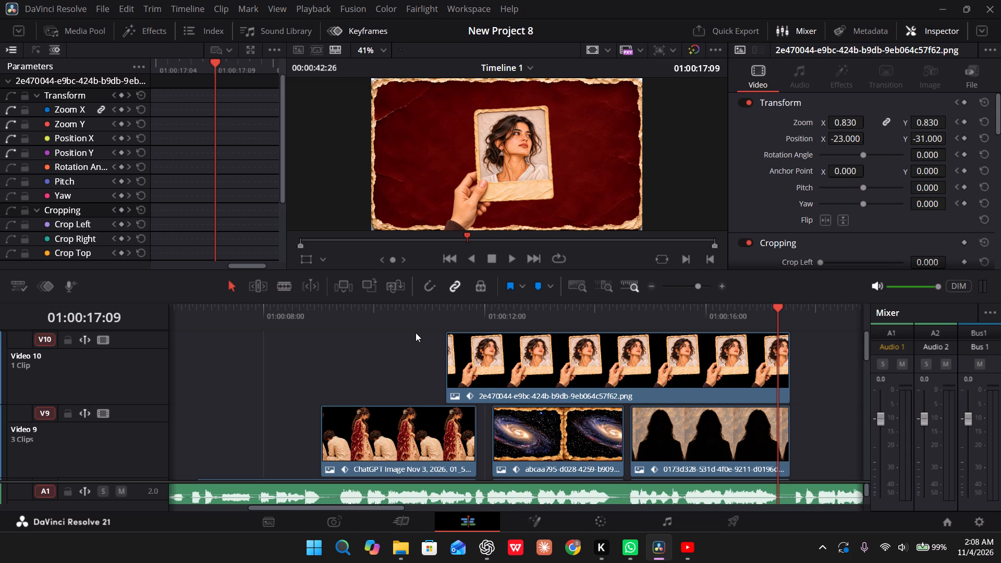
left_click_drag(680, 317, 808, 317)
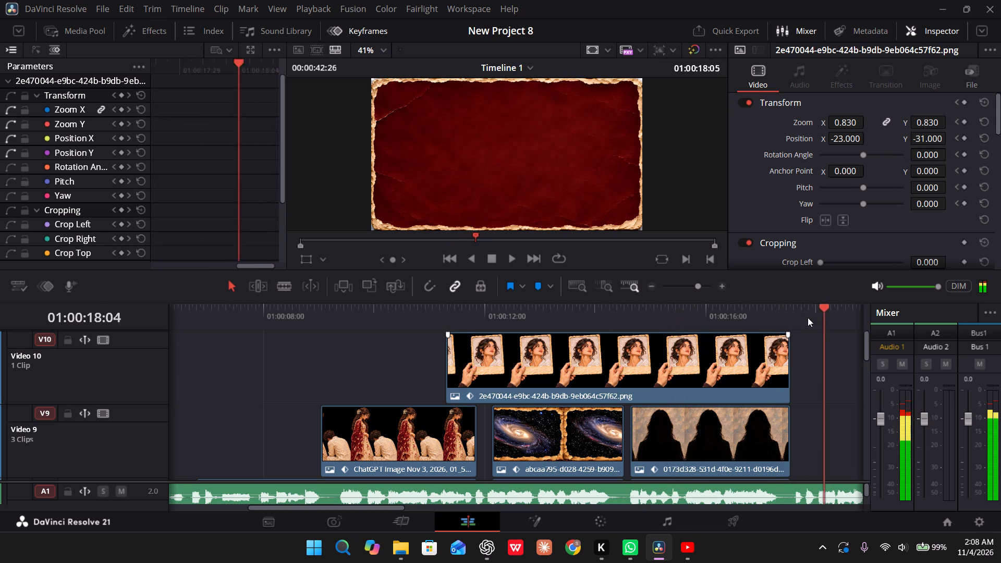
left_click_drag(808, 317, 763, 322)
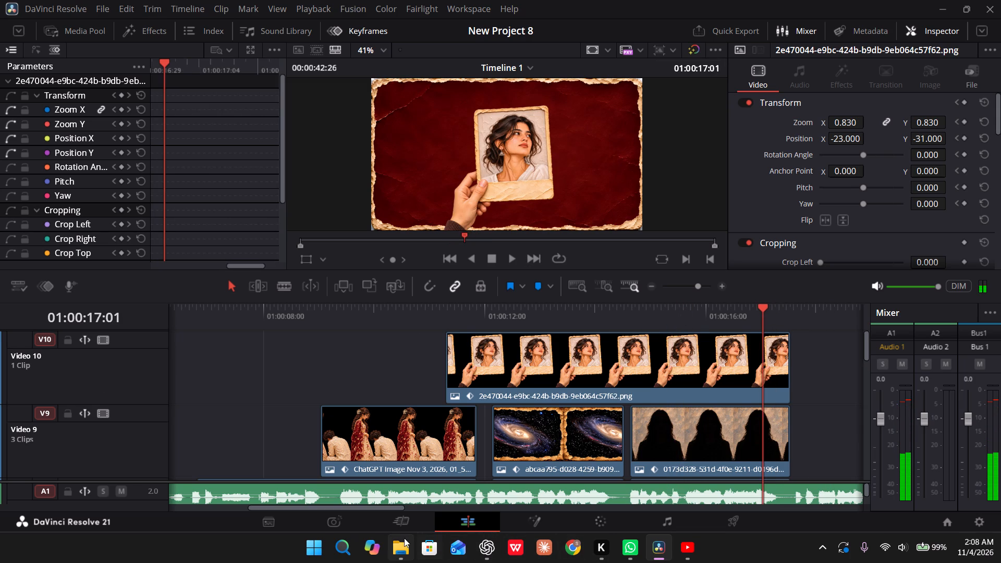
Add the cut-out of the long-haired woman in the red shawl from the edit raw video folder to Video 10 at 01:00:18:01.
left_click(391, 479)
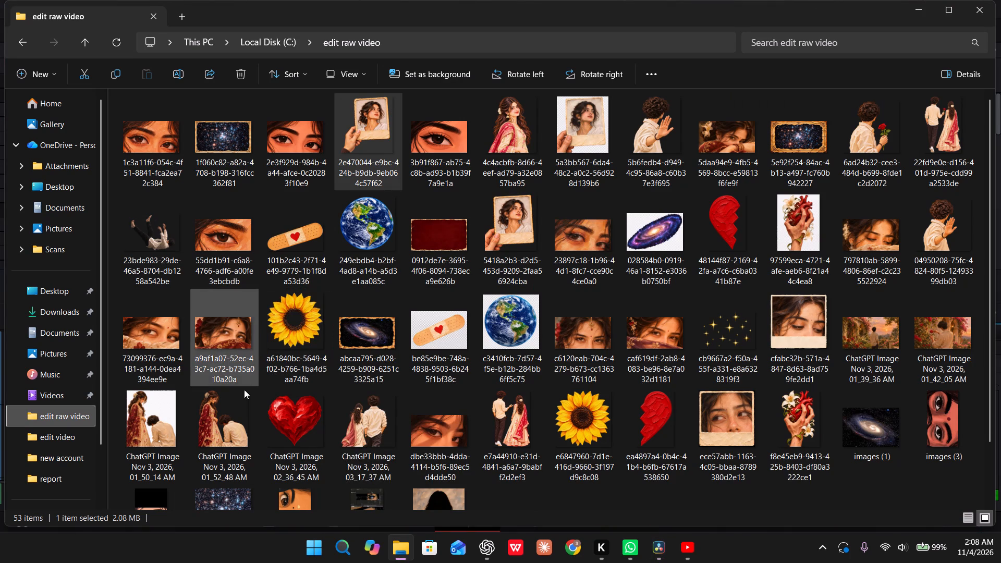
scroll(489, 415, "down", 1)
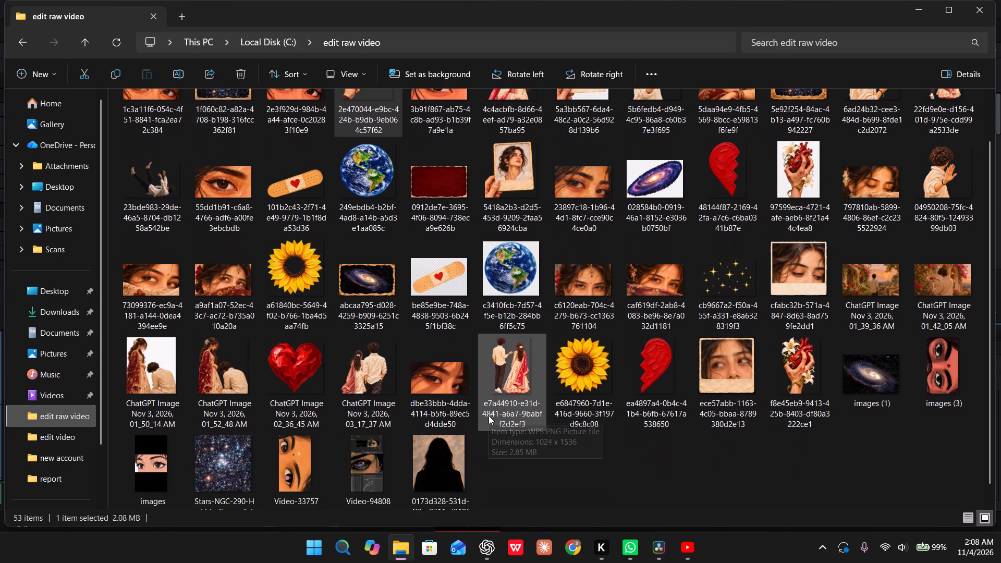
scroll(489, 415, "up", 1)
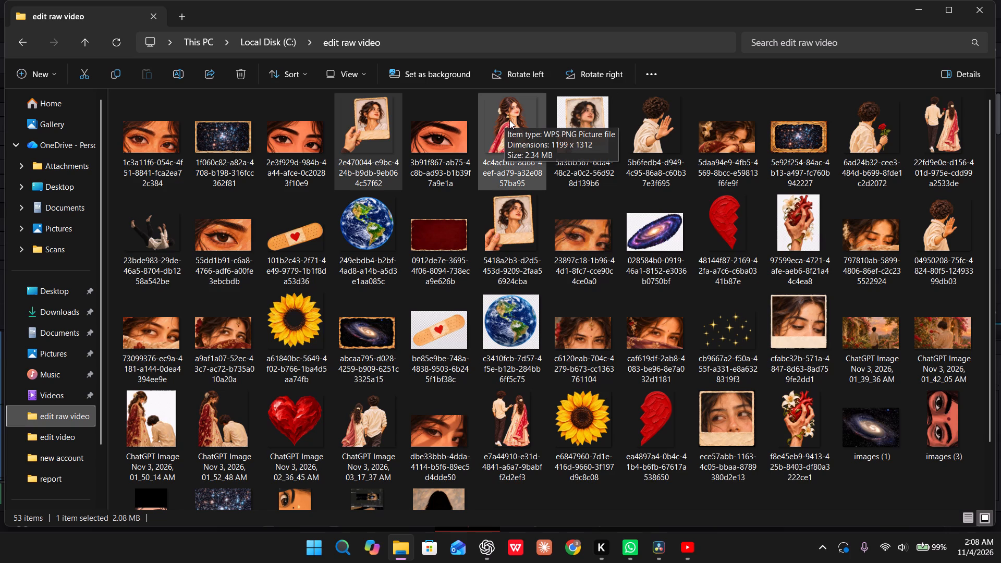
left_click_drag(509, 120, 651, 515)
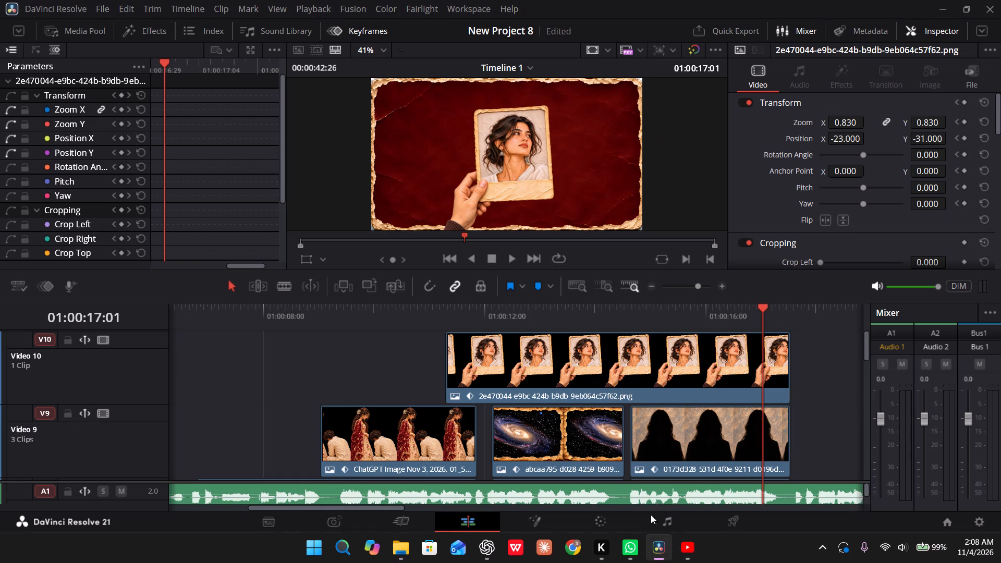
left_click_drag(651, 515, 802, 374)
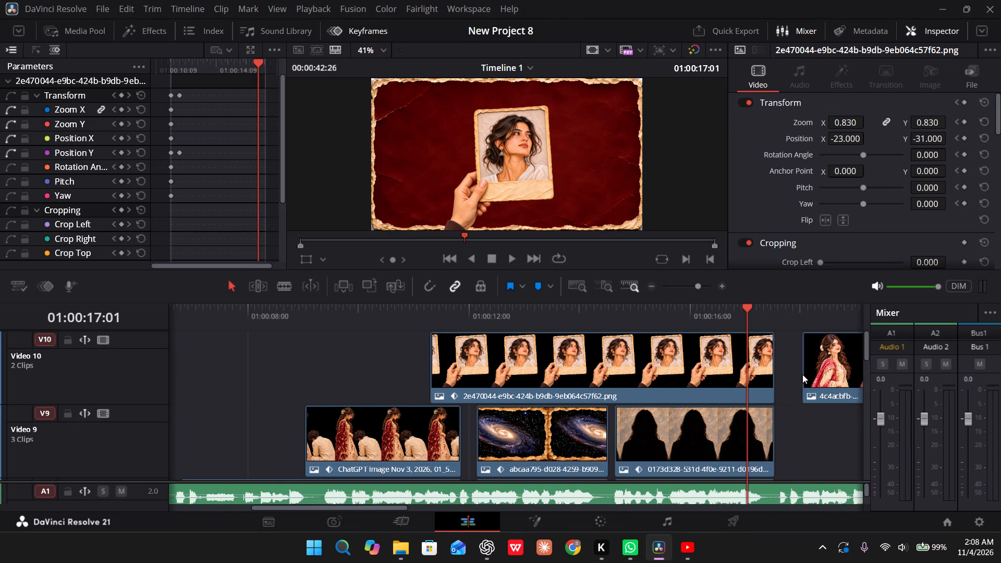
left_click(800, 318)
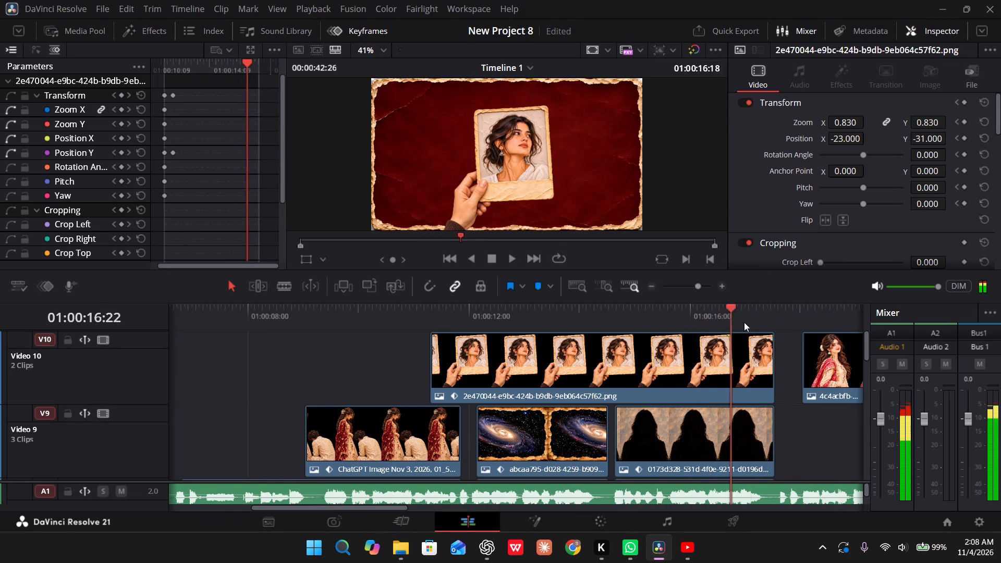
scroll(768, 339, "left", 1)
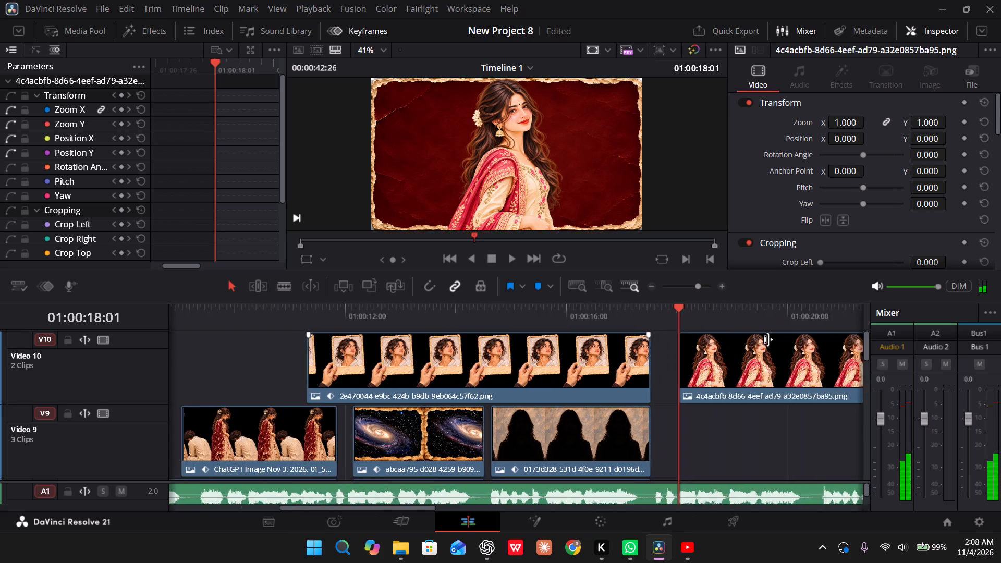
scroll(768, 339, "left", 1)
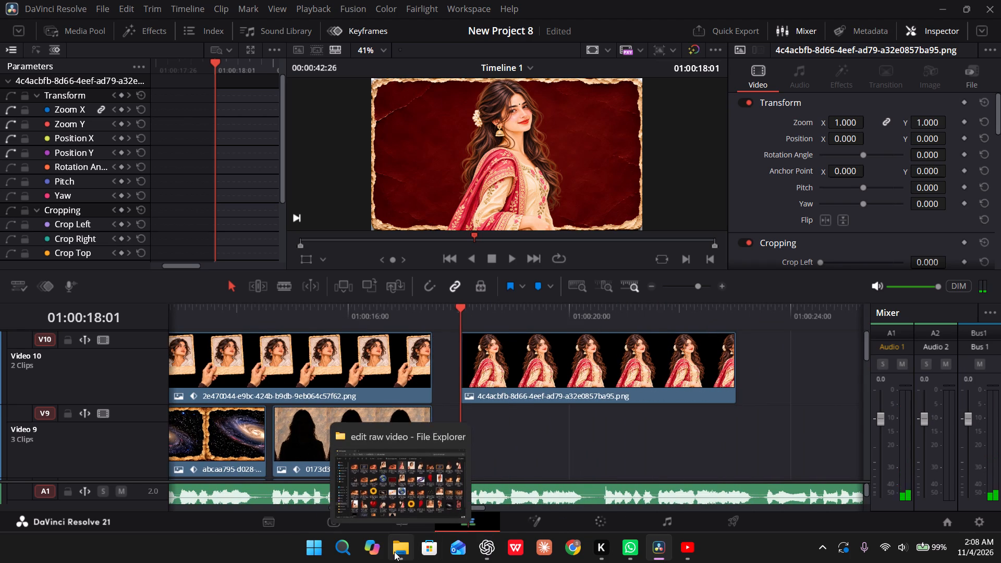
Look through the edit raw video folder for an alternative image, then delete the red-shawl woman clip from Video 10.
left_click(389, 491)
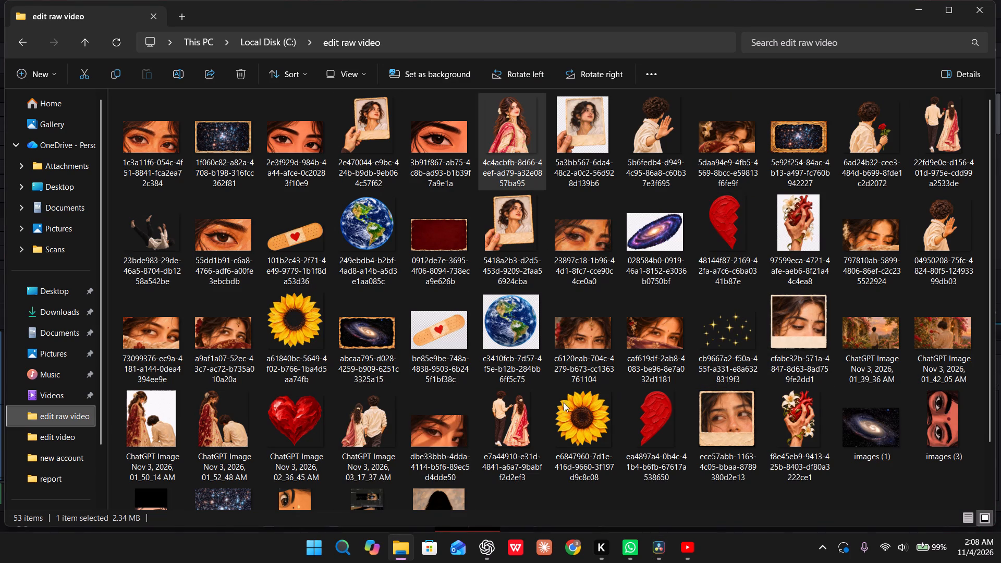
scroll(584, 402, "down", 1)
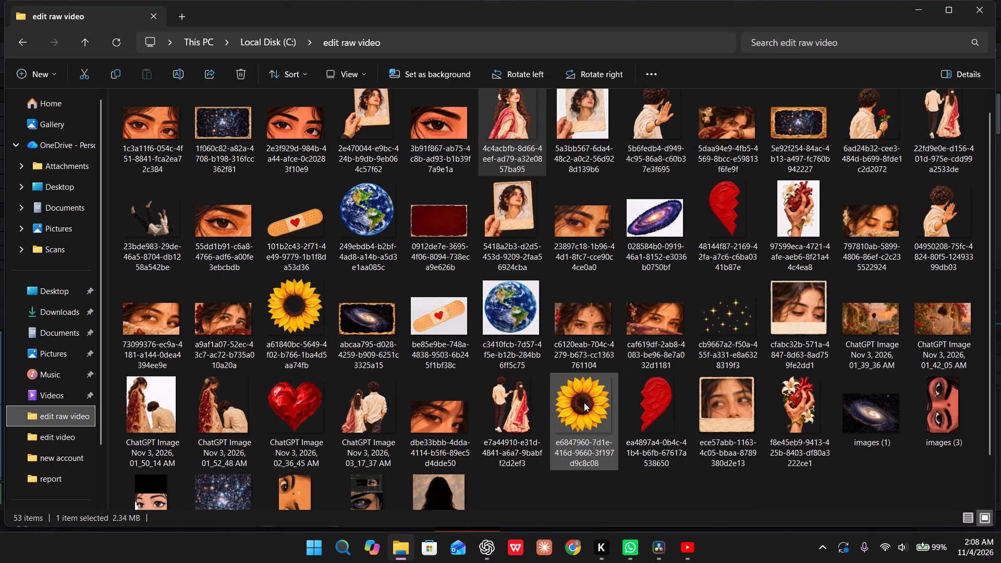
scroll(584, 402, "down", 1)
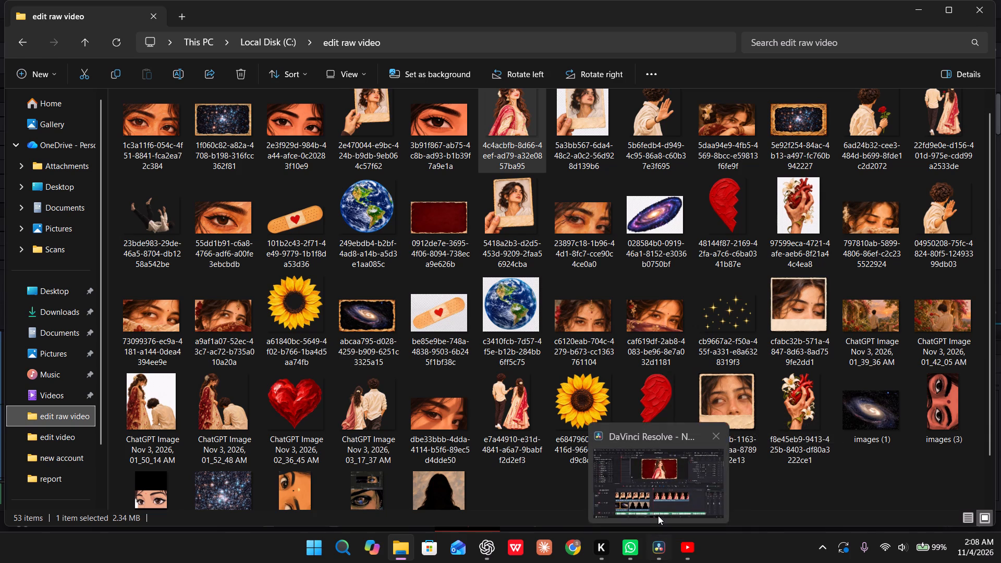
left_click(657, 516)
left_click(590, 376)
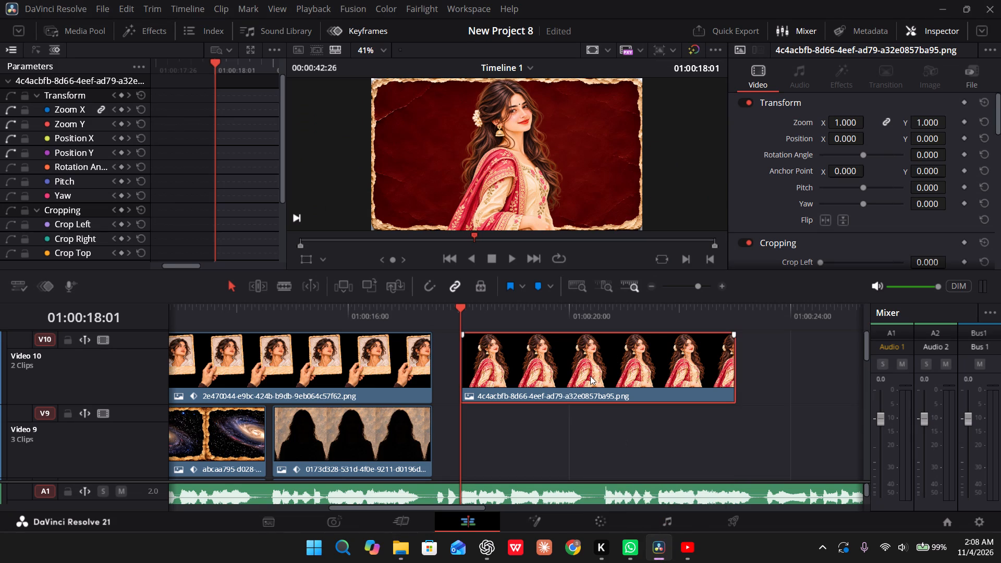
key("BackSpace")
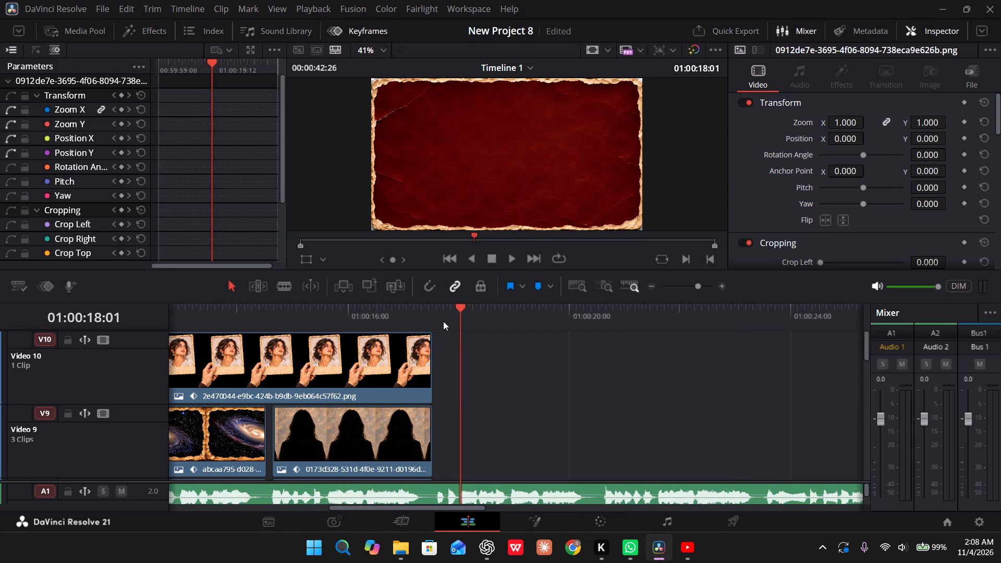
Add the edit raw video image of the woman's eyes above a red veil to Video 10, about a second after the portrait clip.
left_click_drag(437, 315, 399, 313)
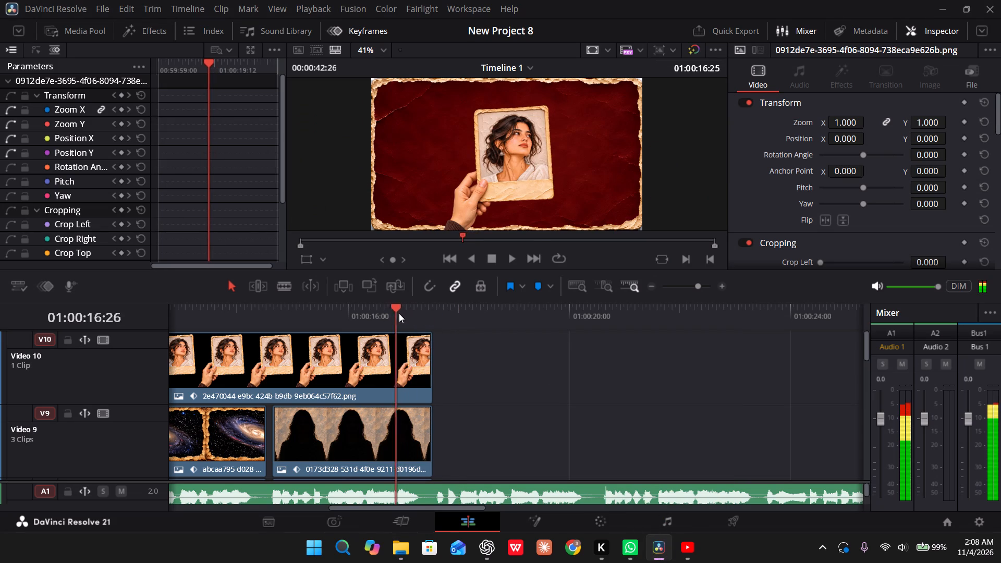
left_click_drag(399, 313, 436, 325)
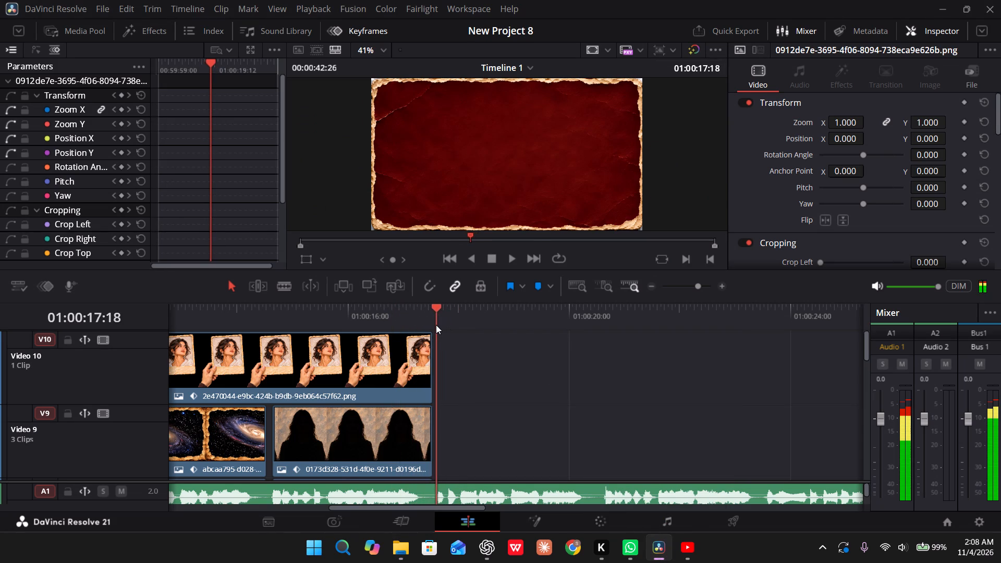
left_click_drag(436, 325, 446, 325)
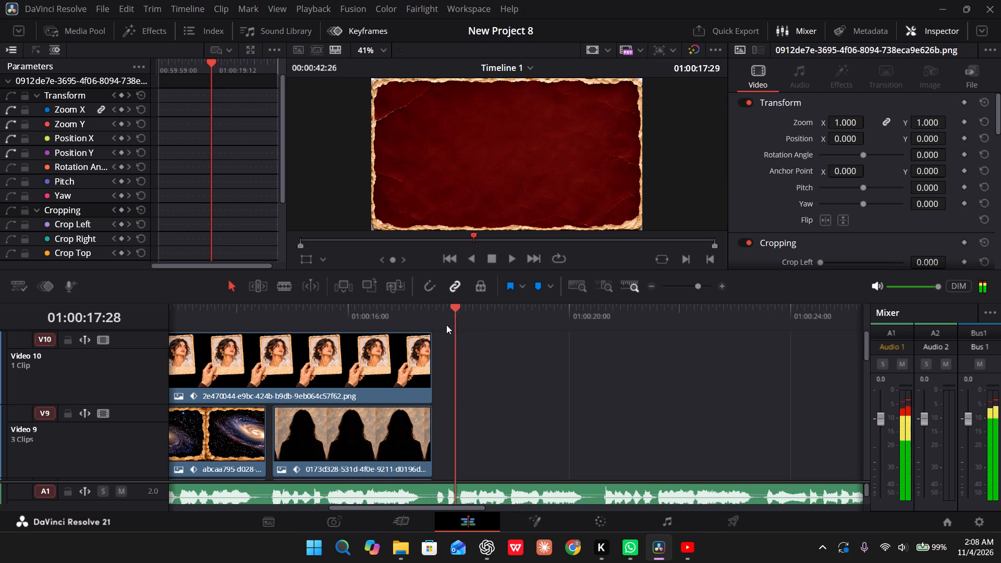
left_click_drag(446, 325, 446, 325)
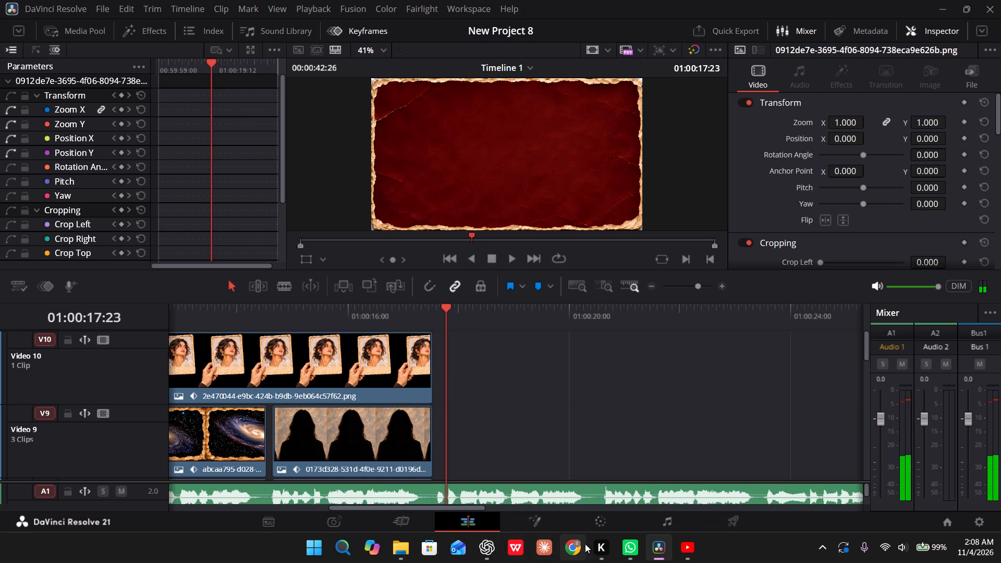
left_click(401, 513)
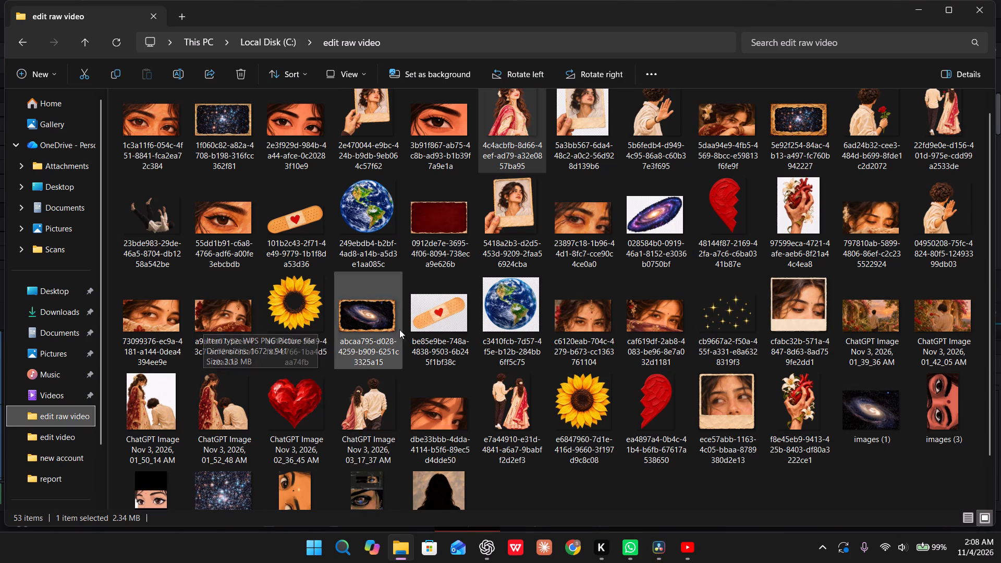
left_click_drag(204, 315, 654, 527)
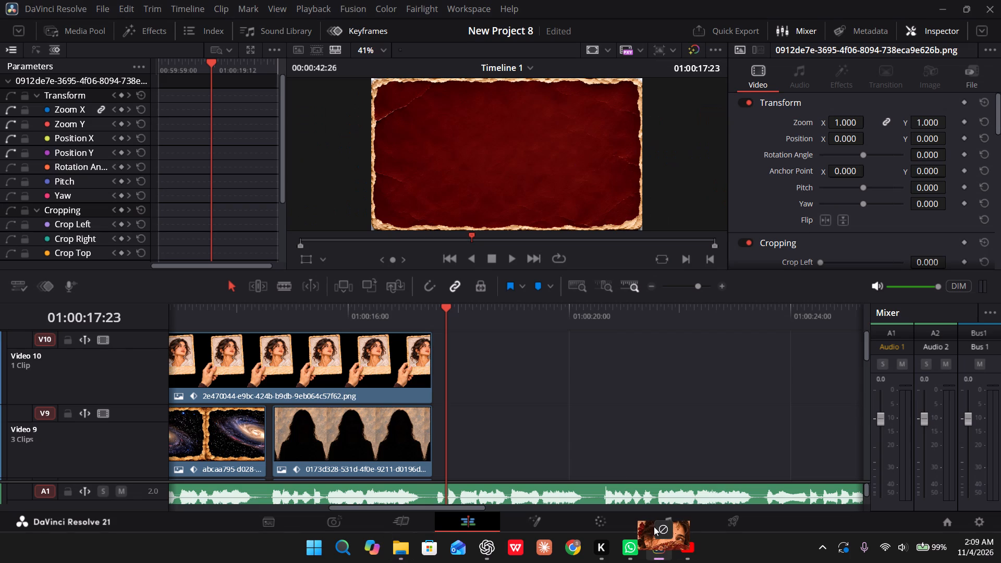
left_click_drag(654, 527, 495, 371)
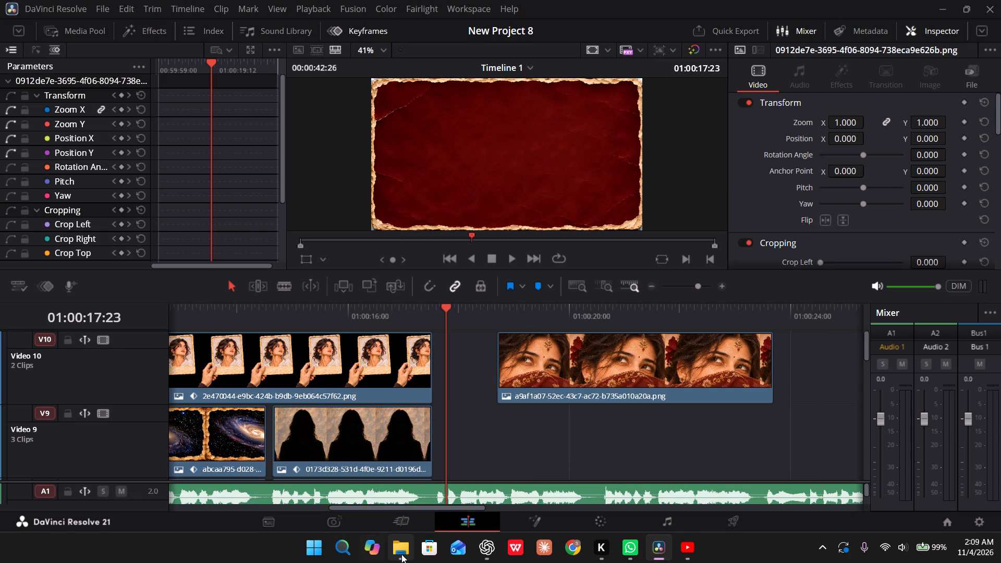
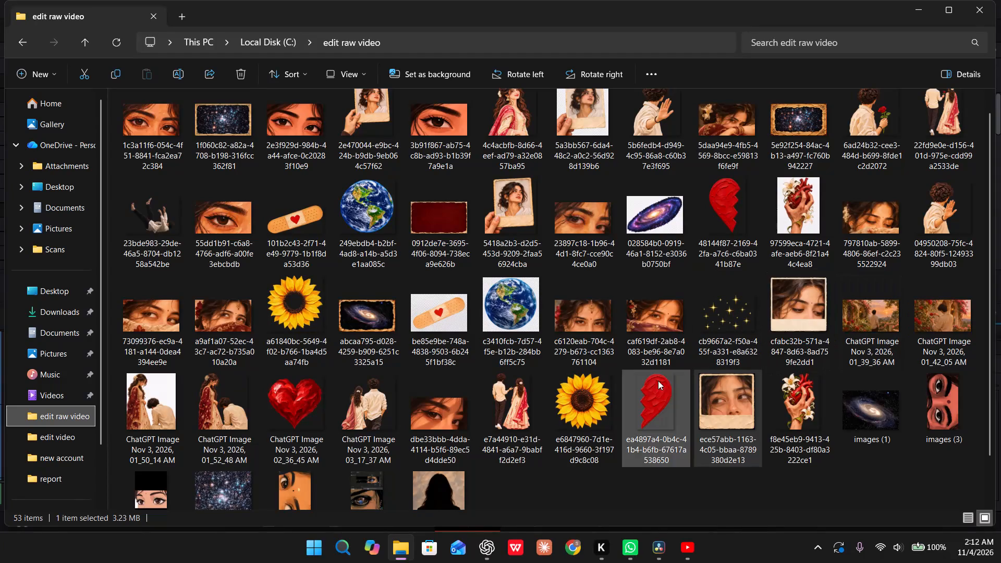
Add the cfabc32b portrait image from the edit raw video folder to the Video 8 track, below the ece57abb clip.
left_click(647, 463)
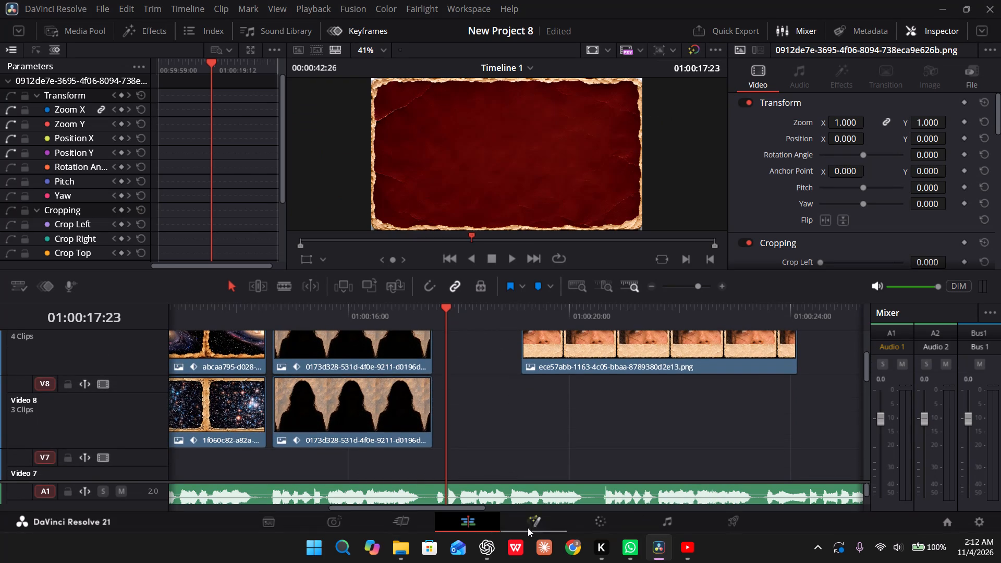
left_click(404, 546)
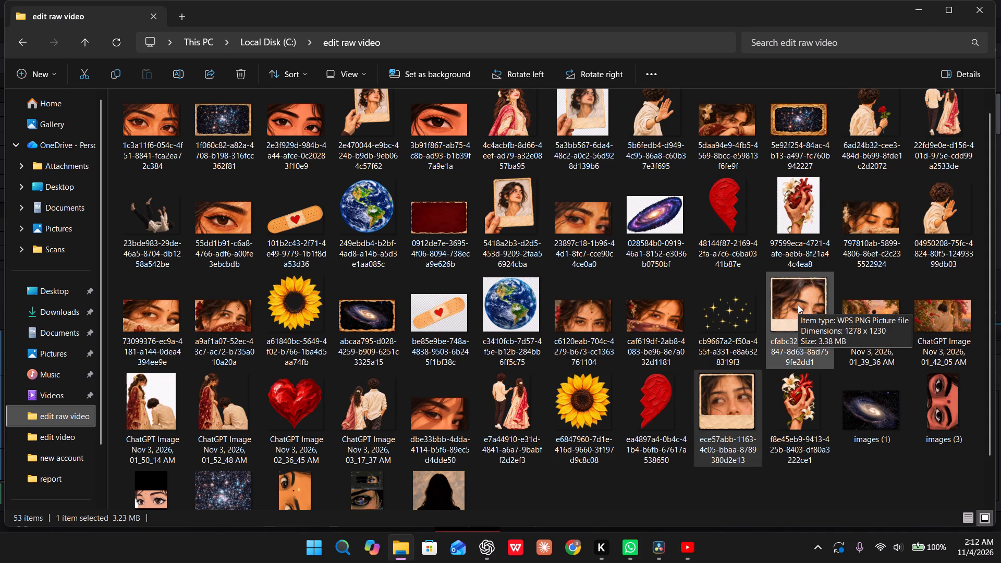
left_click_drag(798, 304, 656, 545)
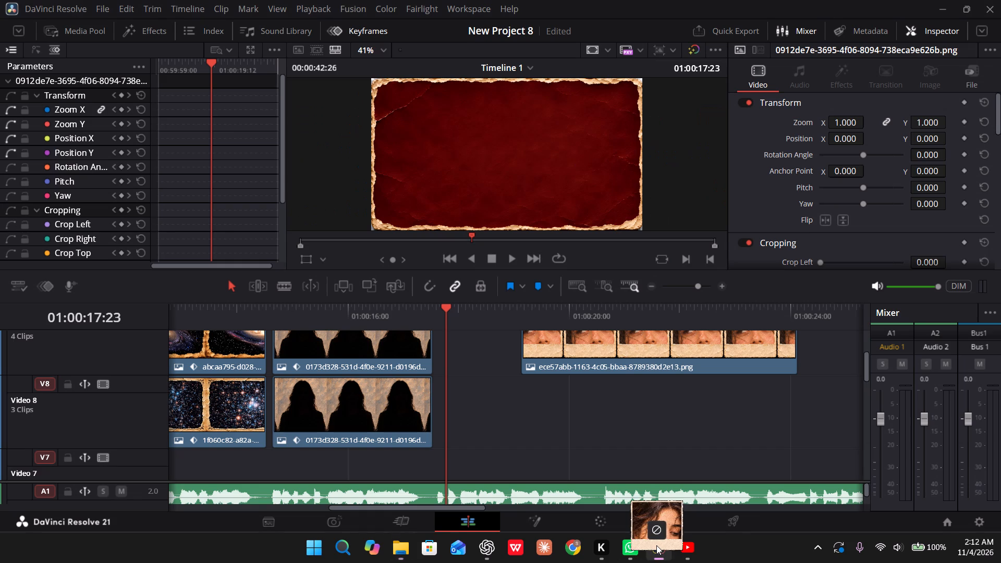
left_click_drag(656, 545, 539, 407)
Play back the timeline from about 01:00:17:26 to 01:00:21:01 to review the music against the new portrait clips.
scroll(539, 407, "up", 1)
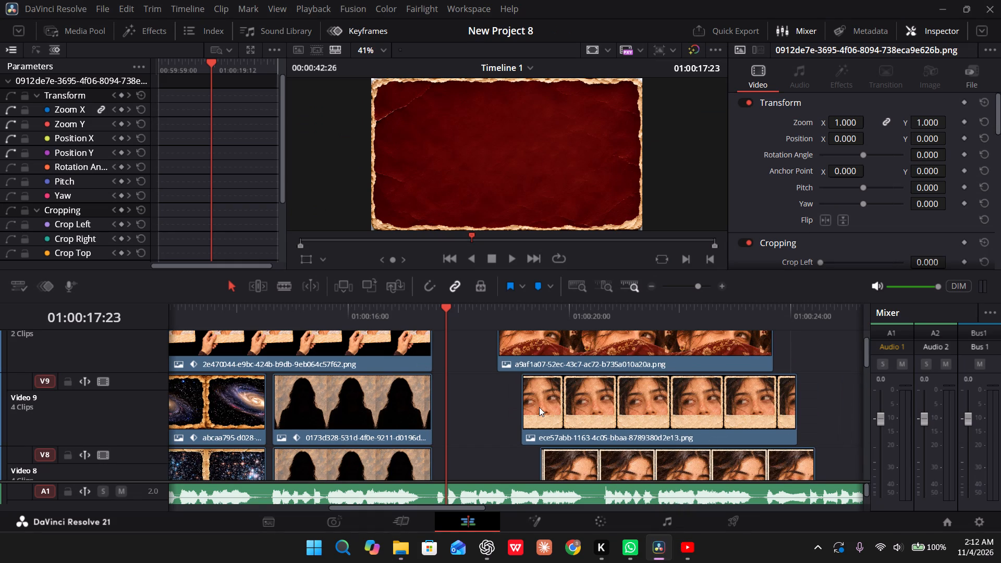
scroll(539, 407, "up", 1)
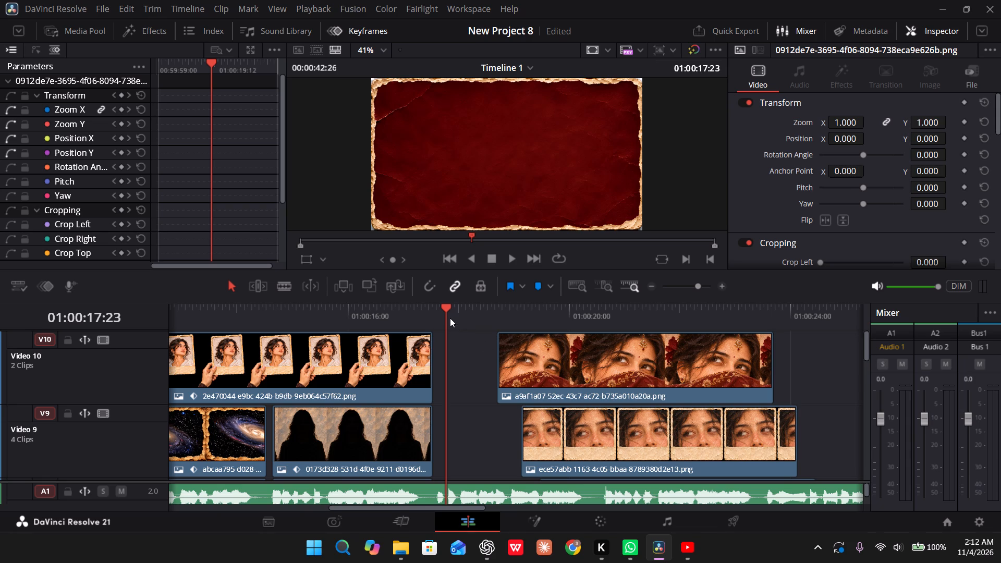
left_click_drag(450, 318, 454, 317)
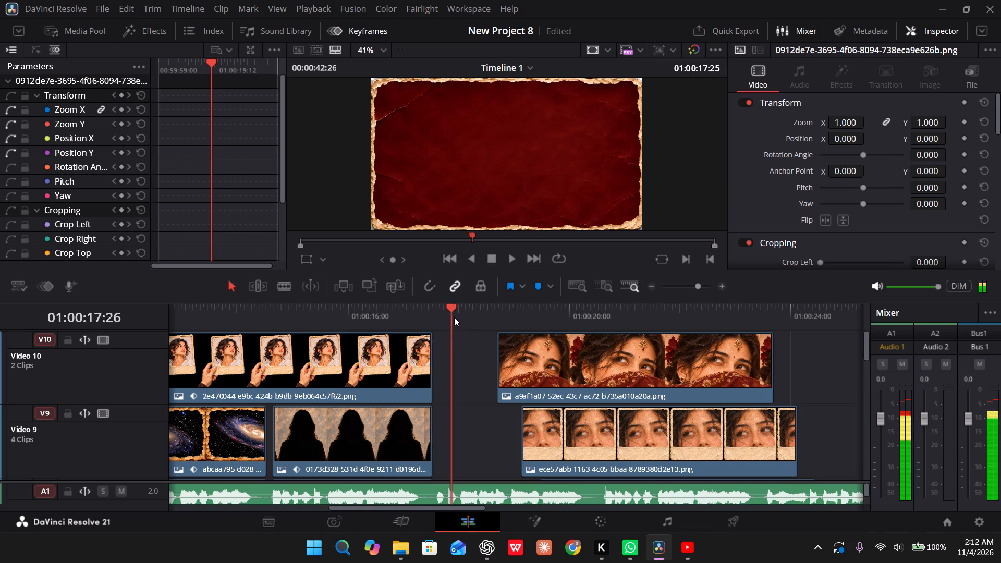
left_click_drag(454, 317, 519, 344)
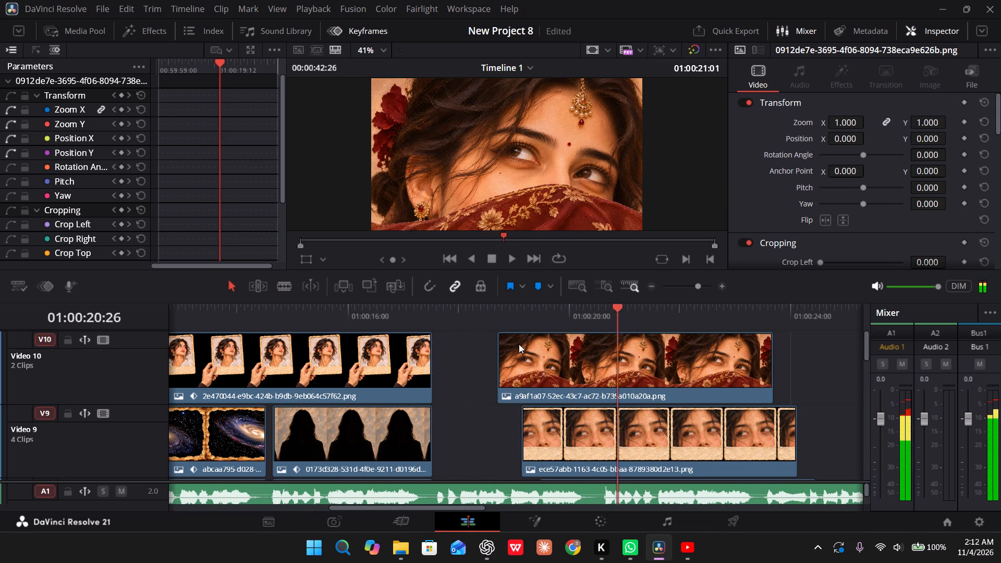
left_click_drag(519, 344, 381, 347)
key("space")
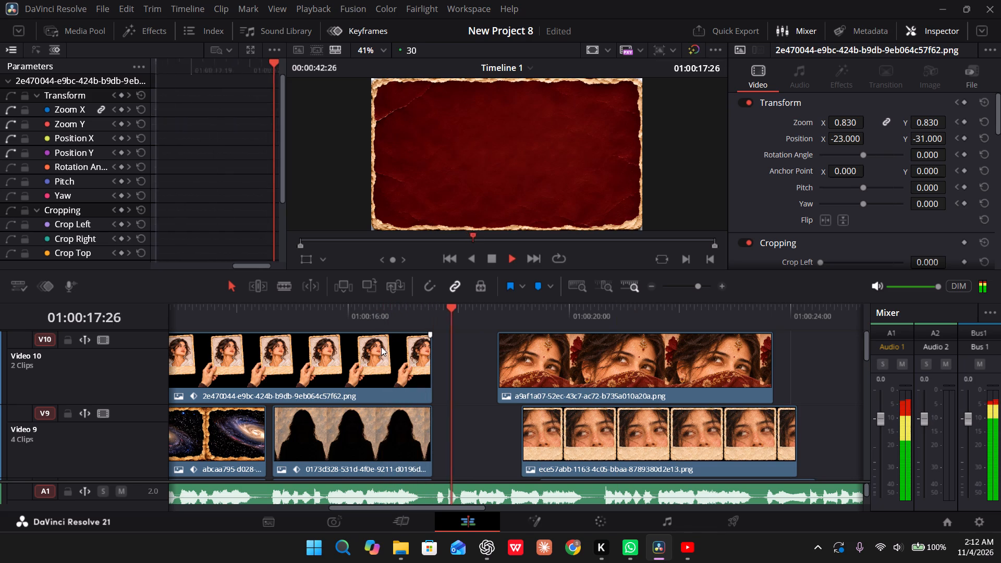
key("space")
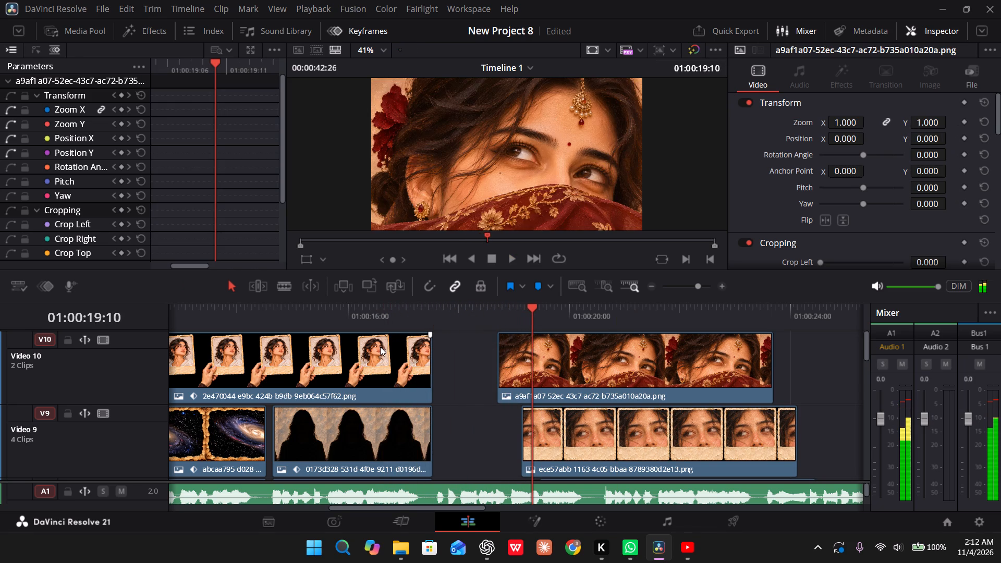
left_click_drag(300, 311, 245, 320)
key("space")
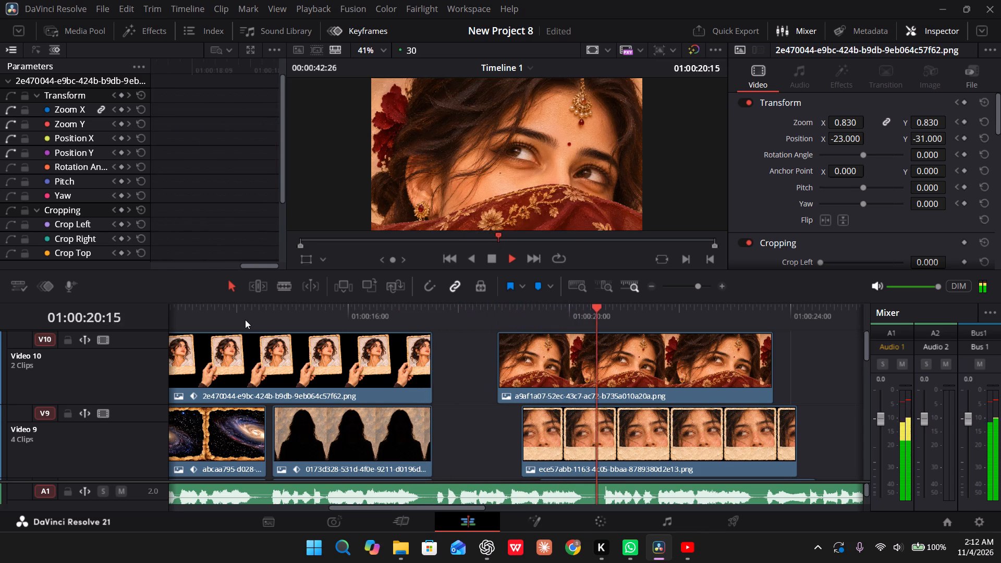
key("space")
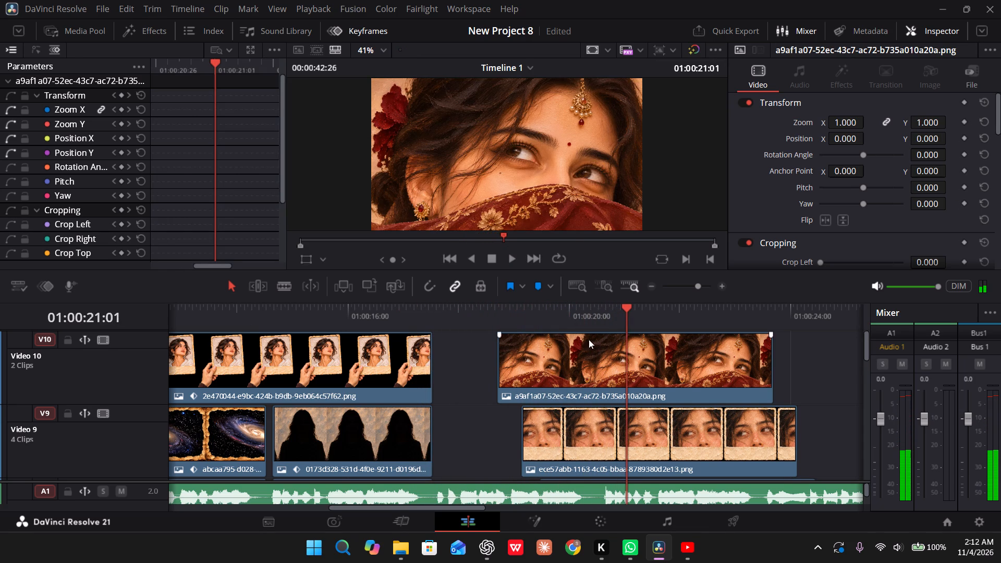
scroll(589, 395, "down", 1)
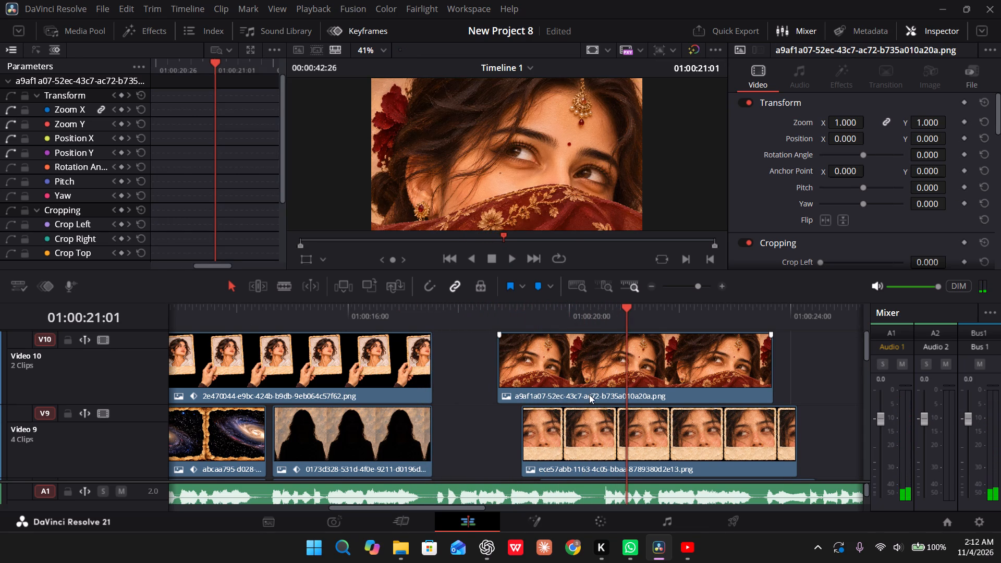
scroll(589, 395, "down", 1)
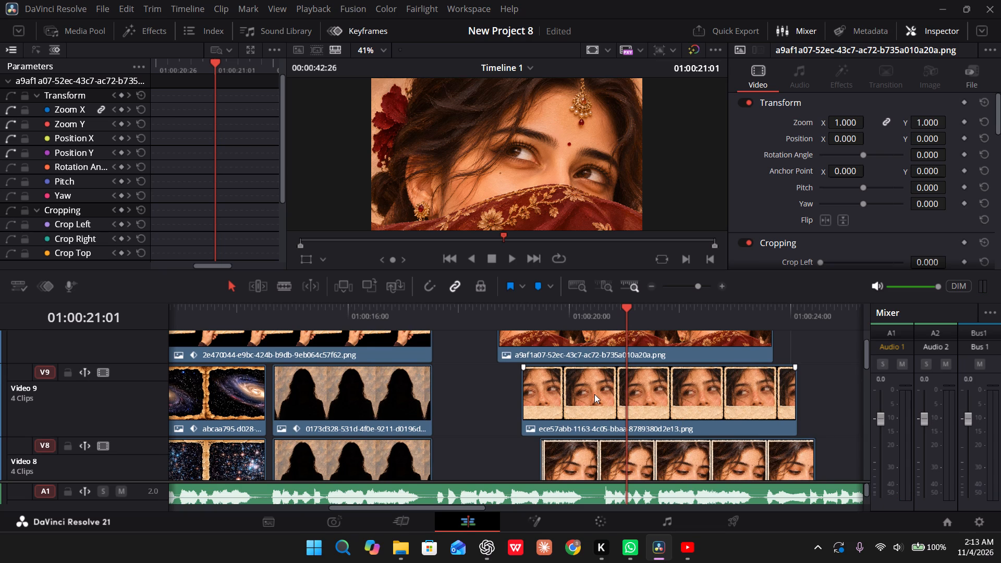
Trim the ends of the silhouette clips on Video 9 and Video 8 to 01:00:17:02.
left_click_drag(456, 313, 418, 313)
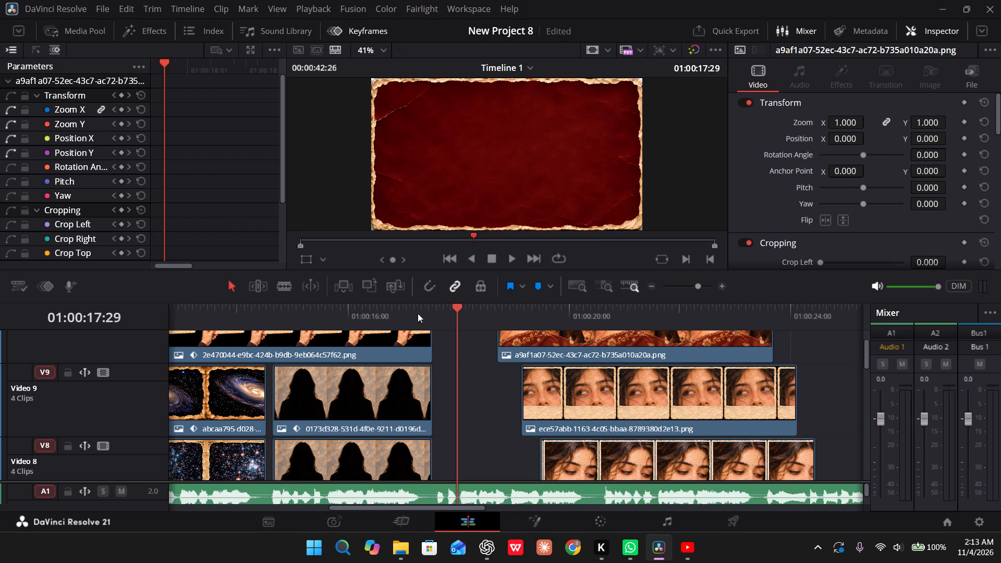
left_click_drag(418, 313, 416, 322)
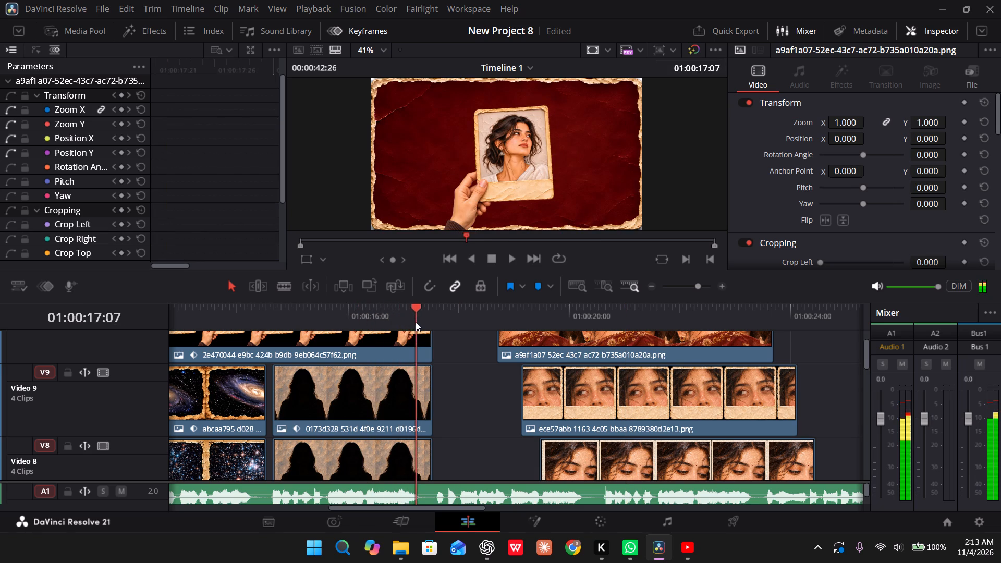
left_click_drag(416, 322, 407, 324)
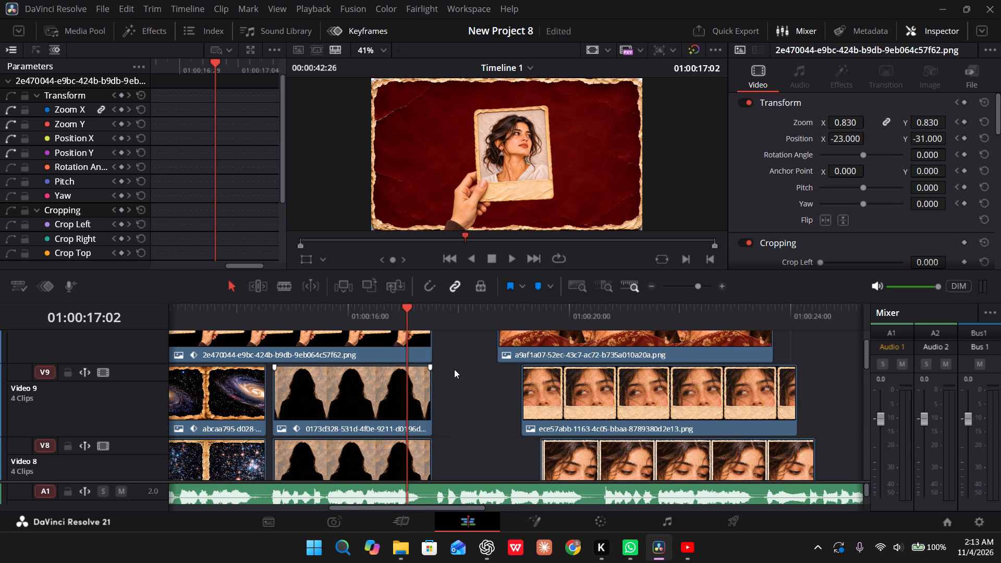
left_click(406, 339)
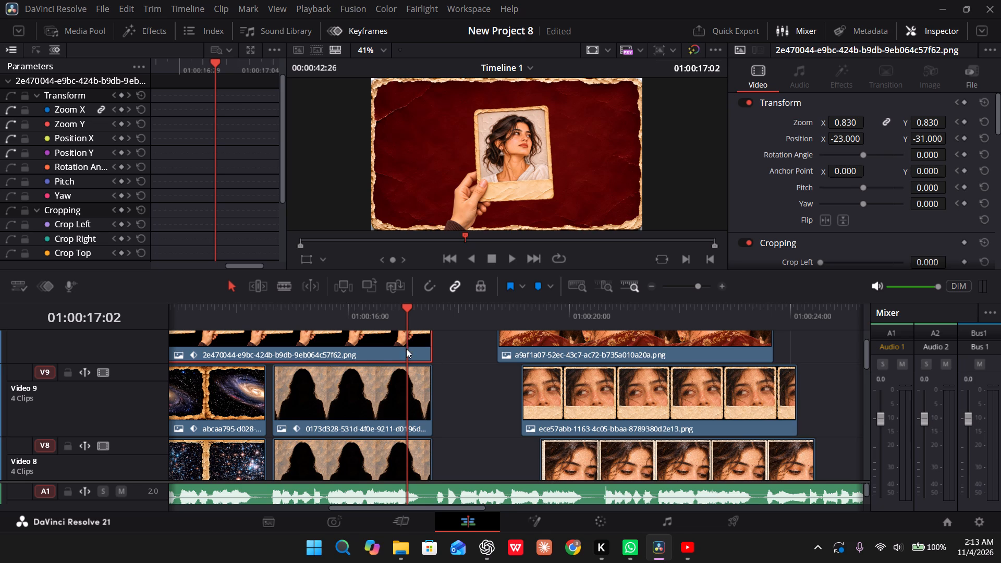
left_click(409, 317)
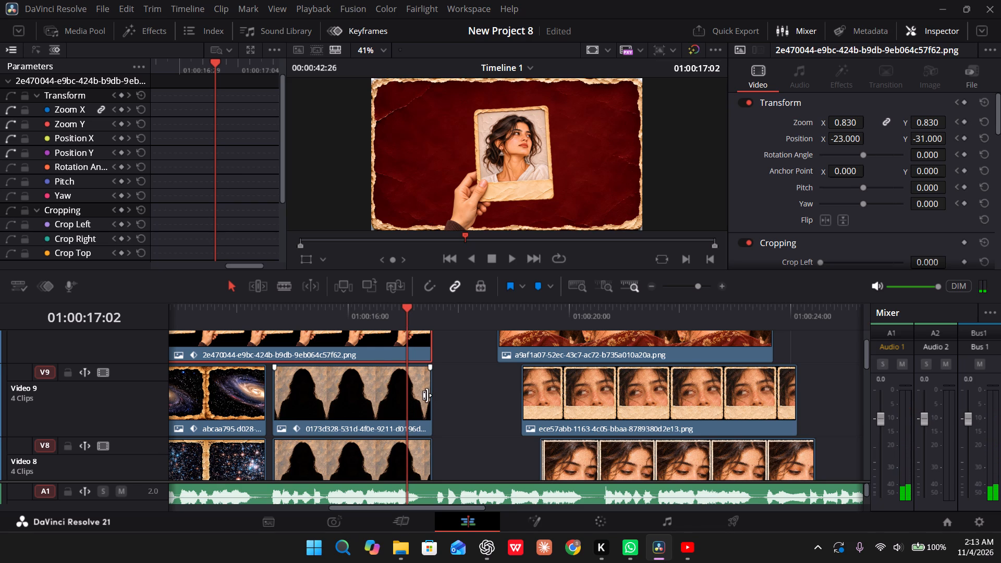
left_click_drag(427, 395, 404, 399)
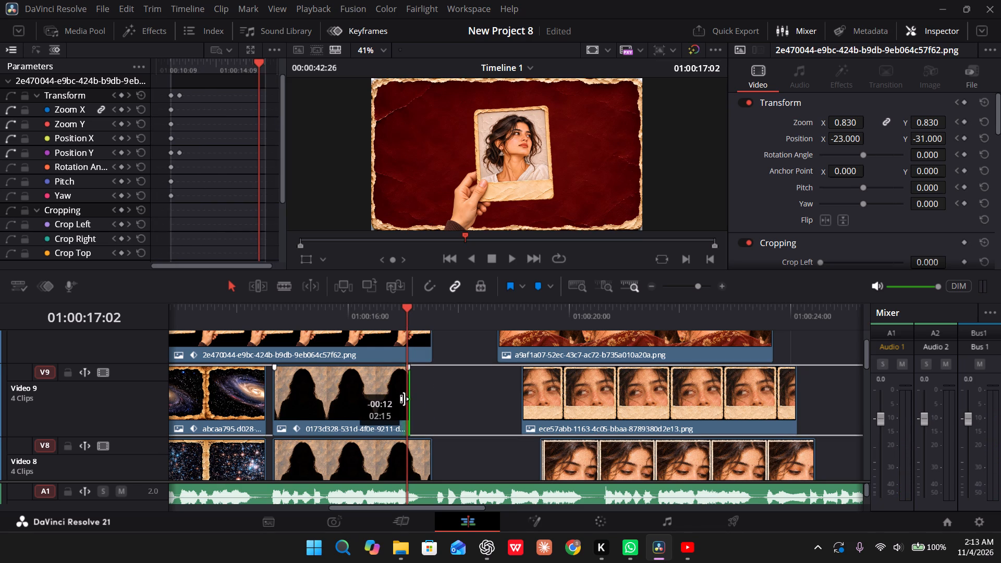
left_click_drag(404, 399, 403, 400)
left_click_drag(432, 456, 407, 456)
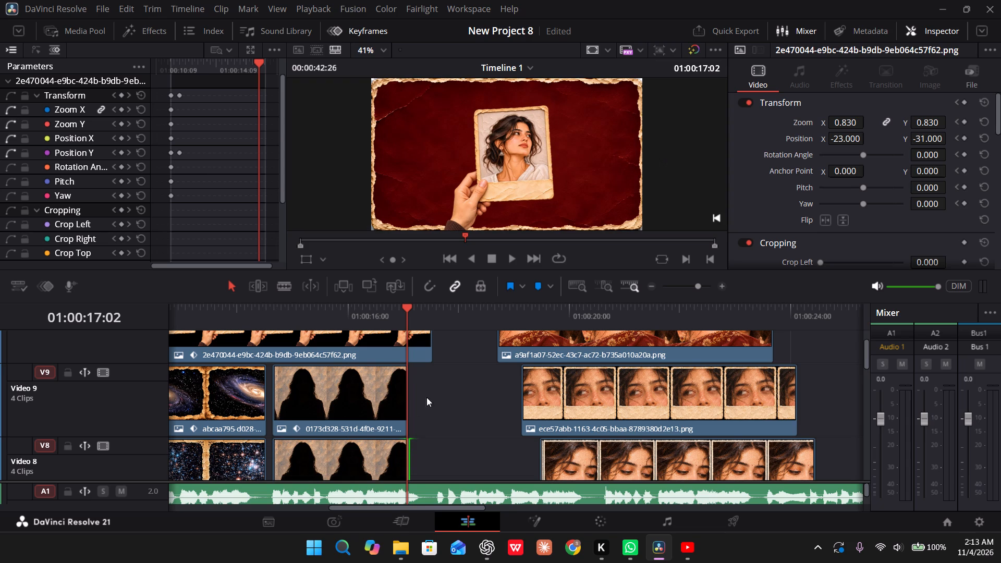
Turn on snapping and move the ece57abb clip on Video 9 and the cfabc32b clip on Video 8 against the silhouette clips' ends.
left_click_drag(607, 377, 507, 384)
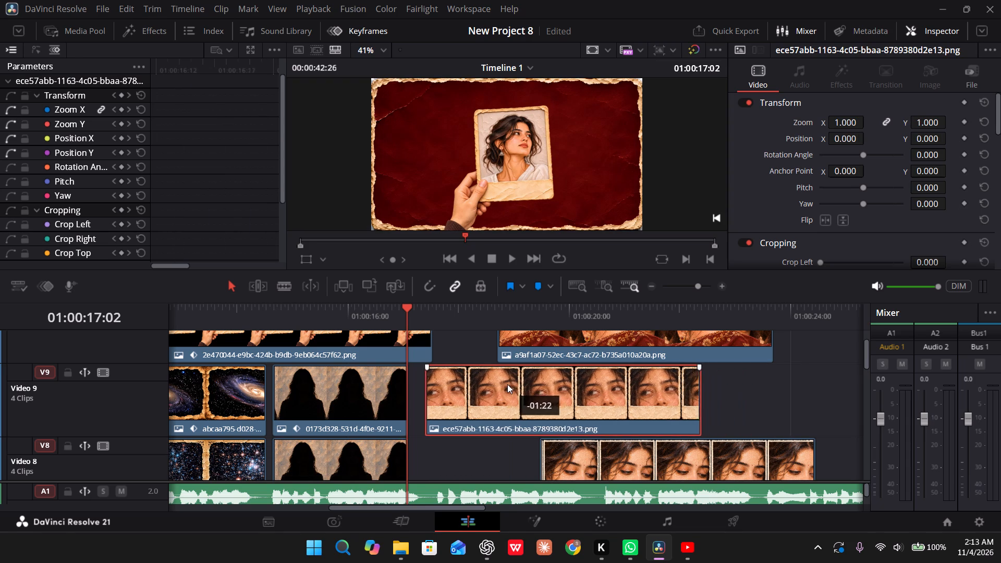
left_click_drag(507, 384, 503, 386)
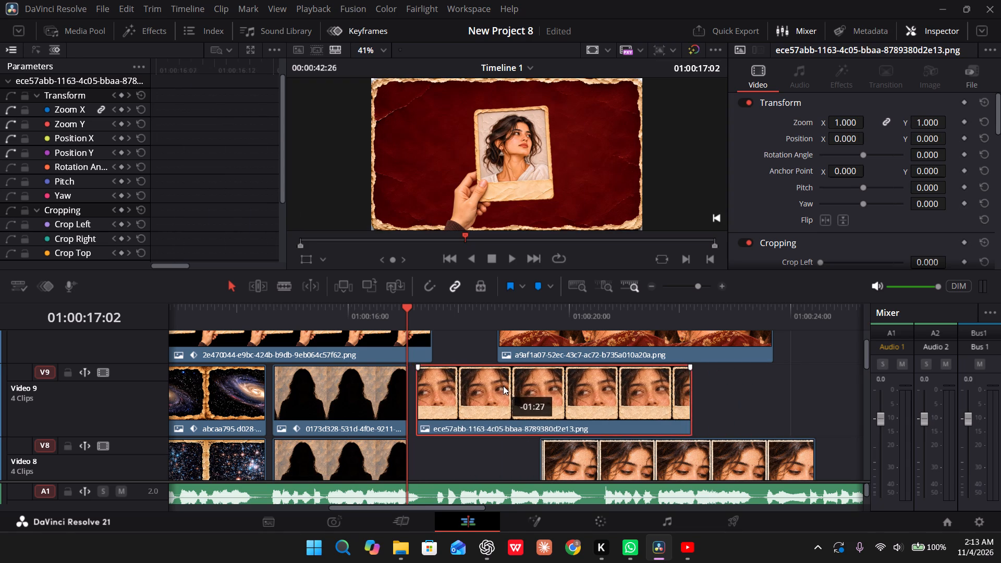
left_click_drag(503, 386, 504, 386)
left_click(427, 290)
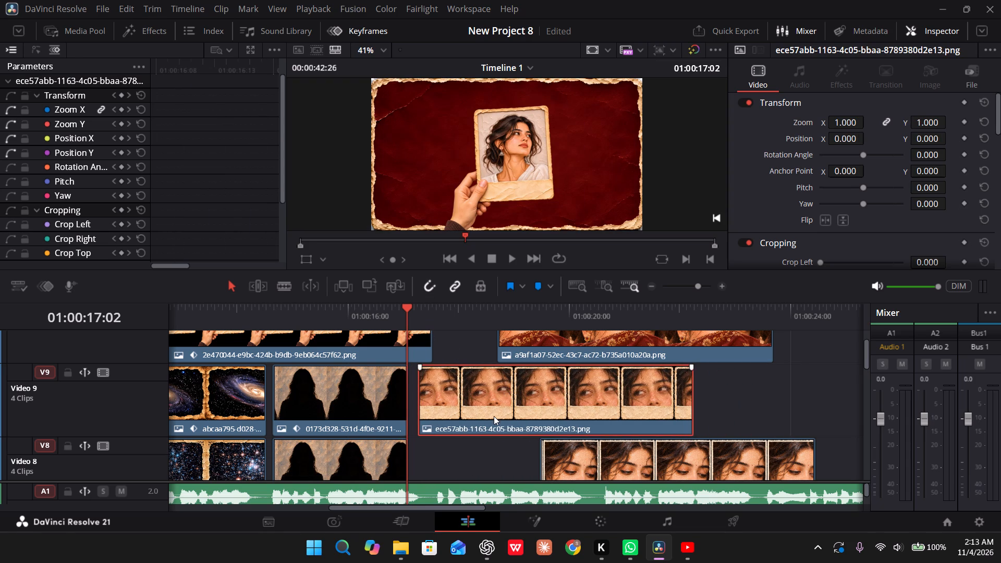
left_click_drag(494, 416, 487, 418)
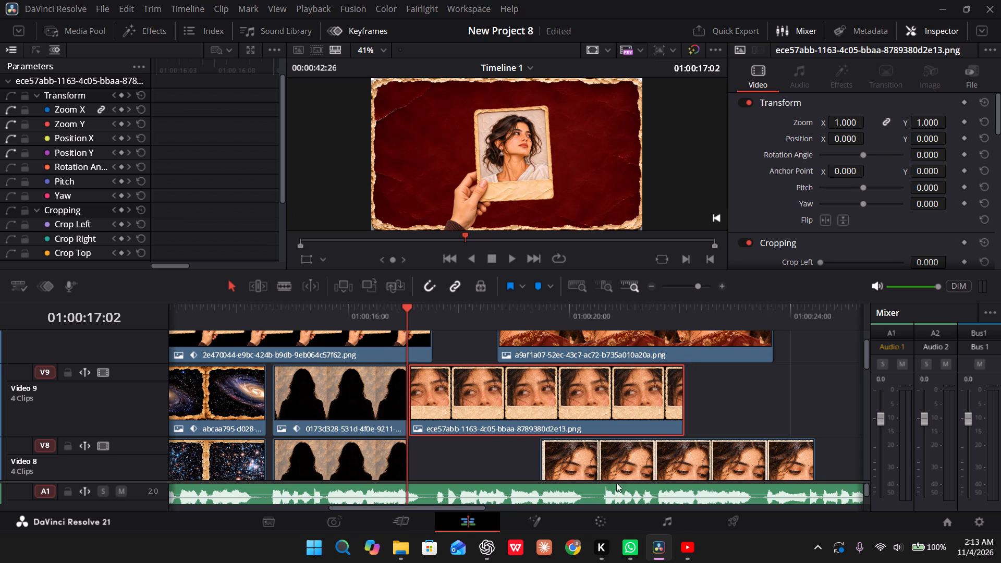
left_click_drag(613, 473, 485, 471)
Move the a9af1a07 red-veil portrait clip from Video 10 to Video 7, aligning its start with the portrait clips above at 01:00:17:02.
left_click_drag(404, 316, 384, 317)
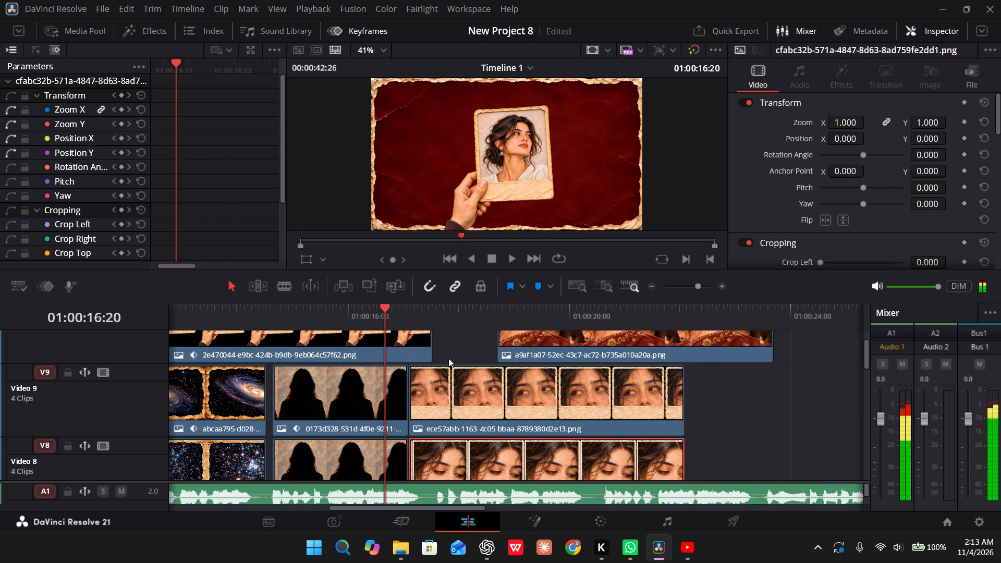
scroll(546, 406, "down", 1)
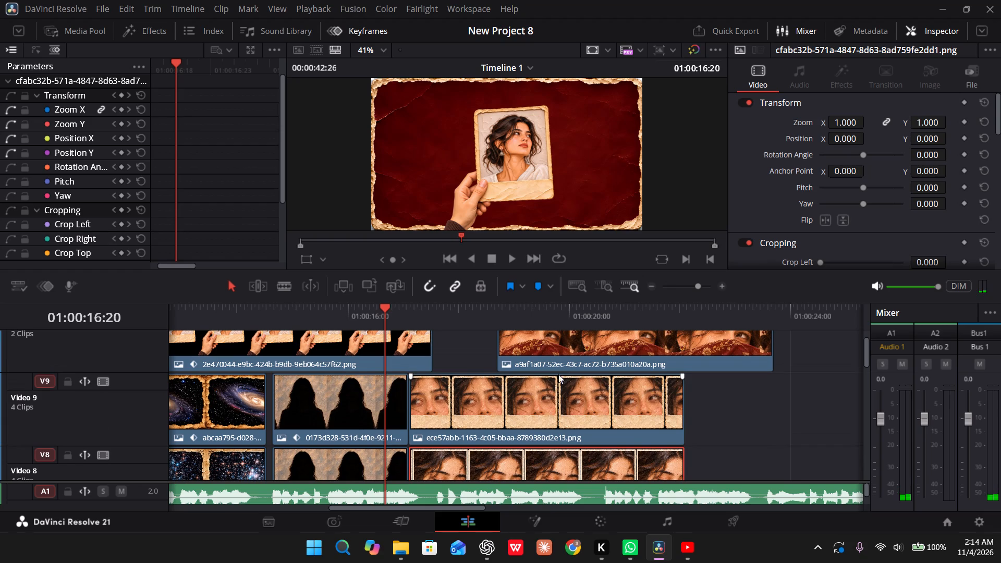
left_click_drag(570, 348, 735, 464)
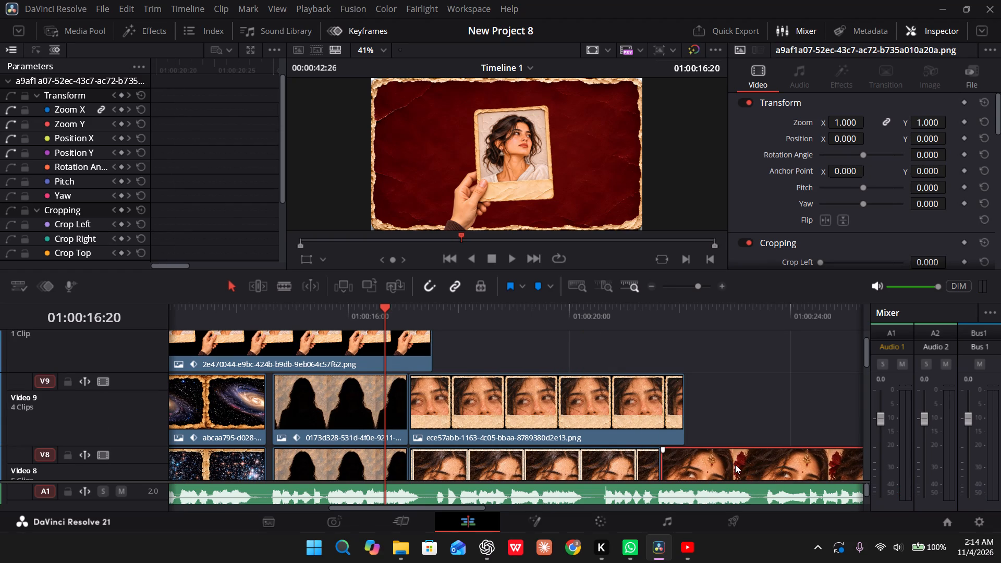
left_click_drag(710, 366, 462, 429)
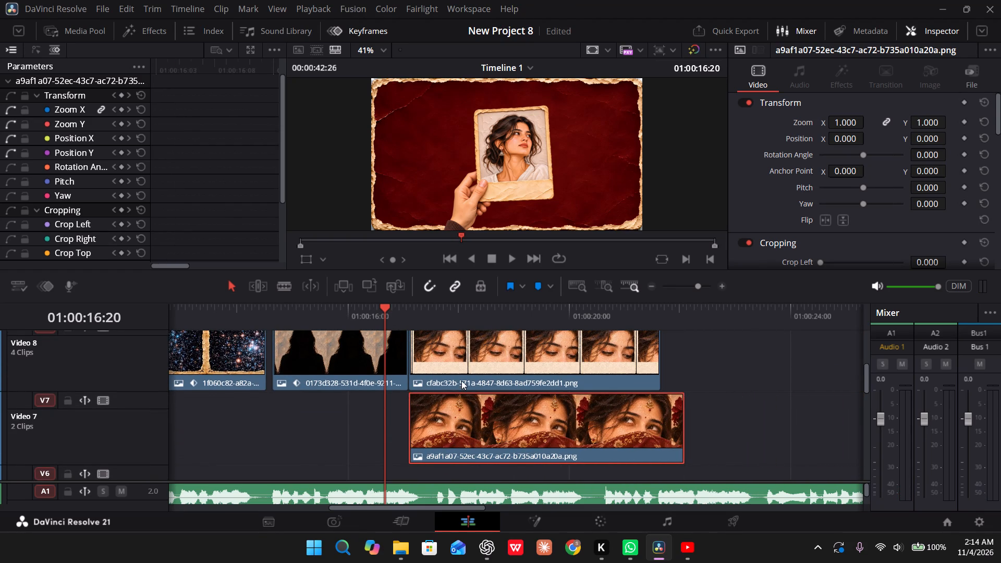
scroll(461, 381, "up", 2)
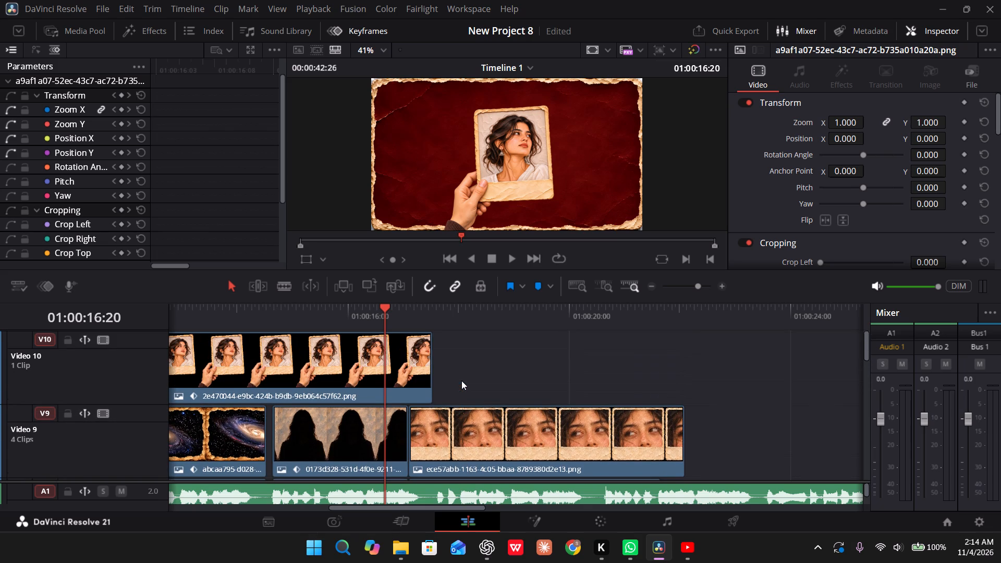
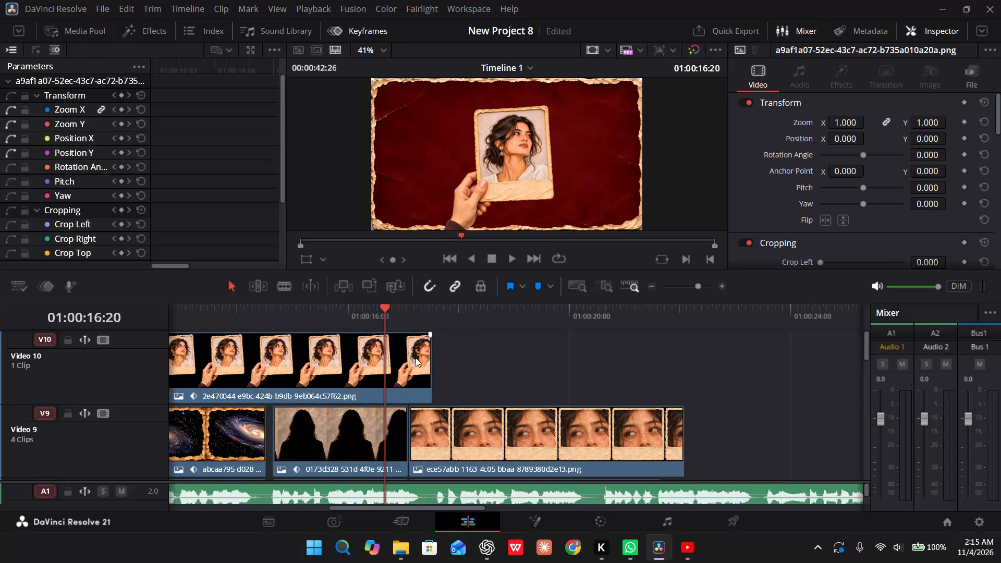
Add Transform keyframes at 01:00:17:03 to the 2e470044 hand-held polaroid clip on Video 10.
scroll(461, 443, "down", 2)
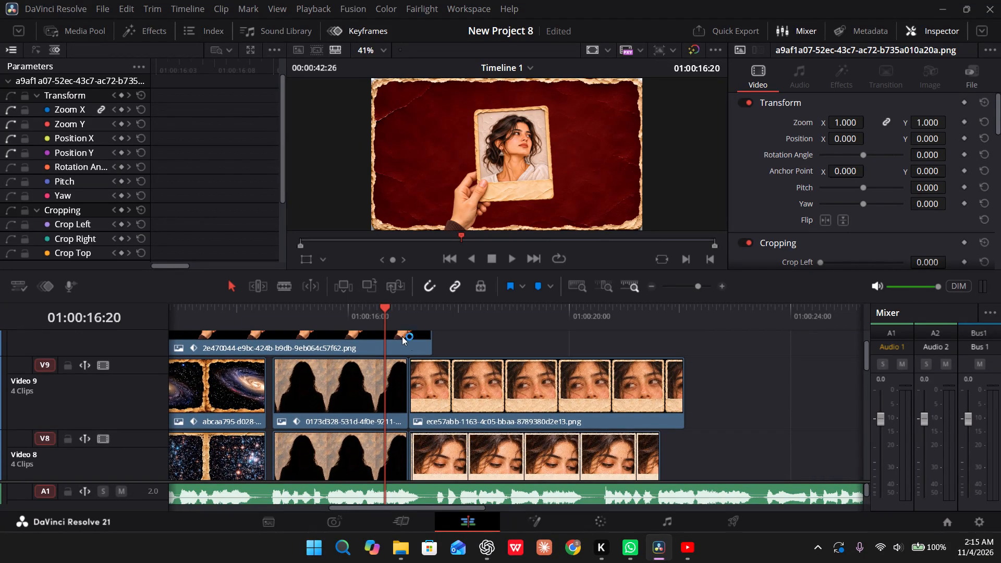
left_click_drag(381, 307, 410, 312)
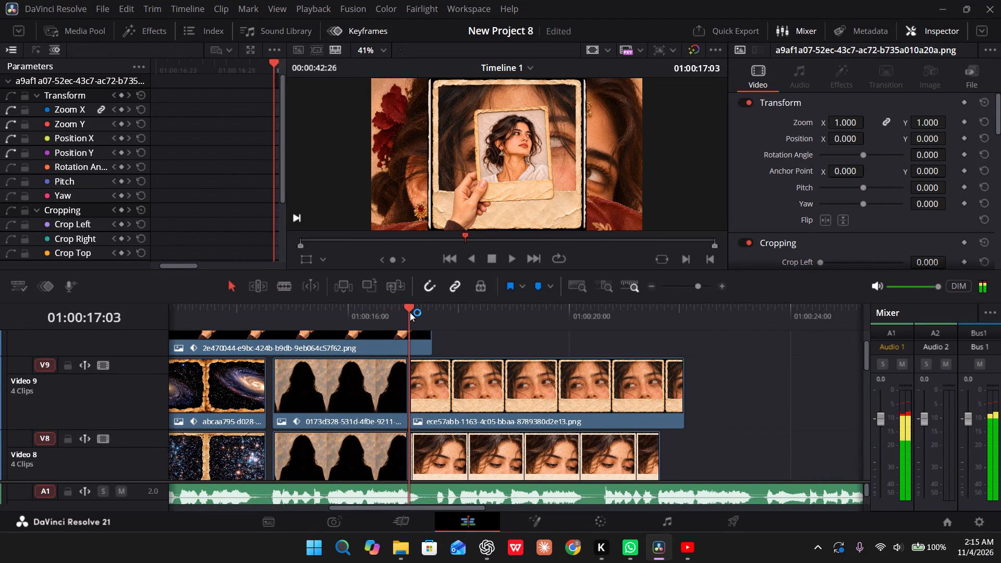
left_click_drag(410, 312, 409, 313)
scroll(470, 388, "up", 1)
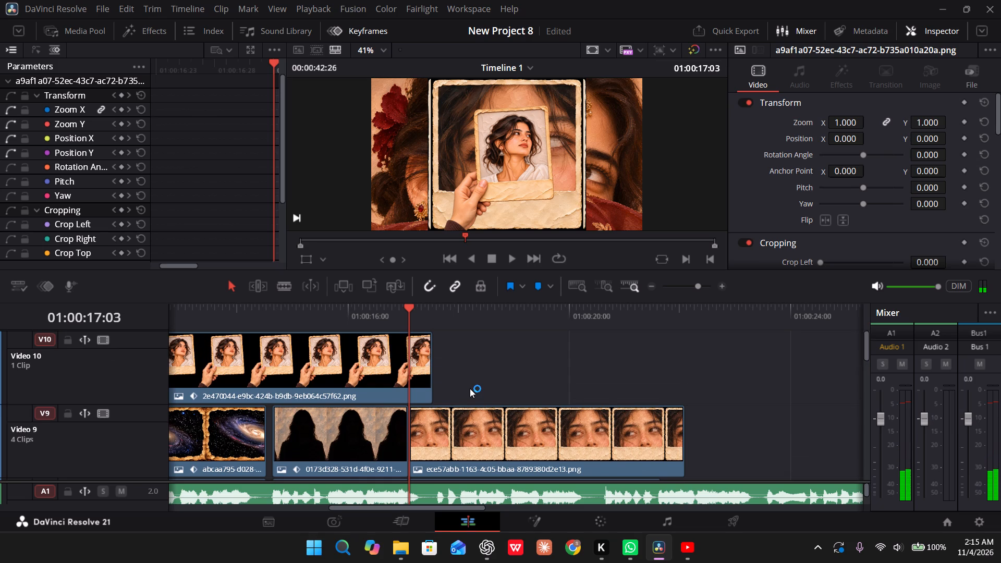
scroll(470, 388, "up", 1)
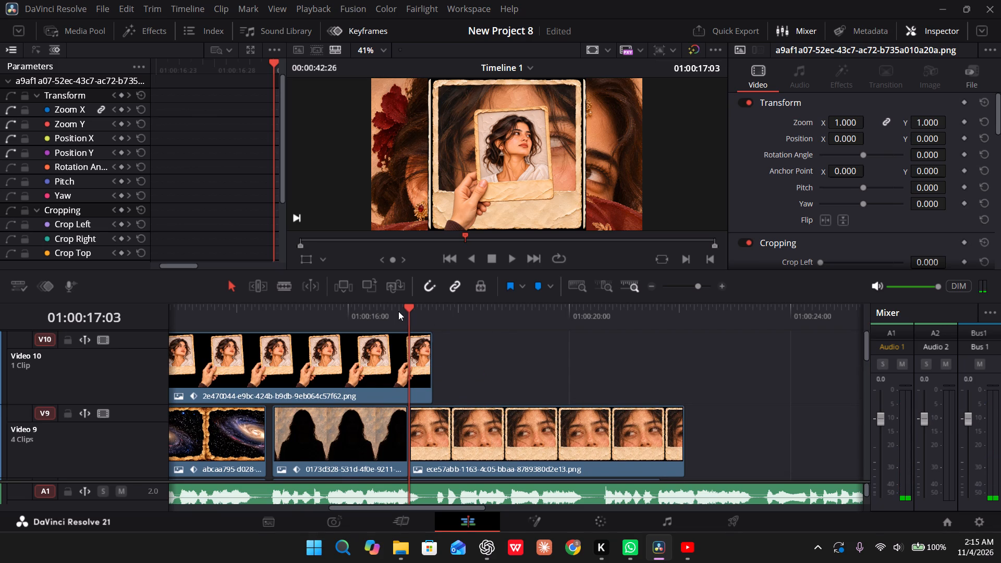
scroll(248, 152, "left", 1)
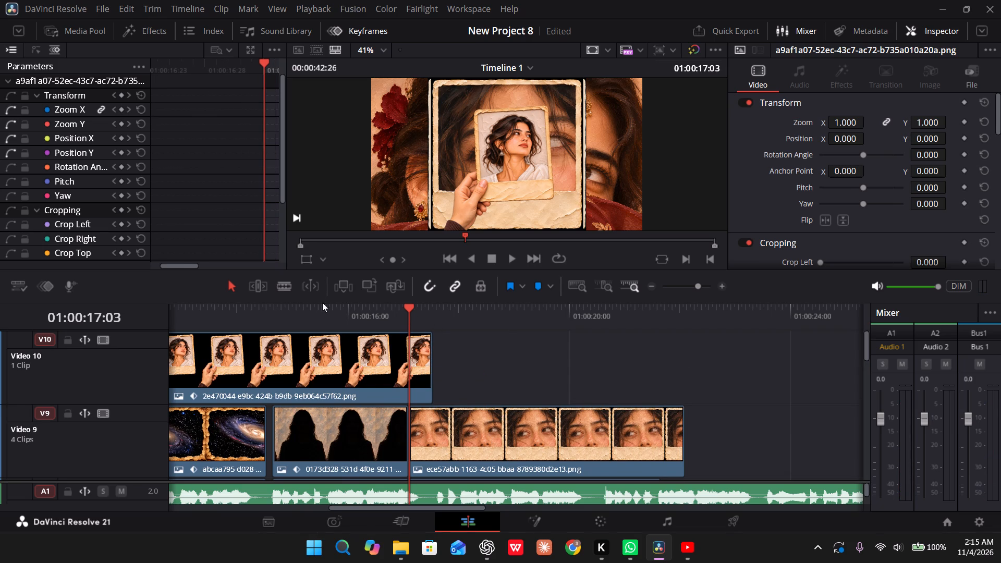
left_click(335, 348)
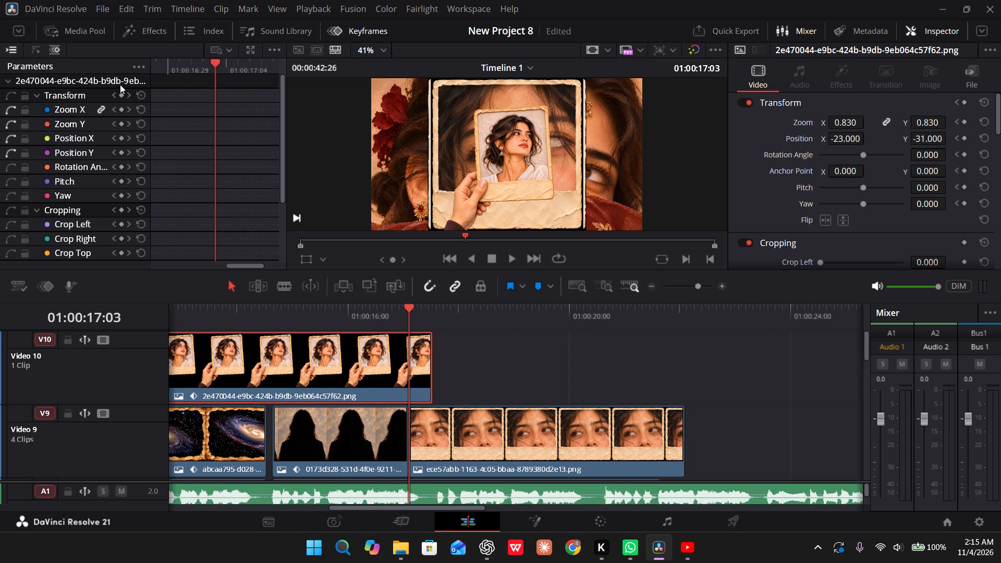
left_click(119, 97)
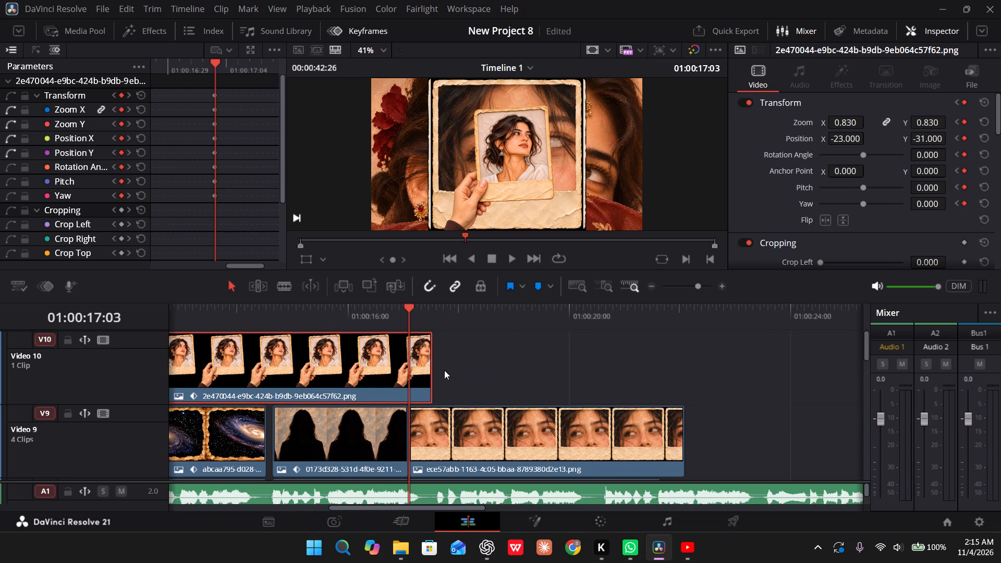
Extend the end of the hand-held polaroid clip on Video 10 to just before 01:00:20:00.
left_click_drag(431, 370, 604, 381)
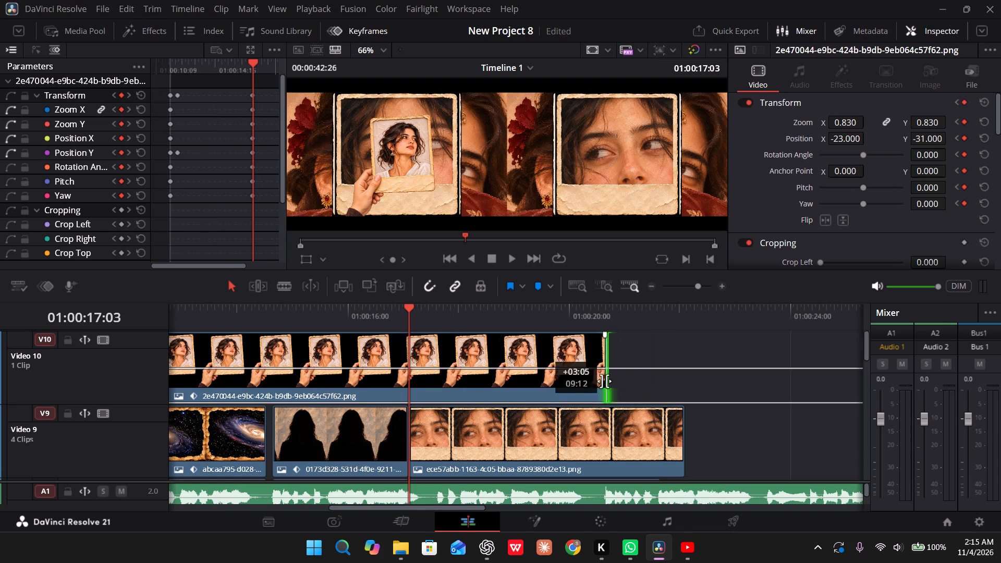
left_click_drag(604, 381, 564, 387)
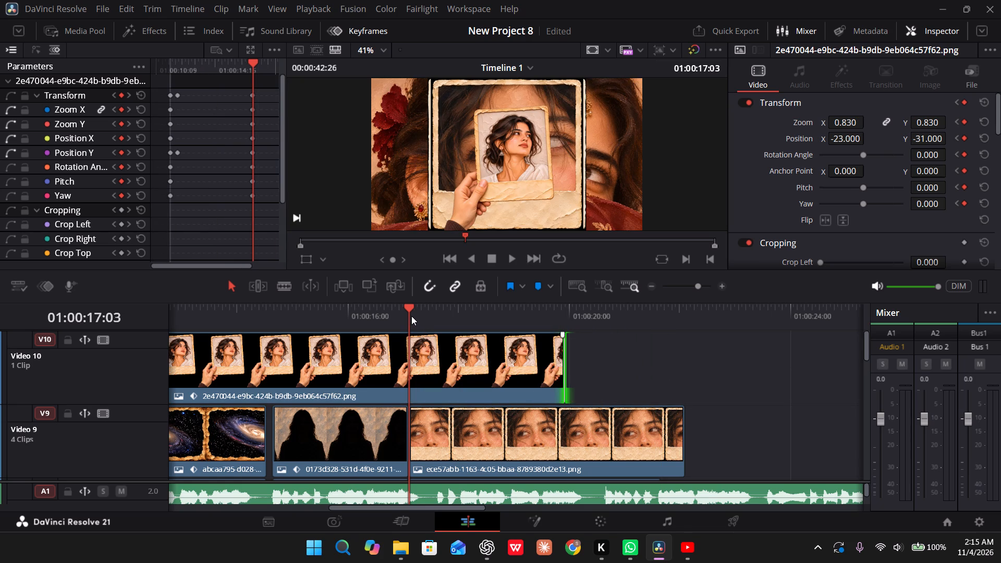
At 01:00:17:19, keyframe the hand-held polaroid at Zoom 0.670, Position X -349 and Position Y -110.
left_click_drag(408, 311, 411, 313)
left_click_drag(411, 313, 439, 320)
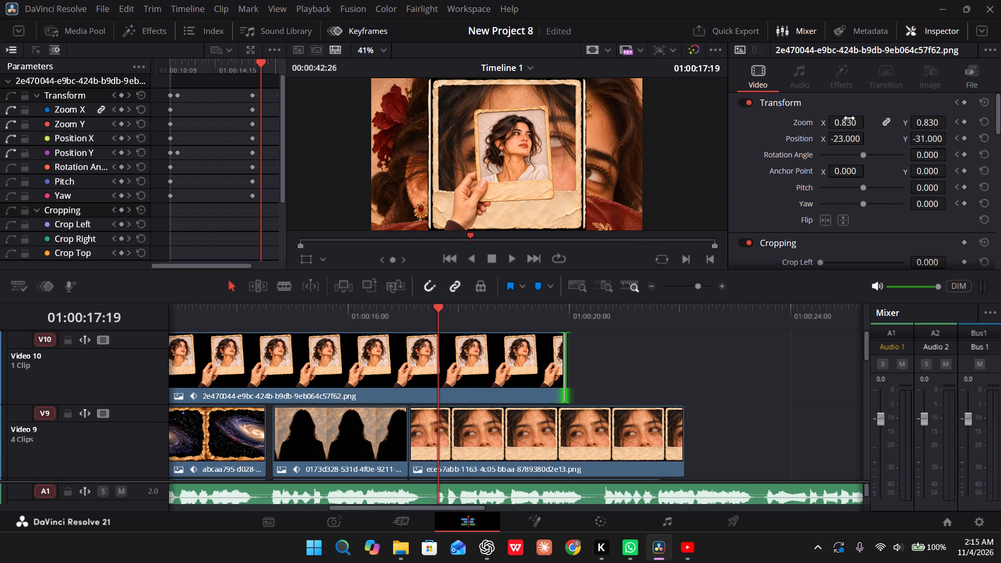
left_click_drag(844, 137, 807, 137)
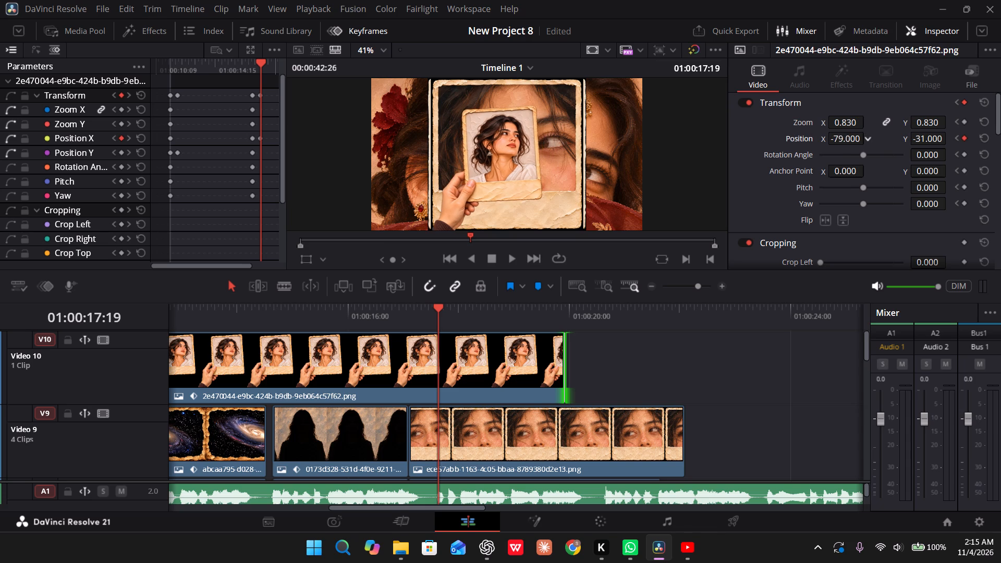
left_click_drag(807, 137, 676, 147)
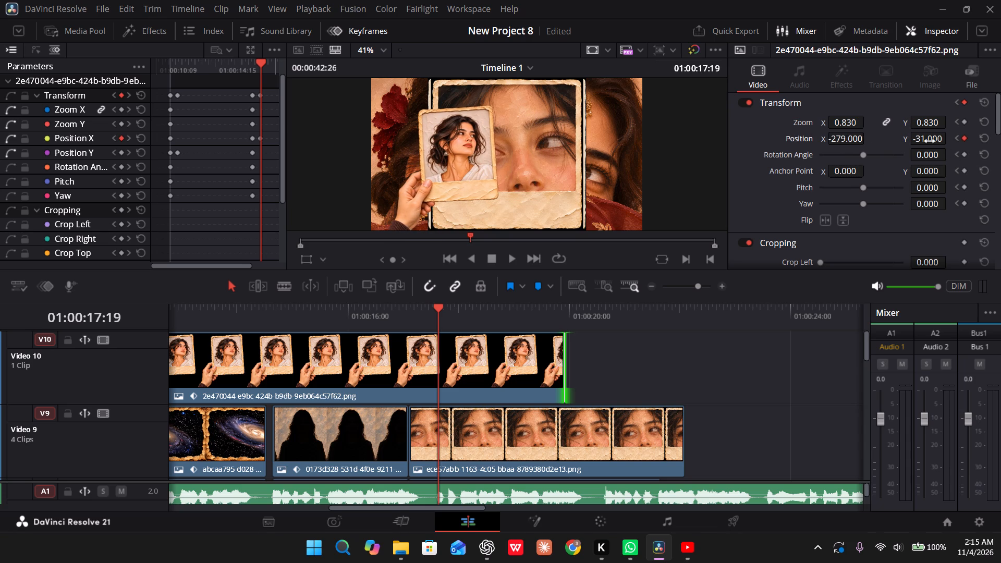
left_click_drag(930, 141, 846, 136)
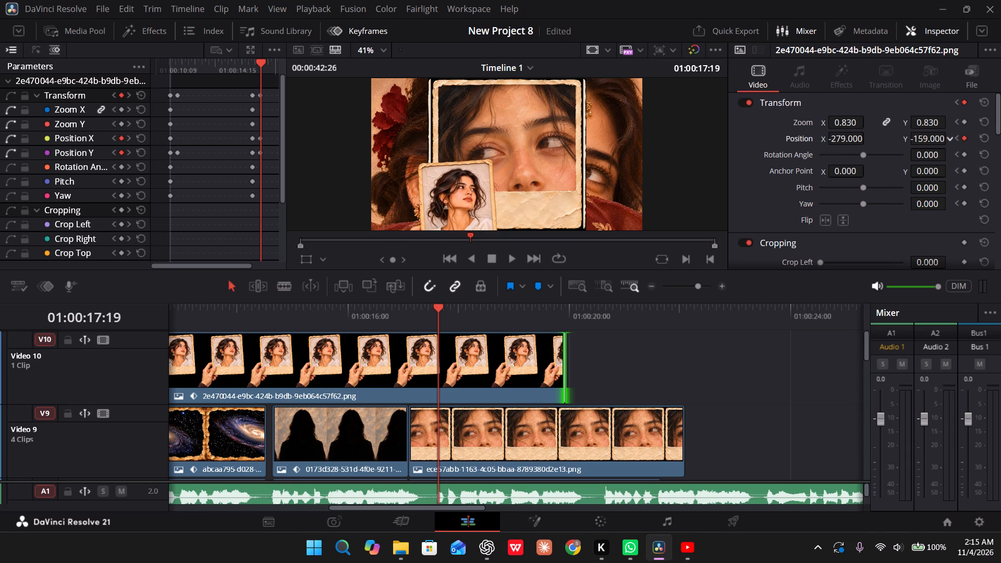
left_click_drag(846, 136, 863, 134)
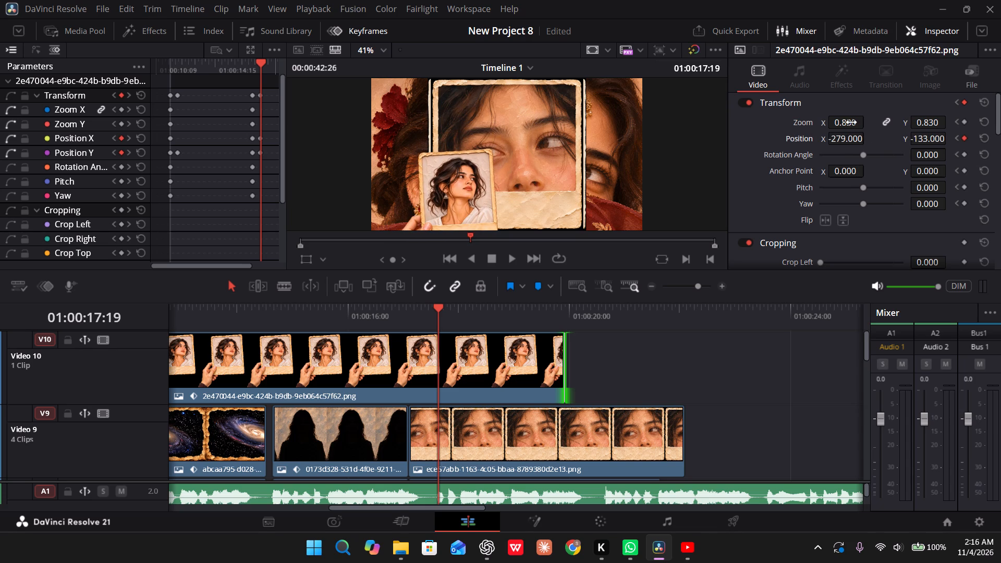
left_click_drag(851, 123, 841, 123)
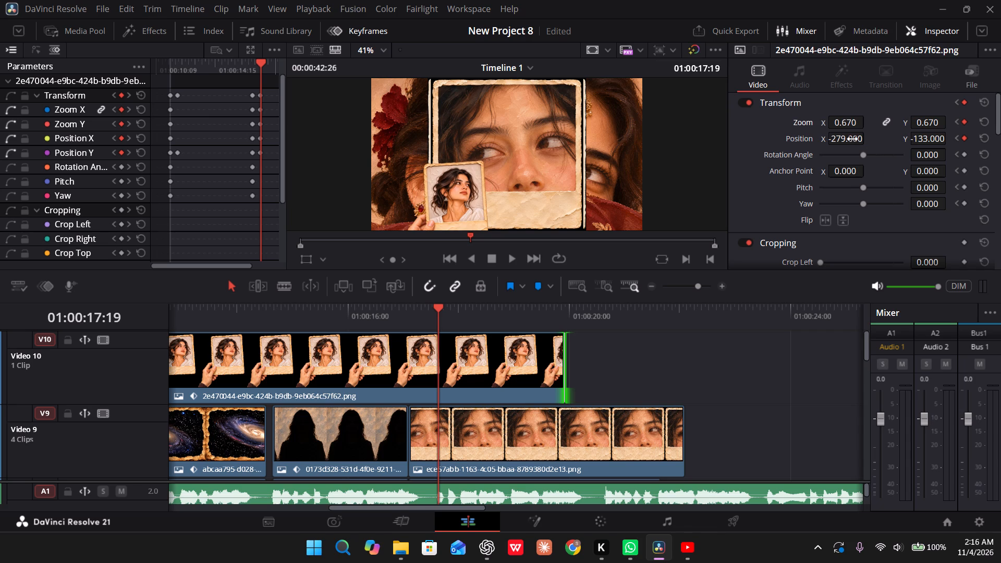
left_click_drag(852, 139, 807, 133)
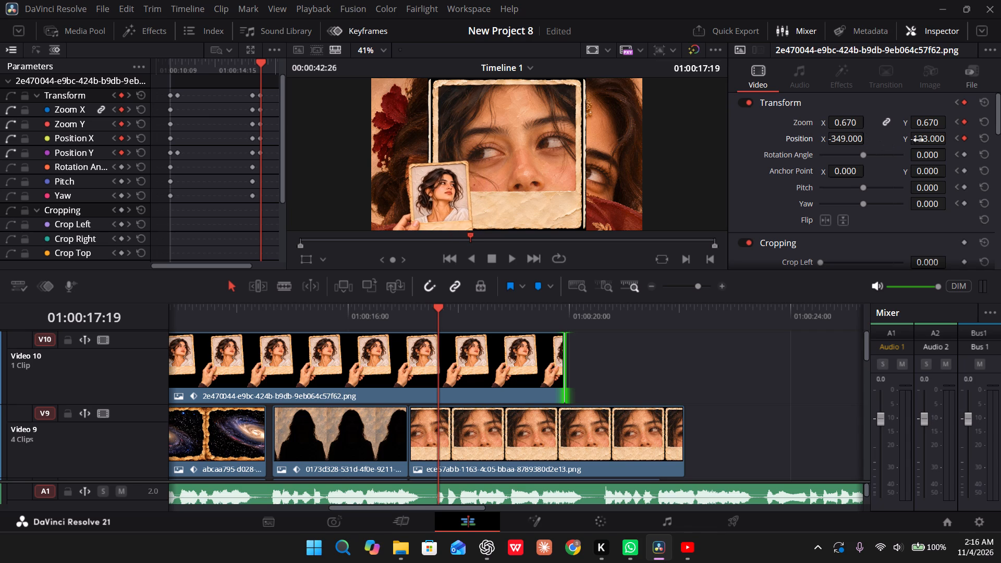
left_click_drag(927, 142, 466, 281)
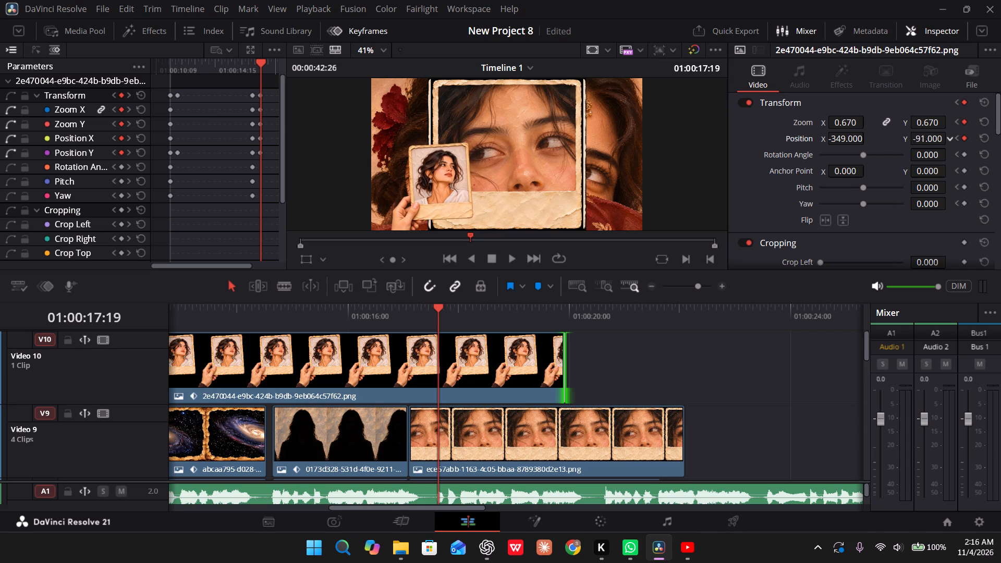
left_click_drag(466, 281, 454, 279)
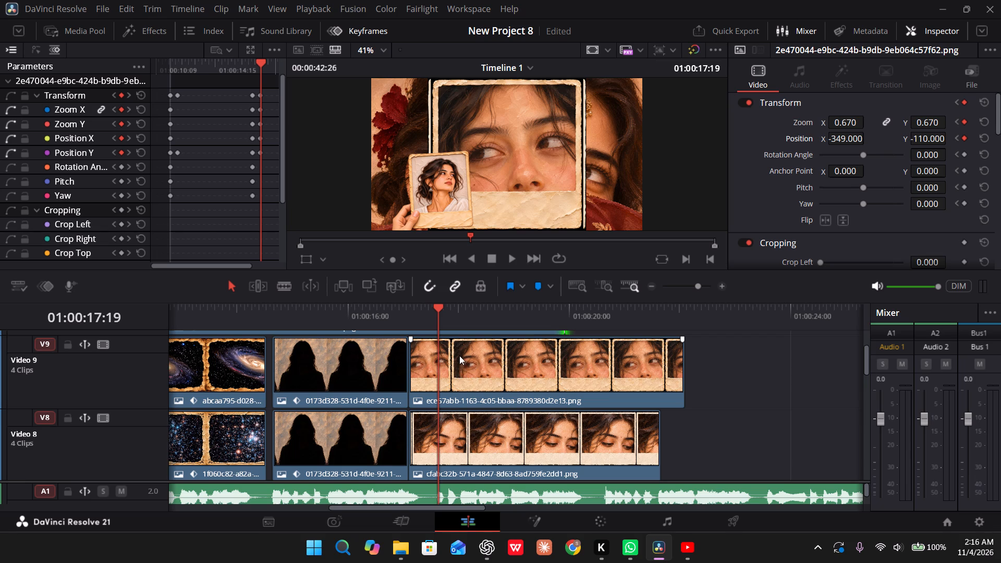
At 01:00:17:03, scale the ece57abb portrait clip on Video 9 down to Zoom 0.410.
scroll(459, 347, "up", 1)
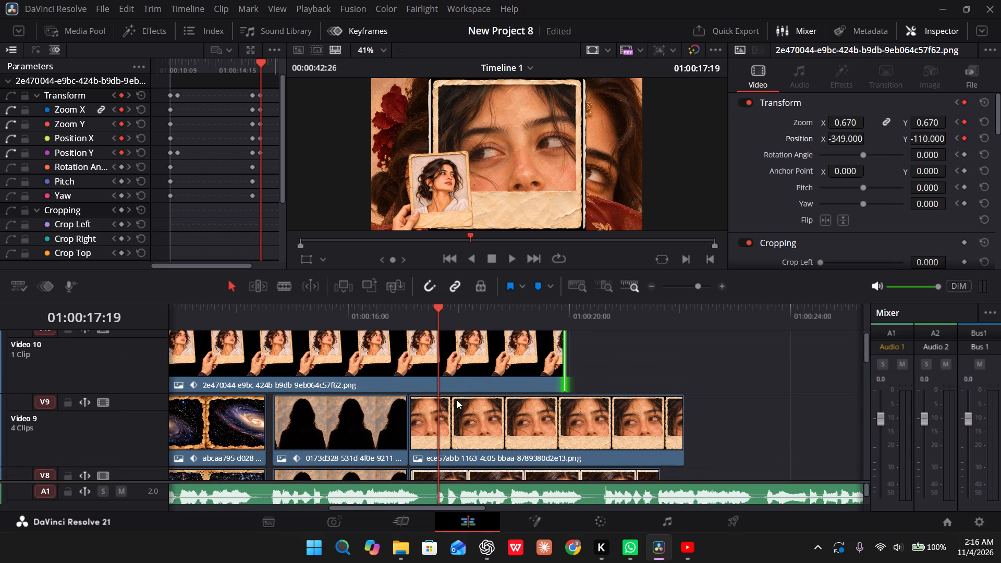
left_click(457, 409)
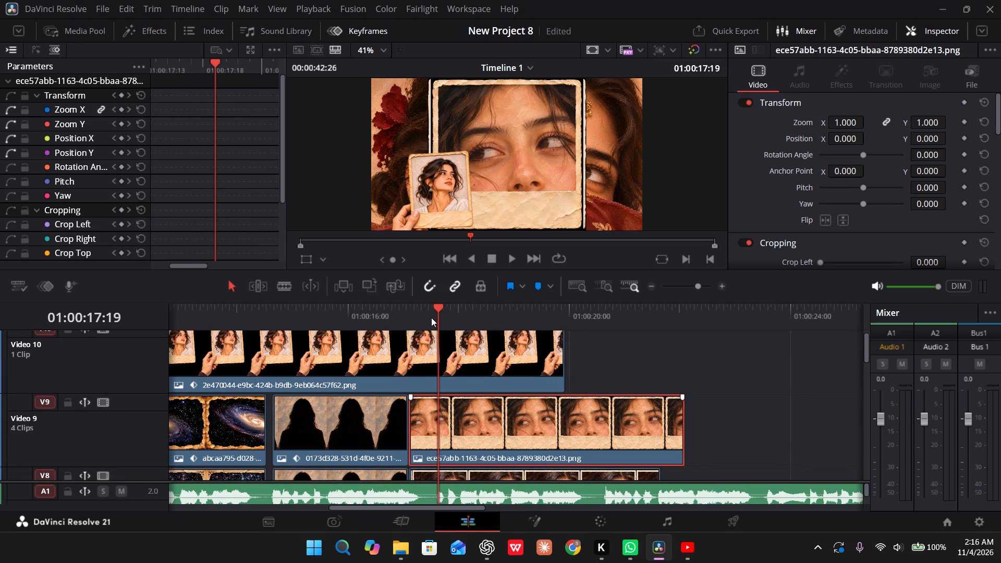
left_click_drag(432, 313, 409, 315)
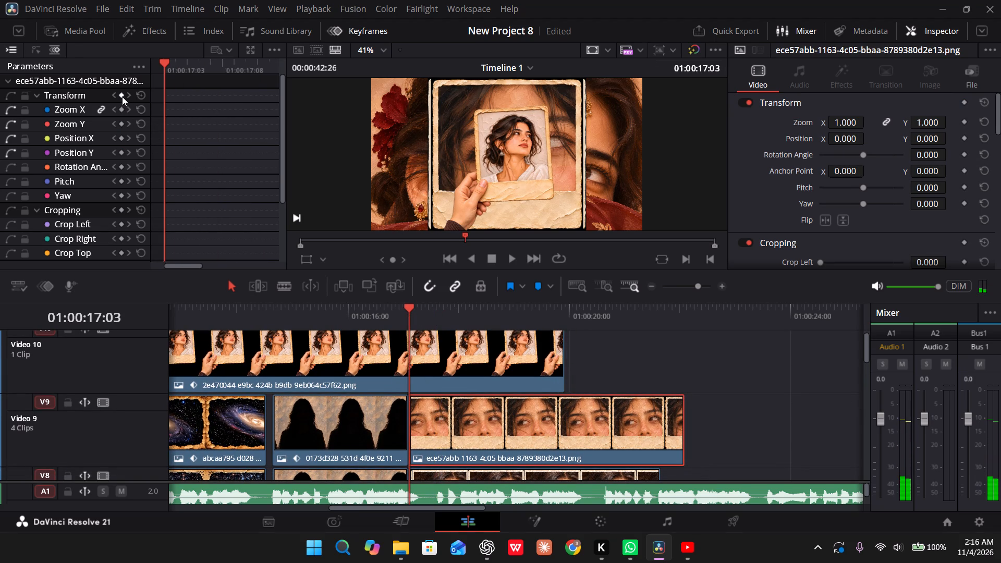
left_click(838, 123)
left_click_drag(838, 123, 812, 125)
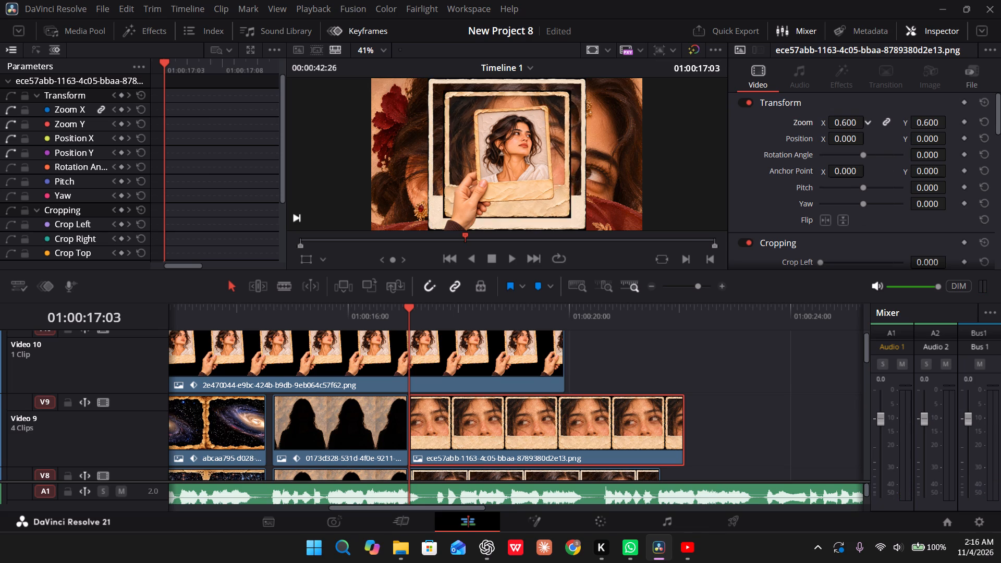
left_click_drag(812, 125, 807, 129)
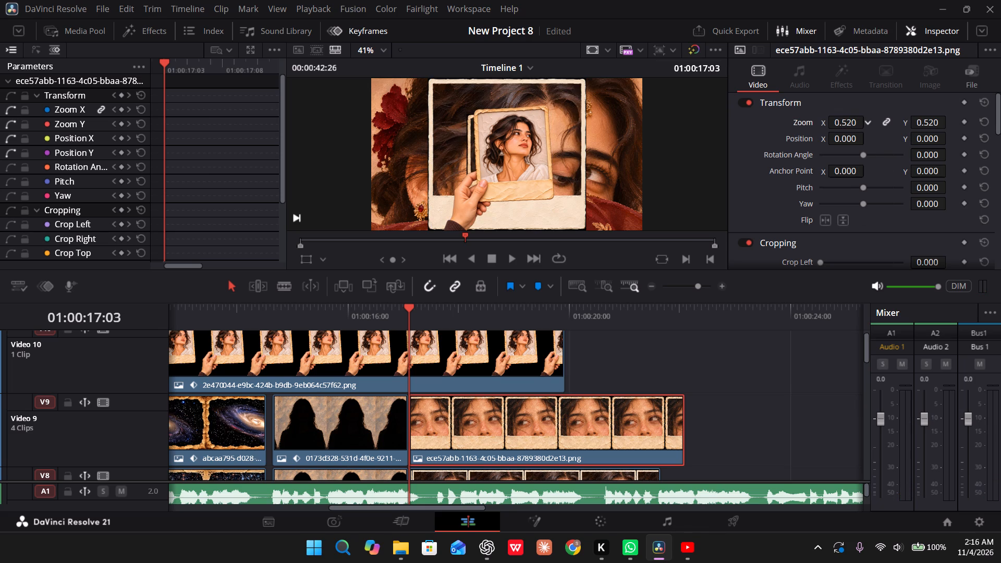
left_click_drag(807, 129, 802, 139)
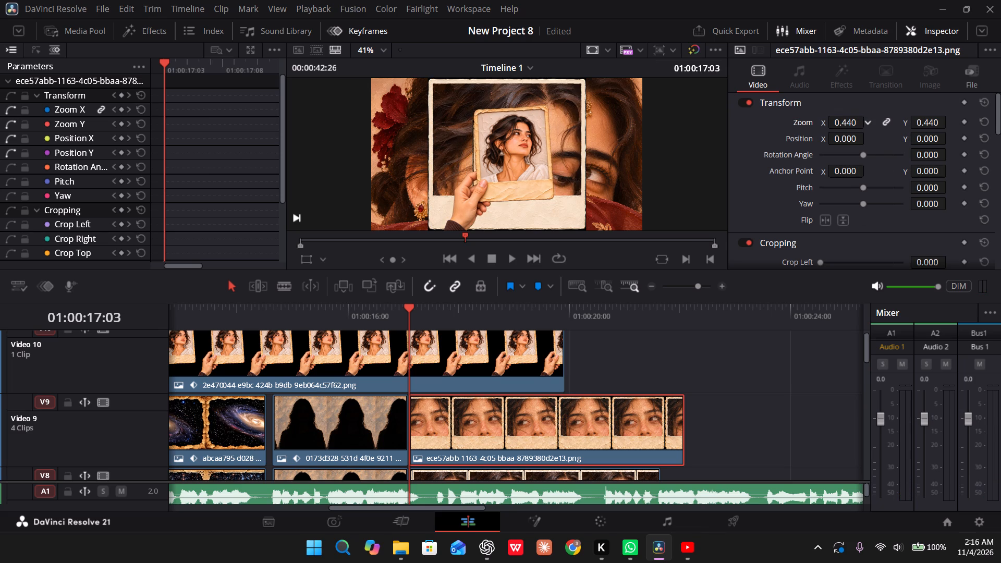
left_click_drag(802, 139, 801, 139)
left_click_drag(801, 139, 802, 138)
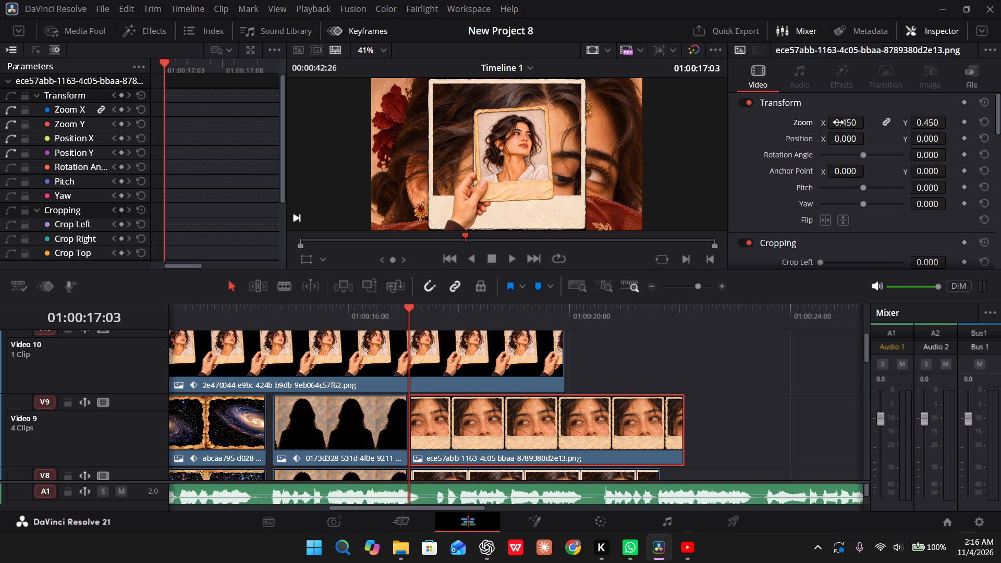
left_click(838, 123)
Scale down the cfabc32b portrait clip on Video 8 until it is hidden behind the hand-held polaroid.
scroll(538, 429, "down", 1)
left_click(517, 433)
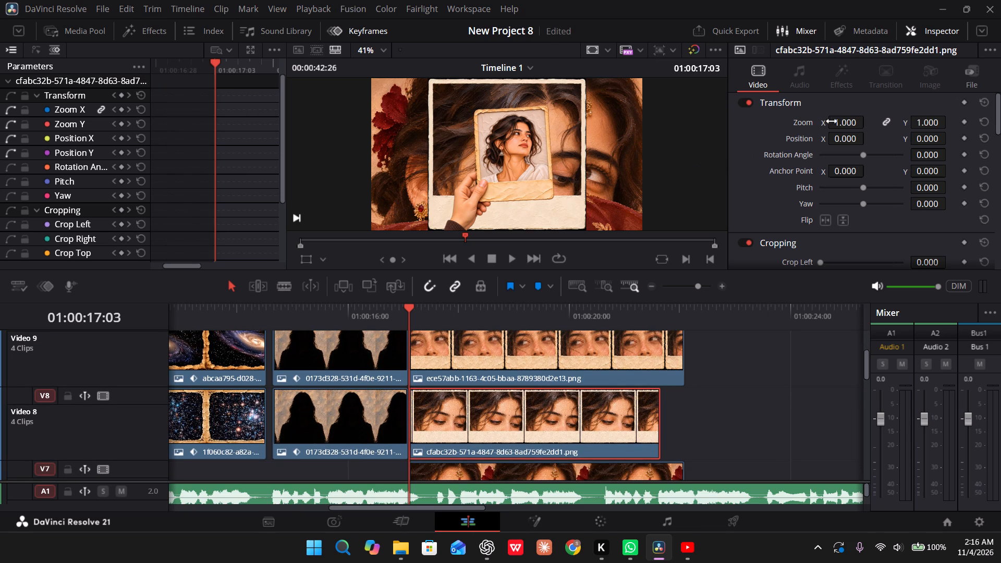
left_click_drag(853, 121, 846, 121)
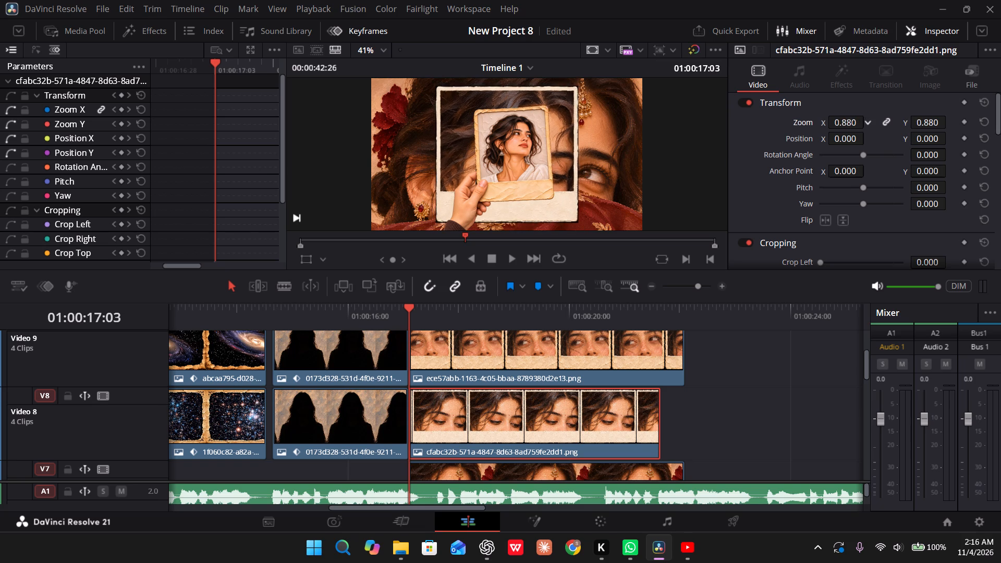
left_click_drag(846, 121, 812, 129)
Scale the a9af1a07 red-veil portrait clip on Video 7 to Zoom 0.220 and add Transform keyframes at 01:00:17:03.
left_click(518, 473)
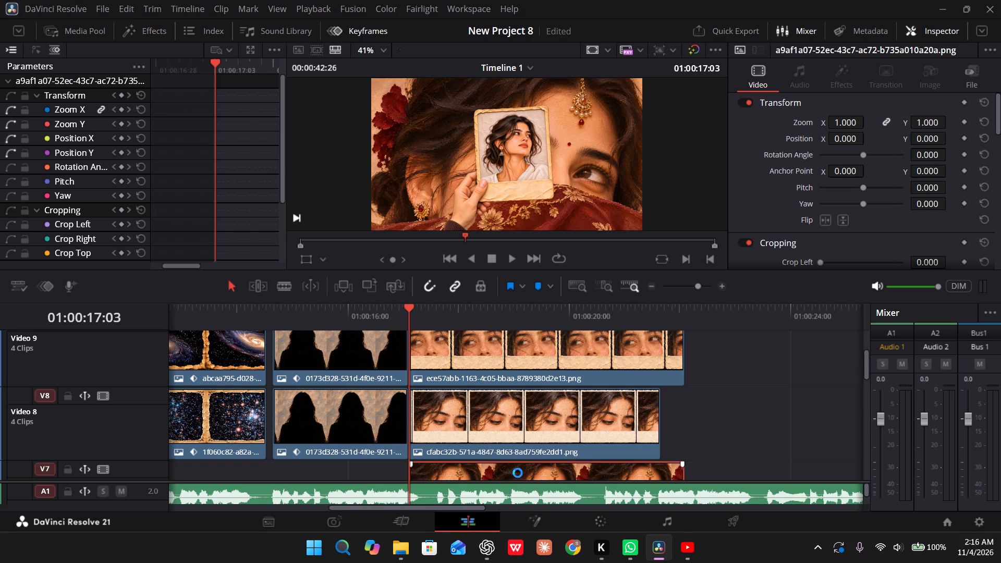
left_click_drag(844, 120, 797, 126)
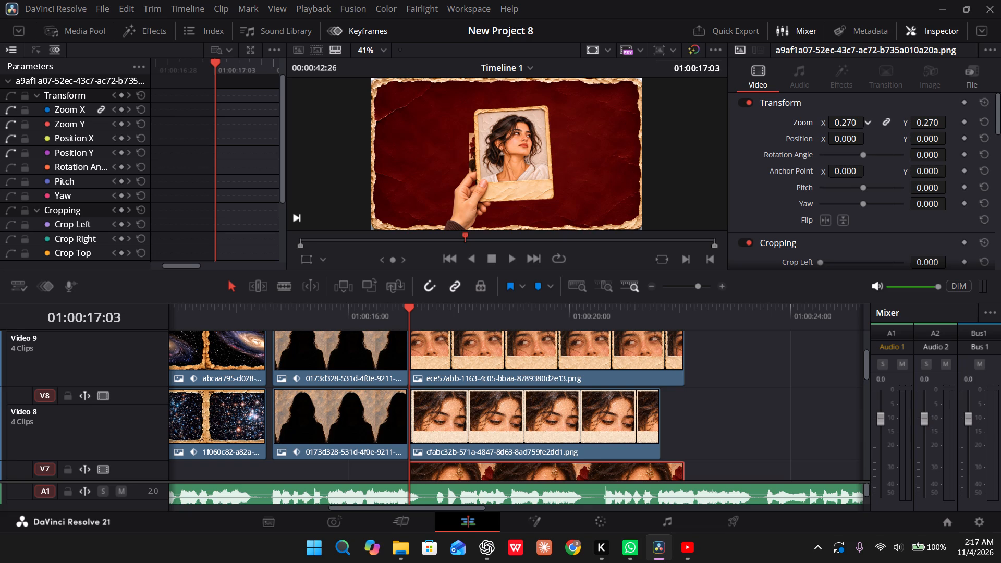
left_click_drag(797, 126, 793, 128)
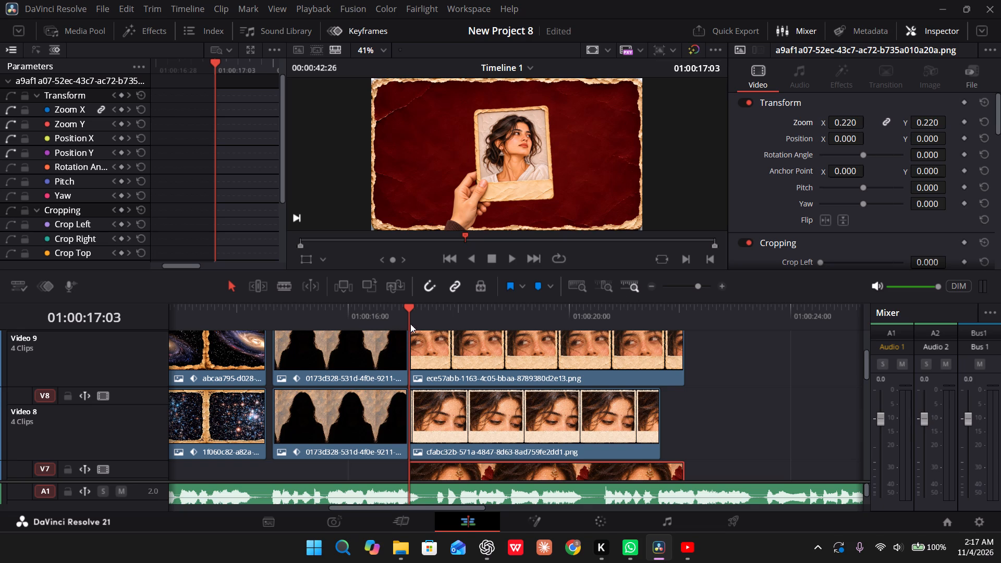
left_click(120, 97)
Add Transform keyframes at 01:00:17:03 to the cfabc32b portrait clip on Video 8 and the ece57abb portrait clip on Video 9.
left_click(457, 419)
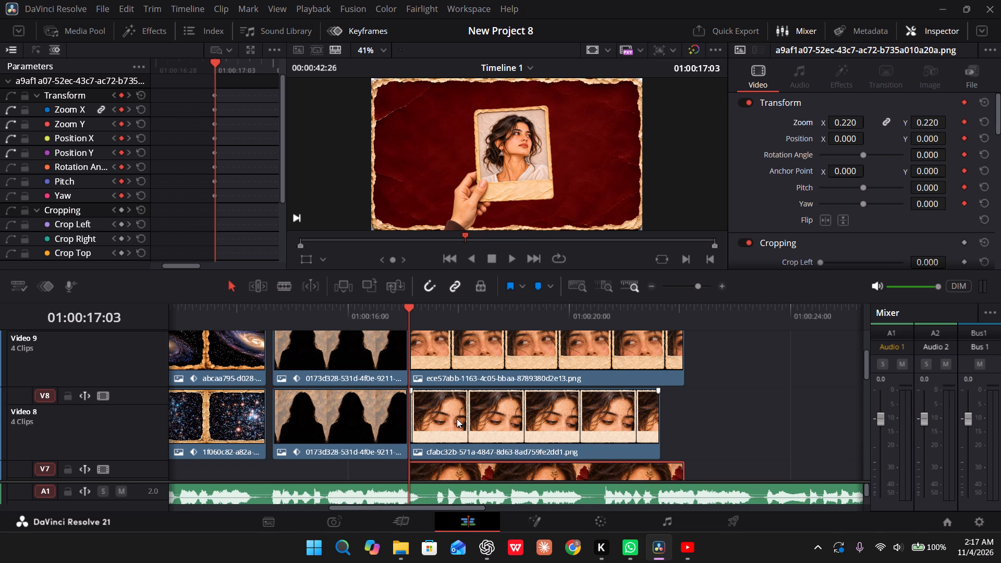
left_click(119, 95)
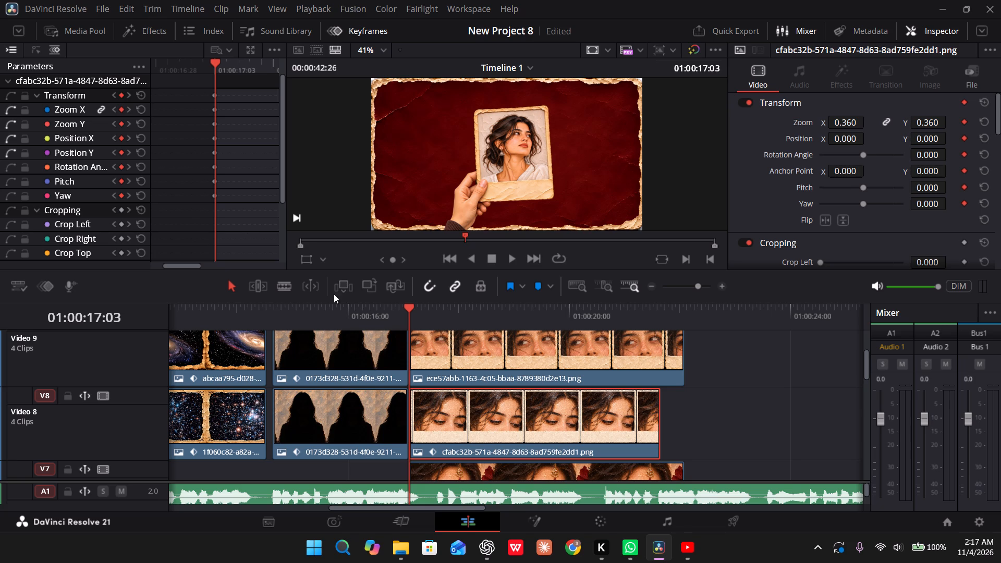
left_click(453, 361)
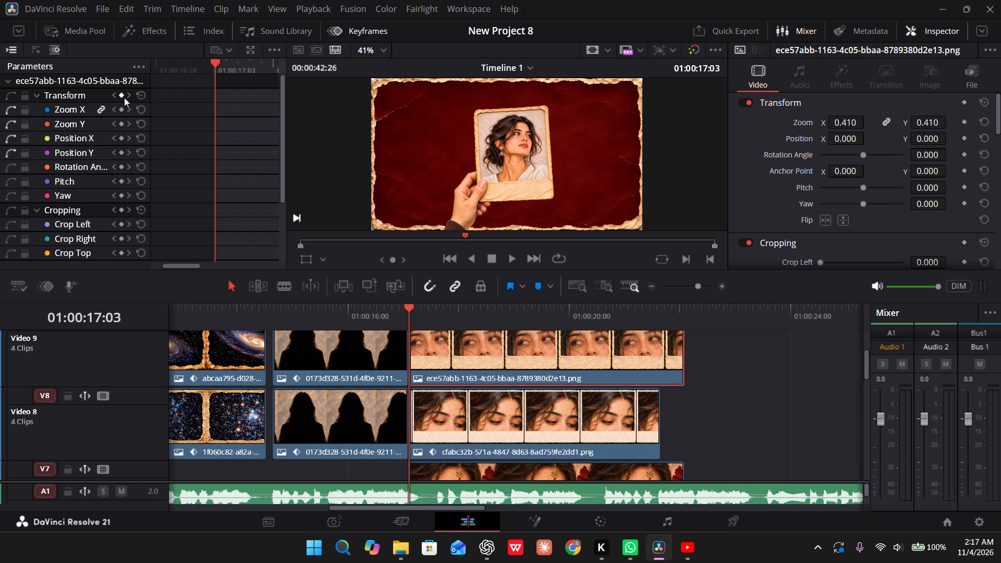
left_click(124, 97)
At 01:00:17:19, keyframe the ece57abb portrait clip on Video 9 at Zoom 0.400.
scroll(470, 358, "up", 1)
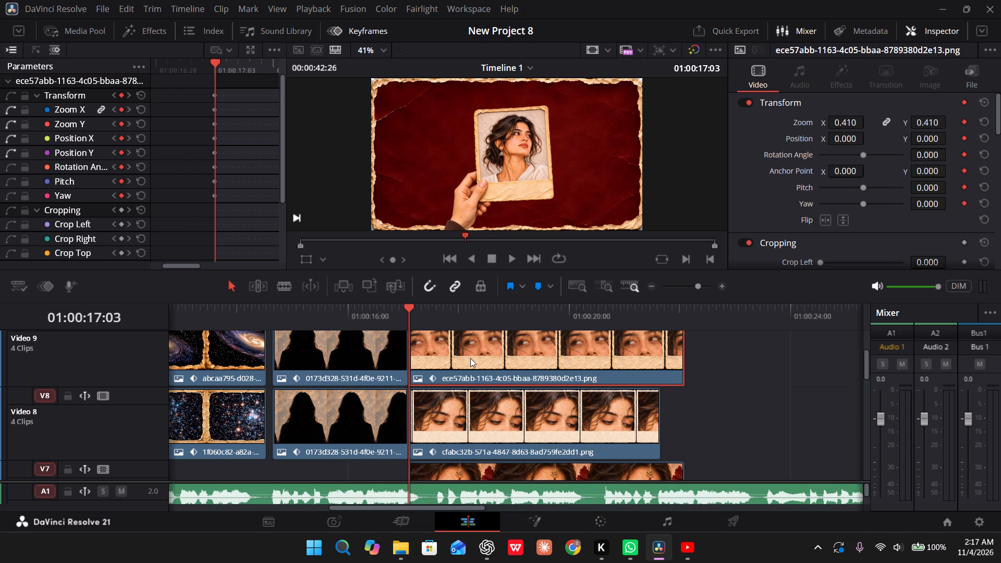
scroll(470, 358, "up", 1)
left_click(434, 359)
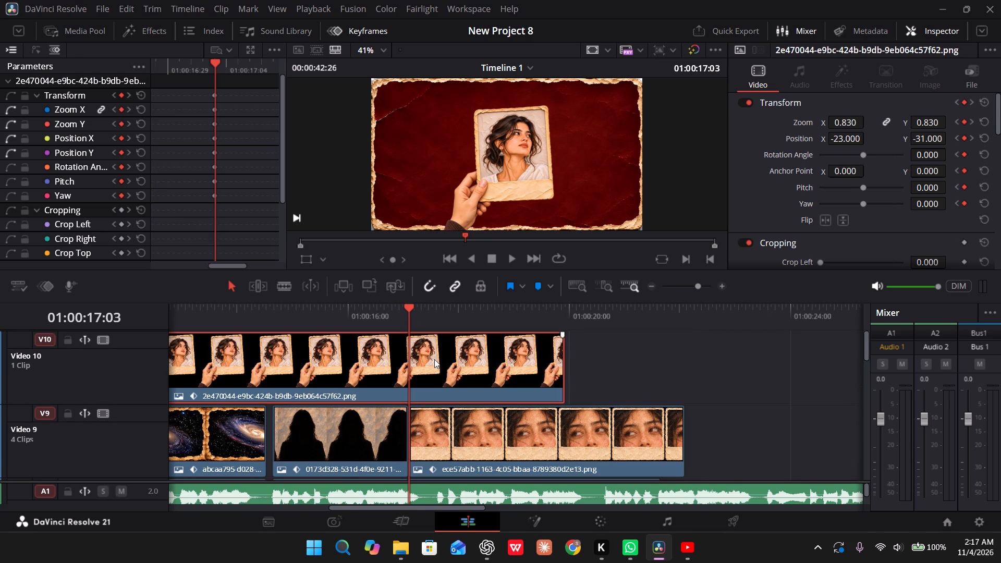
left_click_drag(405, 312, 431, 320)
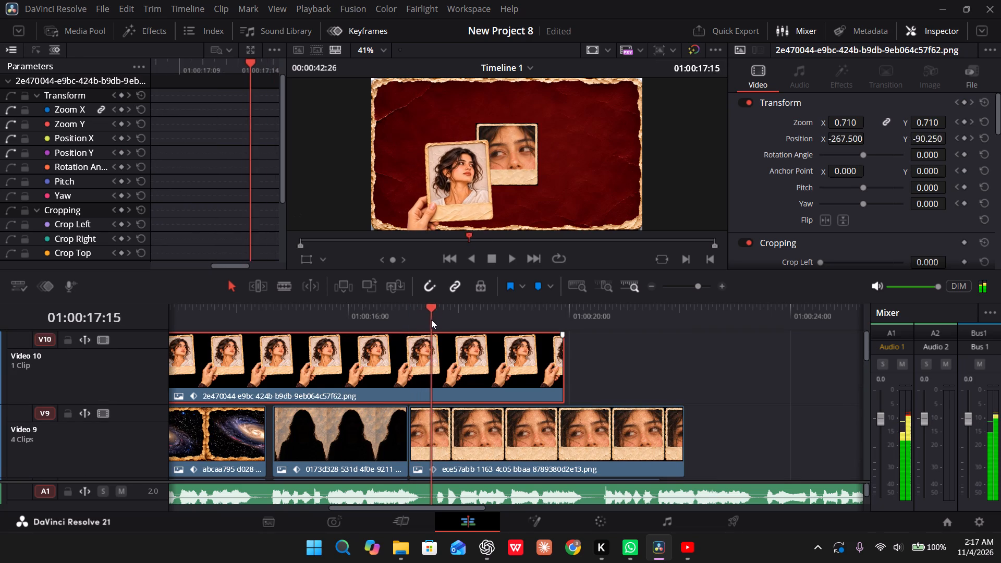
left_click_drag(431, 320, 437, 320)
scroll(456, 415, "down", 1)
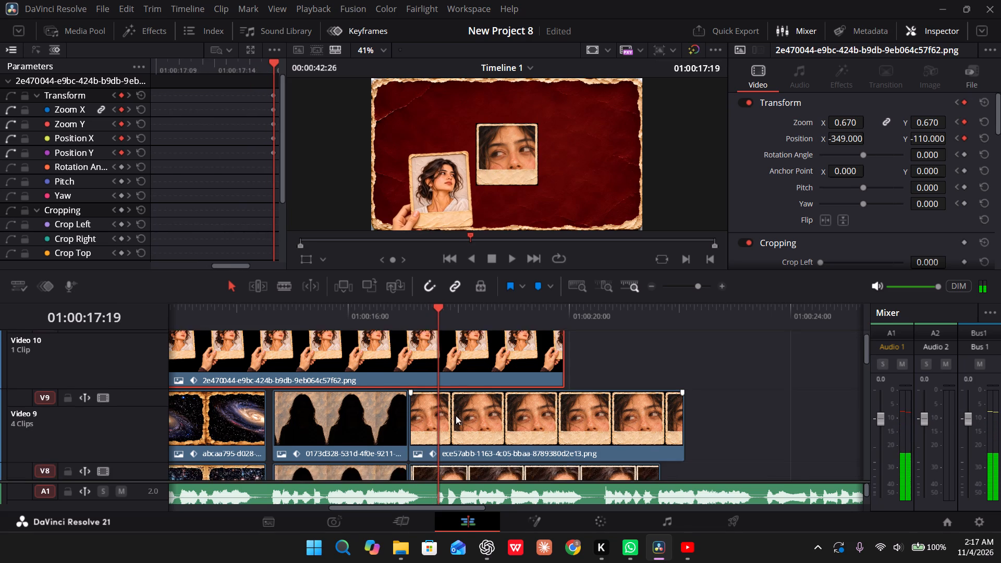
scroll(456, 415, "down", 1)
left_click(460, 398)
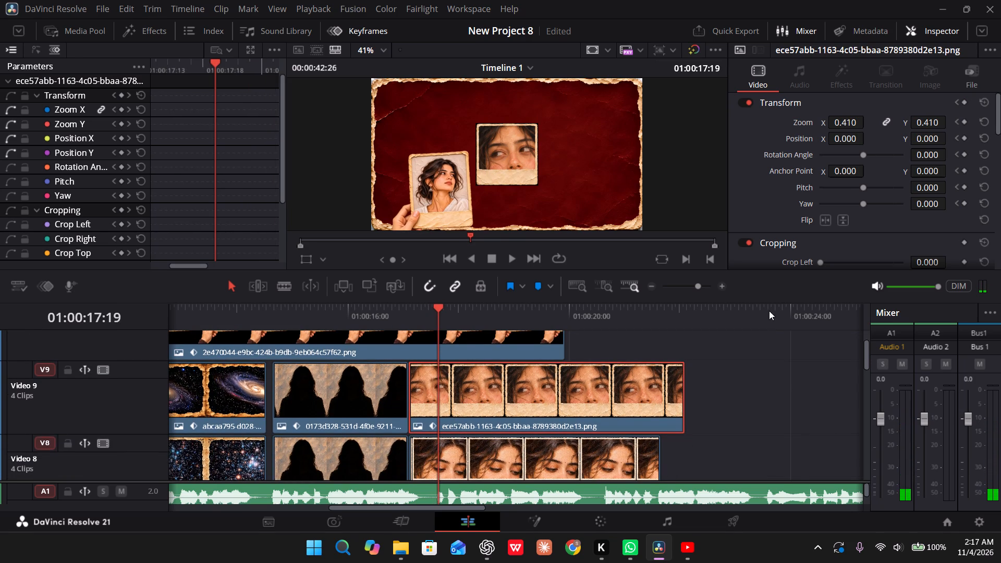
left_click_drag(843, 125, 851, 127)
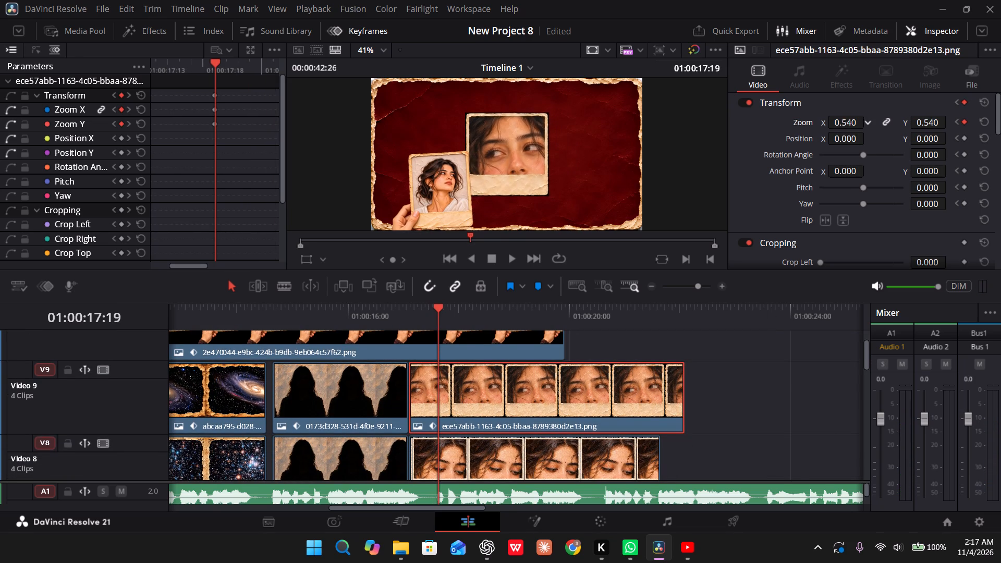
left_click_drag(851, 127, 842, 131)
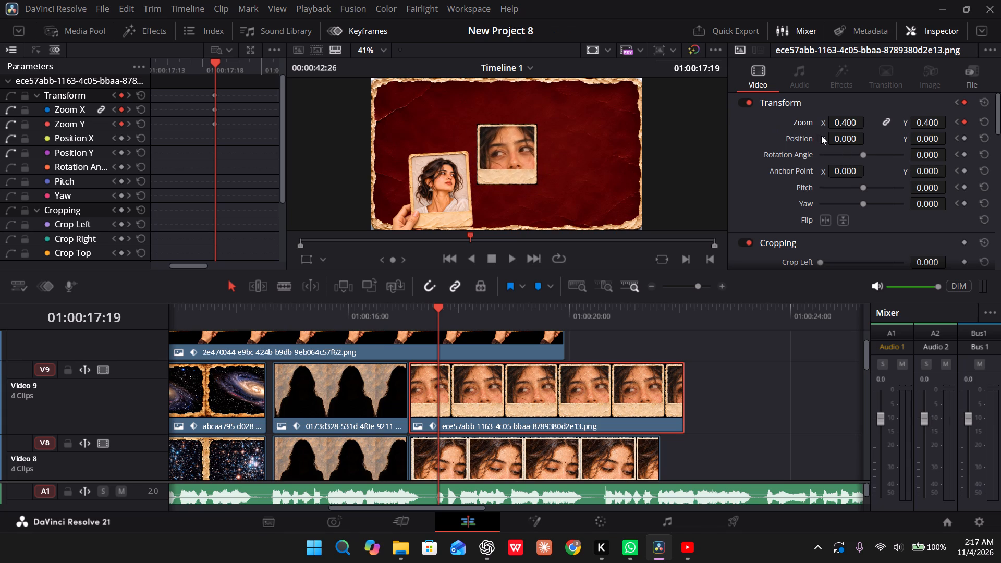
Keyframe the ece57abb portrait at Position X -111 and Position Y 83, above the hand-held polaroid and slightly right of it.
left_click_drag(843, 139, 639, 104)
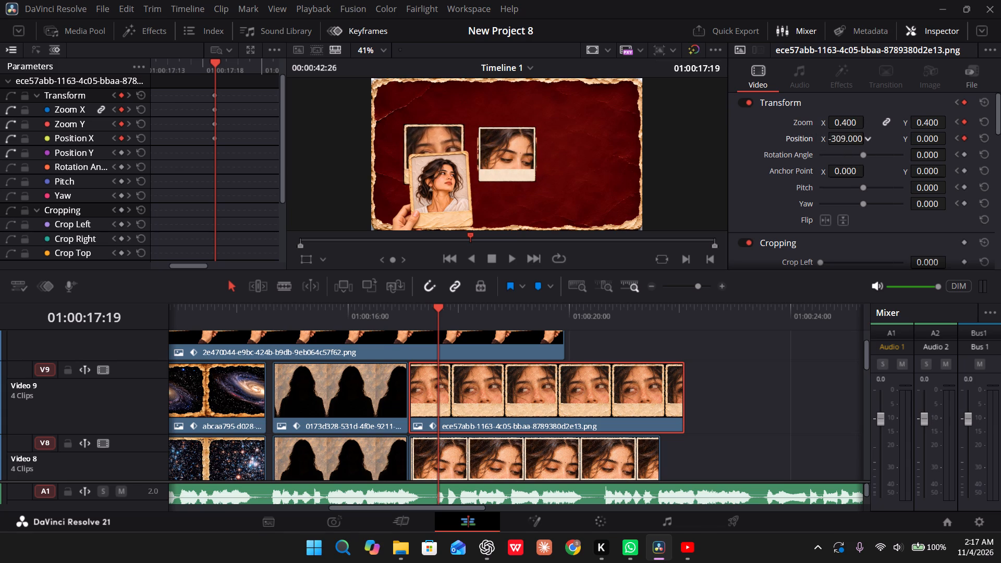
left_click_drag(639, 104, 645, 101)
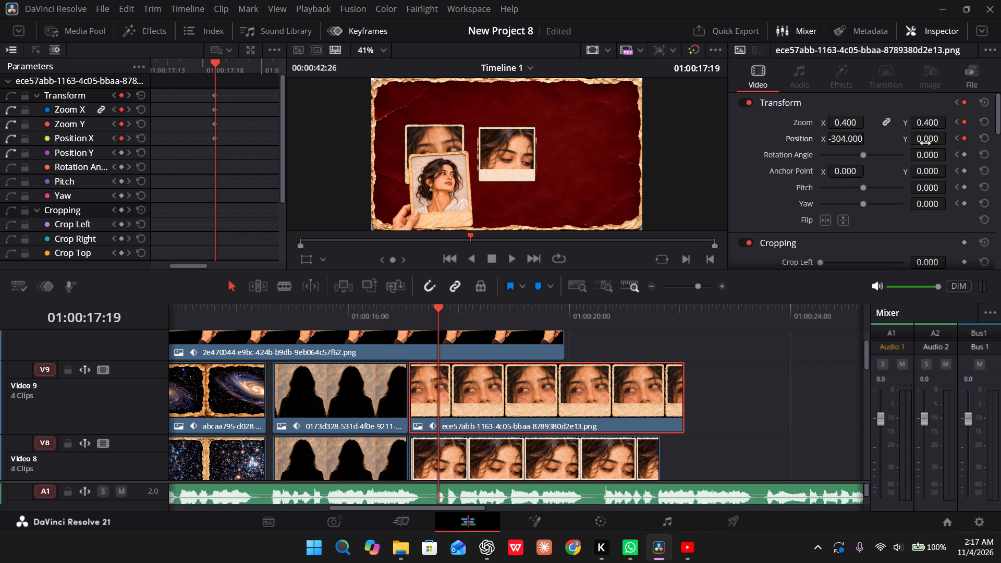
left_click_drag(924, 143, 503, 281)
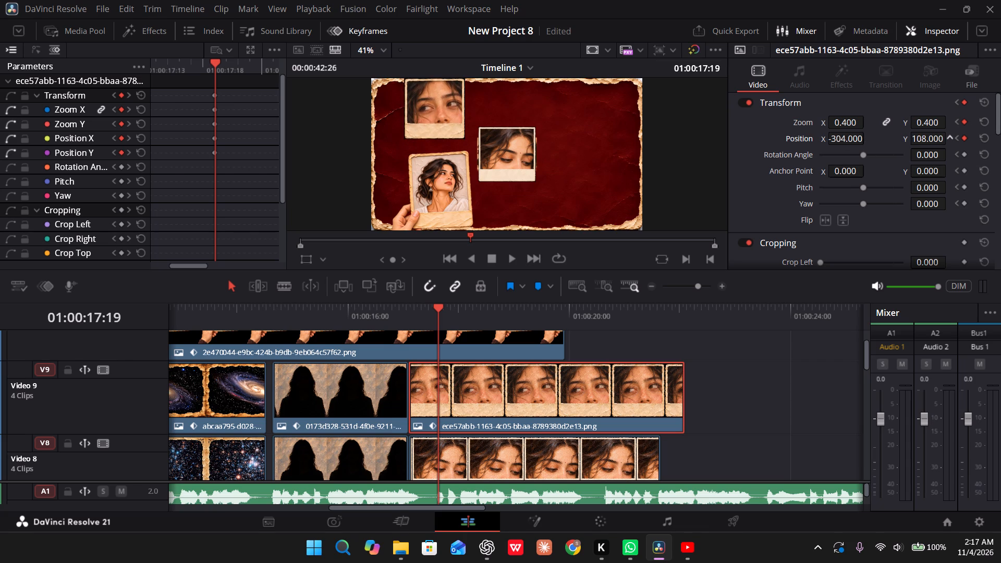
left_click_drag(503, 281, 490, 281)
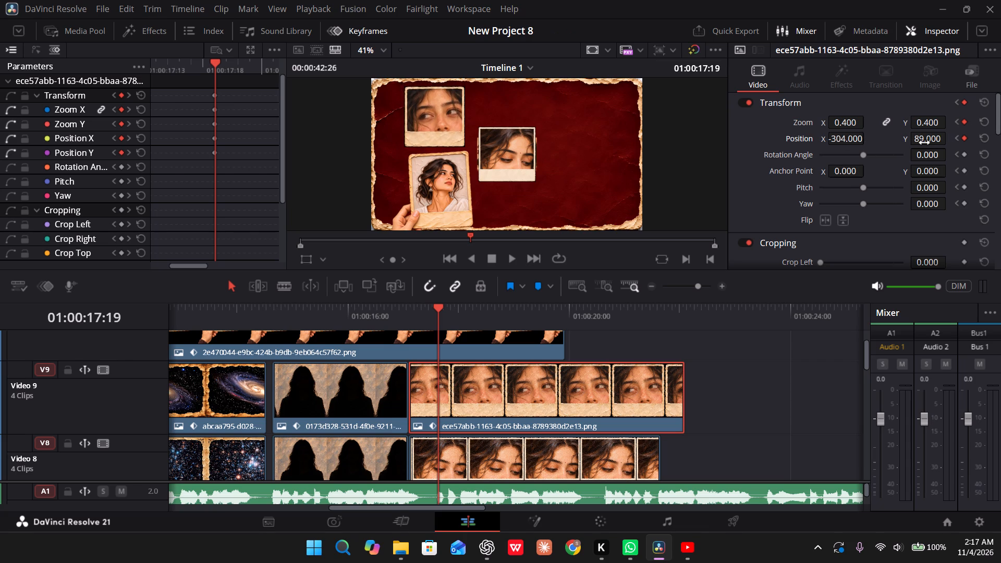
left_click(924, 143)
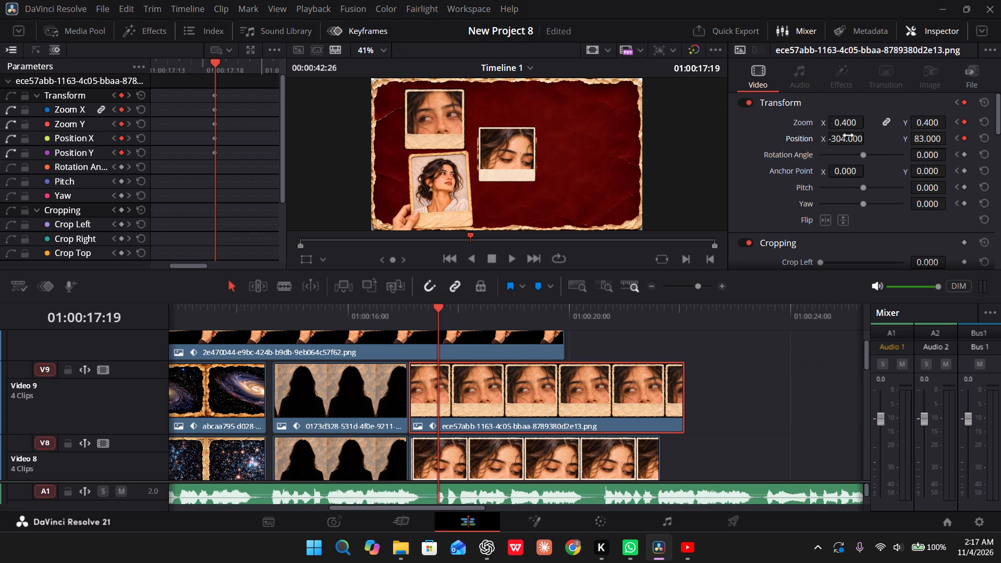
left_click_drag(850, 139, 954, 142)
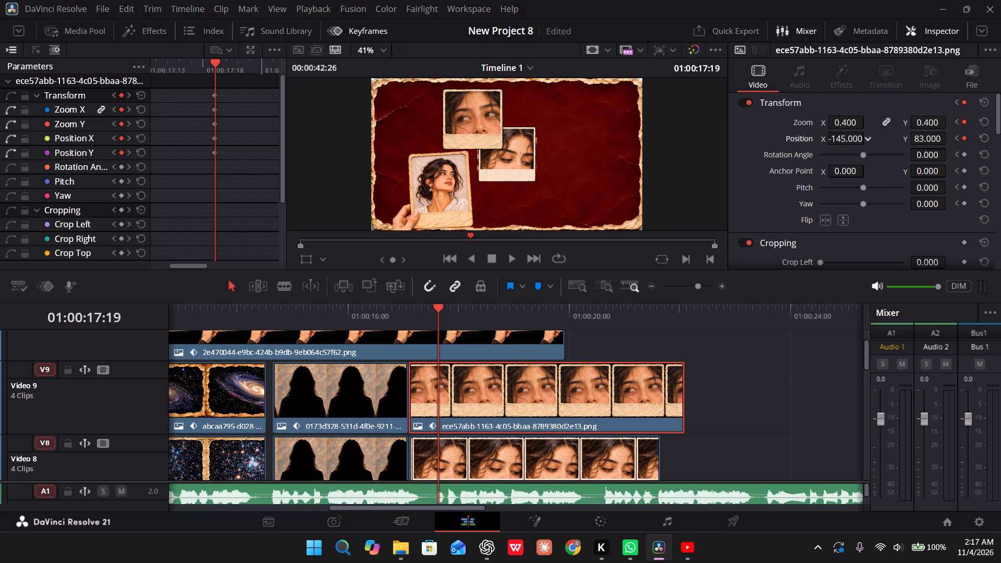
left_click_drag(954, 142, 976, 144)
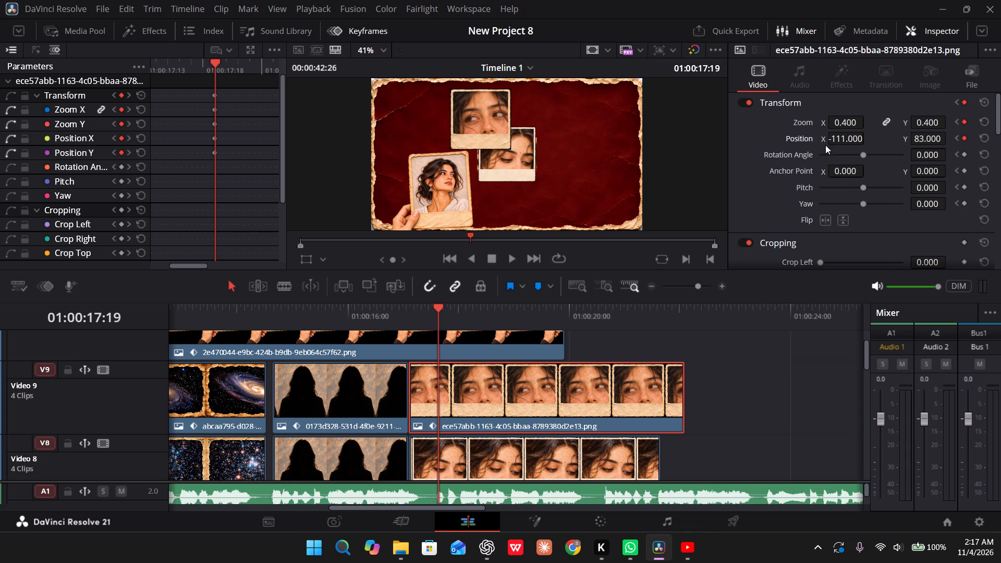
At 01:00:17:19, keyframe the cfabc32b portrait clip on Video 8 at Zoom 0.410, Position X 256 and Position Y 68.
left_click(503, 451)
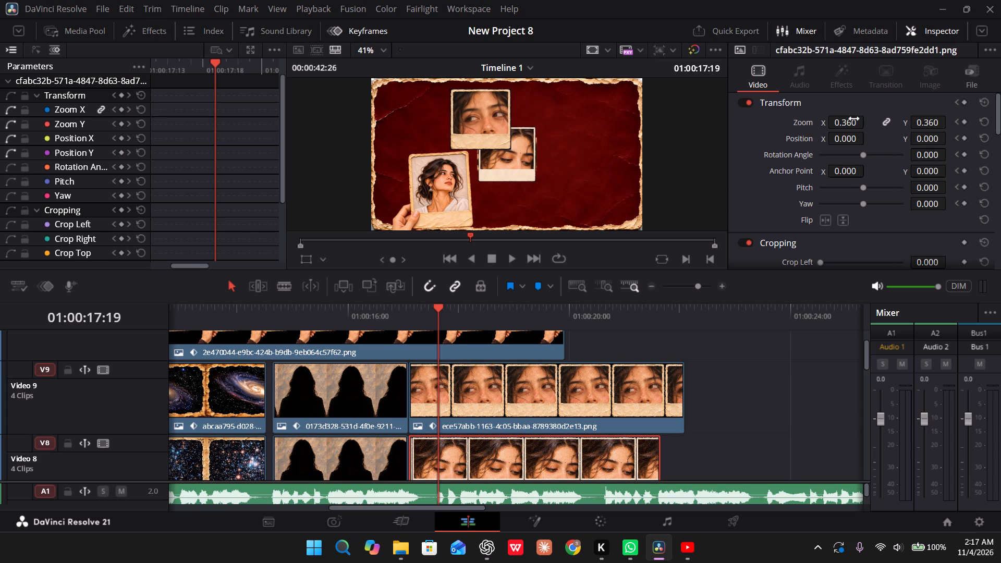
left_click(838, 123)
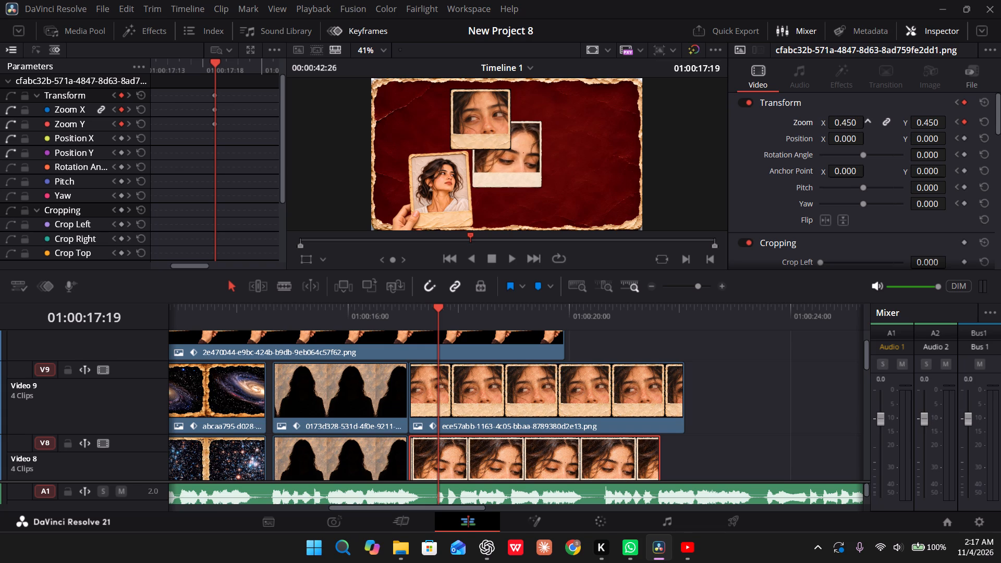
left_click(838, 123)
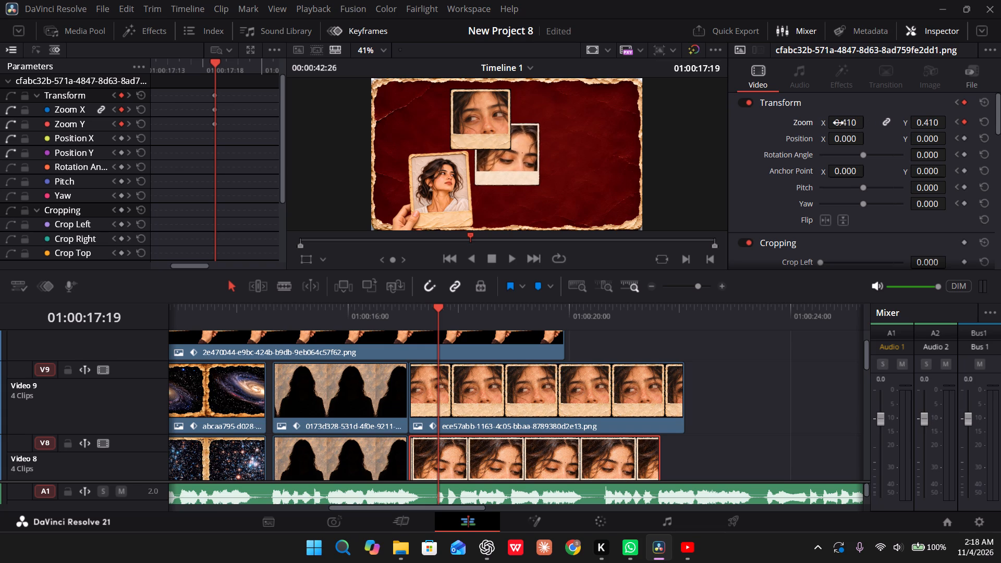
left_click_drag(921, 140, 873, 141)
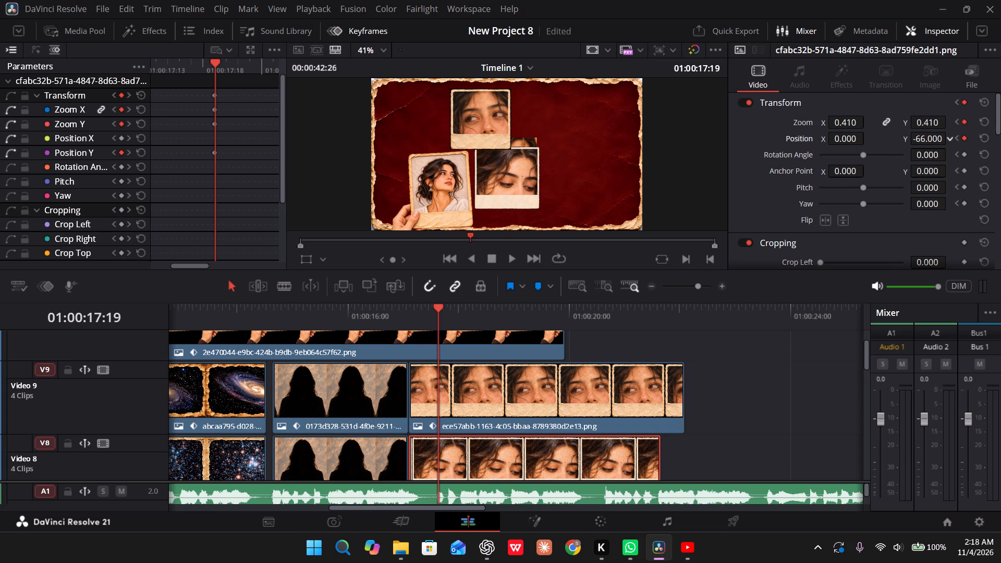
left_click_drag(873, 141, 871, 142)
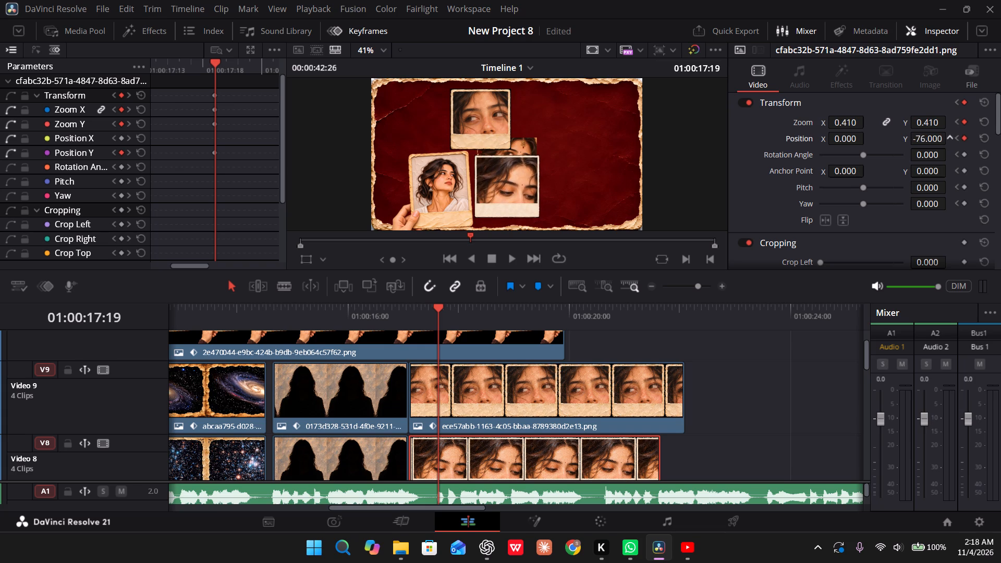
left_click_drag(871, 142, 869, 142)
left_click_drag(838, 142, 775, 140)
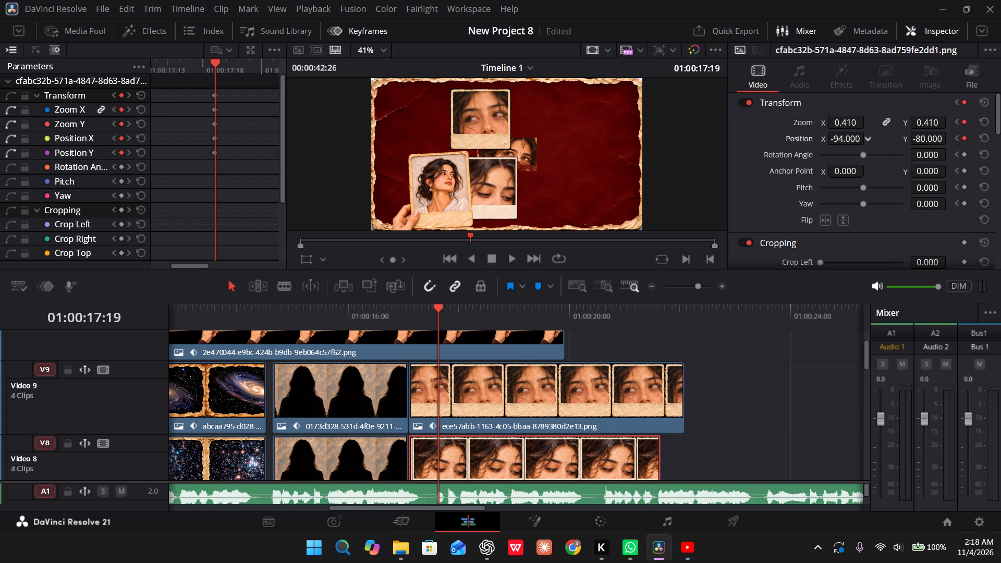
left_click_drag(775, 140, 516, 283)
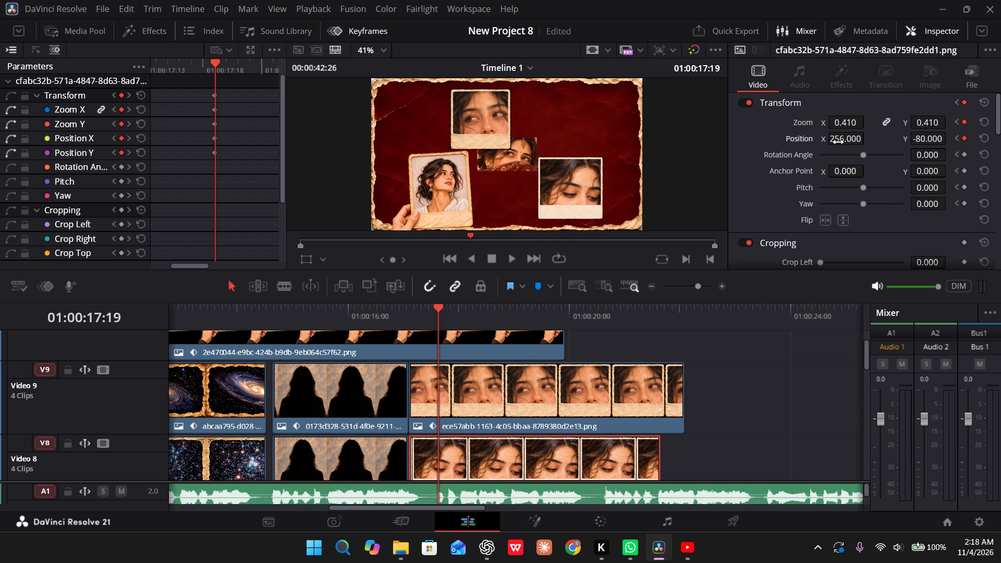
left_click_drag(930, 144, 517, 284)
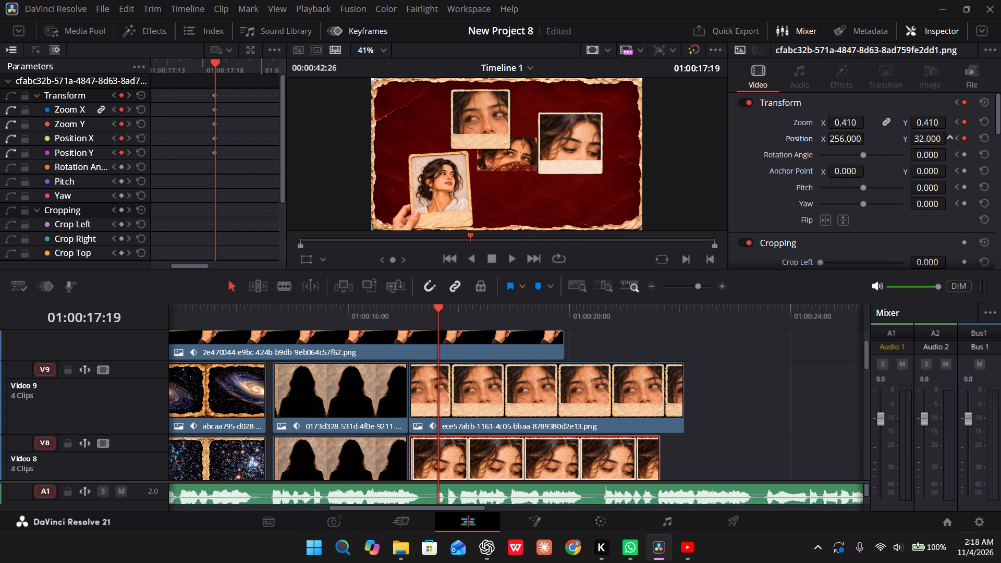
left_click_drag(517, 284, 552, 287)
left_click_drag(930, 144, 917, 145)
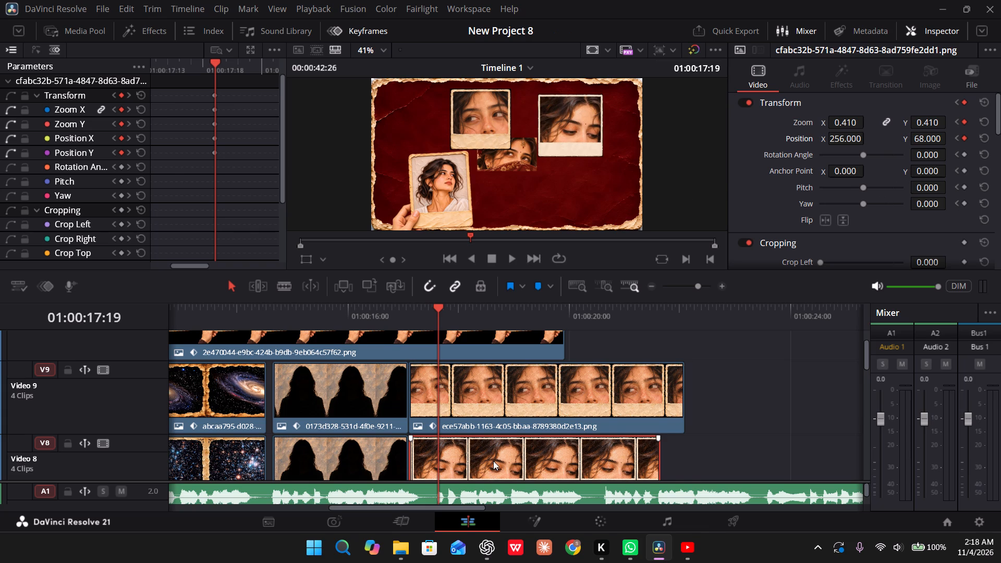
At 01:00:17:19, keyframe the a9af1a07 red-veil portrait clip on Video 7 at Zoom 0.310, Position X 103 and Position Y -89.
scroll(493, 461, "down", 1)
left_click(487, 429)
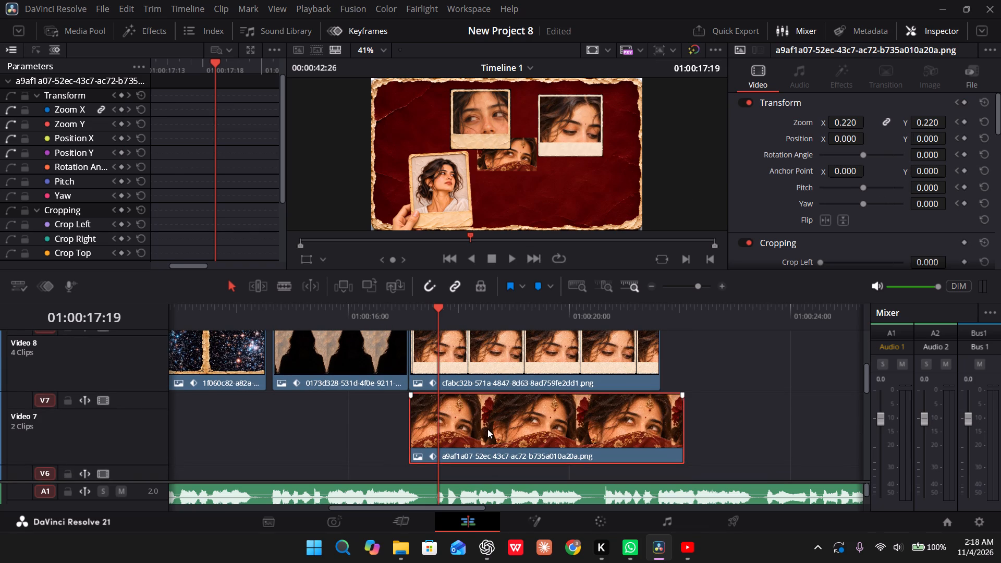
left_click_drag(839, 137, 821, 138)
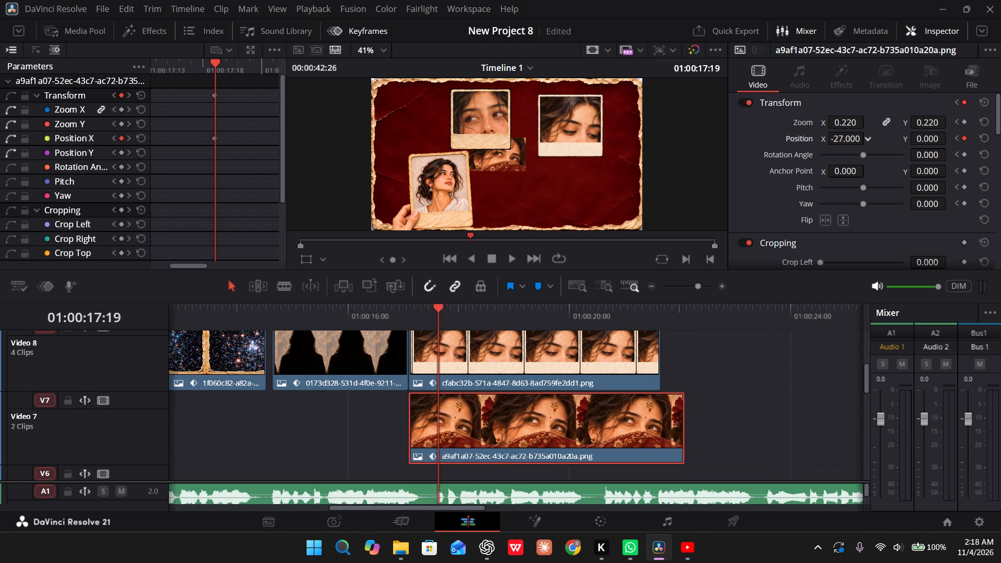
left_click_drag(821, 138, 883, 150)
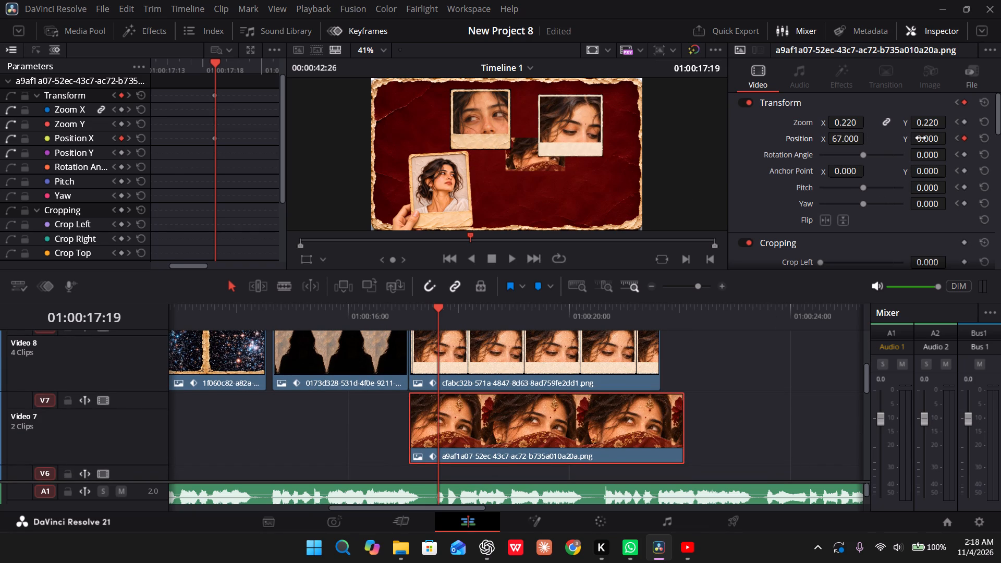
left_click_drag(921, 138, 863, 132)
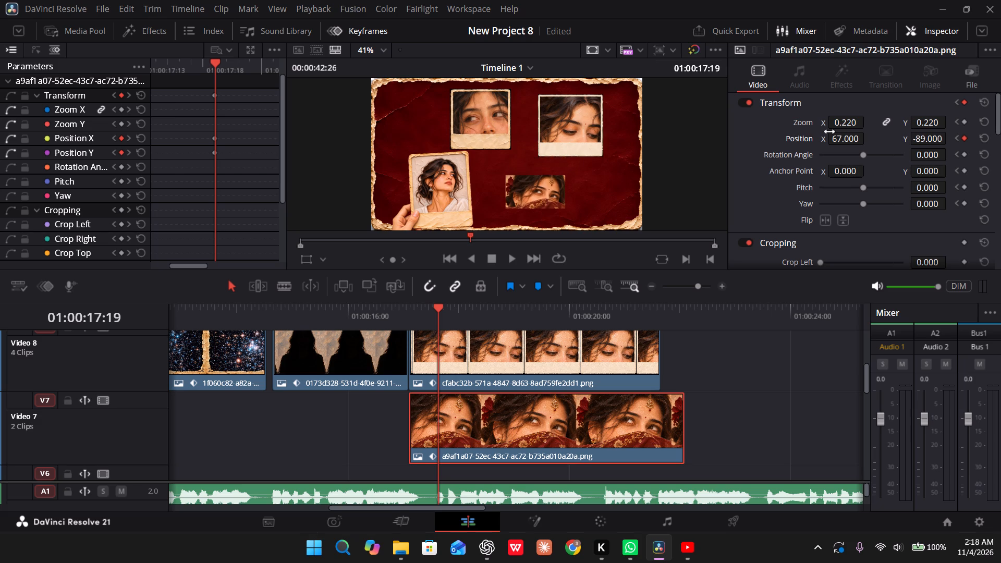
left_click_drag(842, 124, 848, 124)
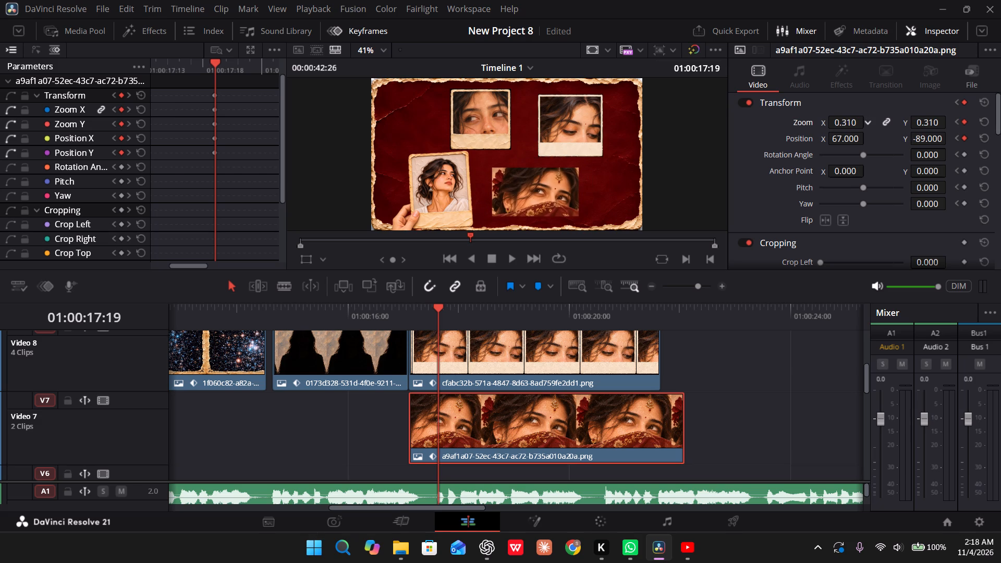
left_click_drag(848, 124, 848, 125)
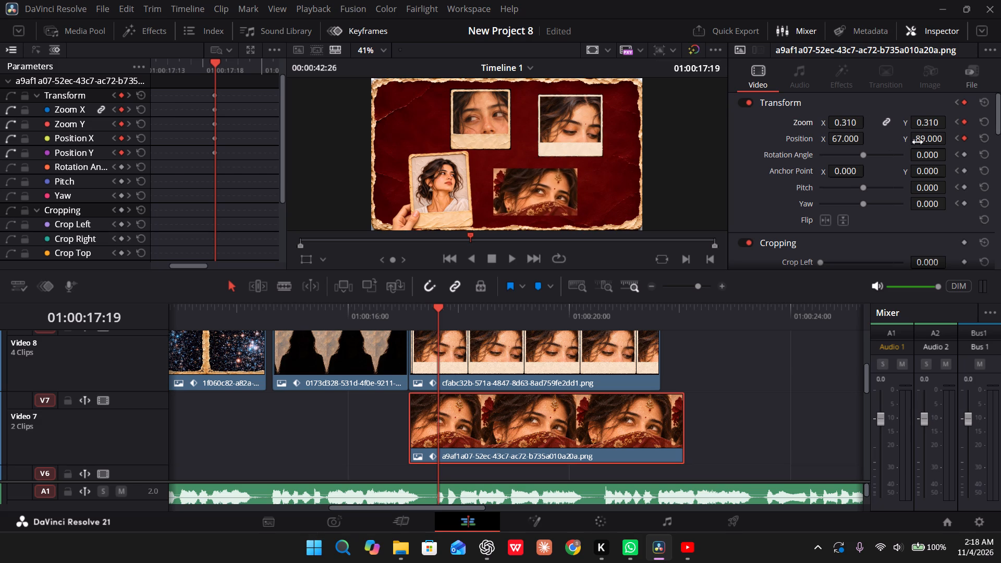
left_click(918, 142)
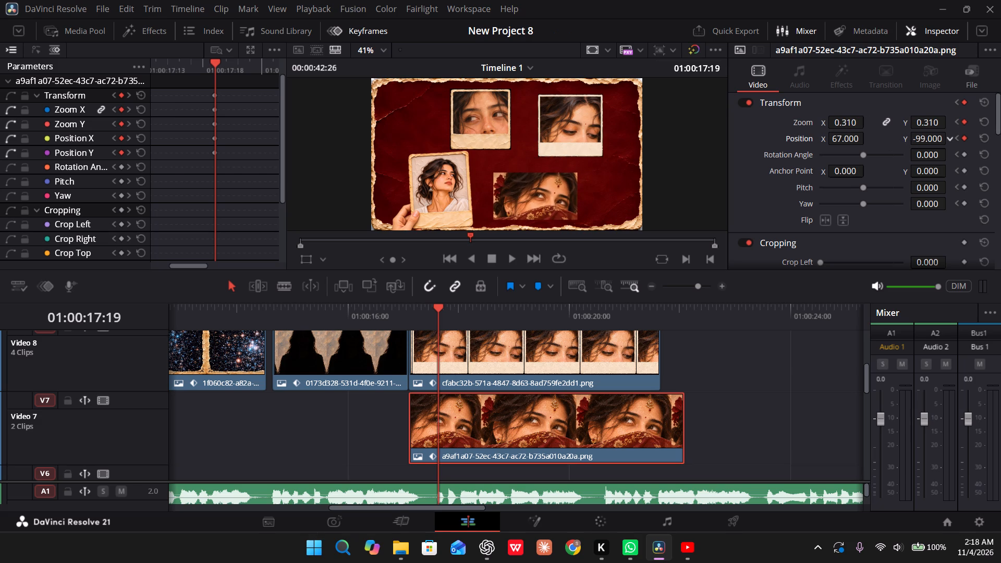
left_click_drag(837, 138, 825, 137)
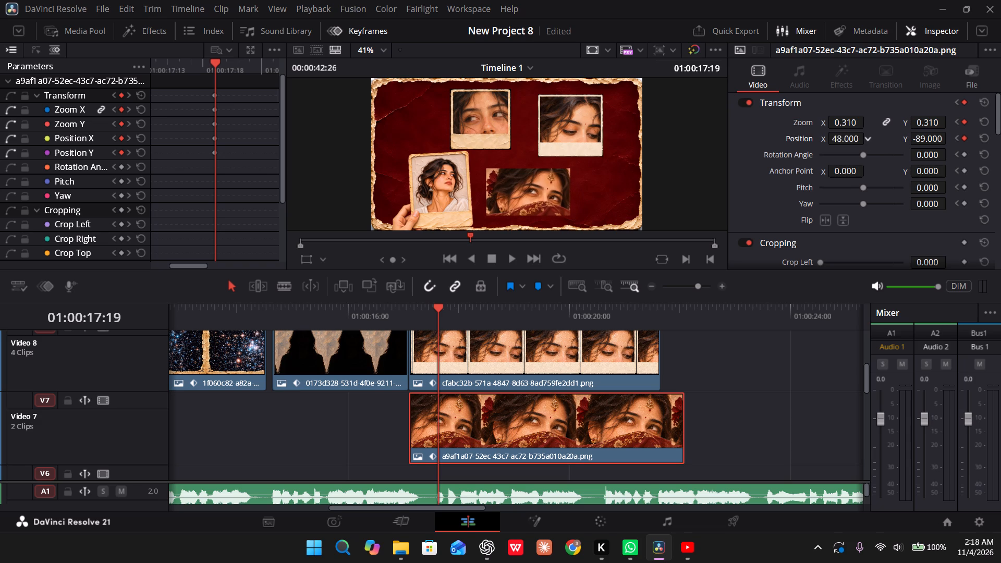
left_click_drag(825, 137, 861, 133)
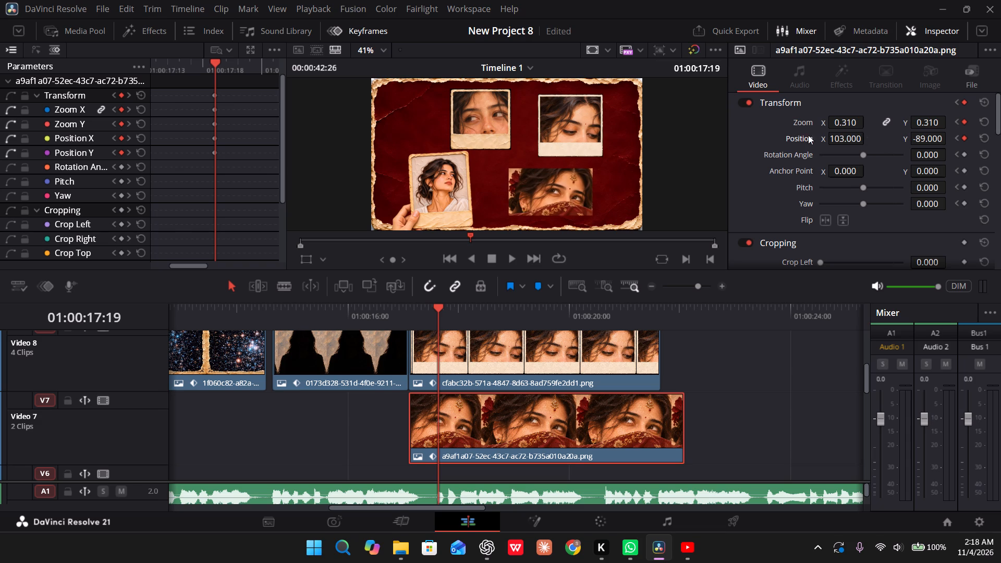
At 01:00:17:19, reposition the cfabc32b portrait clip on Video 8 to Position X 301 and Position Y 79.
left_click(551, 360)
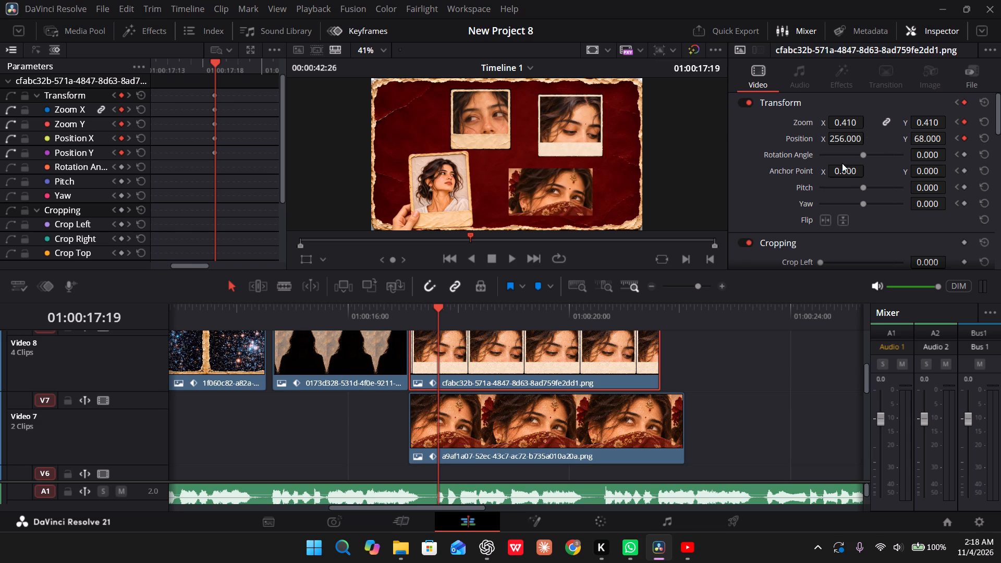
left_click_drag(921, 138, 948, 137)
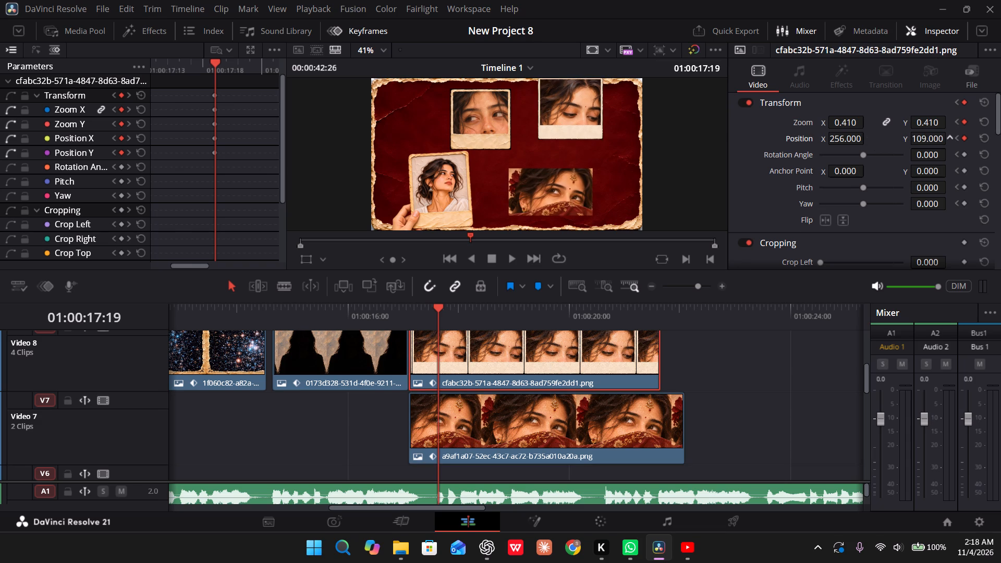
left_click_drag(948, 137, 929, 144)
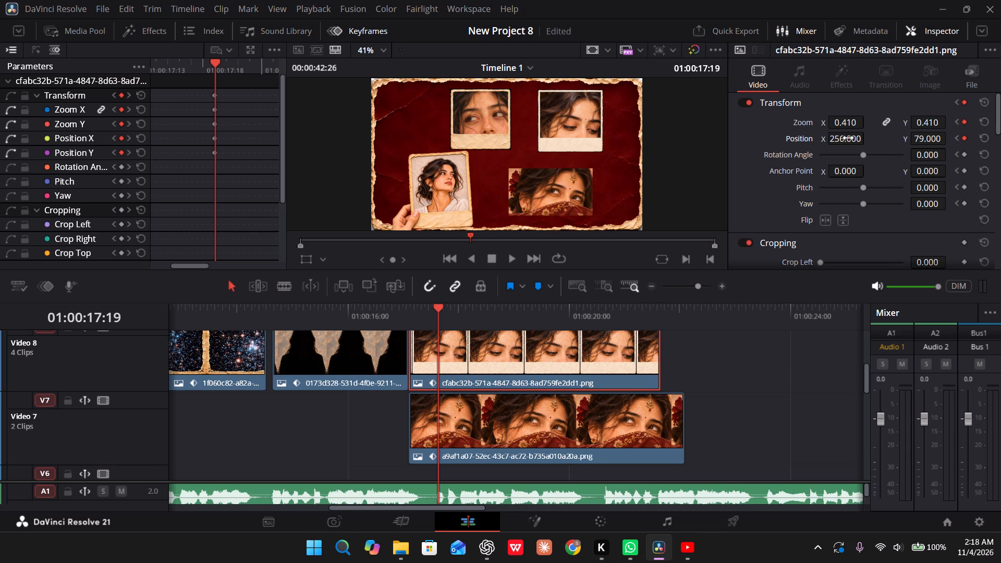
left_click_drag(848, 138, 878, 140)
Play back the portrait spread from 01:00:15:16 and extend the end of the hand-held polaroid clip on Video 10 to about 01:00:20:18.
left_click_drag(436, 315, 395, 315)
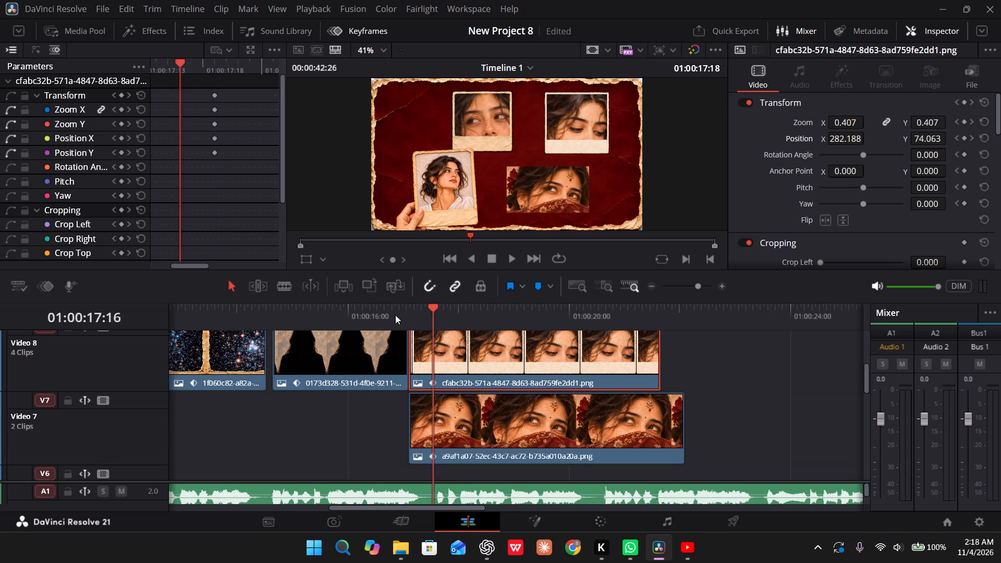
left_click_drag(395, 315, 322, 326)
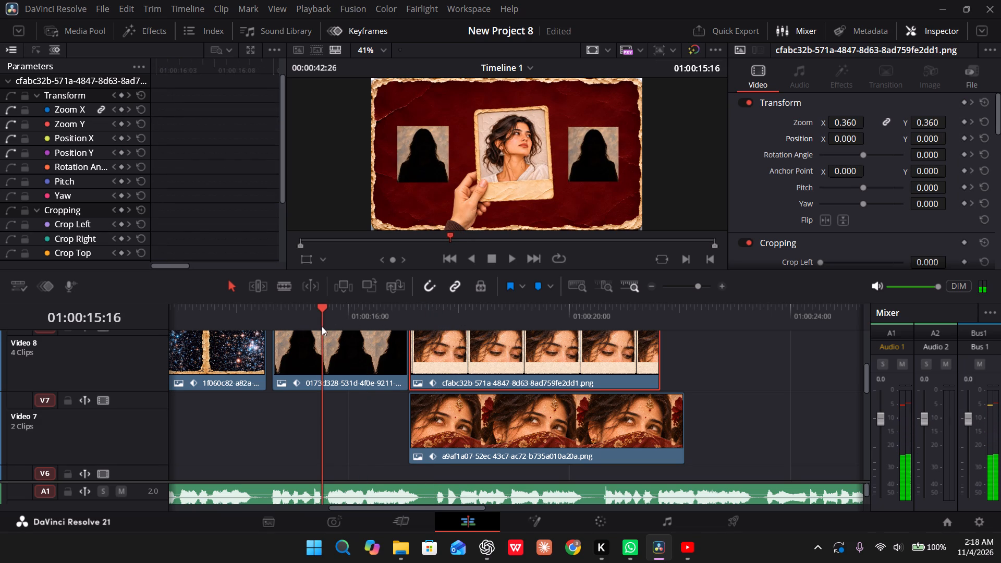
key("space")
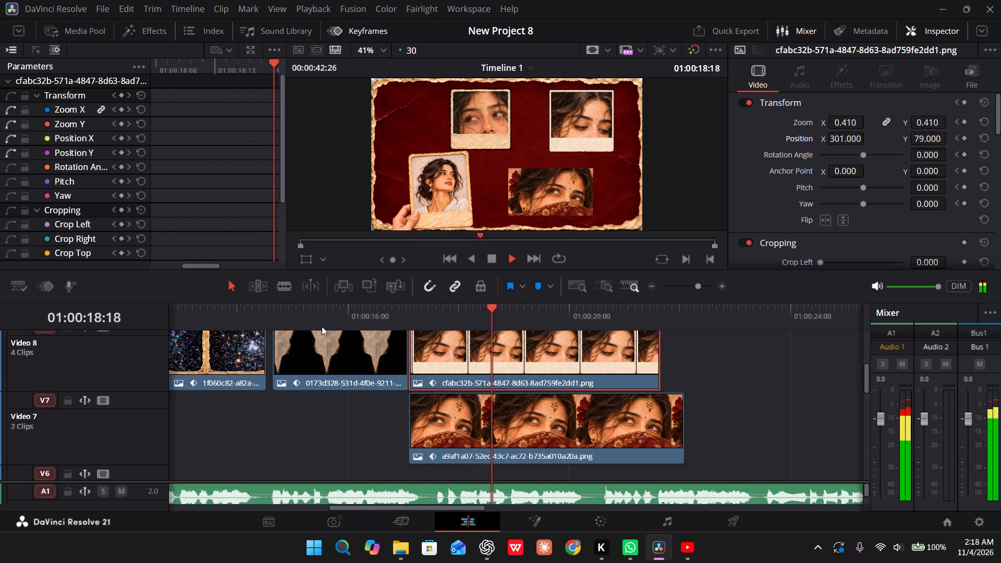
key("space")
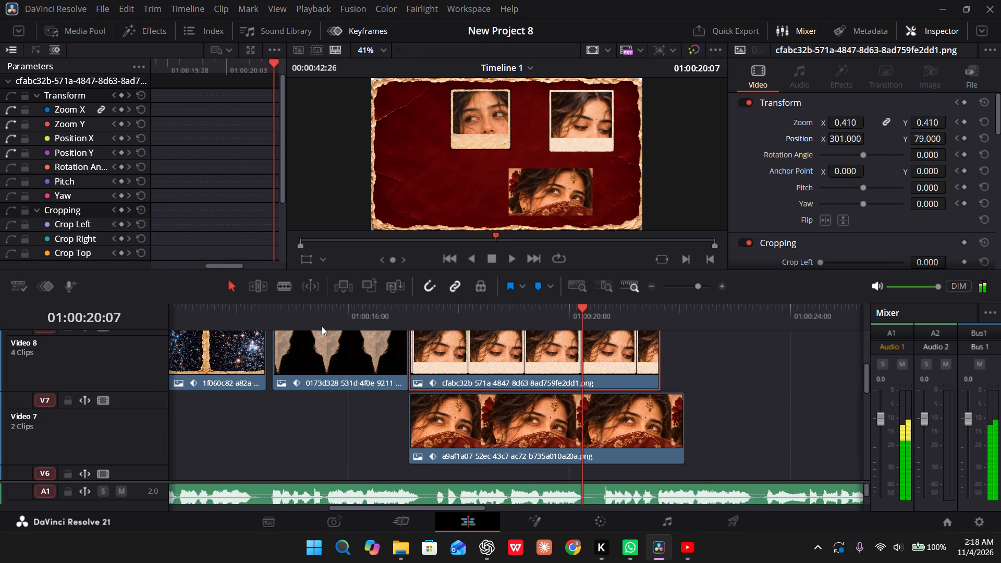
key("space")
key("space")
scroll(564, 352, "up", 1)
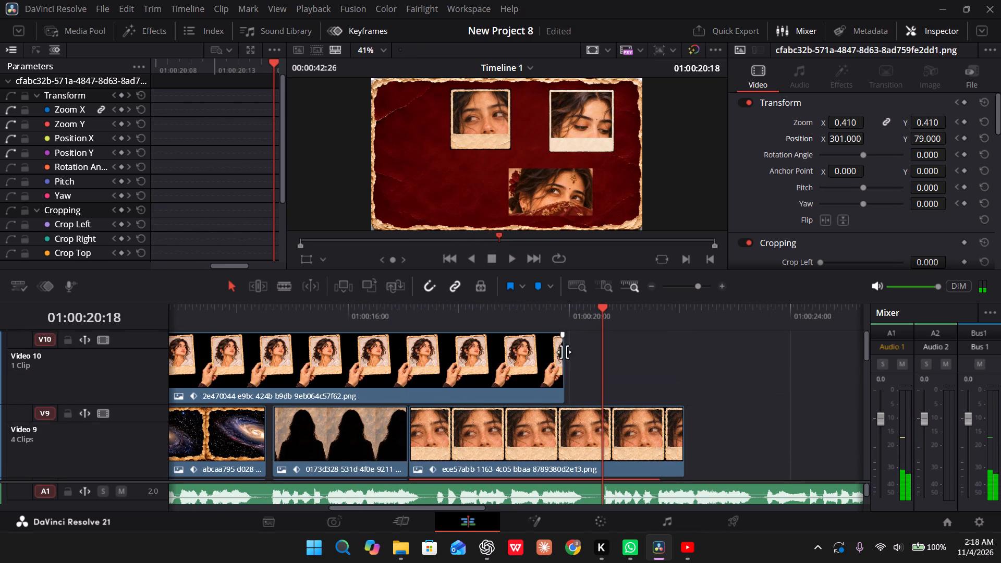
scroll(564, 352, "up", 1)
left_click(564, 352)
left_click_drag(564, 352, 595, 359)
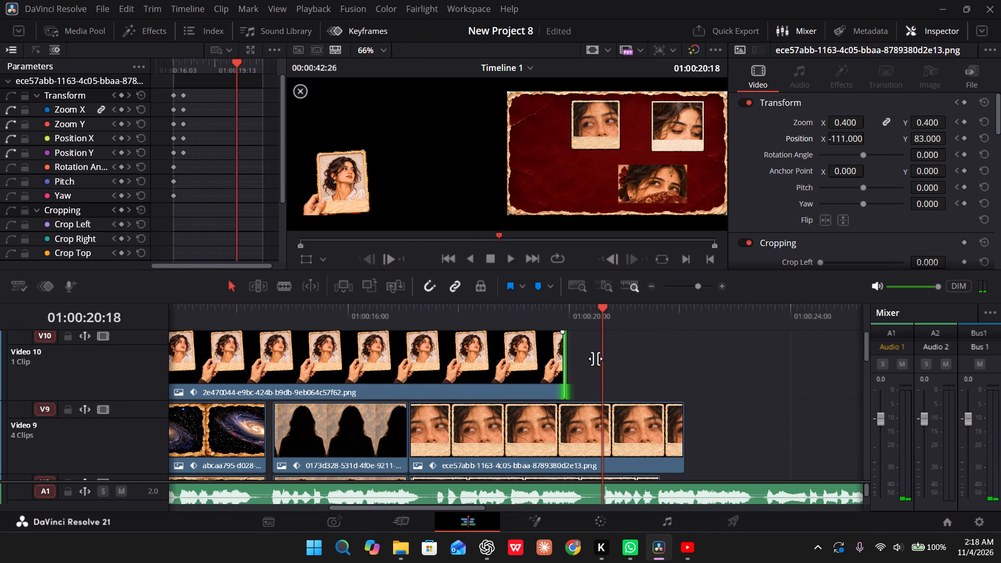
left_click_drag(595, 359, 559, 360)
left_click_drag(559, 360, 597, 363)
Trim the ends of the ece57abb, cfabc32b and a9af1a07 portrait clips on Videos 9, 8 and 7 to match the polaroid clip's end.
scroll(638, 448, "down", 1)
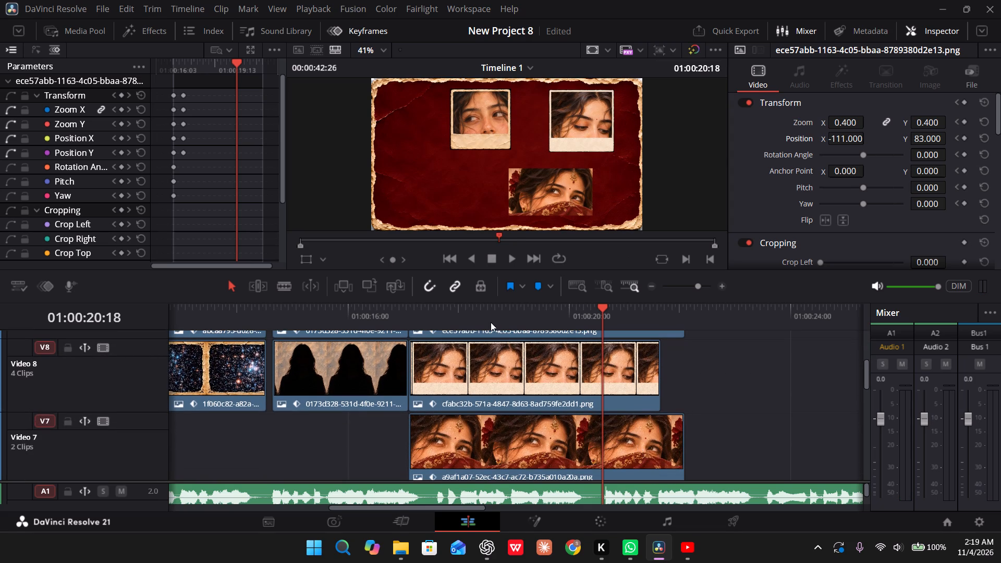
left_click_drag(486, 310, 458, 312)
key("space")
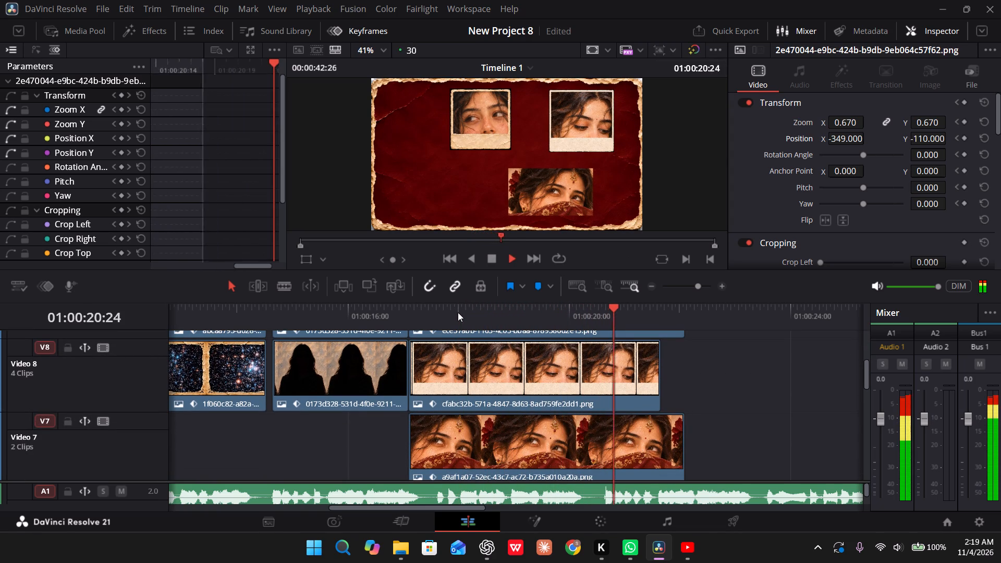
key("space")
scroll(589, 358, "up", 1)
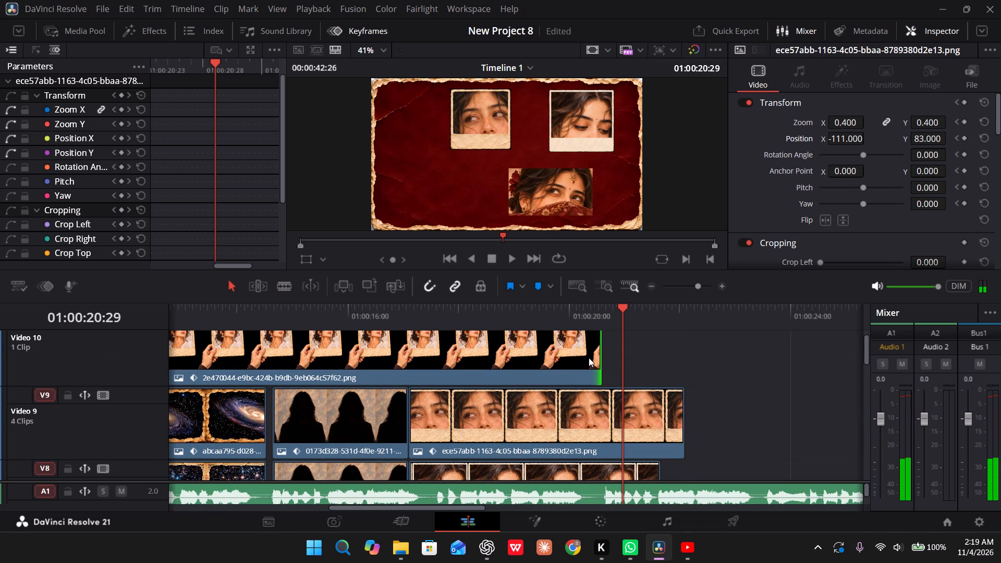
scroll(589, 358, "up", 1)
left_click_drag(680, 413, 679, 413)
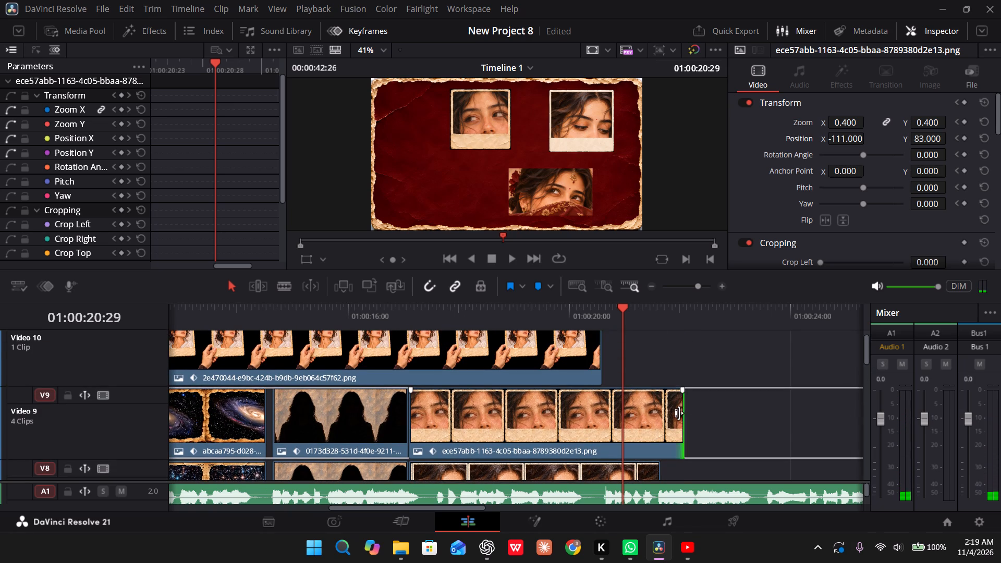
left_click_drag(679, 413, 602, 410)
scroll(611, 427, "down", 1)
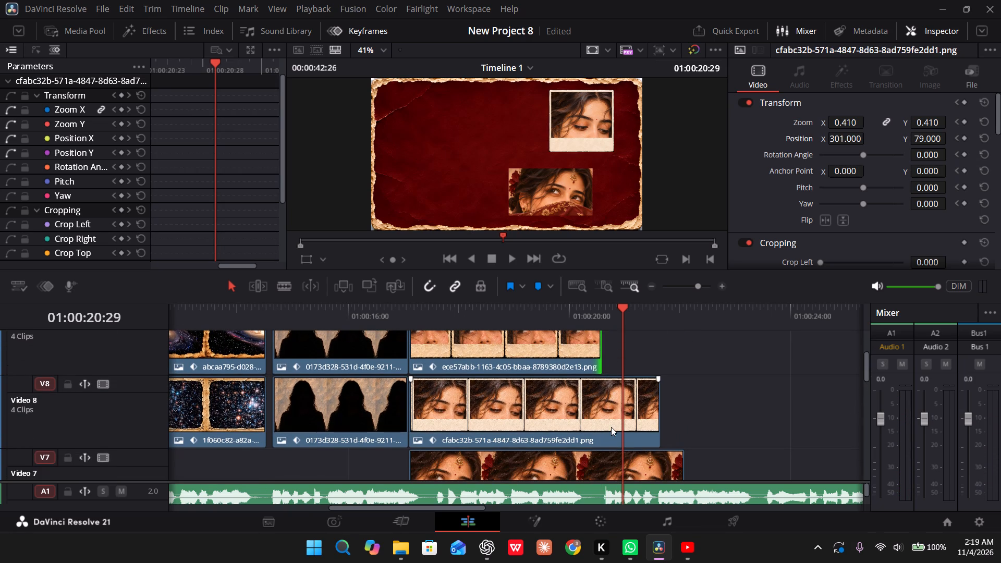
left_click_drag(657, 415, 601, 421)
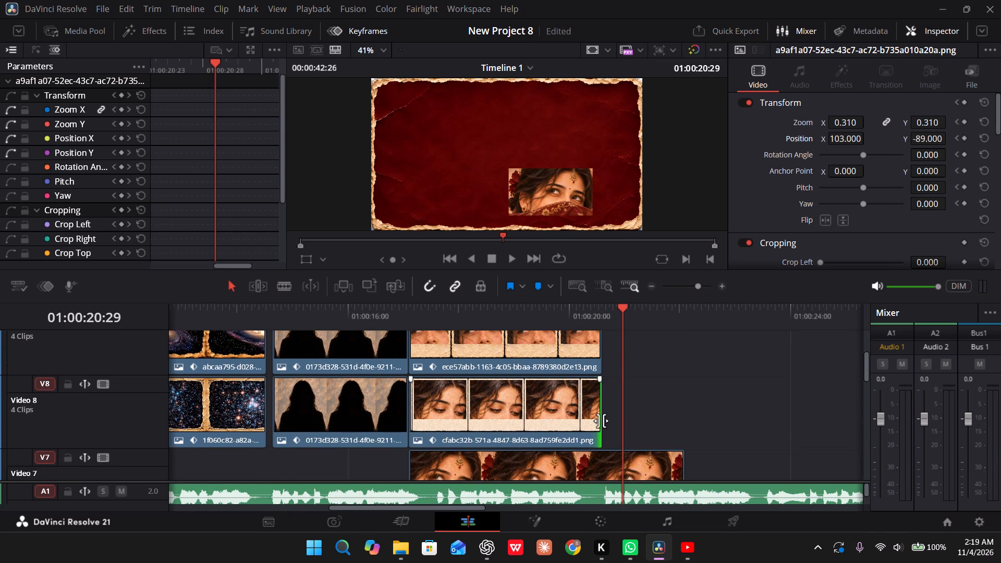
left_click_drag(680, 471, 601, 466)
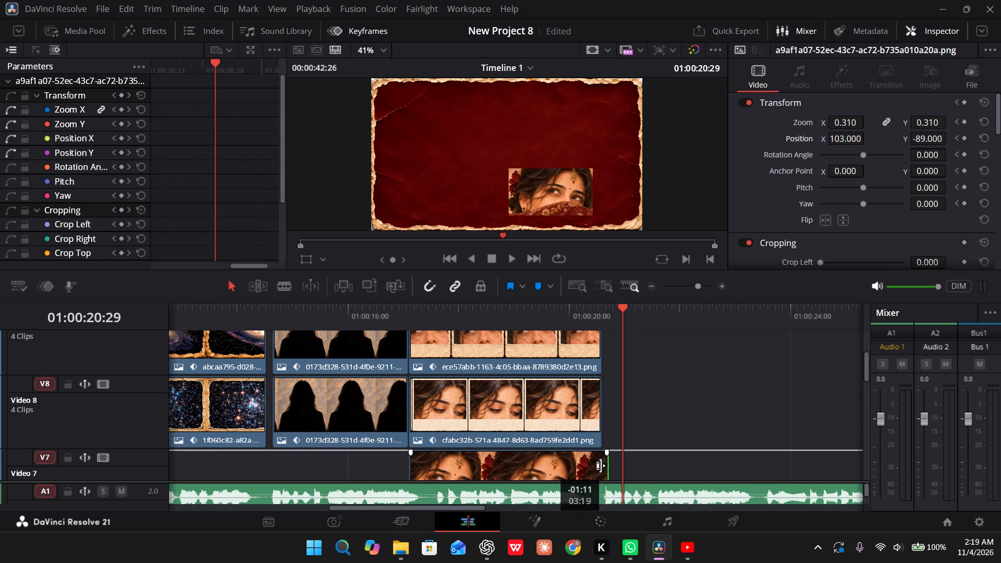
left_click_drag(601, 466, 600, 466)
Play back the video from its earlier scenes past the portrait clips and scrub around their end to check timing against the music.
left_click_drag(610, 327, 548, 315)
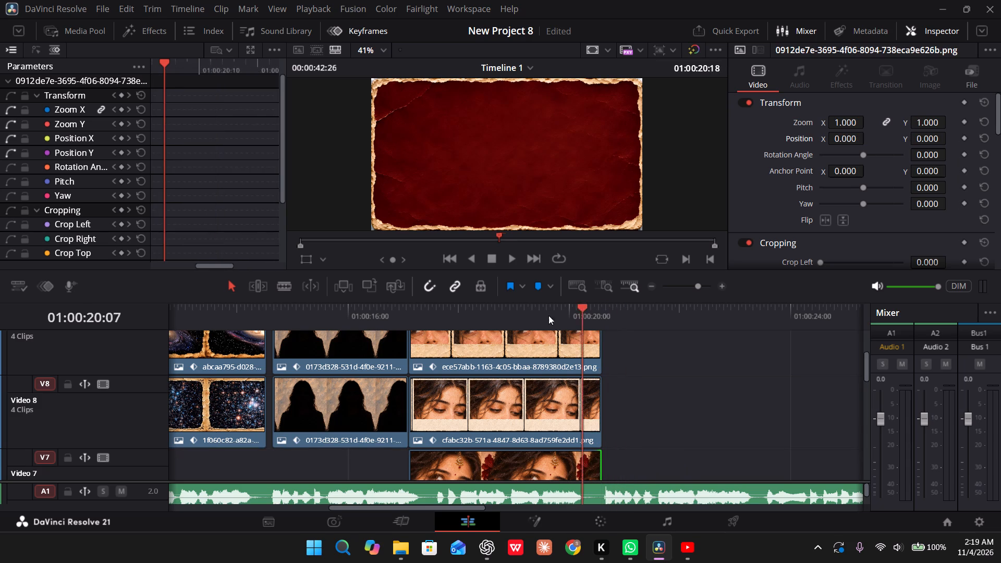
left_click_drag(548, 315, 258, 356)
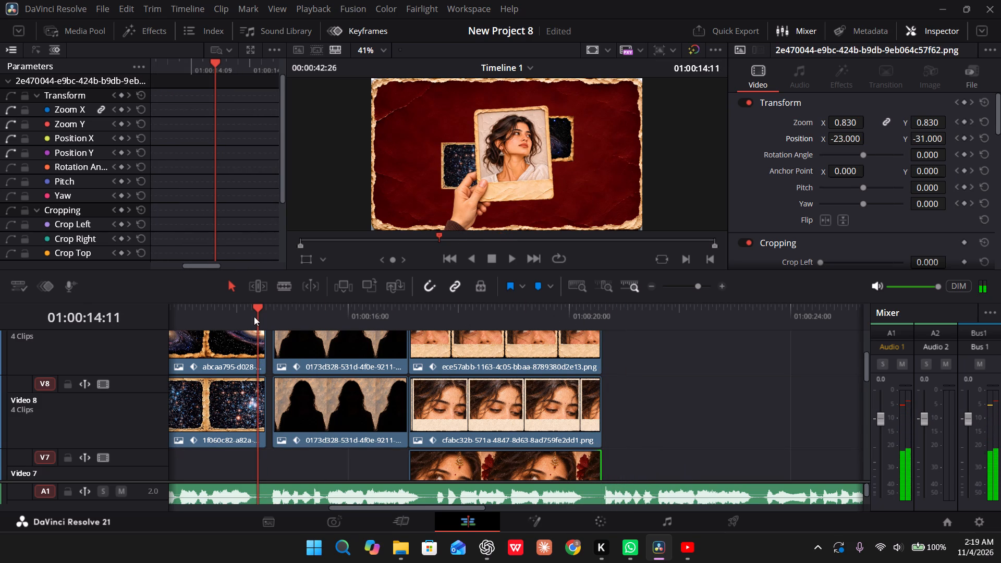
left_click_drag(252, 313, 11, 331)
key("space")
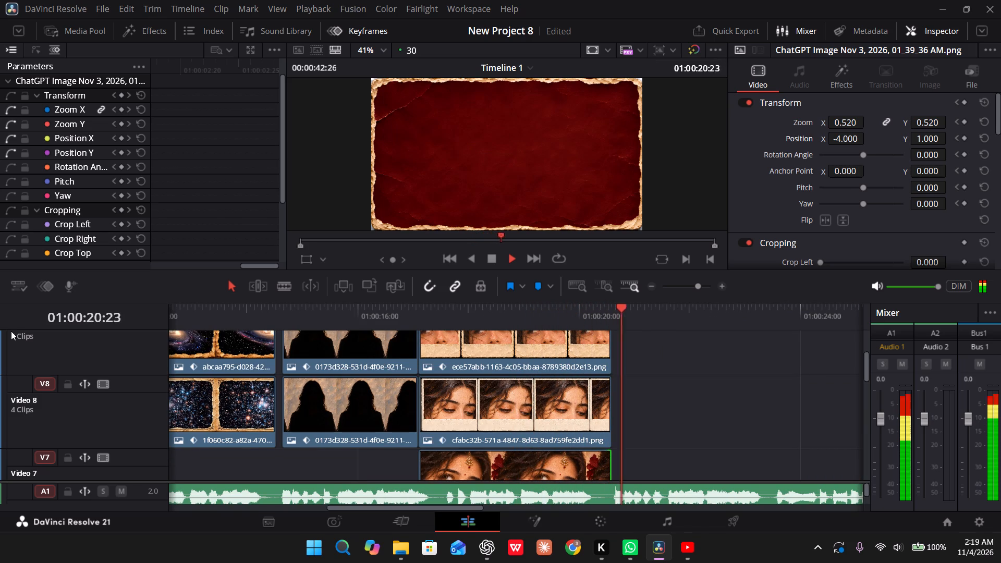
key("space")
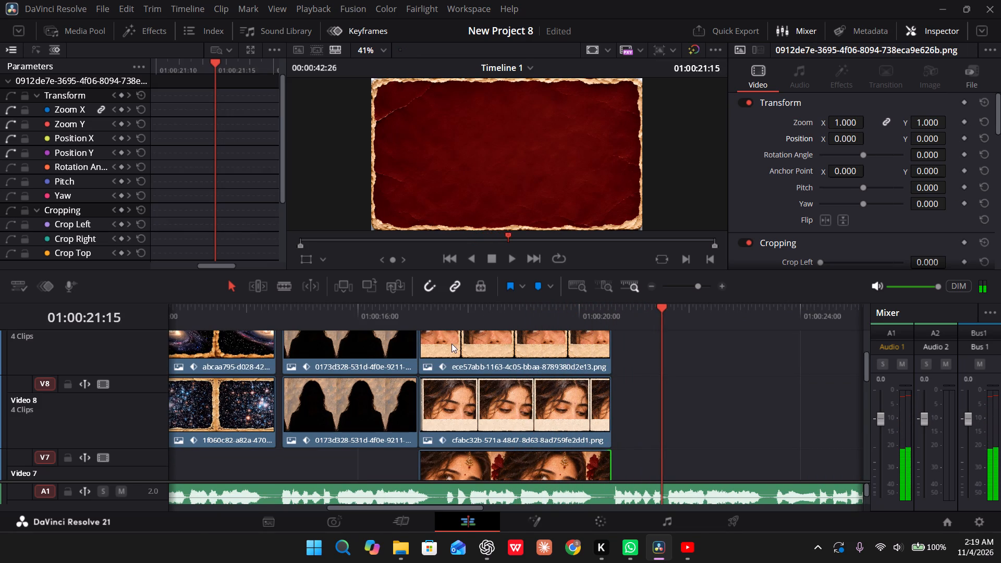
left_click_drag(591, 319, 615, 320)
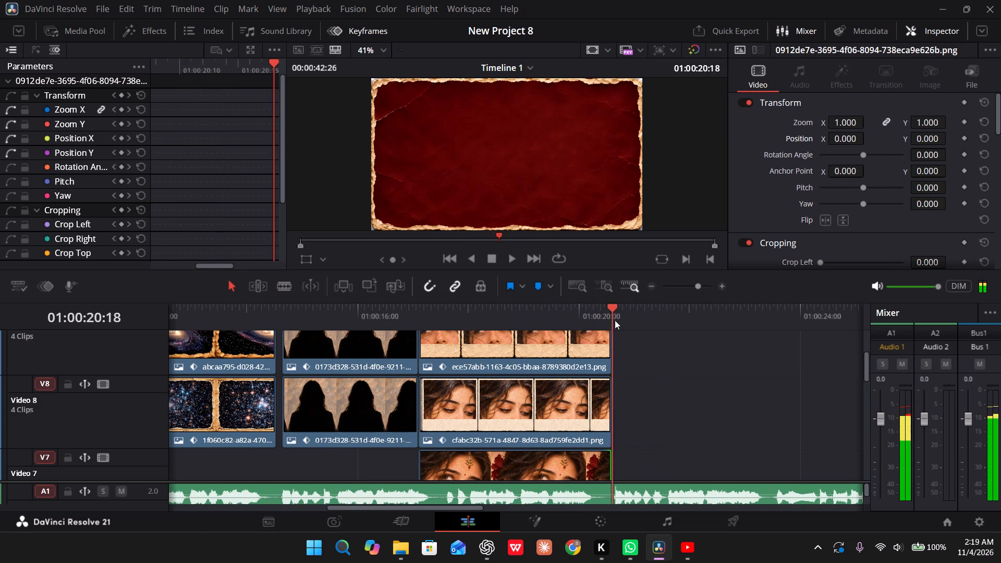
left_click_drag(615, 320, 609, 335)
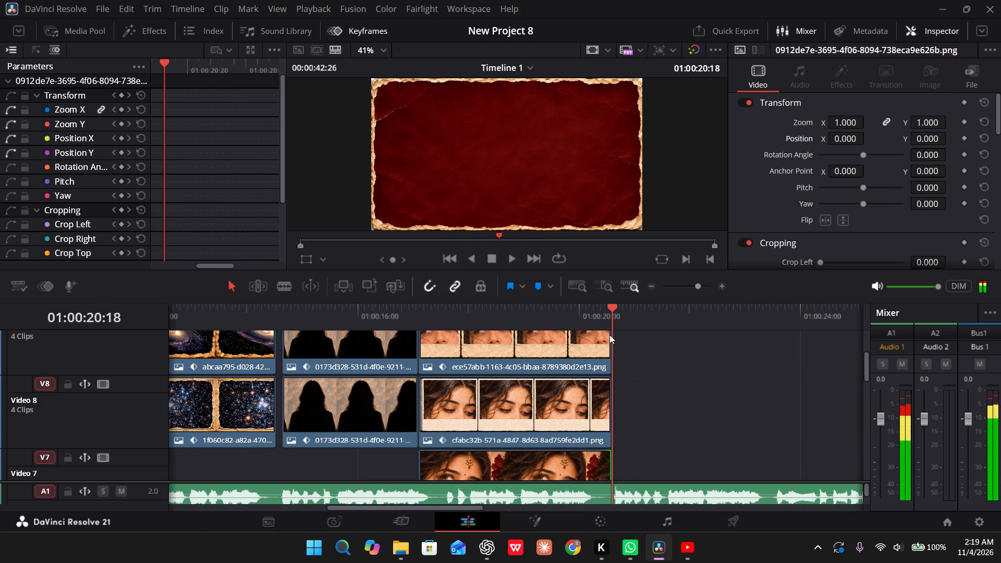
left_click_drag(609, 335, 583, 333)
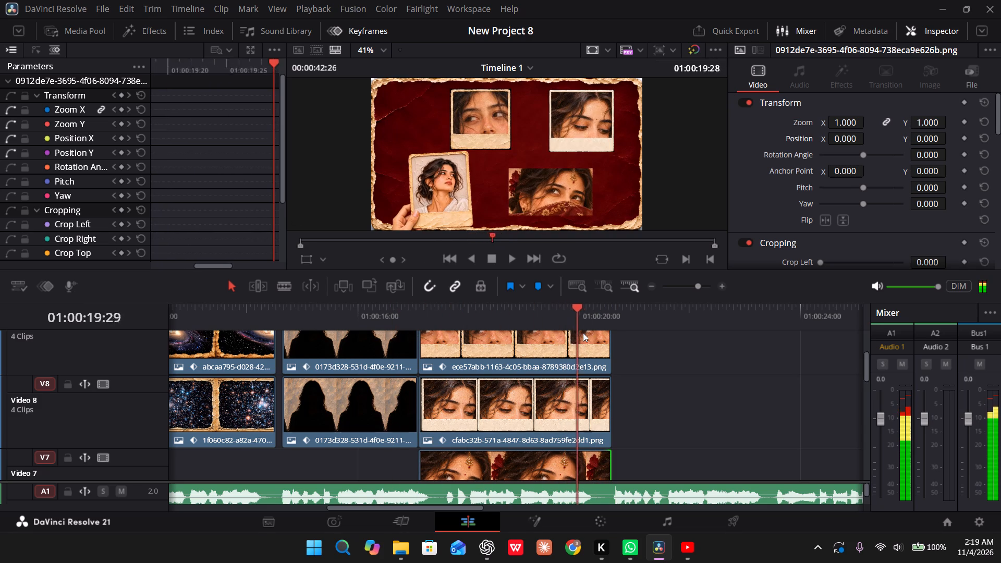
left_click_drag(583, 333, 718, 361)
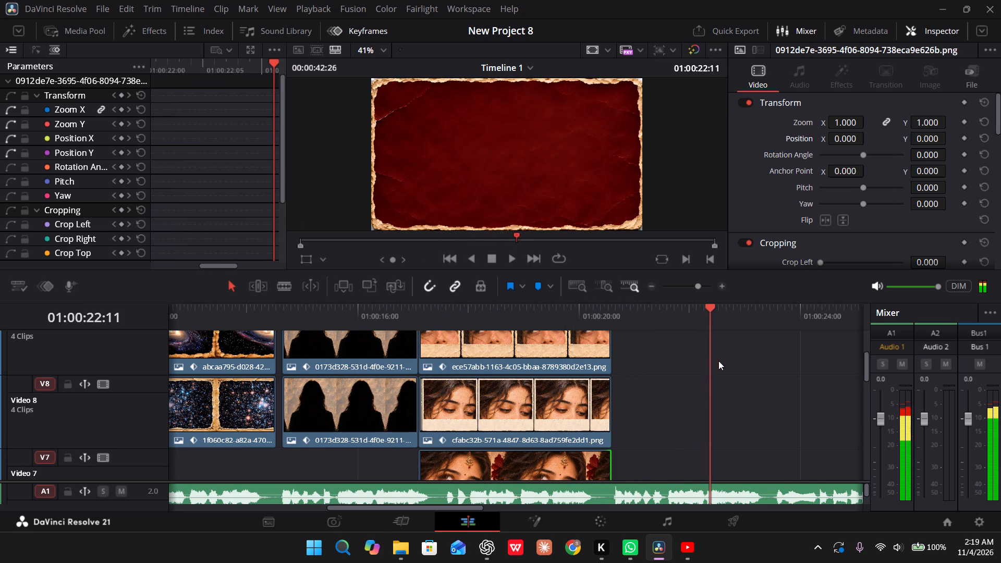
left_click_drag(718, 361, 757, 364)
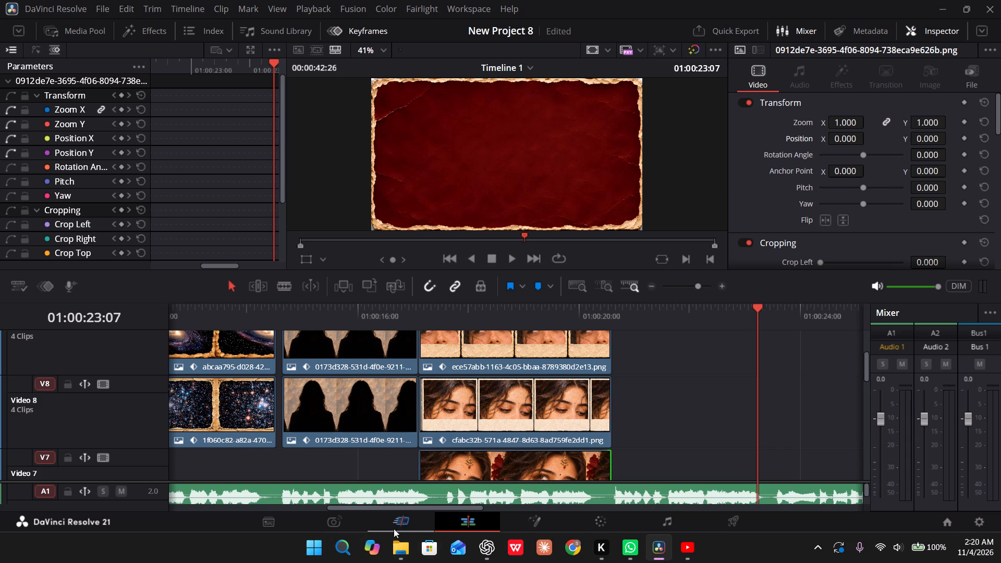
Look over the source images in the edit raw video folder in File Explorer and return to DaVinci Resolve.
left_click(391, 480)
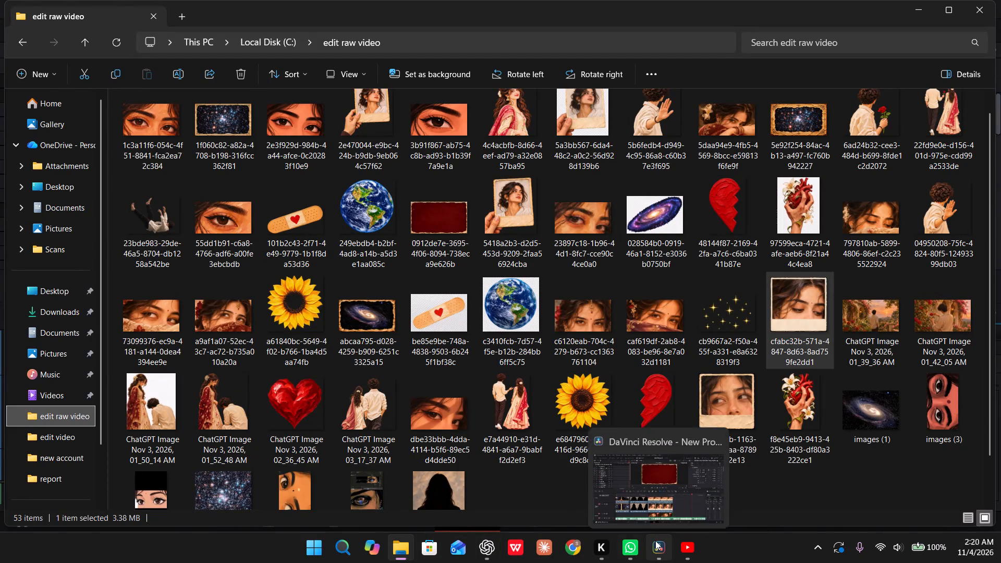
left_click(653, 482)
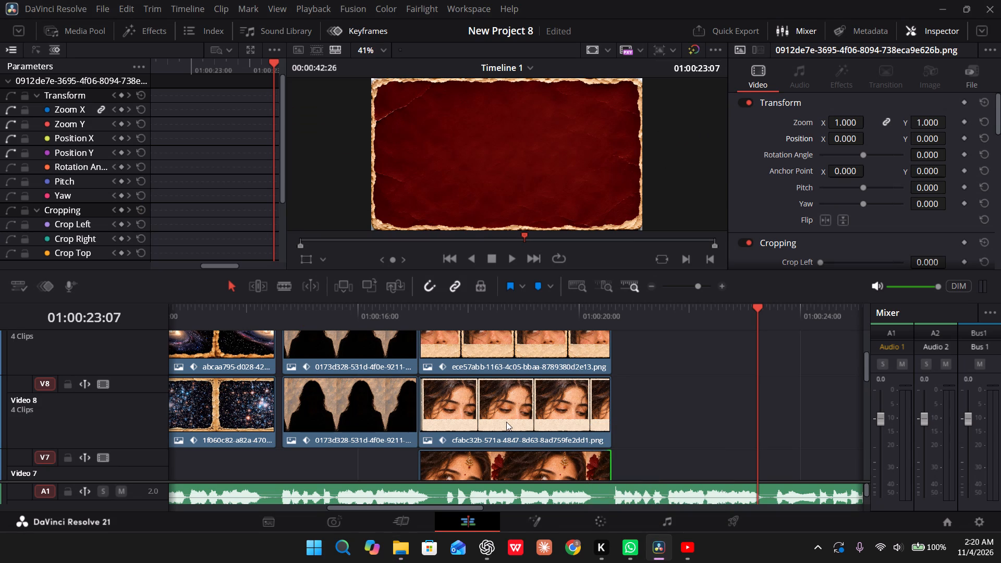
Delete the Transform keyframes at 01:00:17:03 and 01:00:17:19 from the hand-held polaroid clip on Video 10.
scroll(503, 405, "up", 1)
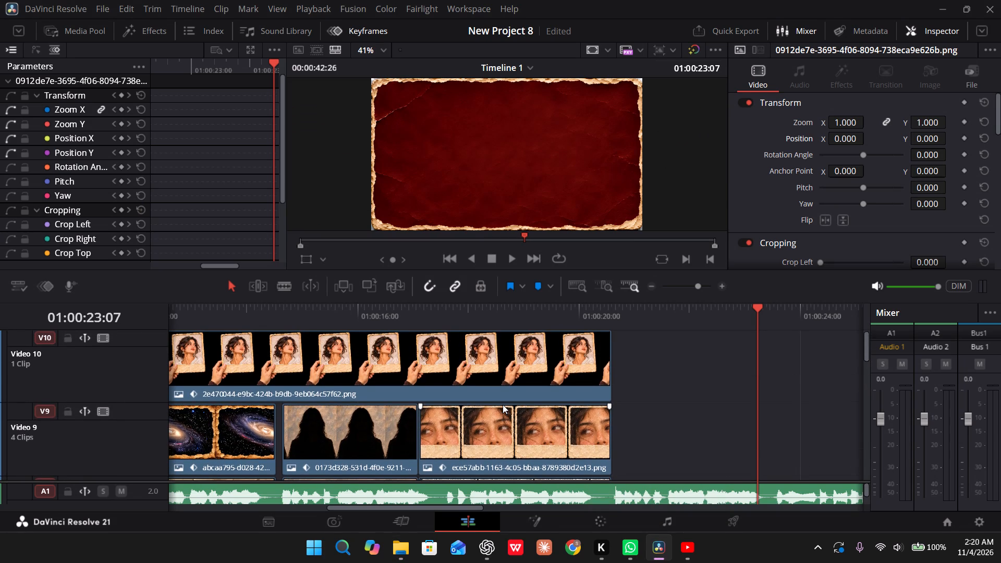
left_click(494, 354)
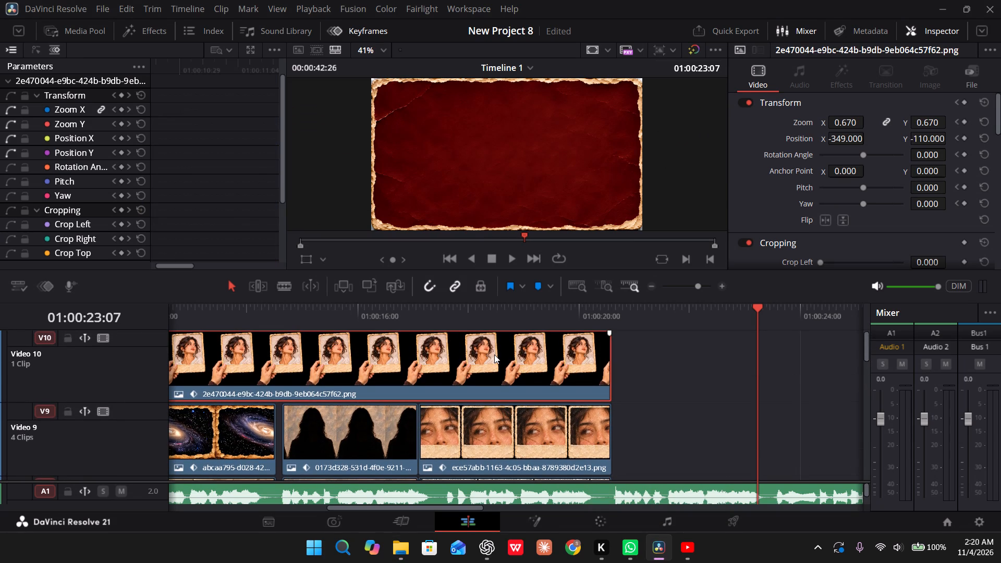
left_click_drag(435, 312, 432, 313)
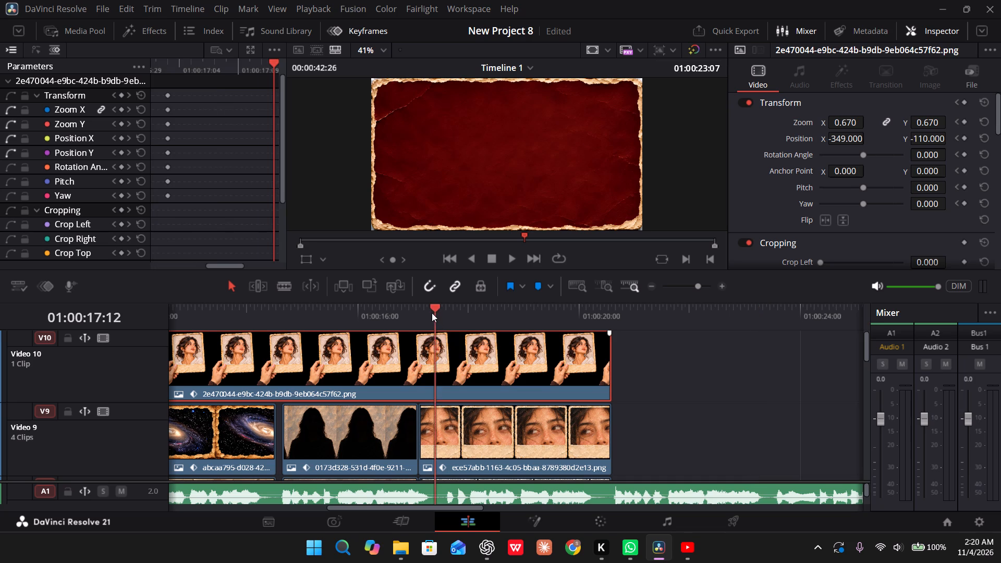
left_click_drag(432, 313, 420, 315)
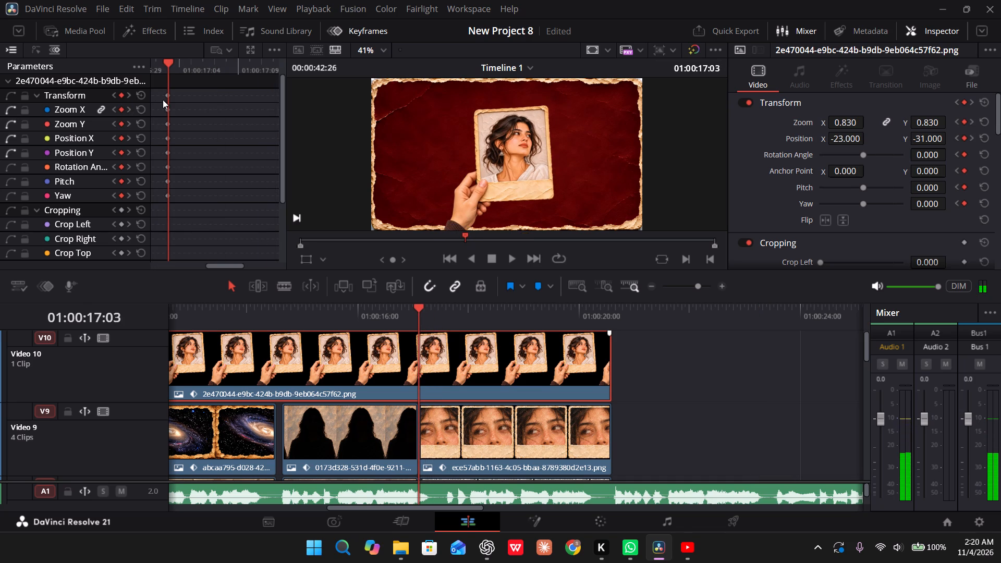
left_click(165, 98)
key("BackSpace")
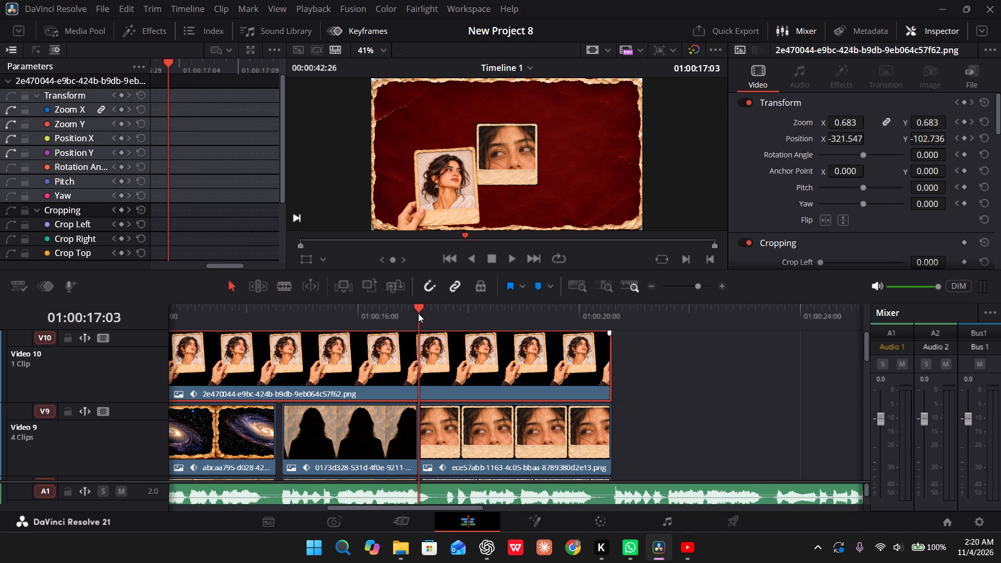
left_click_drag(418, 313, 449, 321)
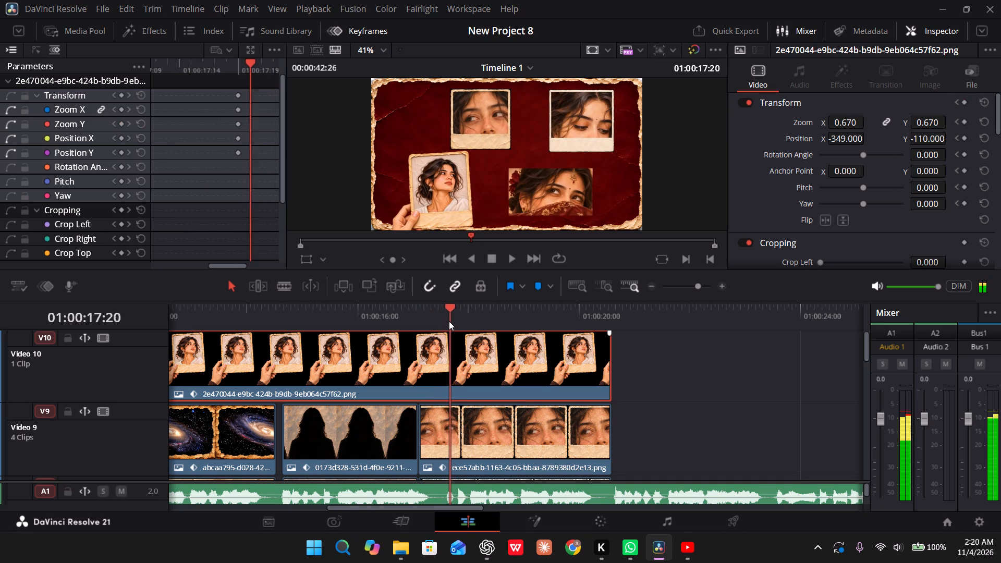
left_click_drag(449, 321, 448, 322)
left_click(236, 95)
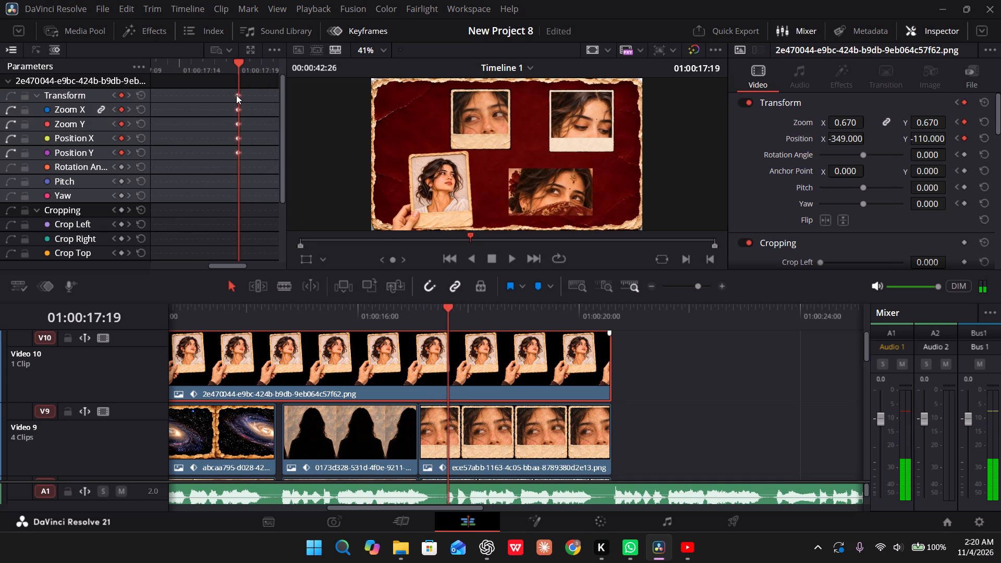
key("BackSpace")
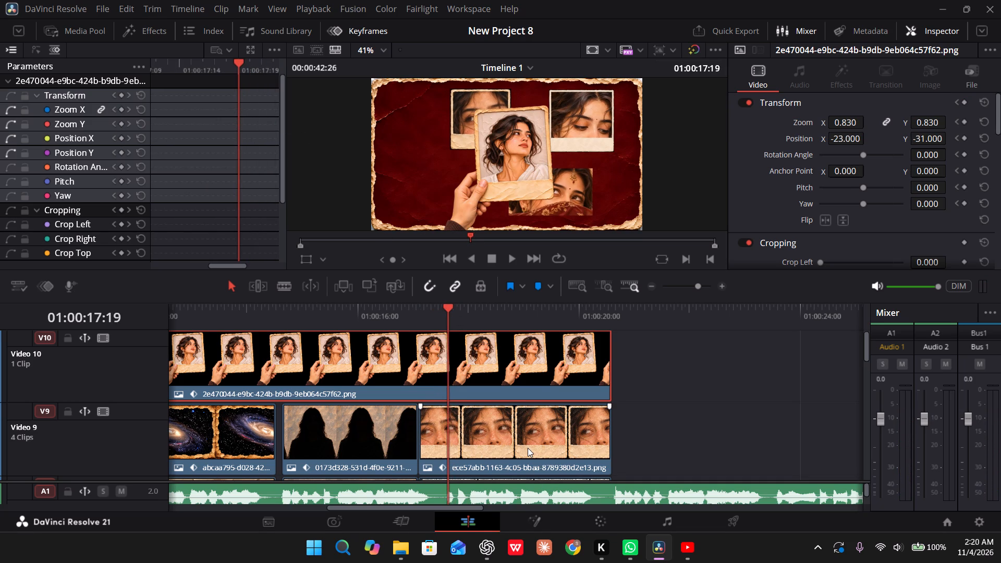
Move the ece57abb, cfabc32b and a9af1a07 portrait clips on Videos 9, 8 and 7 later by 03:15, to start where the polaroid clip ends.
scroll(528, 448, "down", 1)
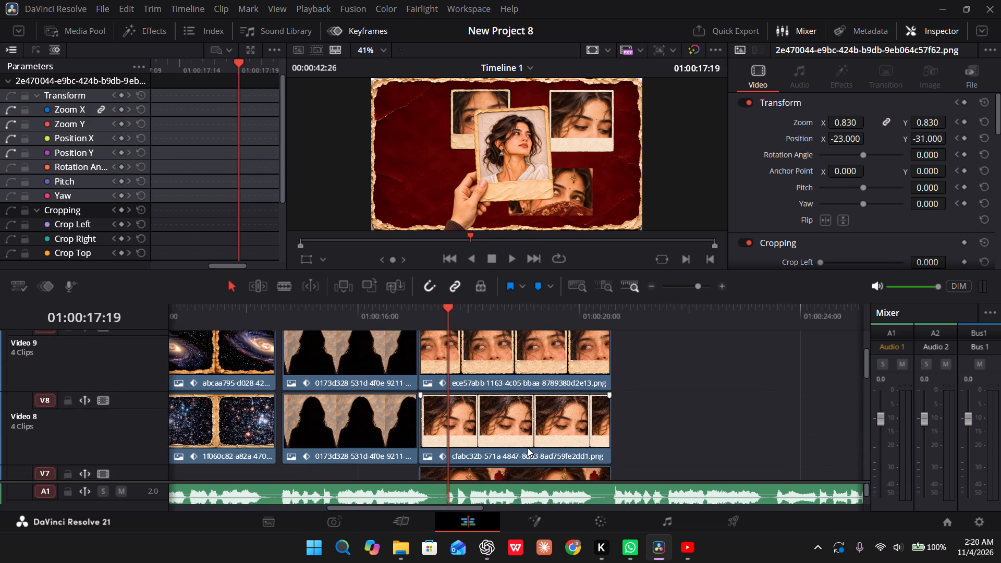
scroll(528, 448, "down", 1)
left_click_drag(521, 365, 558, 364)
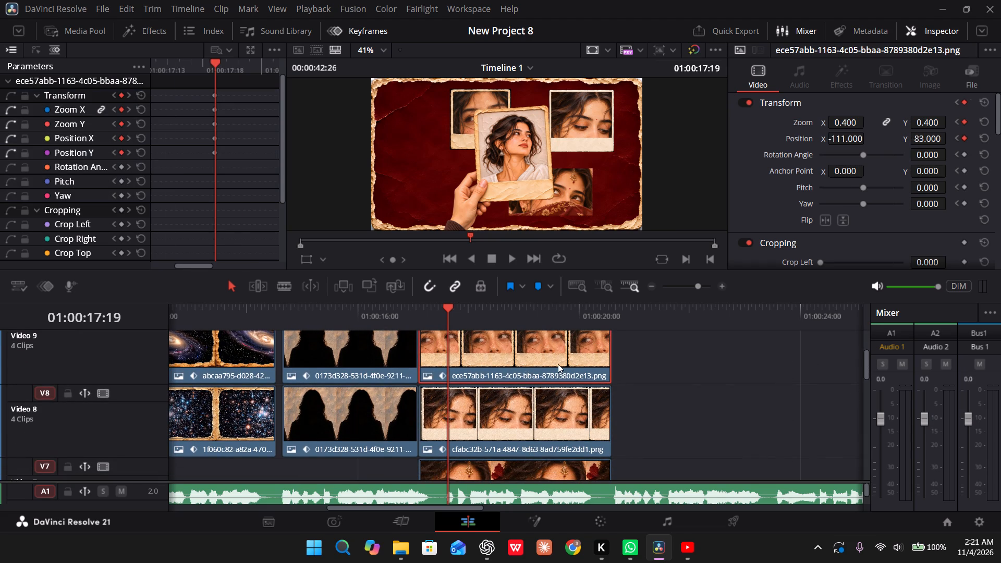
left_click_drag(558, 364, 713, 361)
left_click_drag(543, 419, 743, 422)
scroll(743, 422, "down", 1)
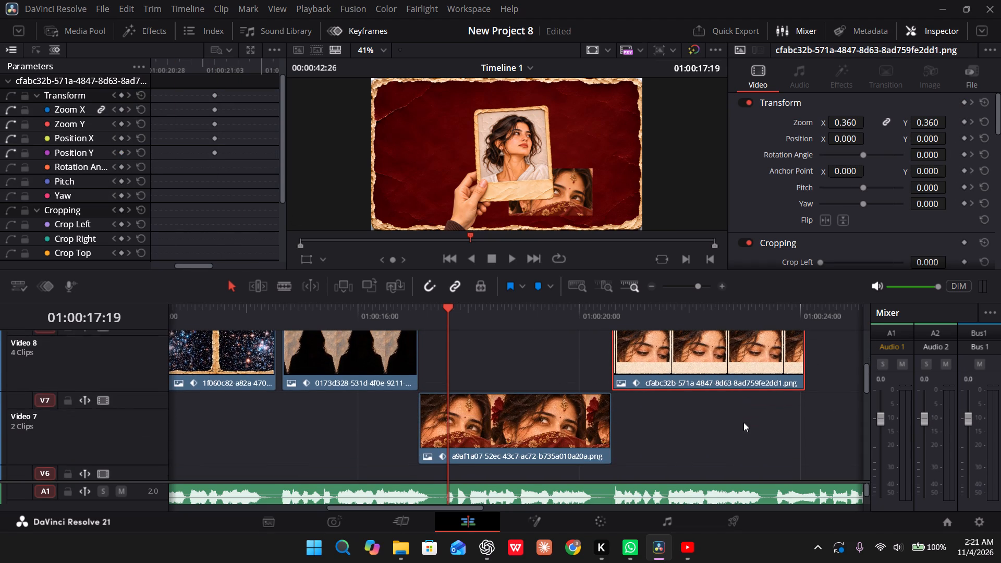
left_click_drag(591, 424, 785, 428)
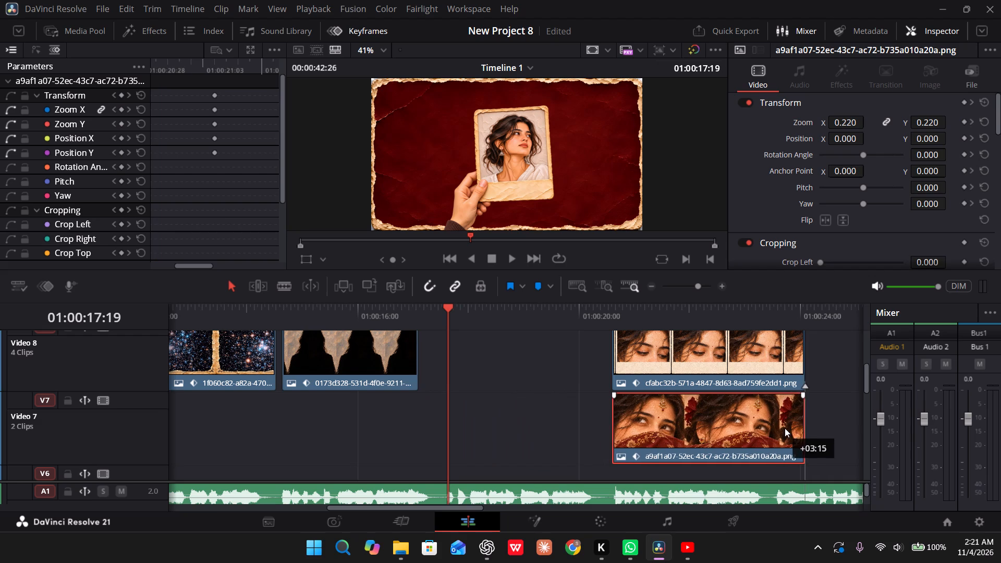
left_click_drag(785, 428, 786, 429)
Add the framed galaxy image abcaa795 from the edit raw video folder to Video 10, just after the polaroid clip.
scroll(594, 349, "up", 1)
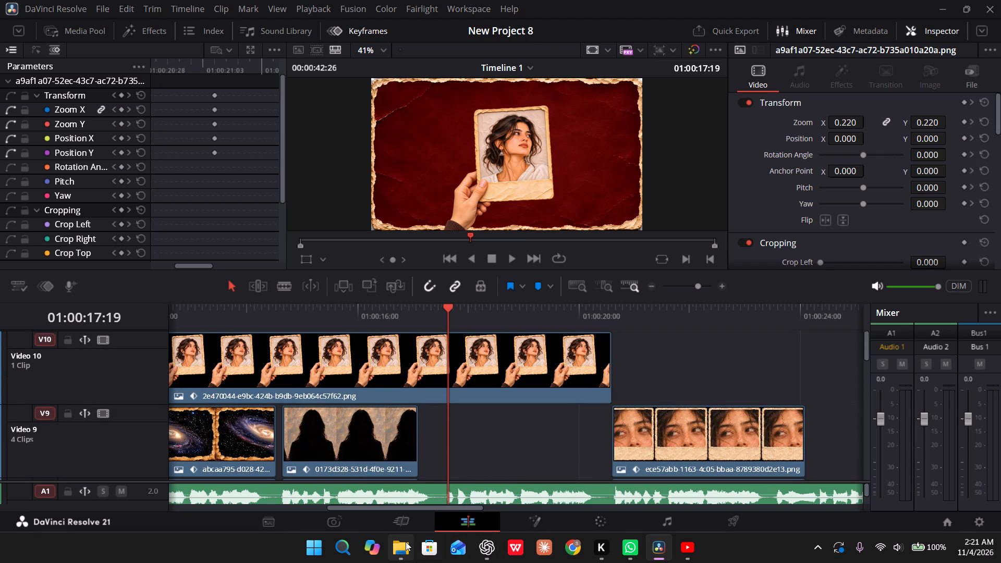
left_click(397, 494)
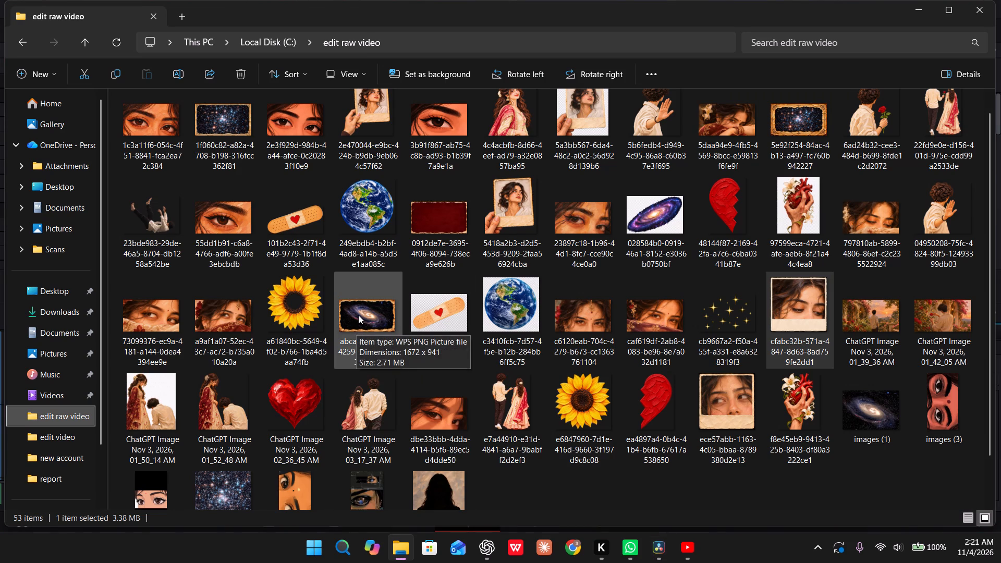
left_click_drag(358, 315, 661, 544)
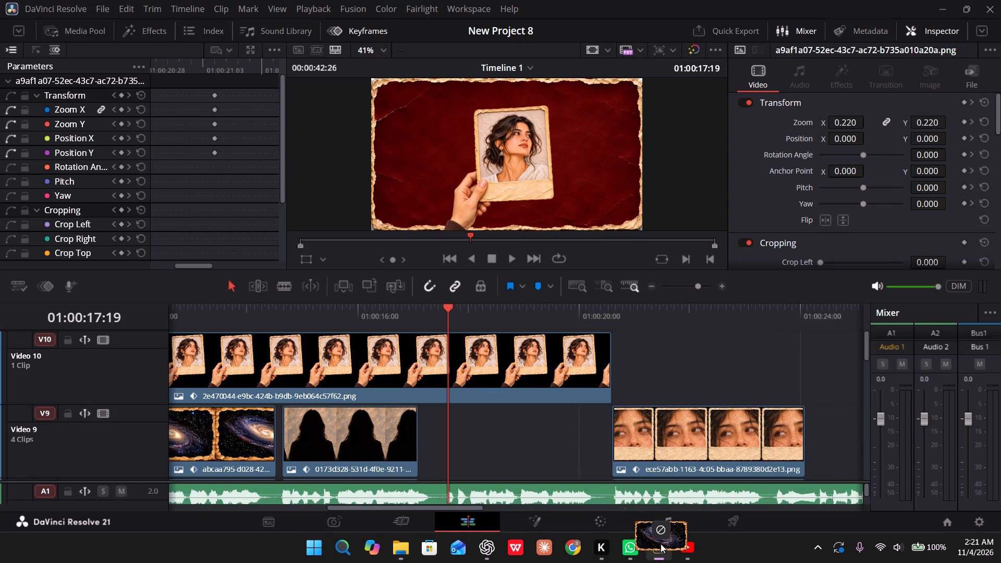
left_click_drag(661, 544, 627, 363)
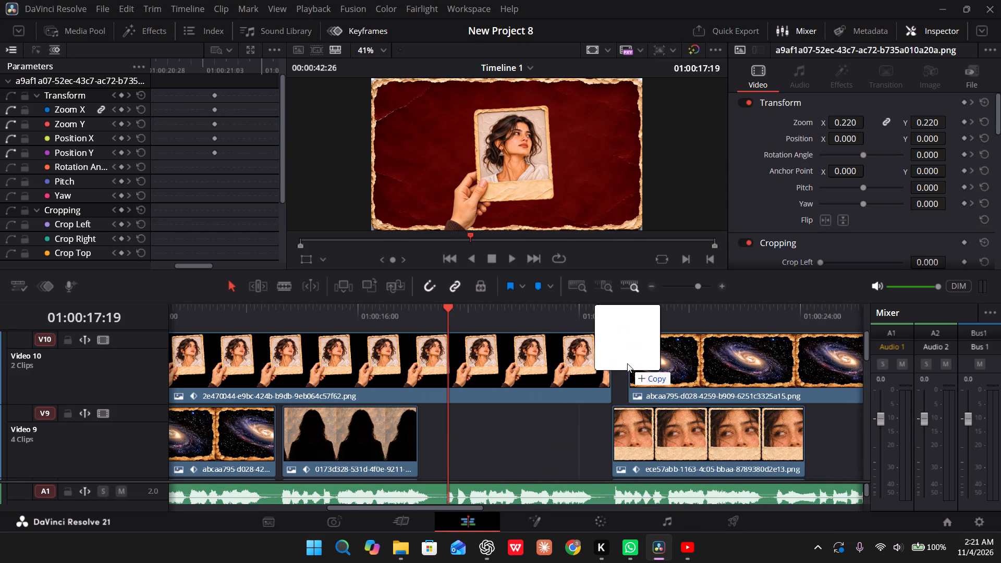
left_click_drag(627, 363, 630, 362)
Shorten the galaxy clip, move it to Video 9 directly after the silhouette clip, and extend it to 03:15, ending with the polaroid clip.
scroll(627, 374, "left", 1)
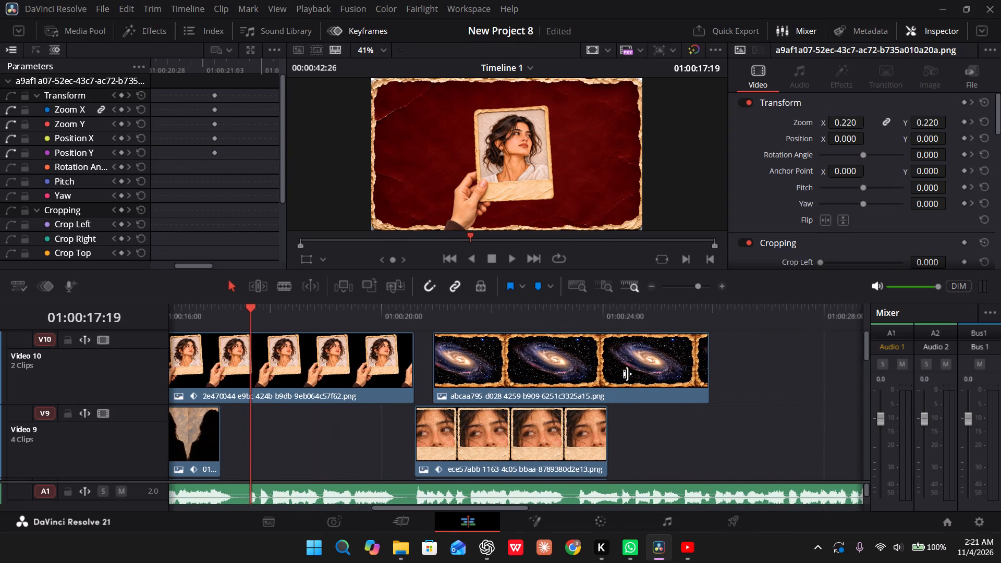
left_click_drag(703, 358, 530, 351)
left_click_drag(482, 359, 320, 420)
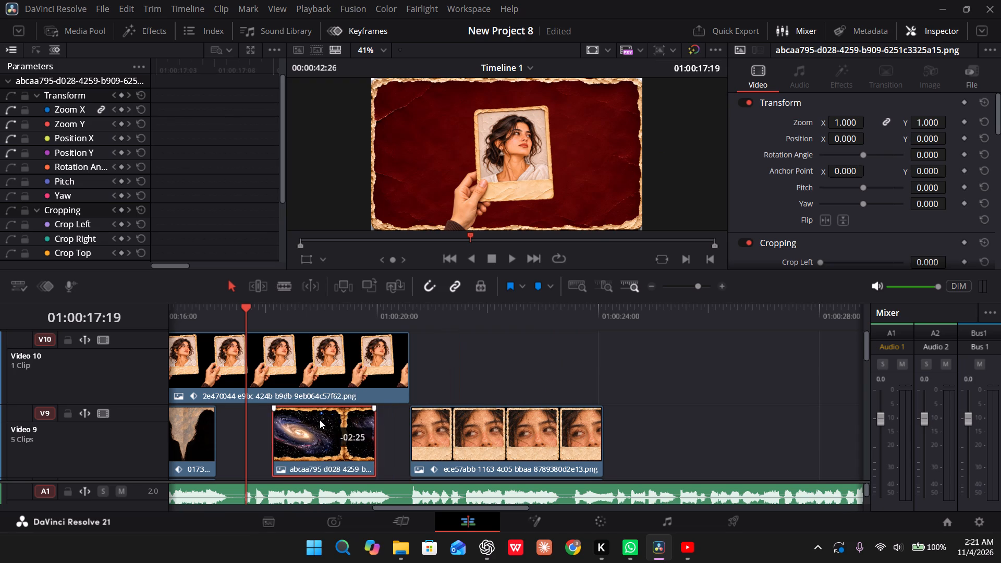
left_click_drag(320, 420, 277, 417)
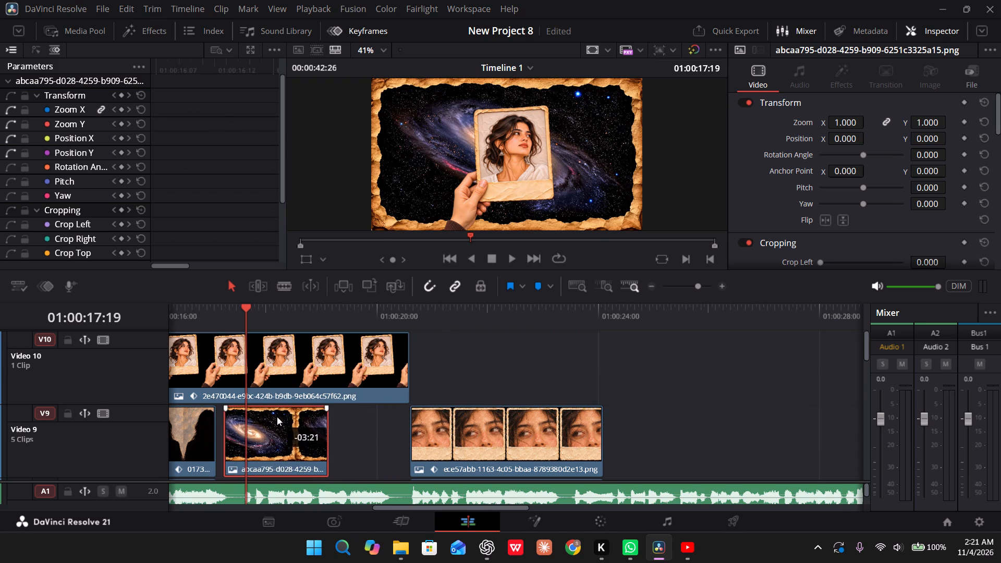
left_click_drag(277, 417, 274, 417)
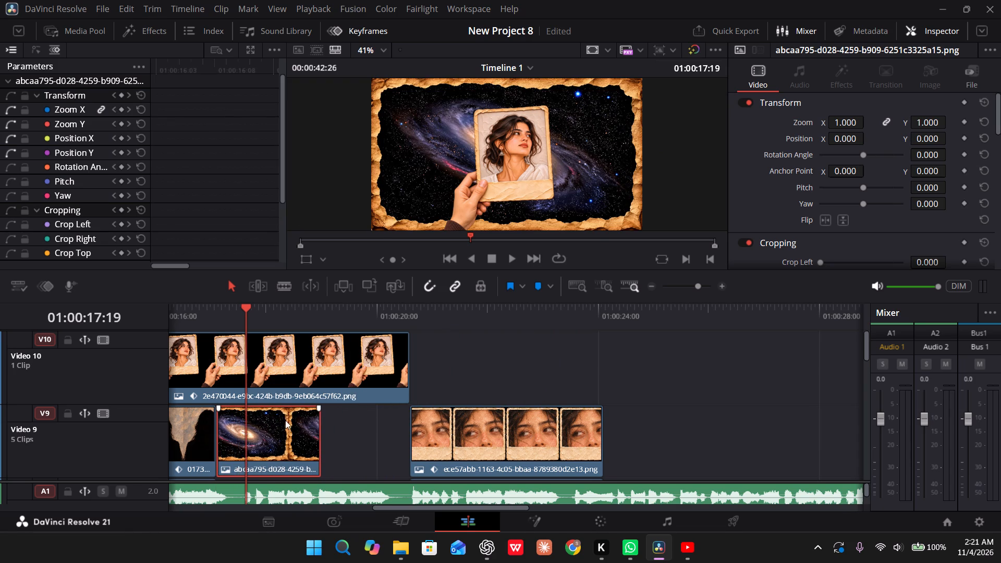
left_click_drag(313, 426, 408, 430)
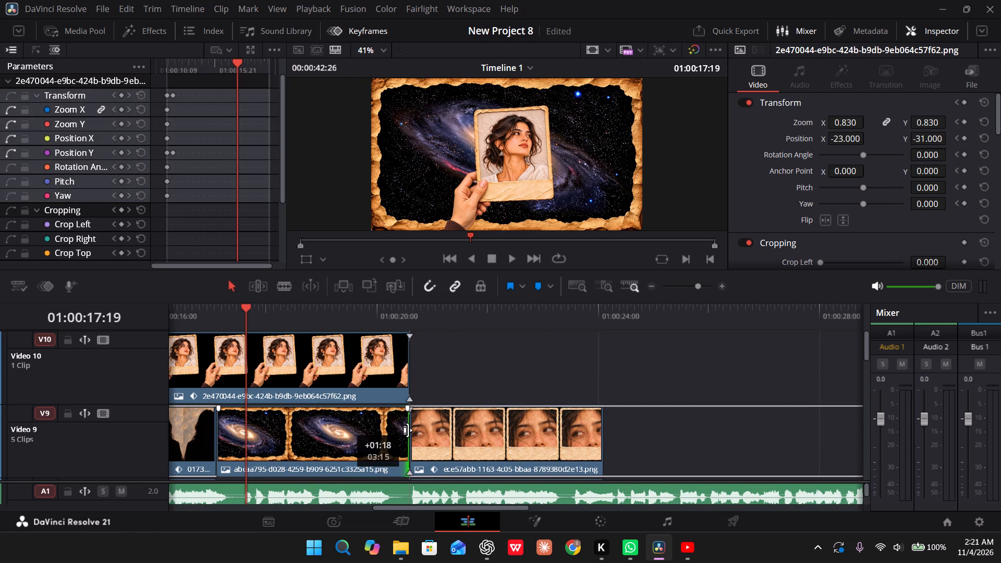
left_click_drag(408, 430, 406, 431)
Add the framed starfield image 1f060c82 from the edit raw video folder to Video 8, after the cfabc32b portrait clip.
scroll(376, 430, "down", 1)
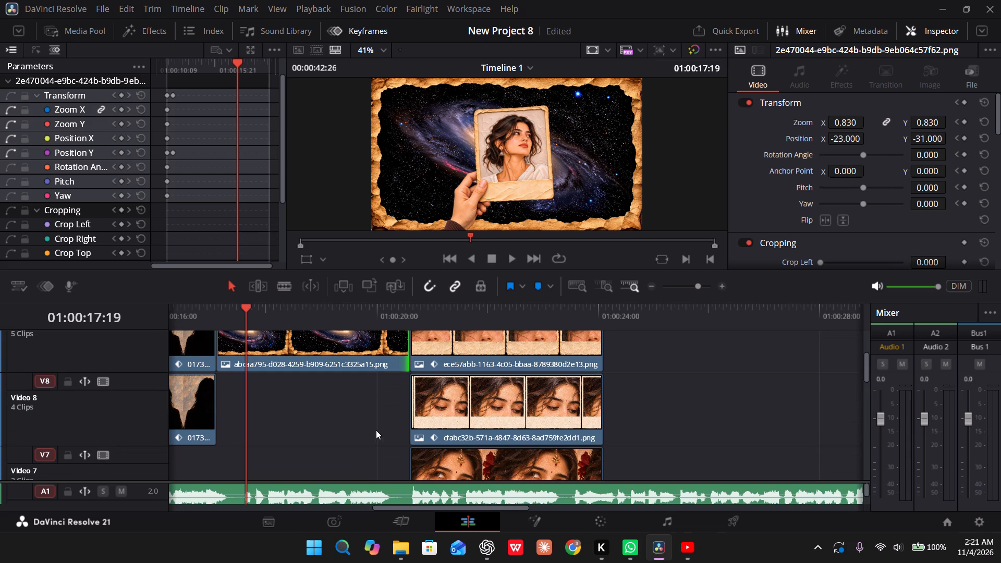
left_click(390, 486)
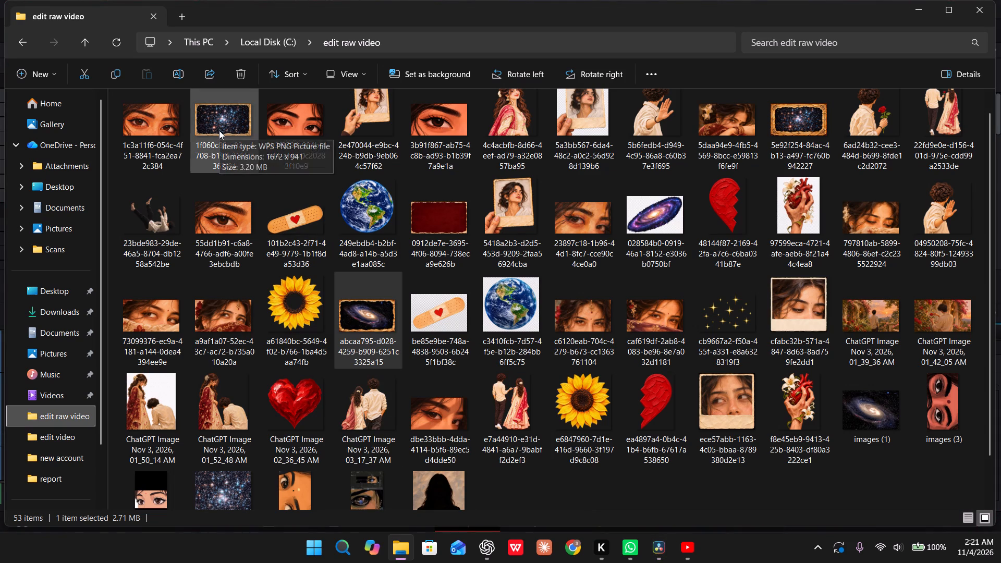
left_click_drag(219, 130, 654, 562)
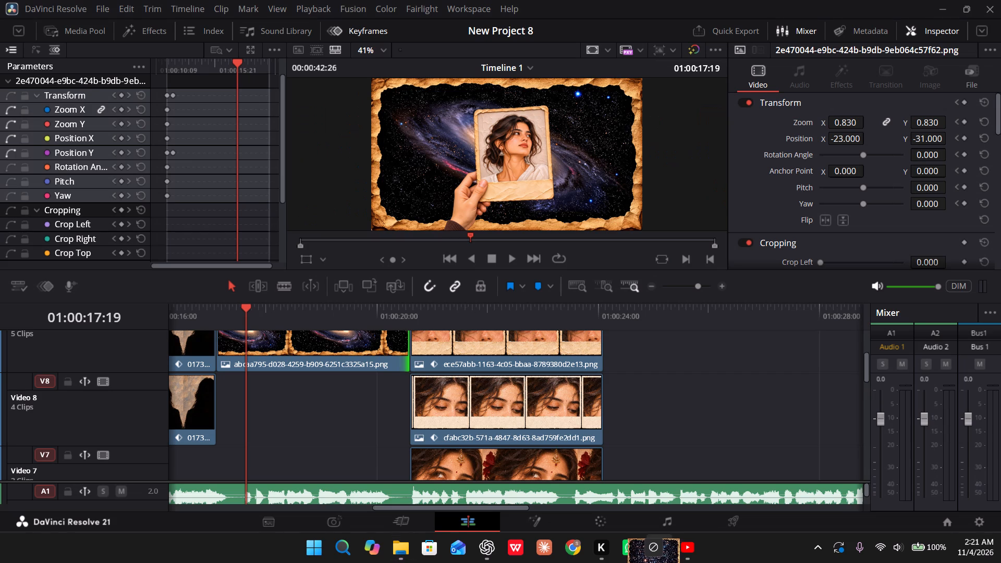
left_click_drag(654, 562, 642, 413)
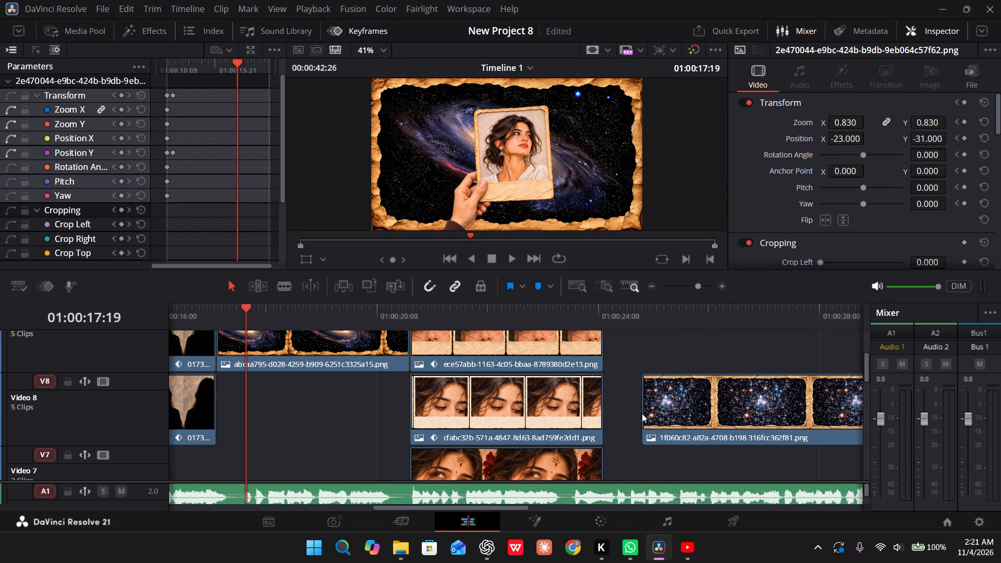
Trim the starfield clip's start, move it directly after the silhouette clip on Video 8, and extend its end to 03:15.
left_click_drag(645, 408, 790, 420)
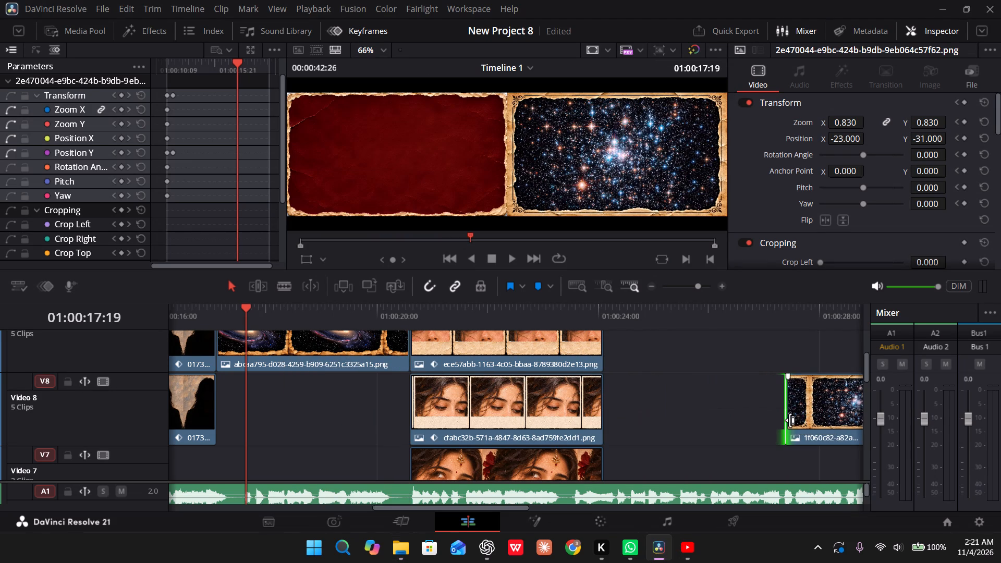
left_click_drag(832, 410, 332, 406)
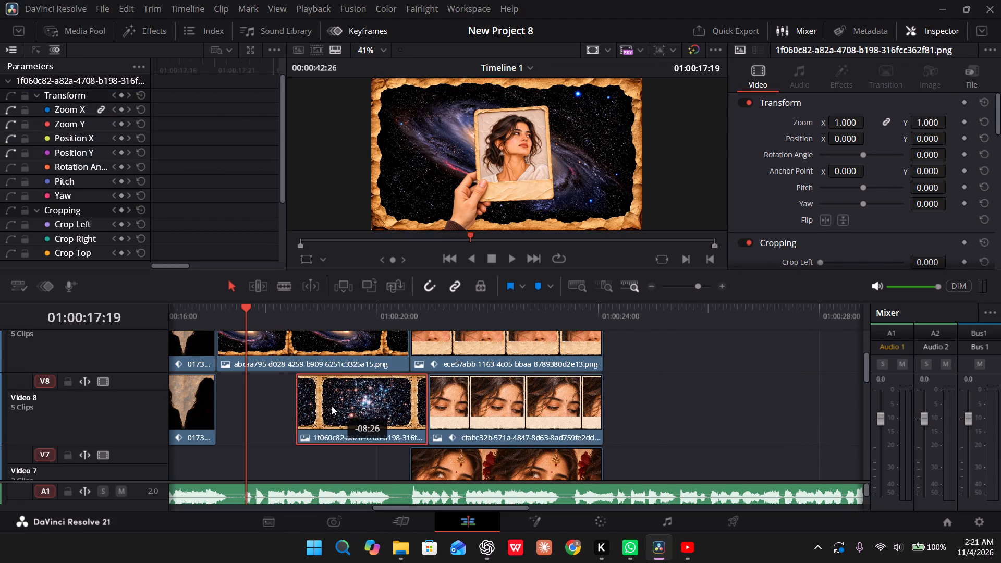
left_click_drag(332, 406, 267, 399)
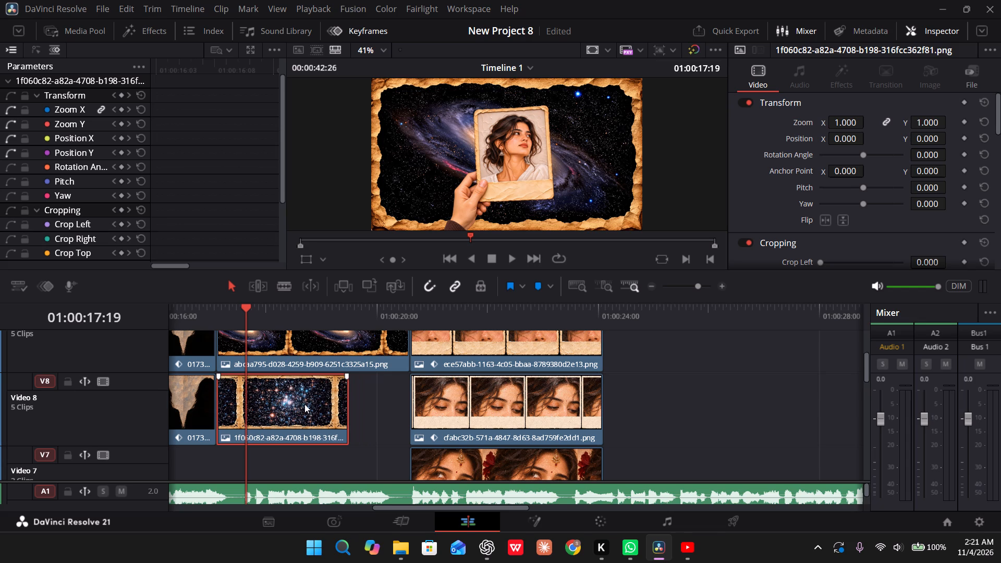
left_click_drag(352, 406, 399, 410)
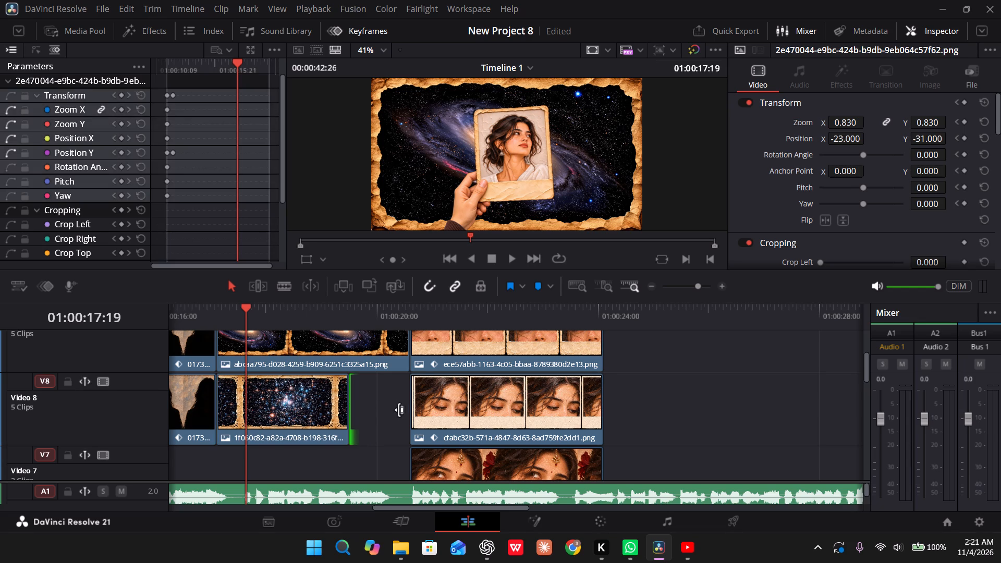
left_click_drag(399, 410, 396, 411)
left_click_drag(348, 401, 408, 401)
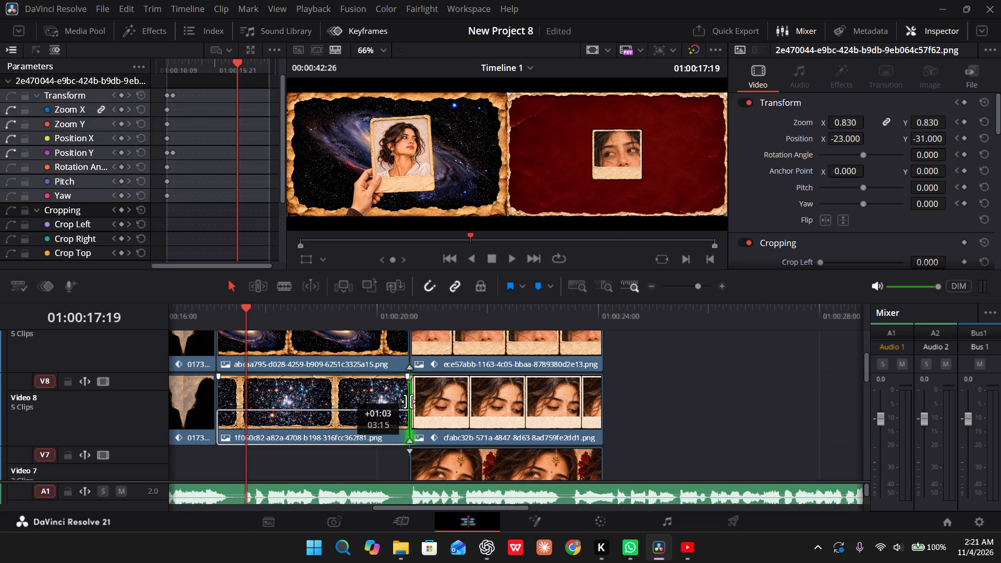
left_click_drag(408, 401, 409, 402)
Bring Video 7 into view and open the edit raw video folder in File Explorer to fetch the gold sparkles image.
scroll(379, 412, "down", 1)
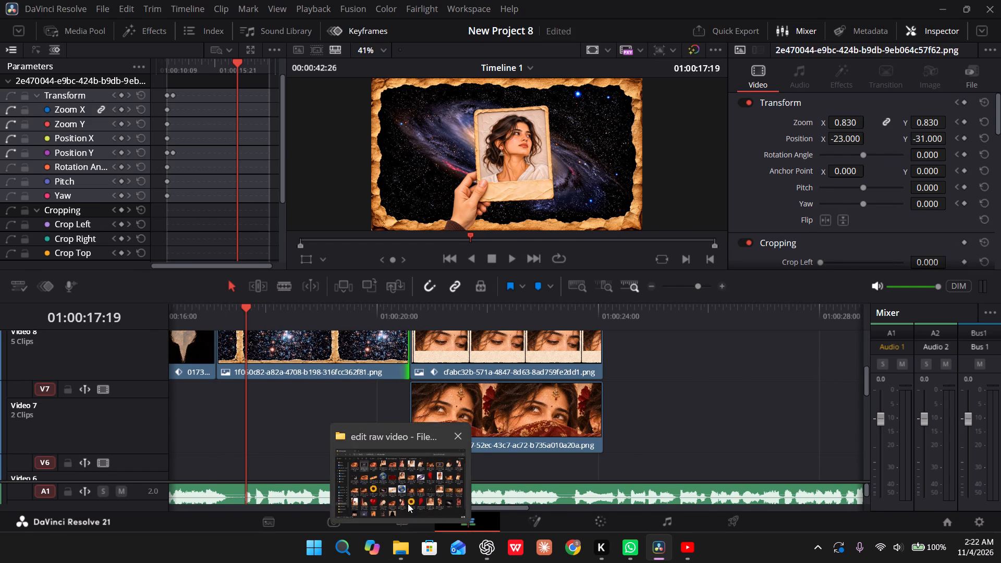
left_click(408, 504)
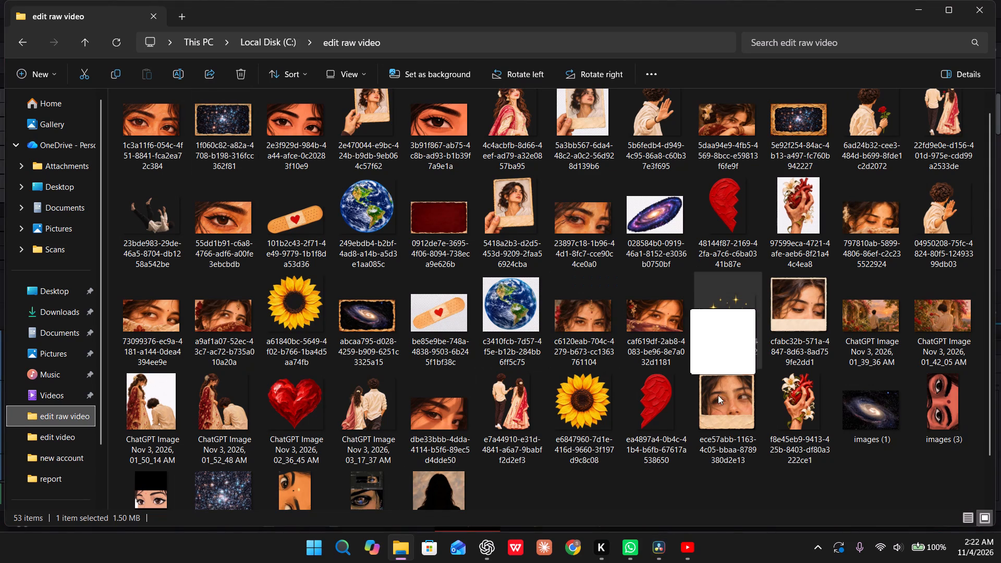
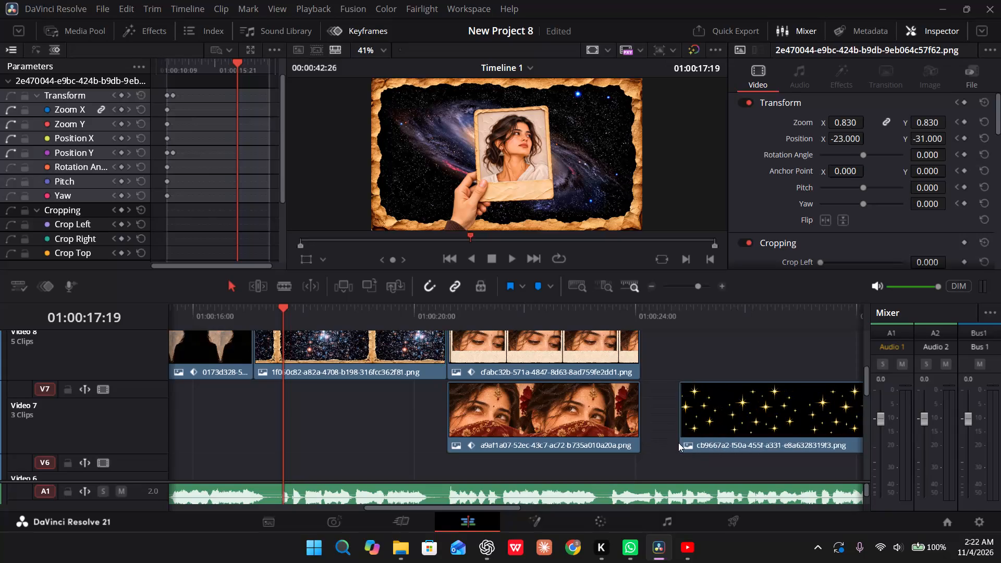
Shorten the gold sparkles clip on Video 7 by trimming its start, keeping it after the portrait clips.
scroll(649, 429, "up", 1)
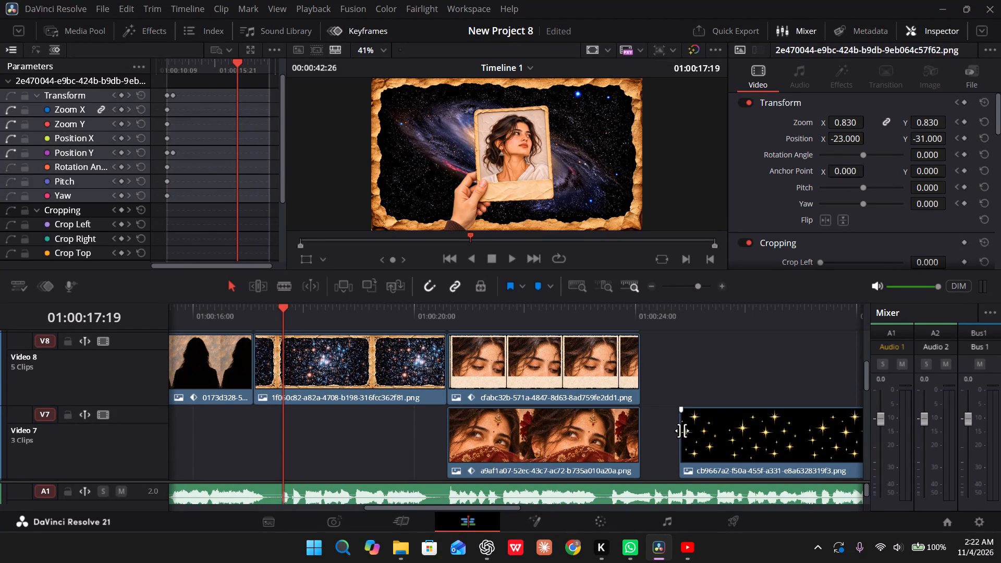
left_click_drag(682, 431, 803, 433)
left_click_drag(828, 434, 784, 434)
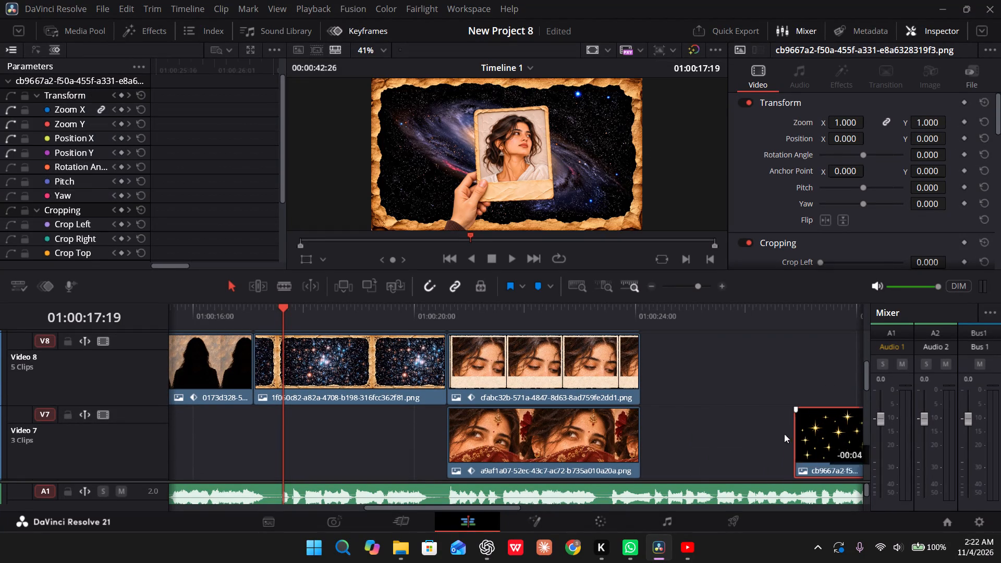
left_click_drag(784, 434, 707, 428)
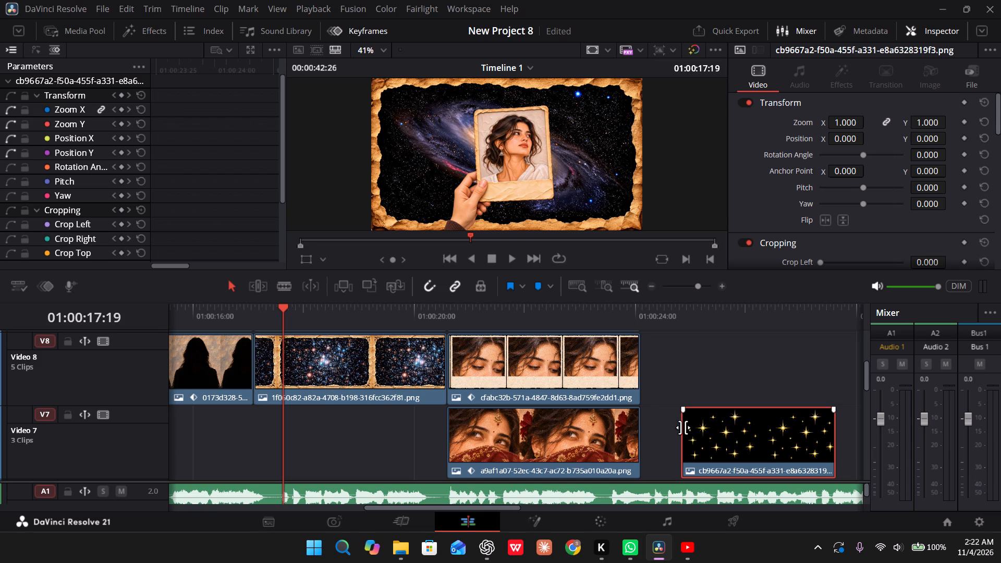
left_click_drag(683, 427, 711, 430)
Shift the starfield clip down to Video 7 and the galaxy clip down to Video 8, keeping their timing.
left_click_drag(339, 371, 344, 390)
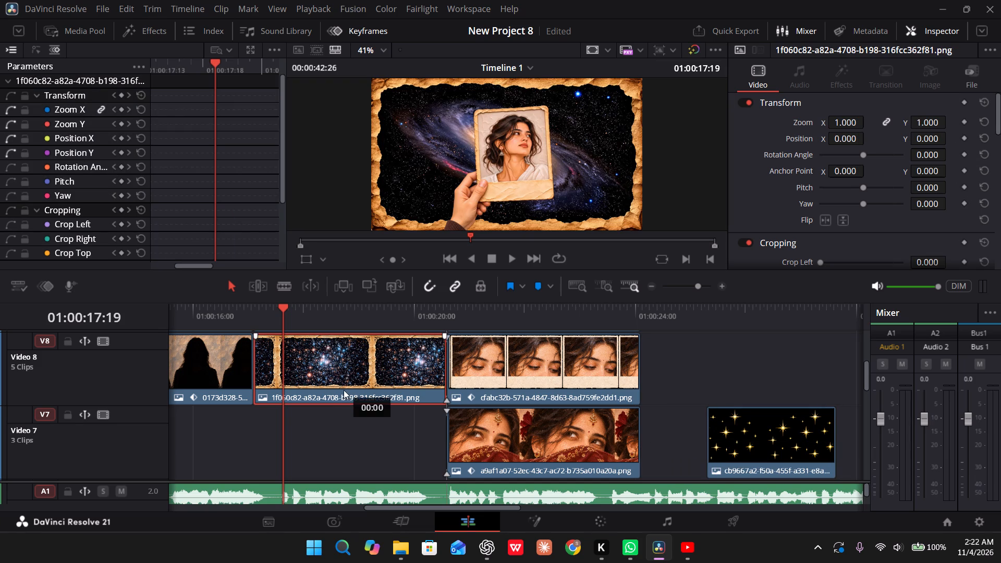
left_click_drag(344, 390, 345, 409)
scroll(338, 363, "up", 1)
left_click_drag(337, 356, 343, 399)
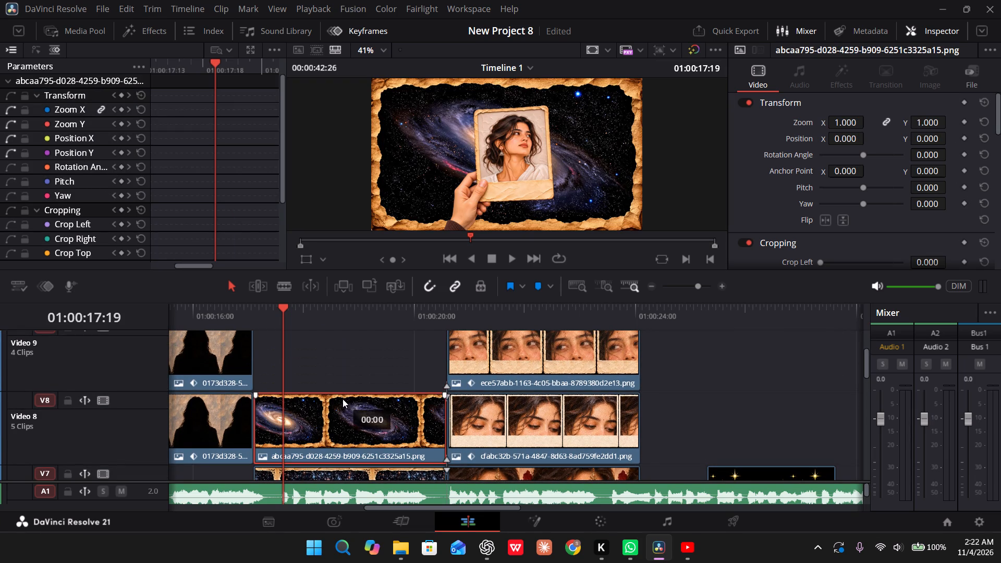
Move the gold sparkles clip up to a new Video 11 track, over the later part of the polaroid clip.
scroll(711, 424, "down", 1)
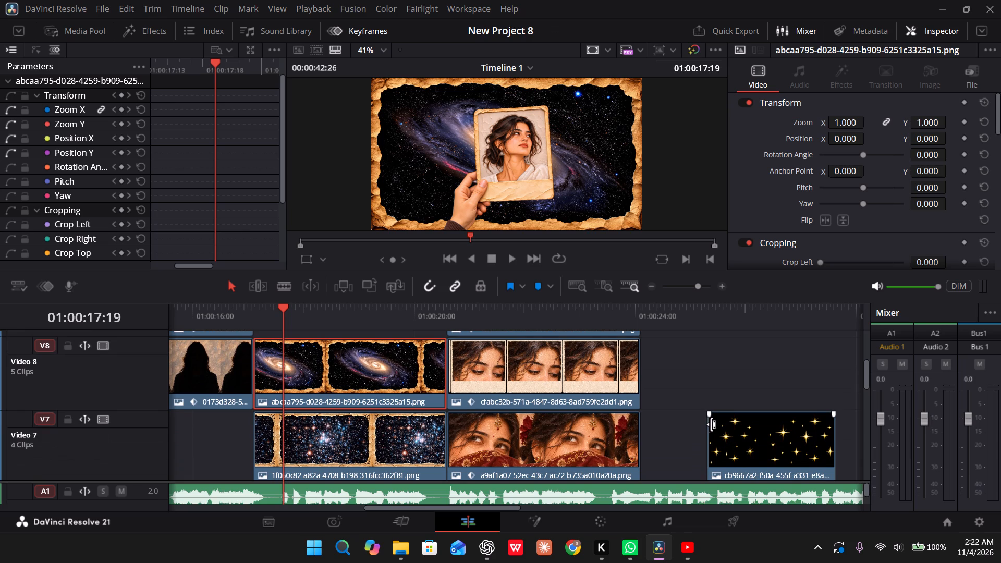
left_click_drag(770, 436, 757, 351)
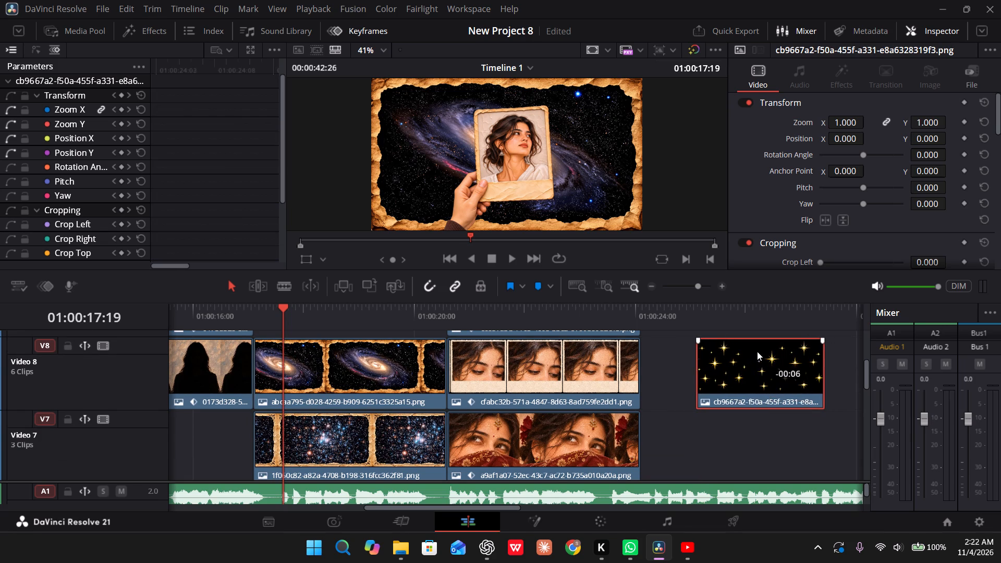
left_click_drag(757, 351, 756, 335)
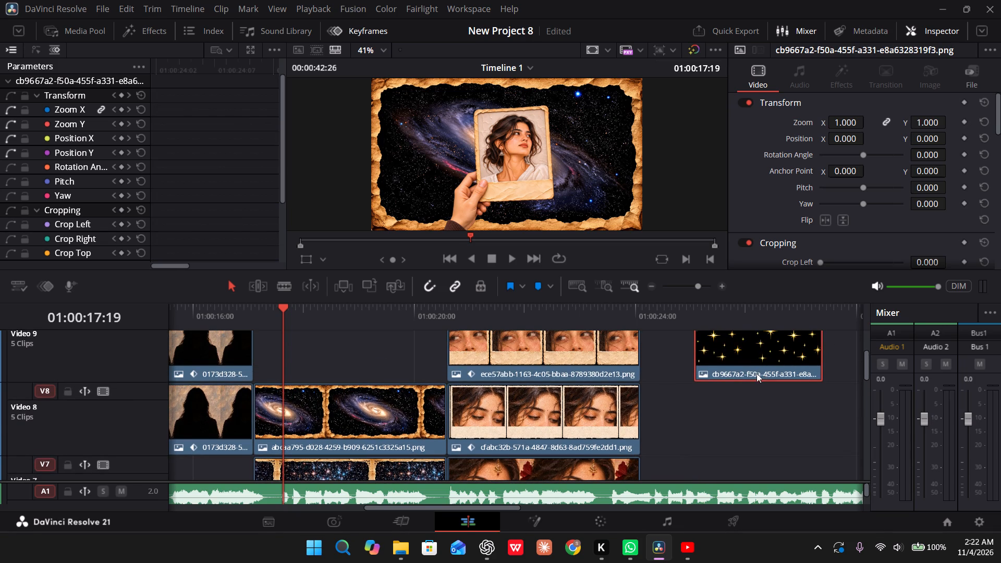
scroll(756, 370, "up", 1)
left_click_drag(751, 418, 744, 397)
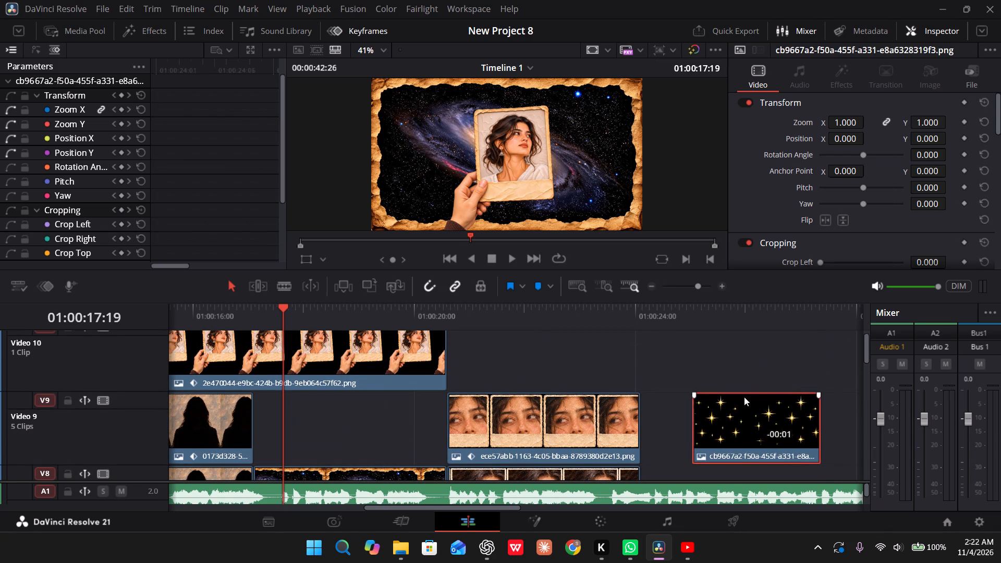
left_click_drag(744, 397, 528, 341)
scroll(528, 341, "up", 1)
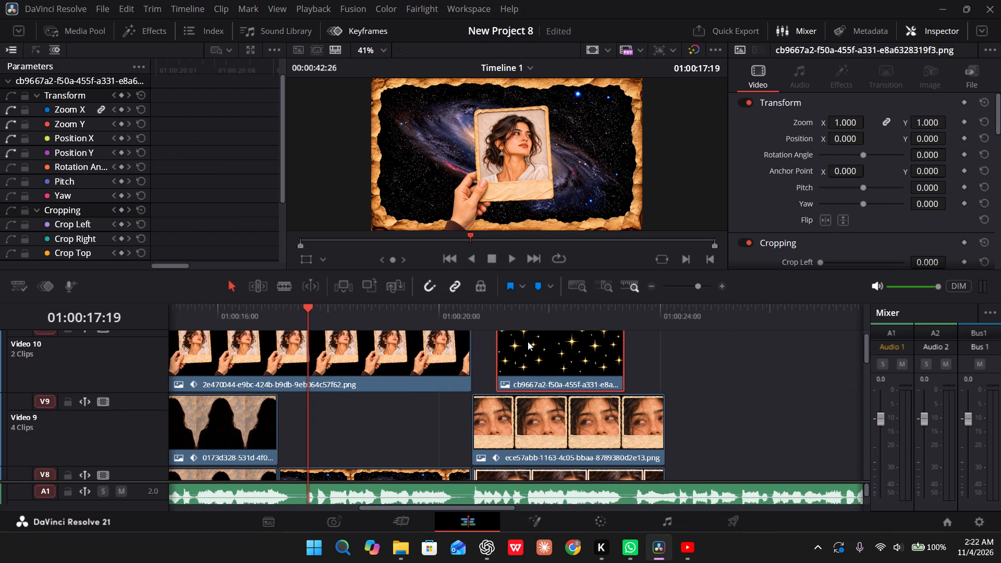
scroll(528, 341, "up", 2)
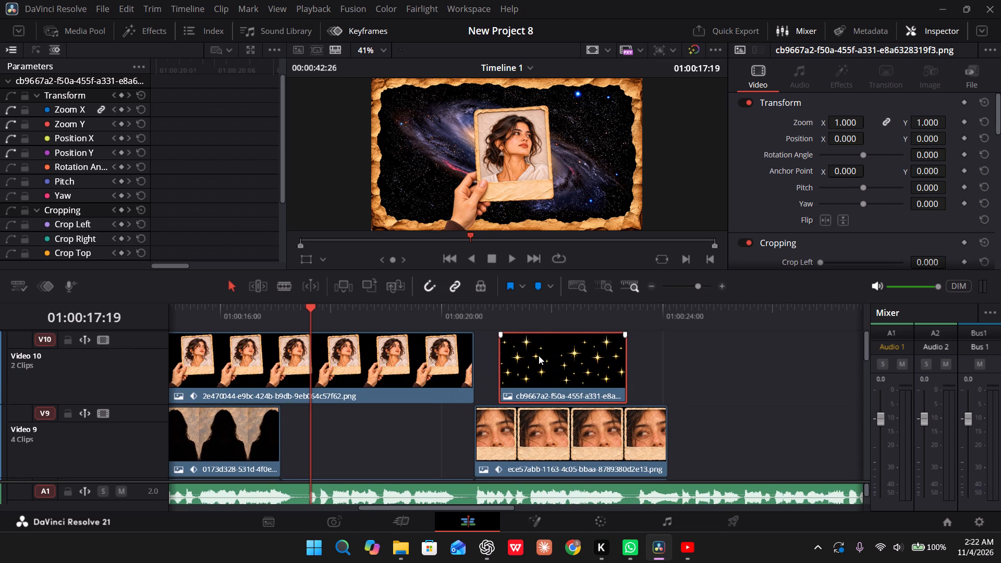
left_click_drag(539, 356, 535, 315)
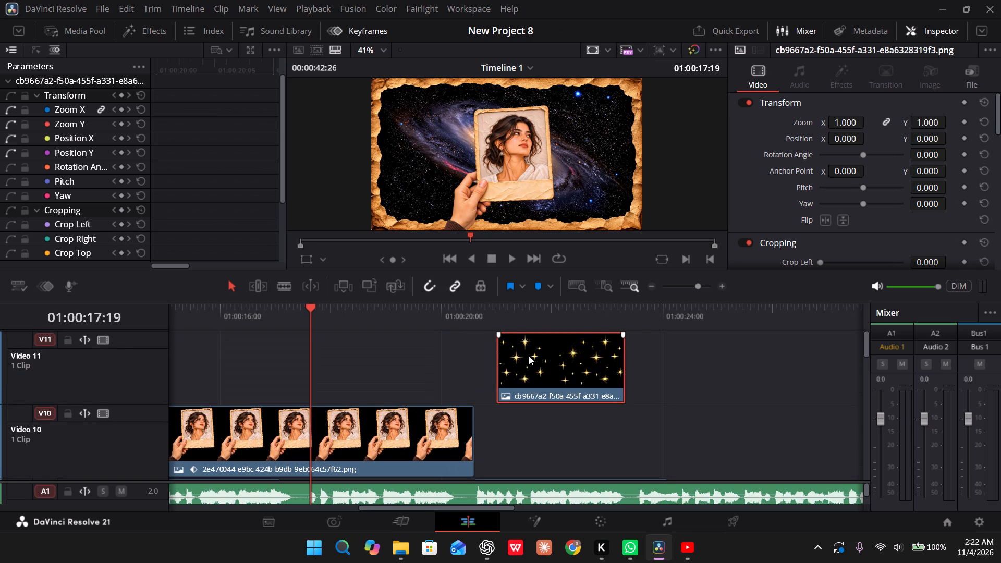
left_click_drag(529, 356, 319, 351)
Align the sparkles clip's start to 01:00:17:03 on Video 11 and extend its end to match the polaroid clip.
scroll(319, 351, "down", 1)
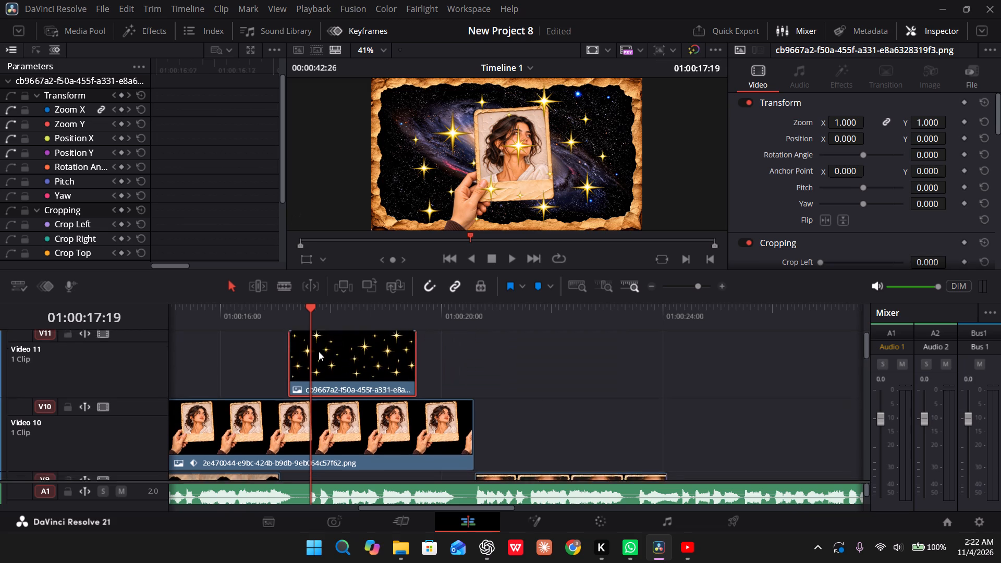
left_click_drag(310, 316, 307, 316)
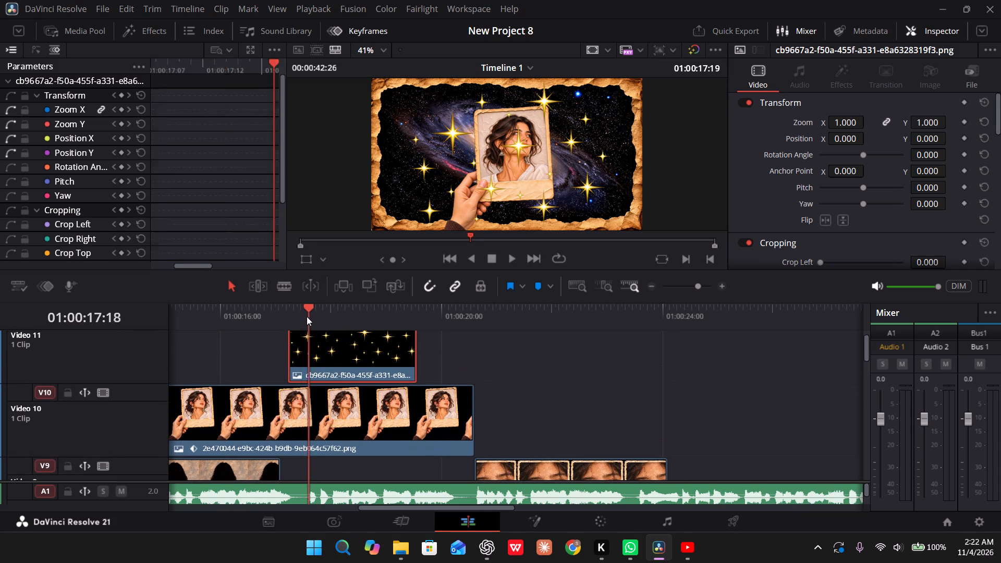
left_click_drag(307, 316, 280, 318)
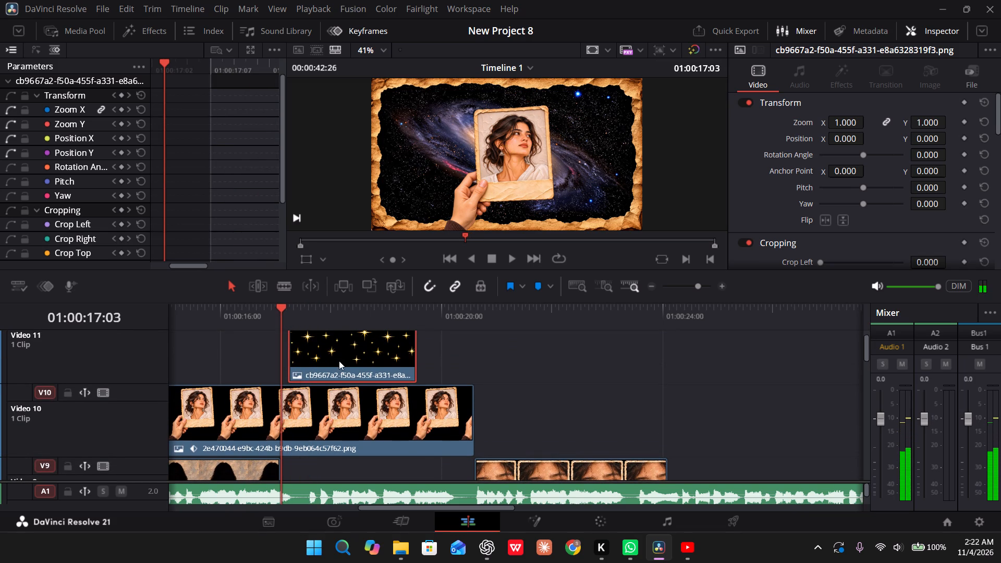
left_click_drag(339, 361, 367, 360)
left_click_drag(345, 359, 320, 356)
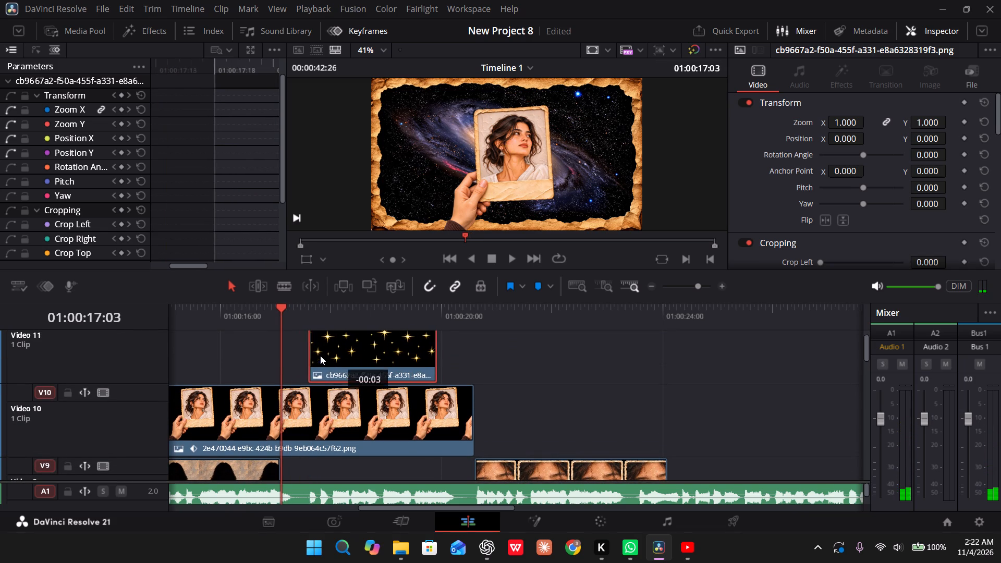
left_click_drag(320, 356, 310, 353)
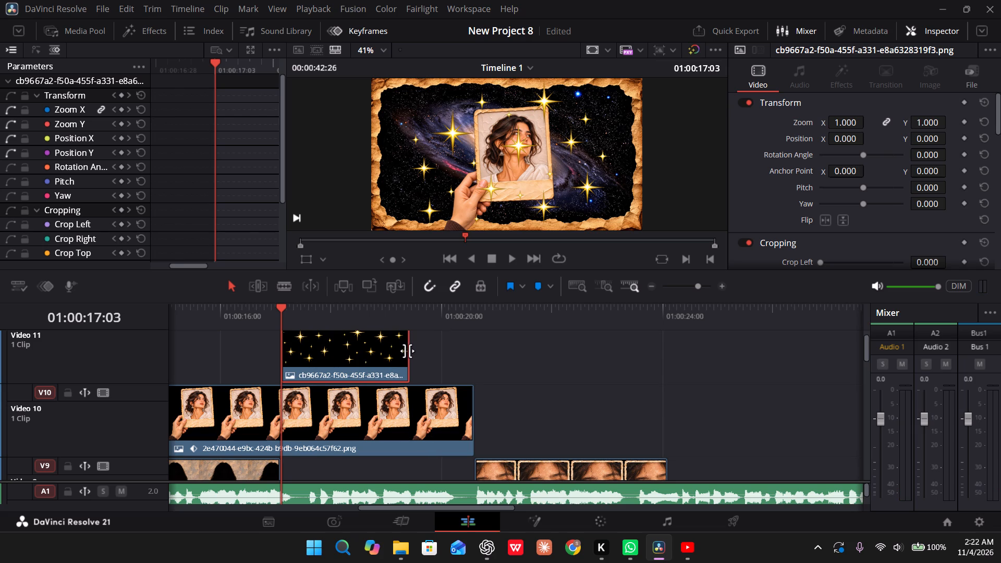
left_click_drag(407, 351, 473, 351)
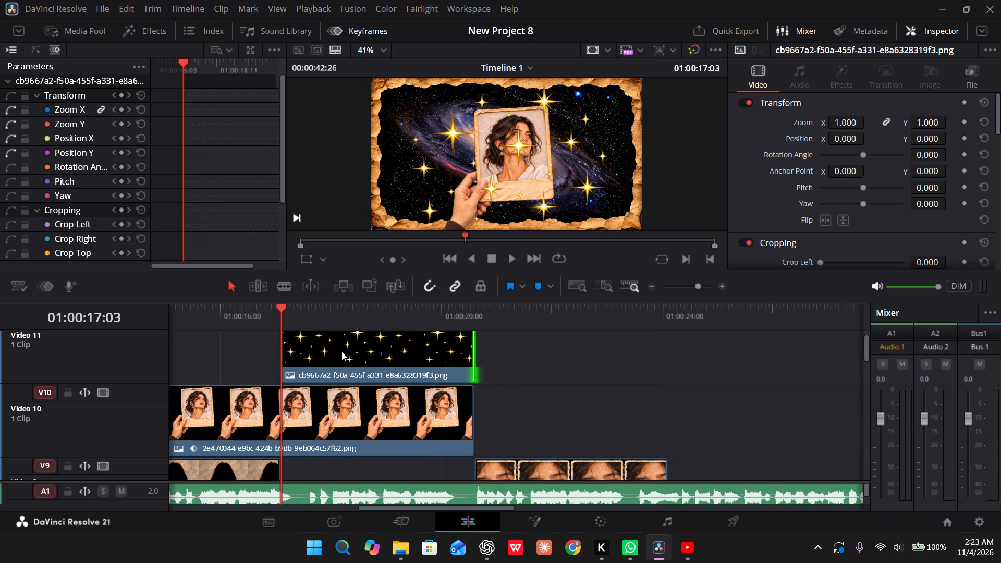
Play the timeline from about 01:00:02:21 through the gold sparkles section to review the edit.
left_click_drag(276, 312, 312, 313)
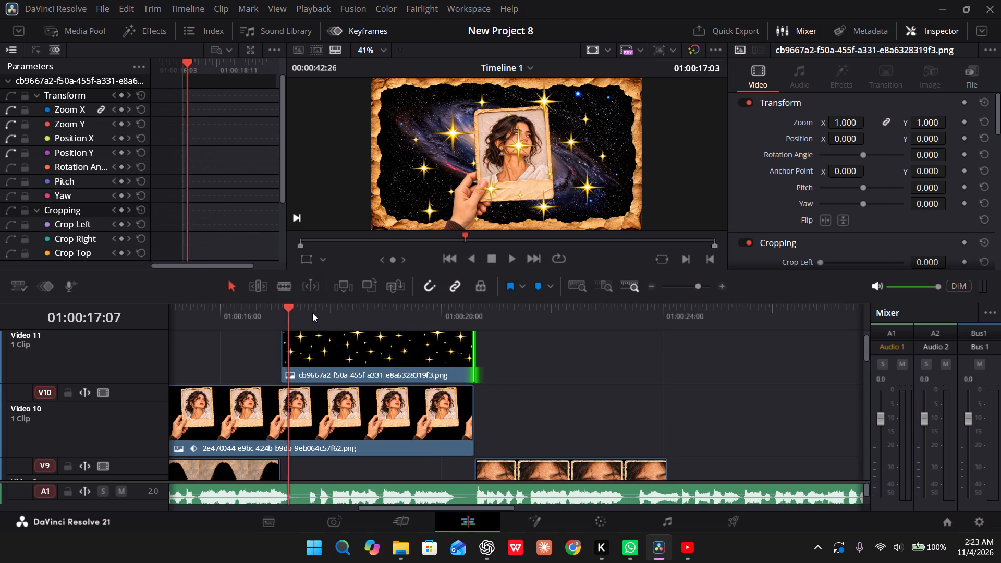
left_click_drag(312, 313, 314, 327)
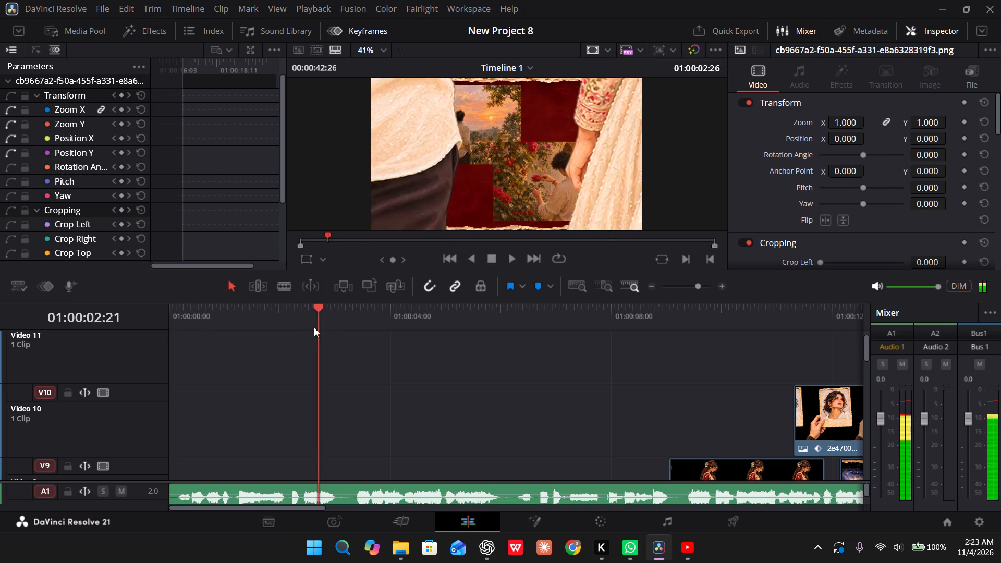
left_click_drag(314, 327, 305, 324)
key("space")
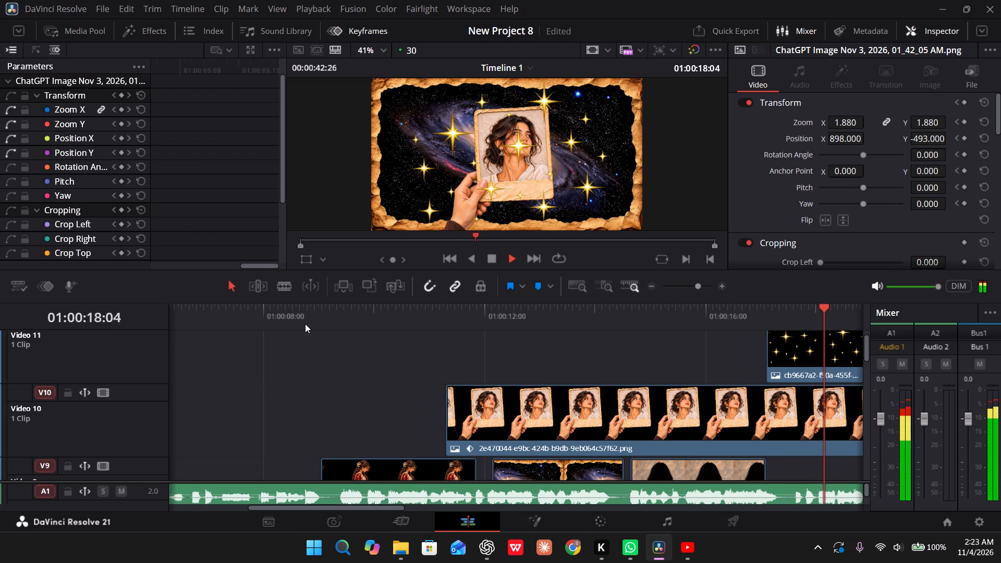
key("space")
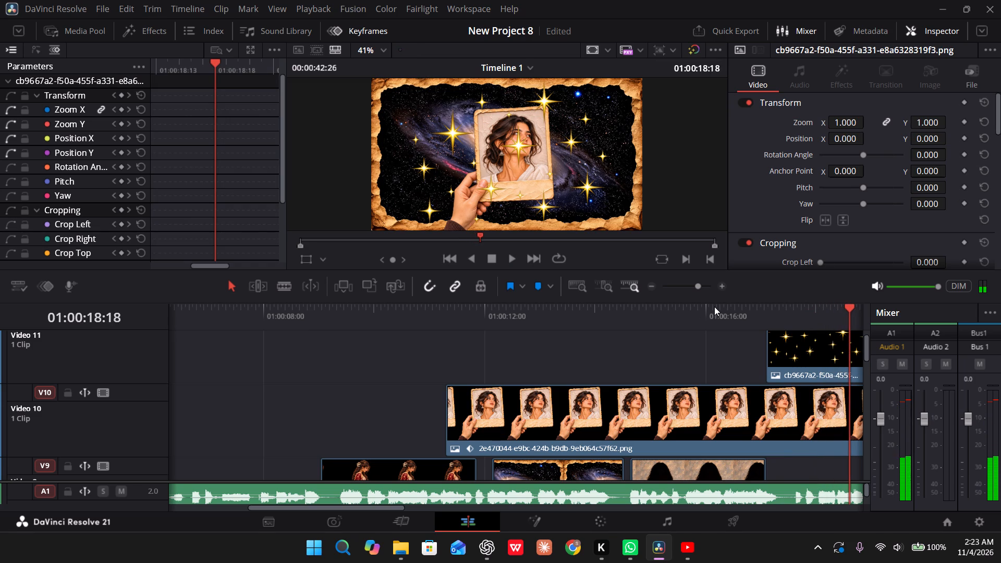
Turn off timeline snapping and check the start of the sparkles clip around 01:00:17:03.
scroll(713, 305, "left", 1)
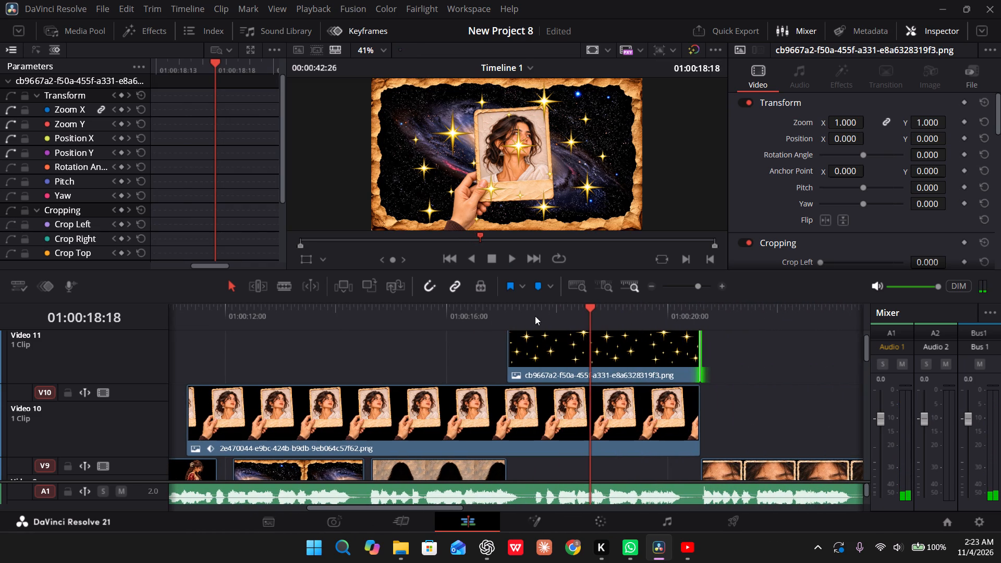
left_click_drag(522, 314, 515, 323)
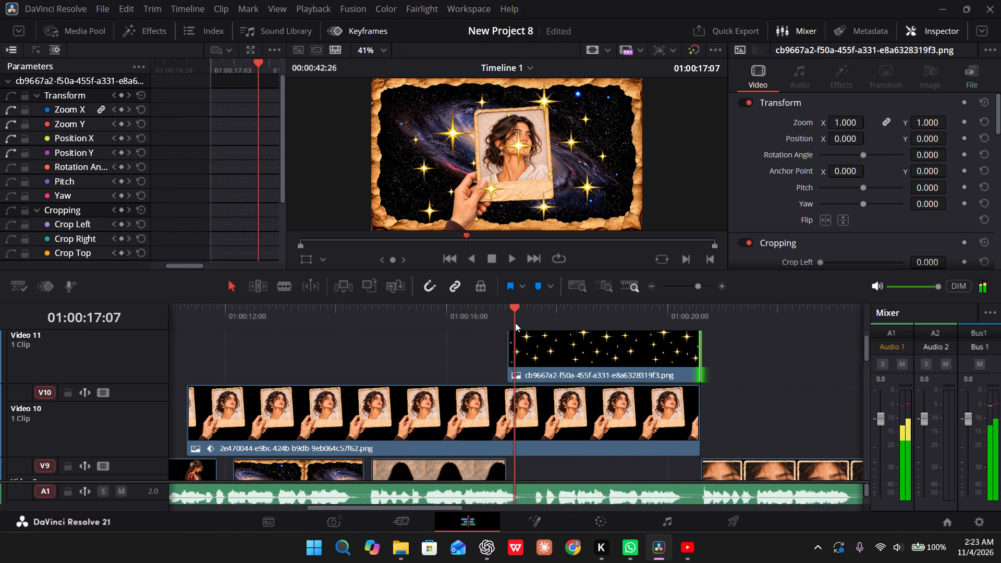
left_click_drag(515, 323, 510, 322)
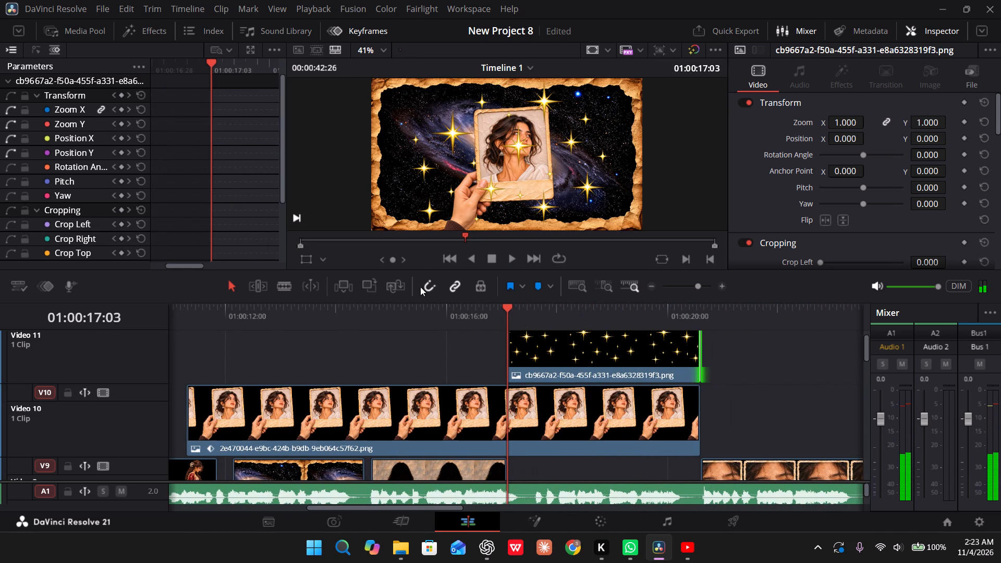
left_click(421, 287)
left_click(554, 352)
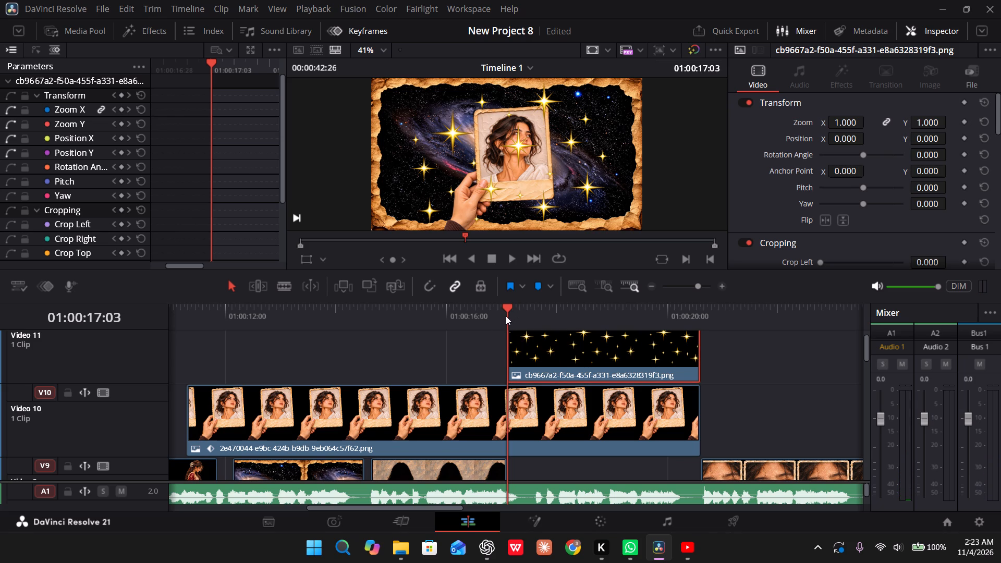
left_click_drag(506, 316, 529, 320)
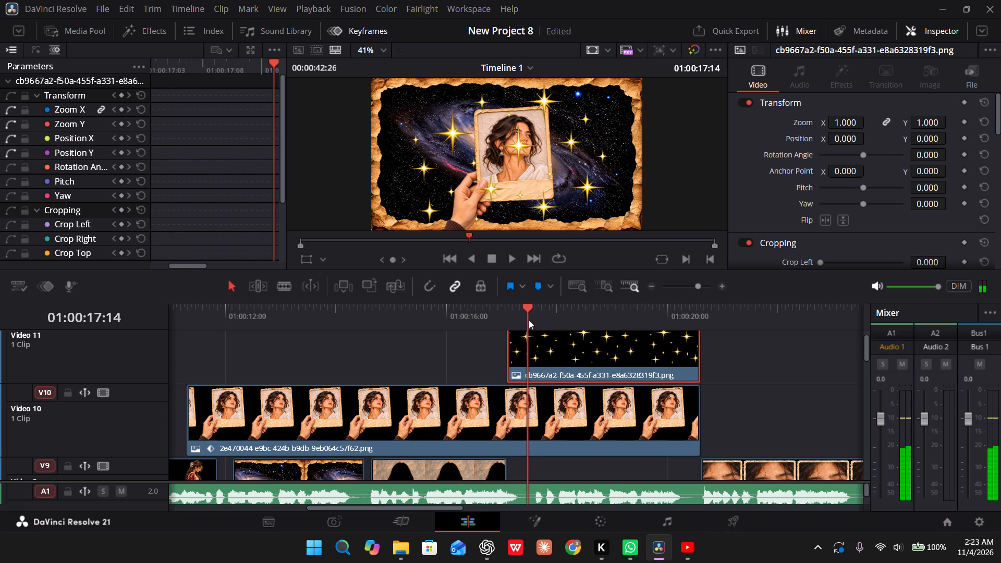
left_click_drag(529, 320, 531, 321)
Turn timeline snapping back on and place the playhead at 01:00:17:03, the start of the galaxy clip on Video 8.
scroll(540, 395, "down", 1)
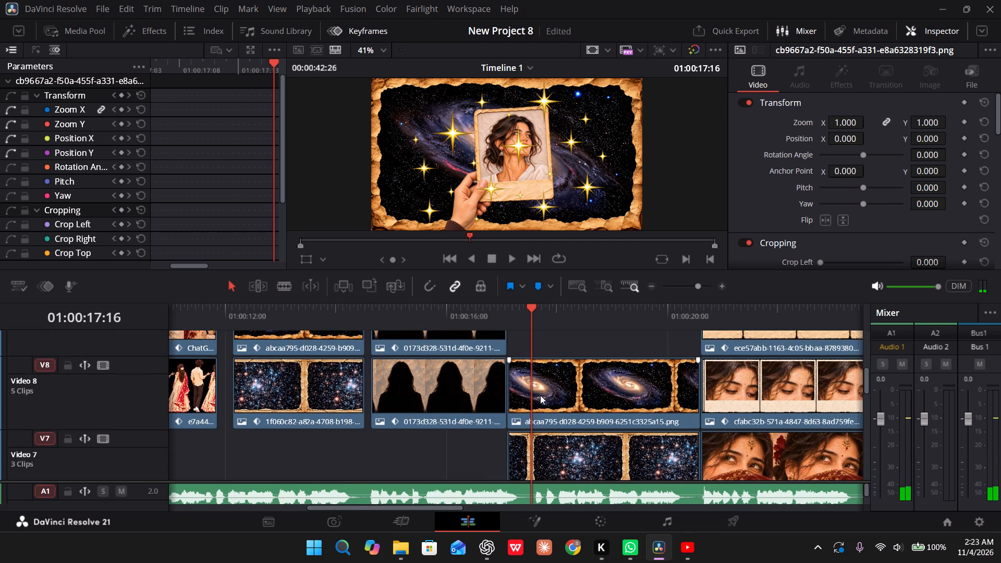
scroll(540, 395, "down", 1)
left_click(540, 395)
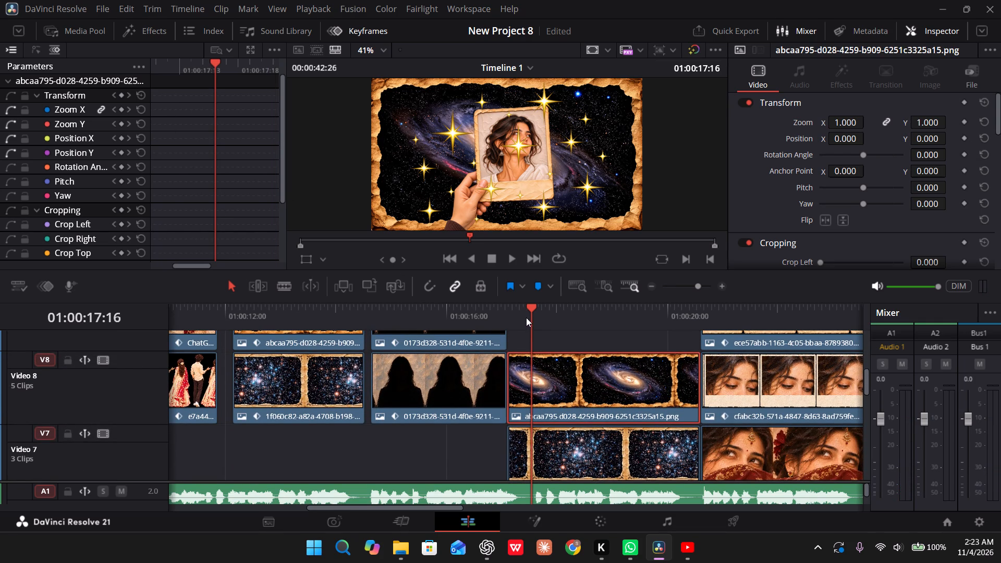
left_click_drag(526, 317, 506, 319)
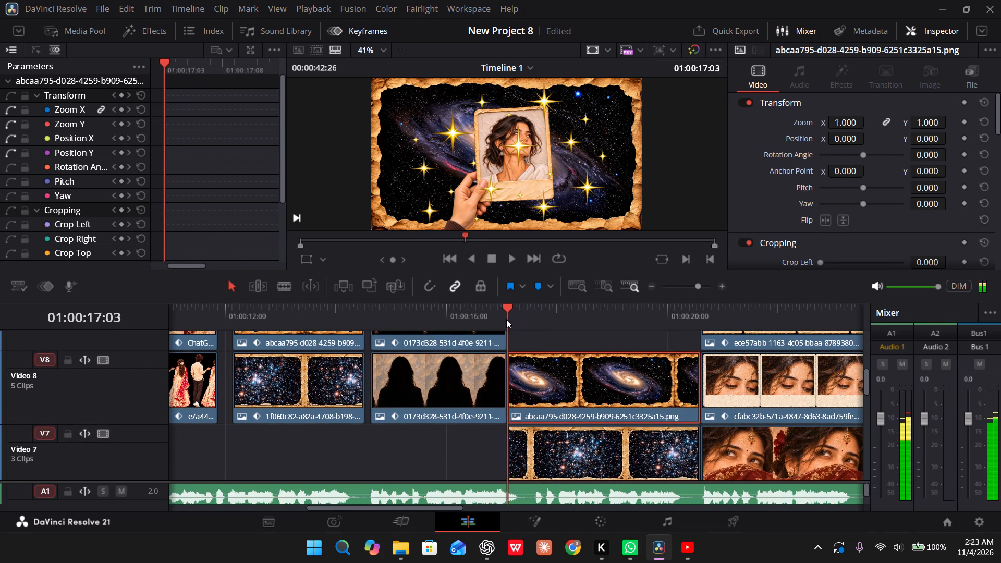
left_click(435, 289)
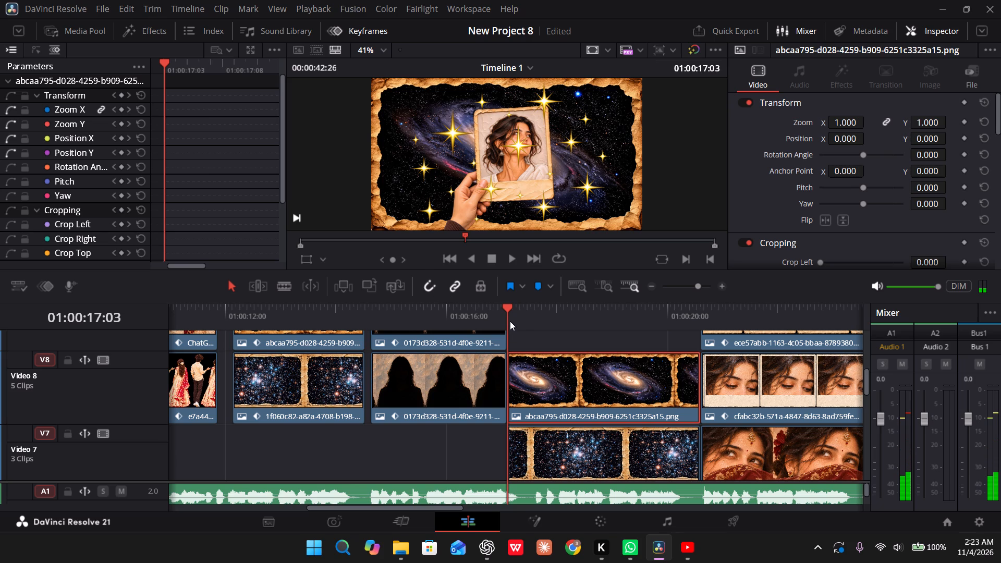
left_click_drag(505, 316, 510, 325)
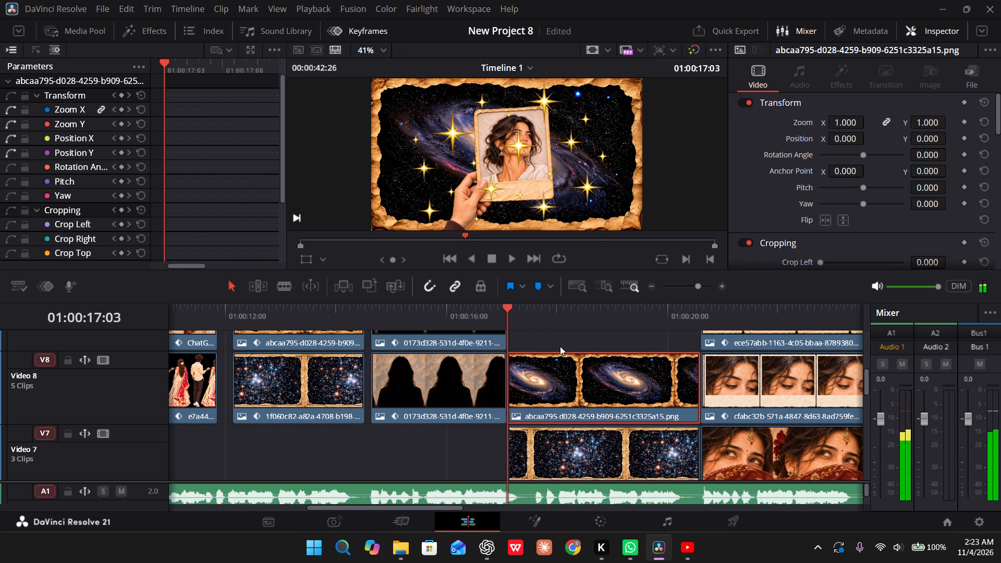
Scale the galaxy clip on Video 8 to 0.440 zoom and position it at X -146, Y 92, behind the polaroid's upper left.
left_click(552, 396)
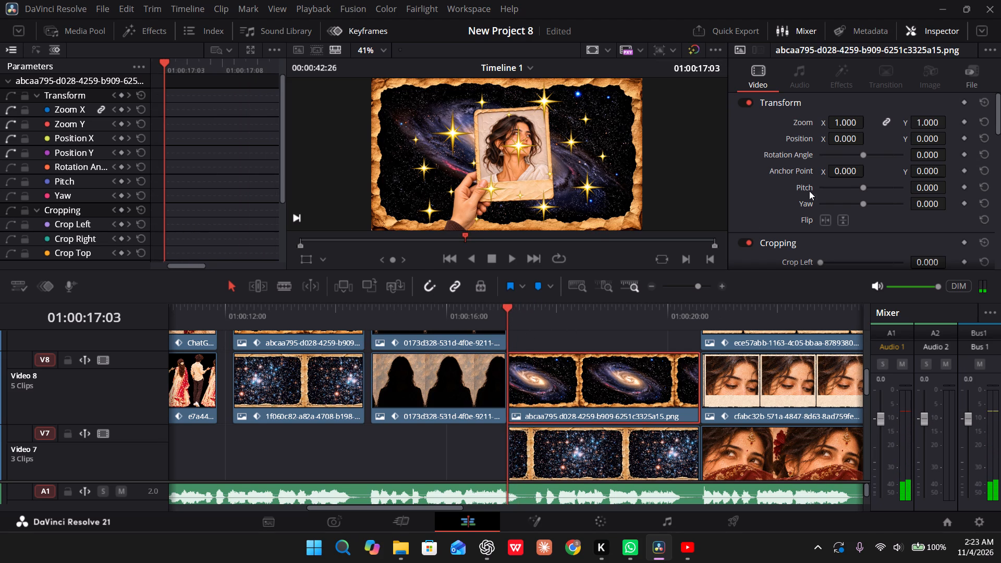
left_click_drag(849, 124, 812, 127)
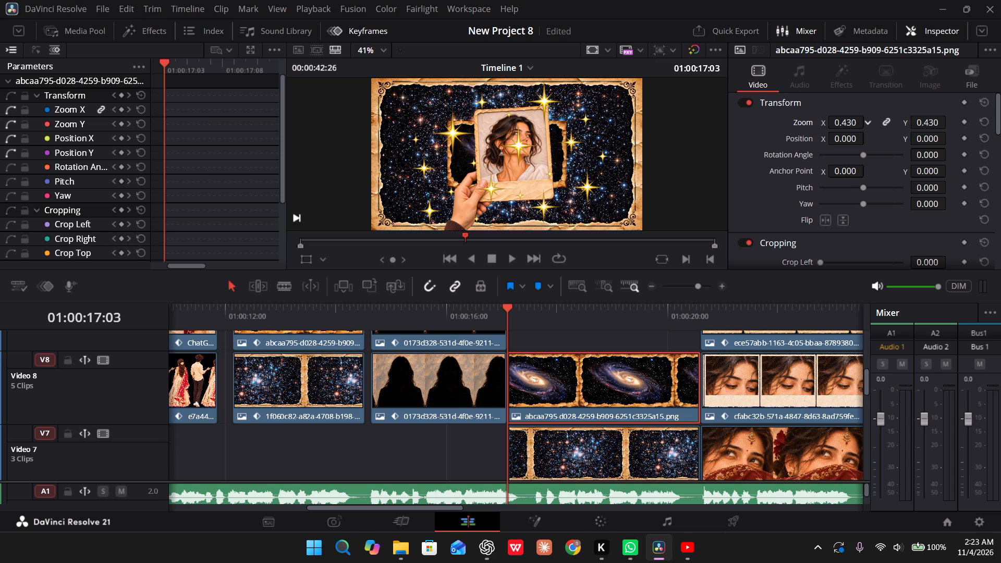
left_click_drag(812, 127, 805, 127)
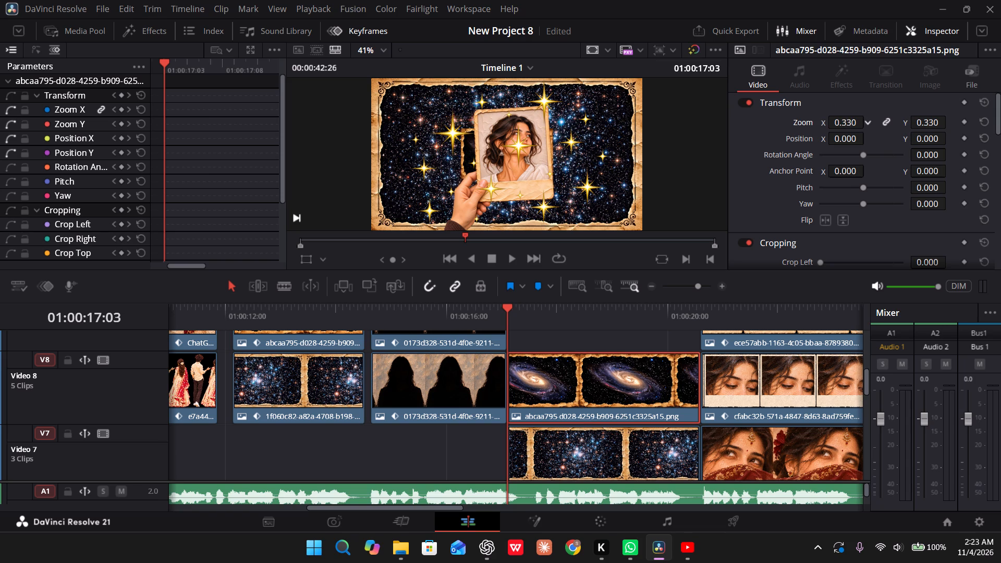
left_click_drag(805, 127, 815, 125)
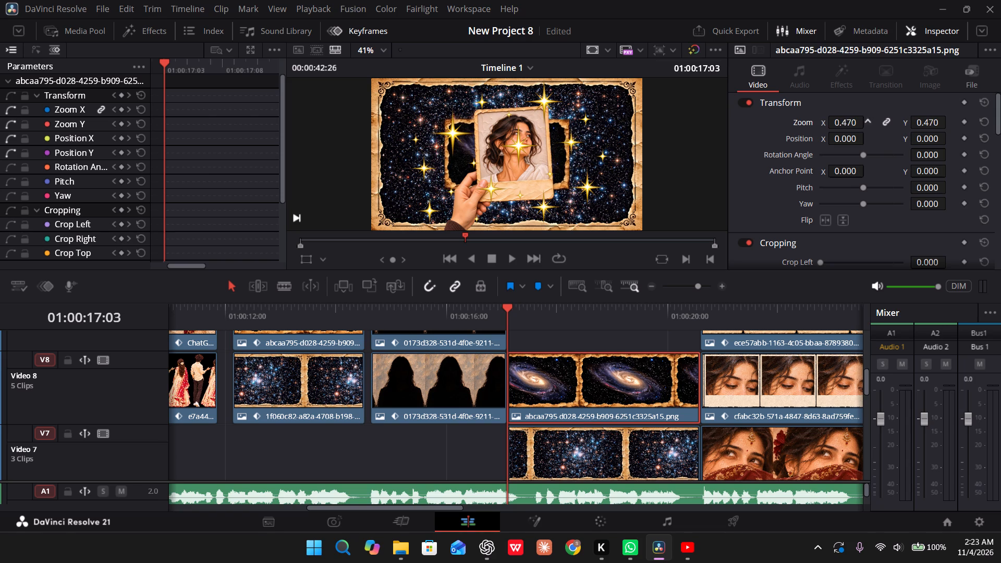
left_click_drag(815, 125, 812, 127)
left_click_drag(851, 143, 716, 145)
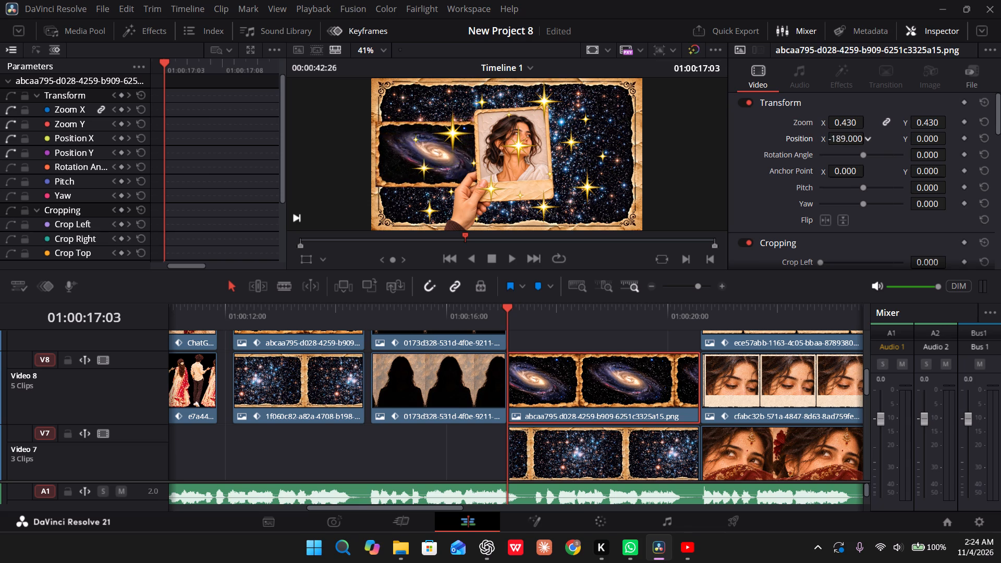
left_click_drag(716, 145, 721, 150)
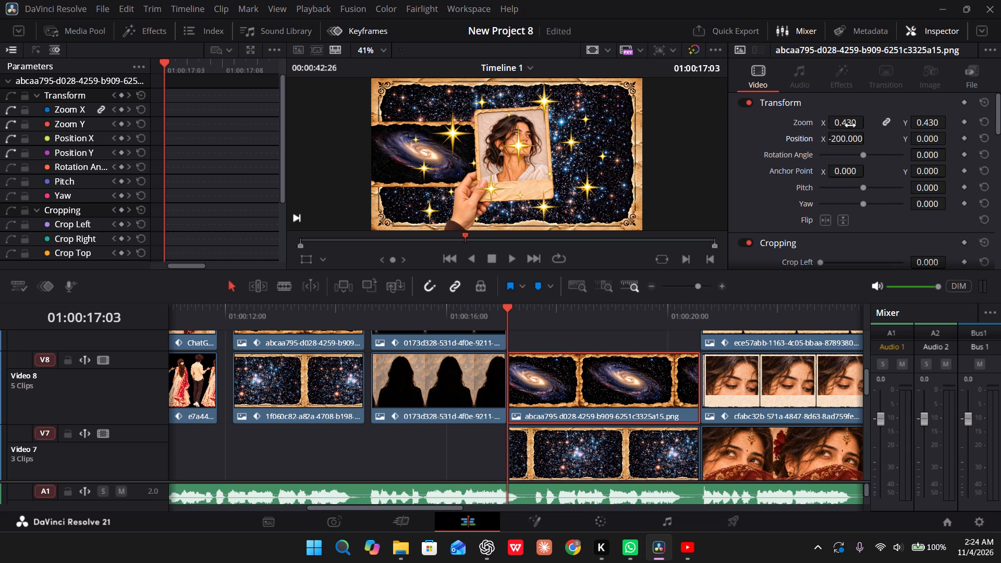
left_click_drag(850, 126, 845, 120)
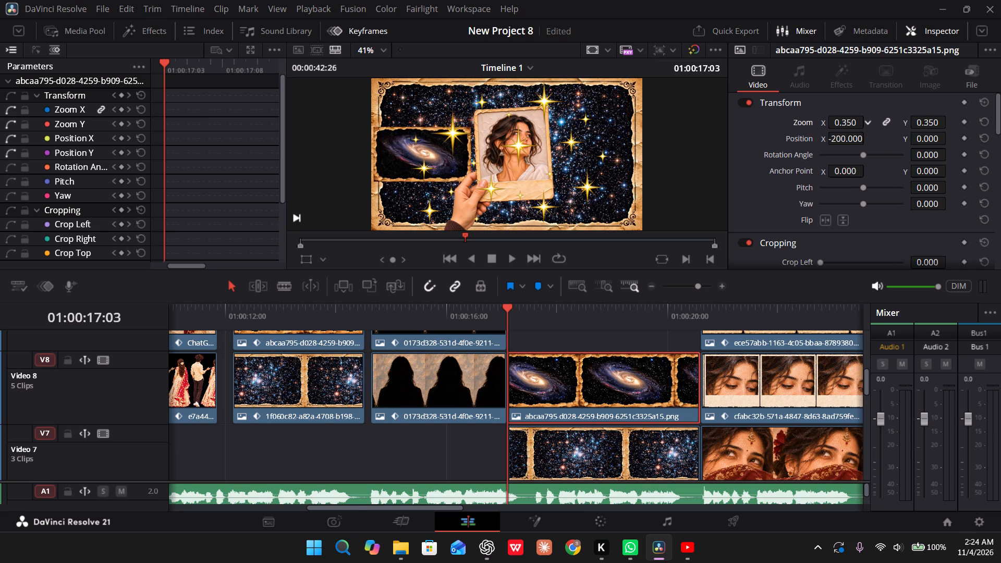
left_click_drag(845, 120, 845, 120)
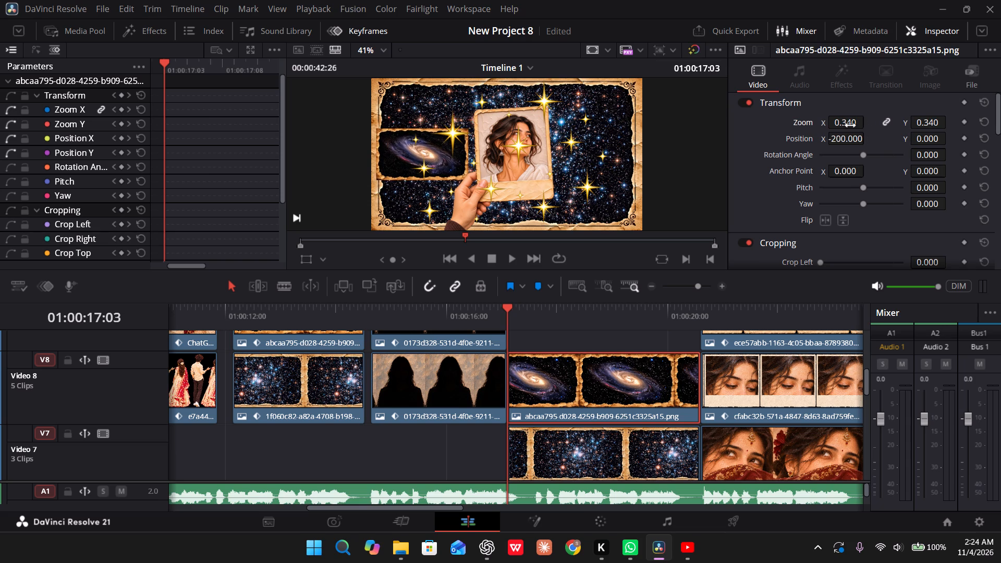
left_click_drag(850, 126, 858, 125)
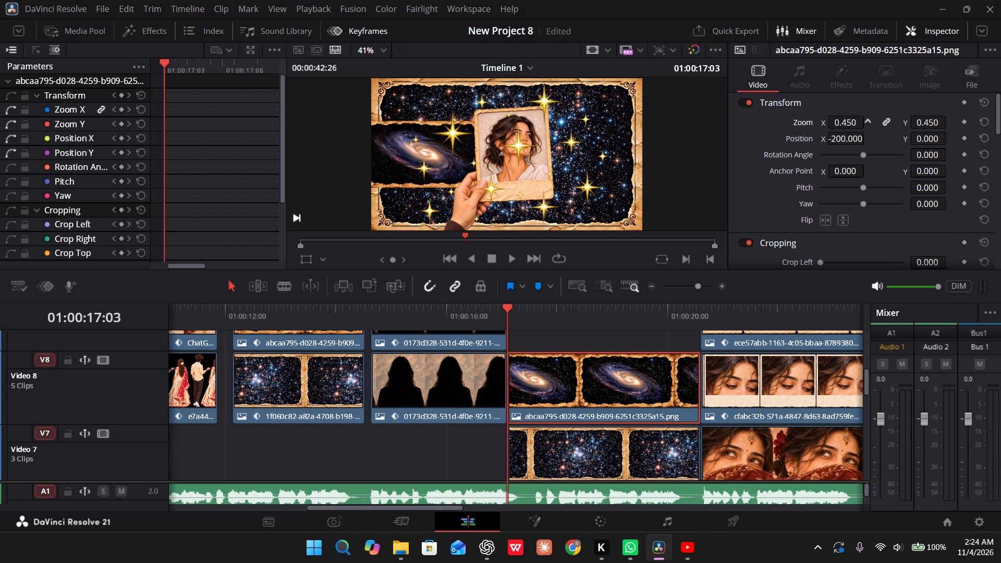
left_click_drag(858, 125, 859, 125)
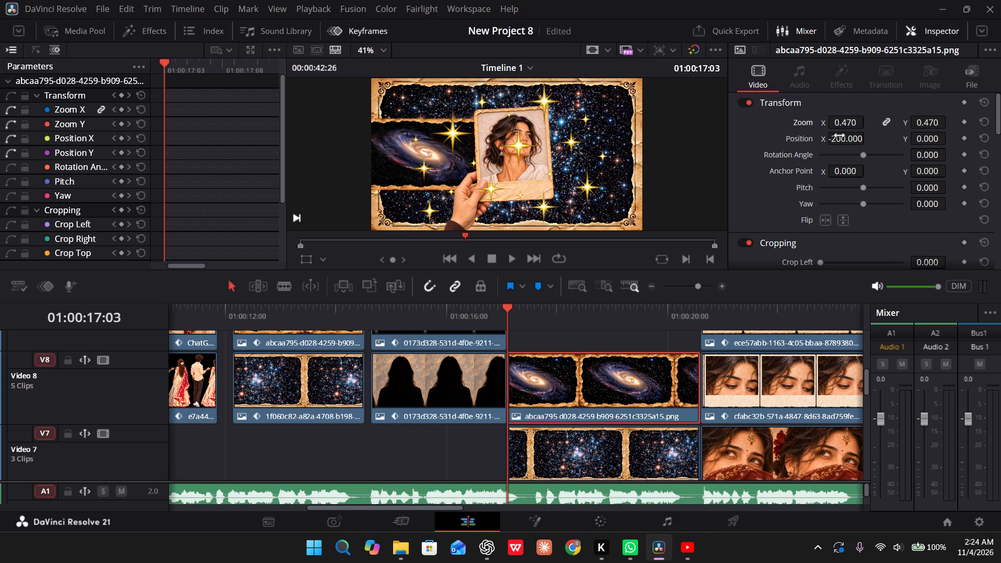
left_click_drag(842, 141, 877, 140)
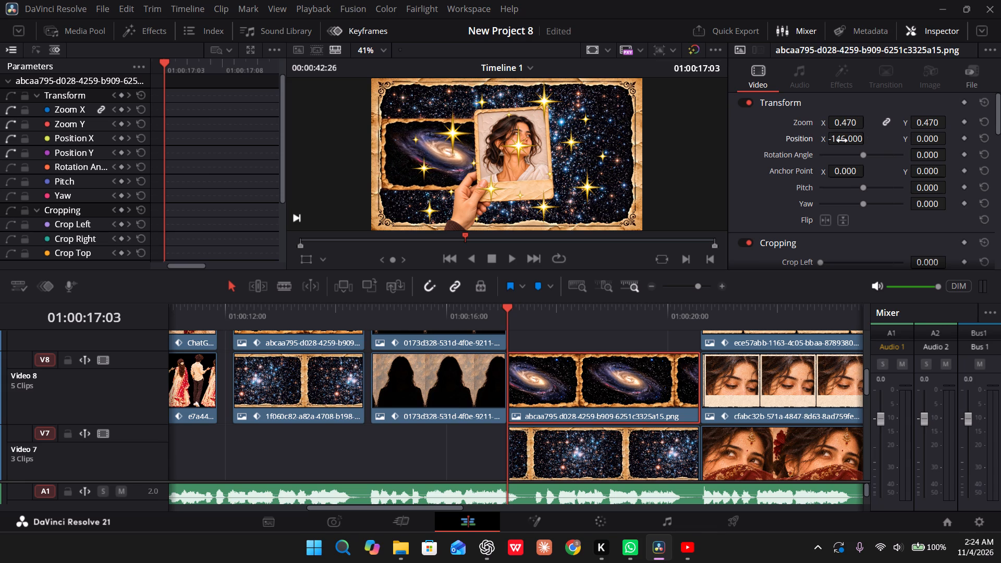
left_click(844, 120)
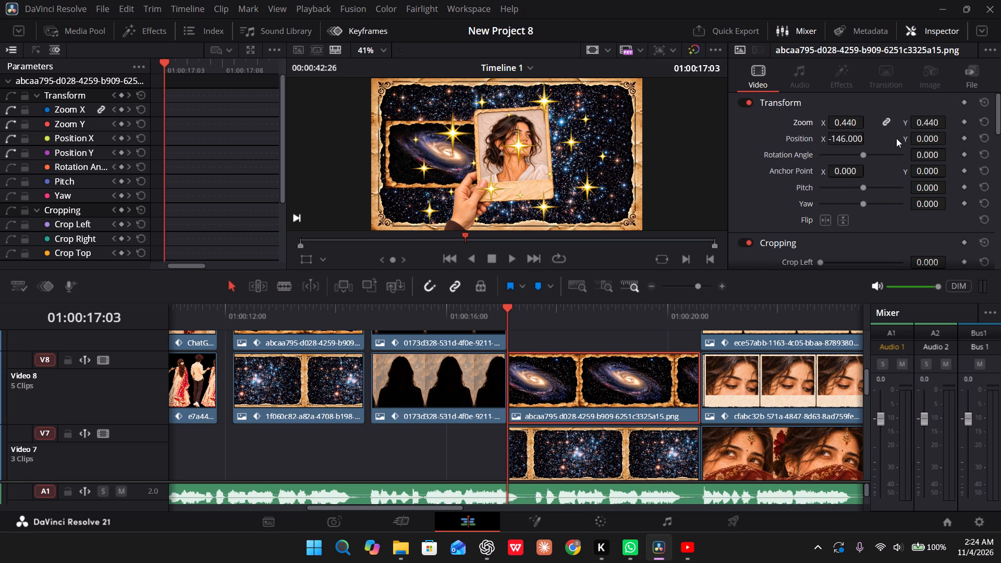
left_click_drag(915, 139, 982, 146)
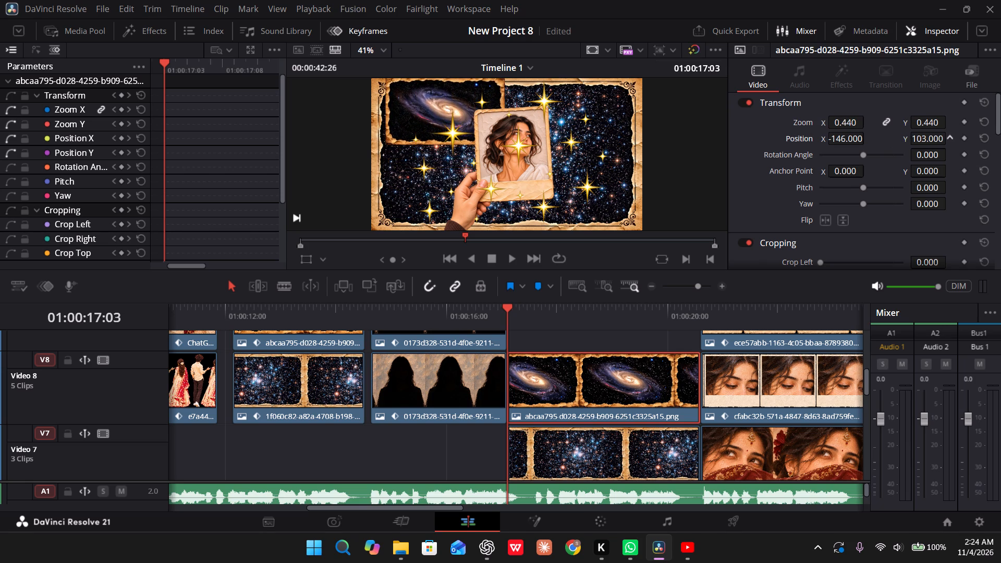
left_click_drag(982, 146, 975, 150)
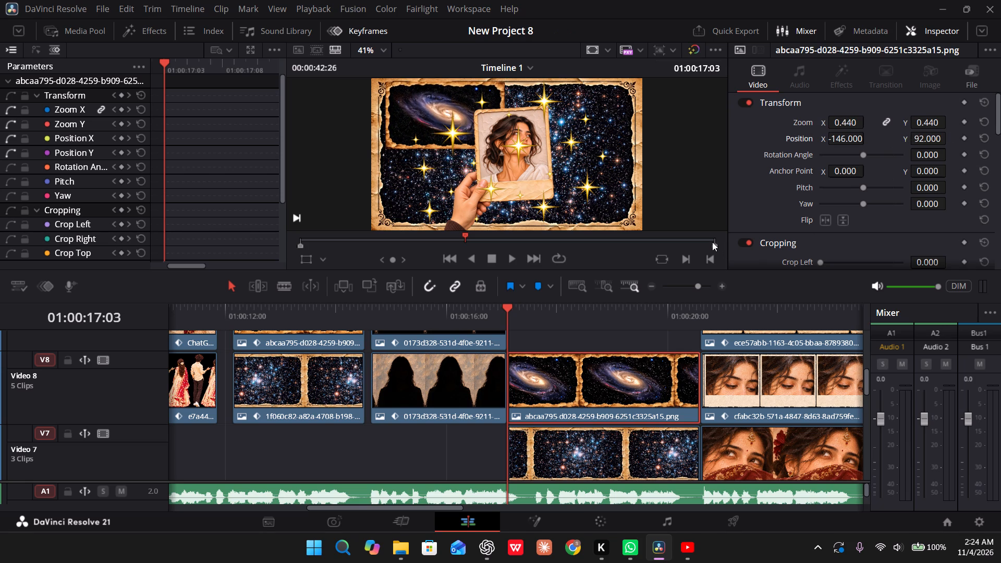
Scale the starfield clip on Video 7 to 0.440 zoom and position it at X 155, Y -78, behind the polaroid's lower right.
left_click(584, 435)
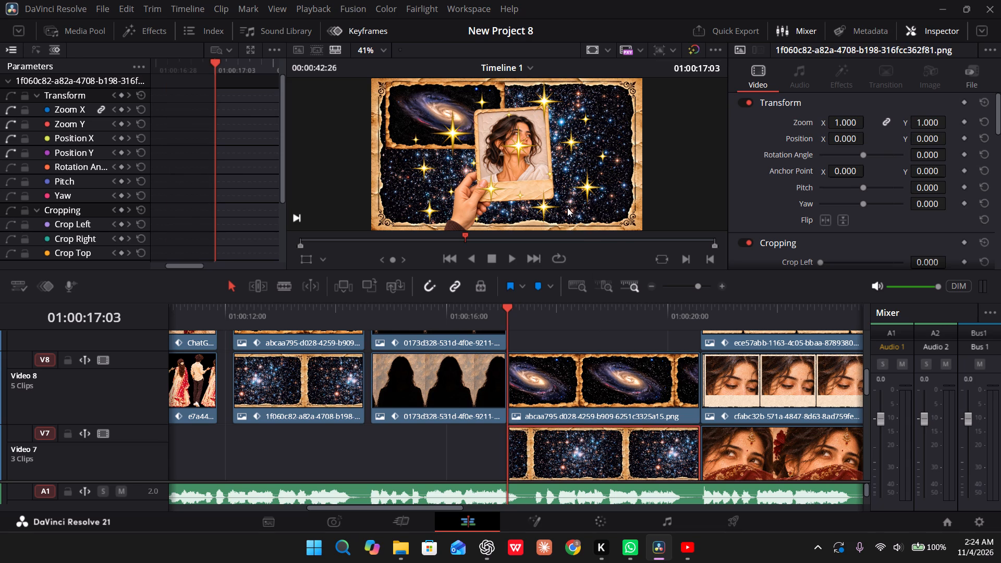
double_click(844, 125)
type("0.440")
key("Return")
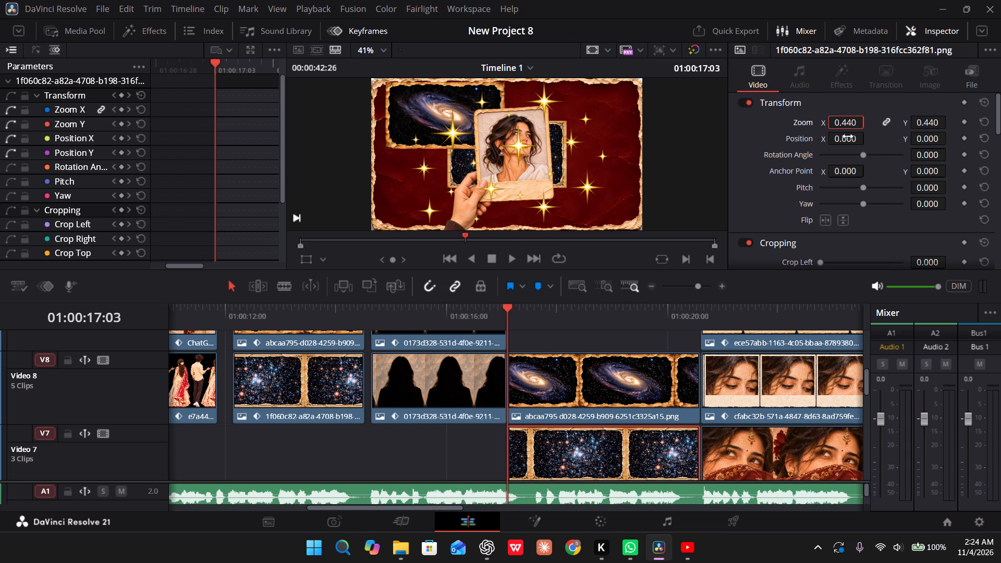
left_click_drag(847, 141, 995, 149)
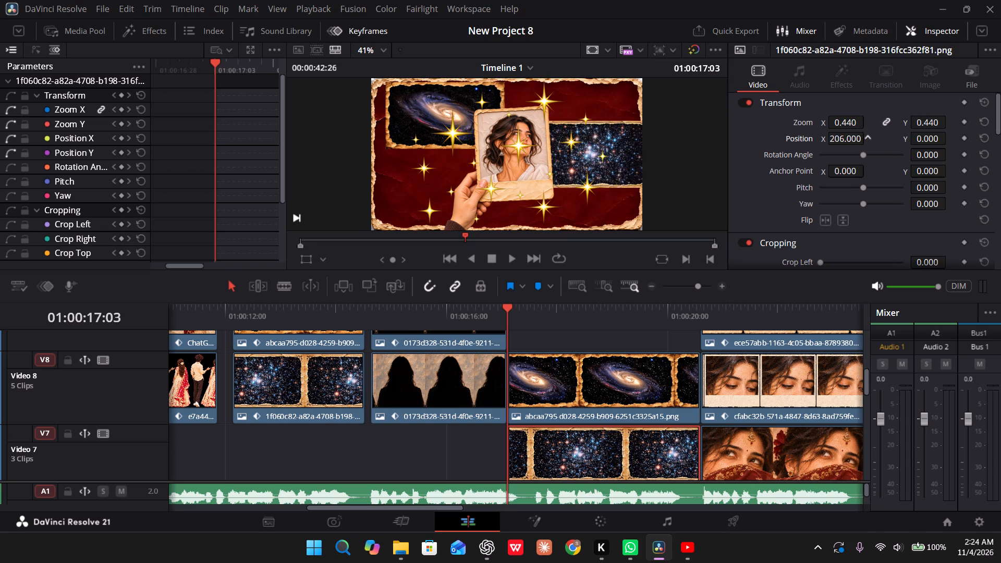
left_click_drag(995, 149, 455, 289)
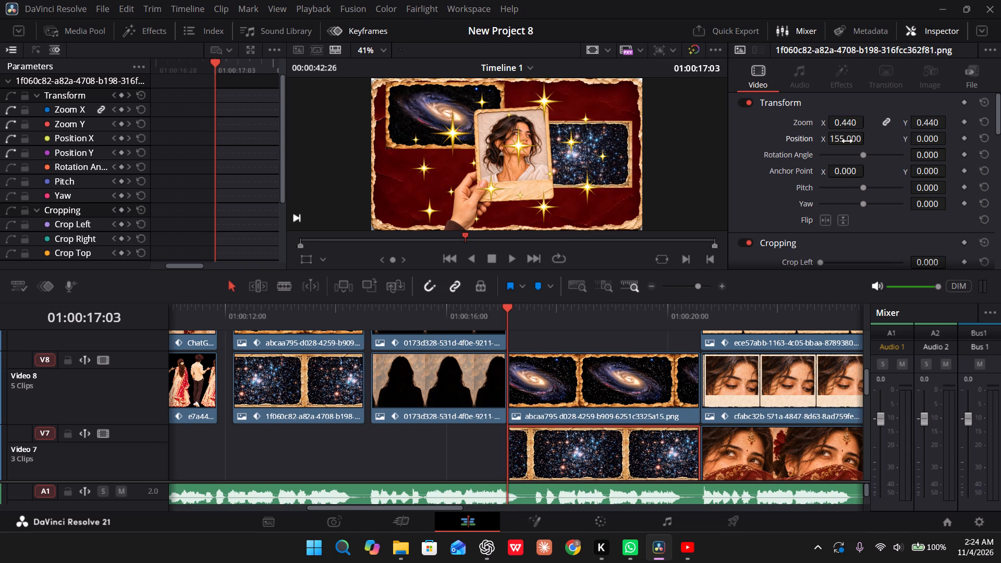
left_click_drag(935, 142, 918, 142)
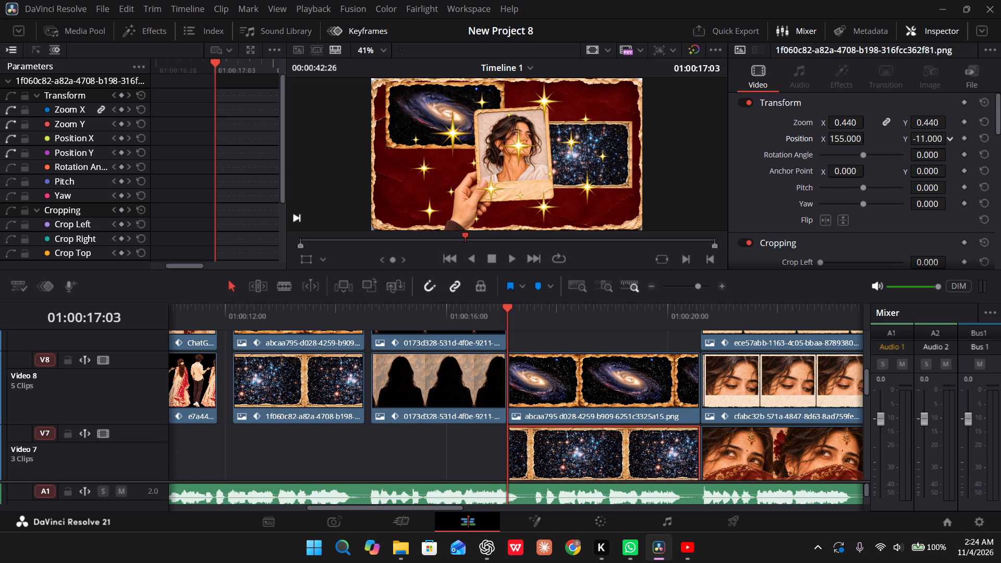
left_click_drag(918, 142, 884, 130)
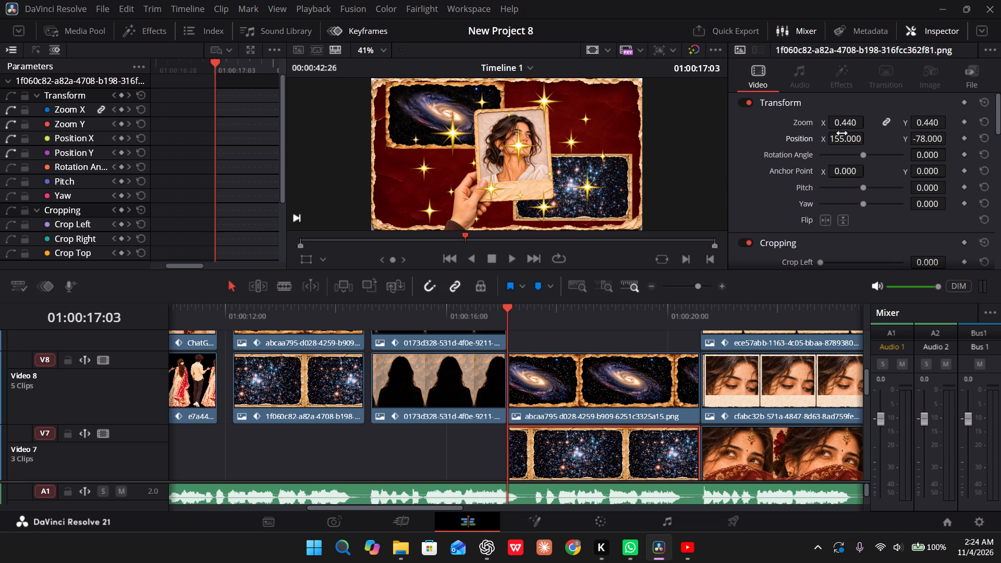
Move the starfield clip out of frame past the lower right corner, to position X 450, Y -239.
left_click_drag(840, 139, 868, 142)
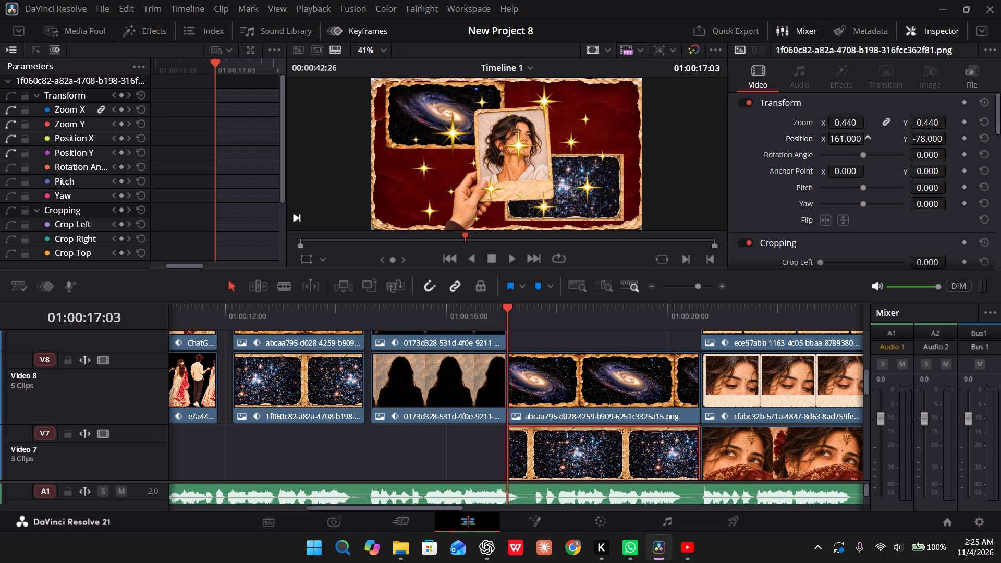
left_click_drag(868, 142, 544, 285)
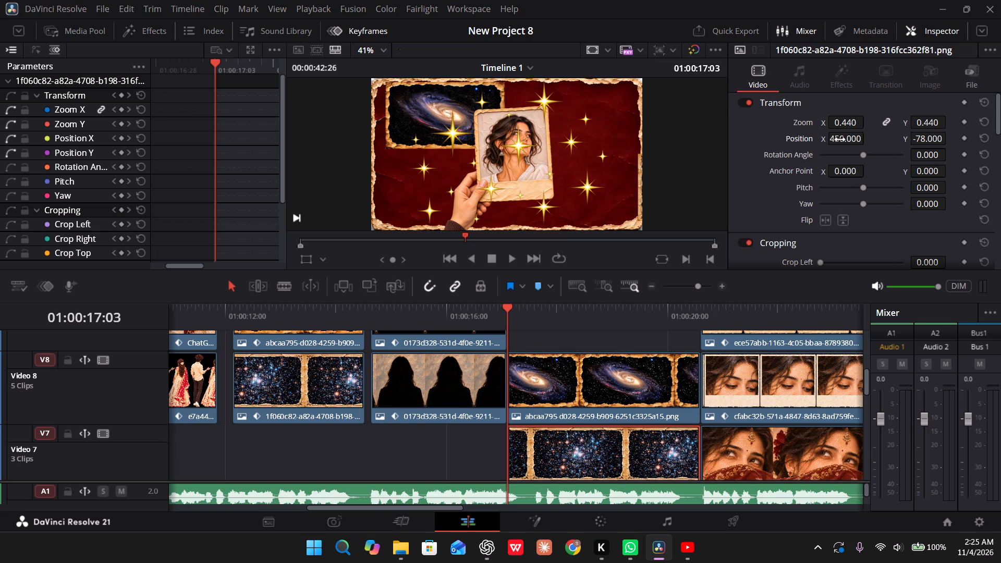
left_click_drag(933, 142, 902, 134)
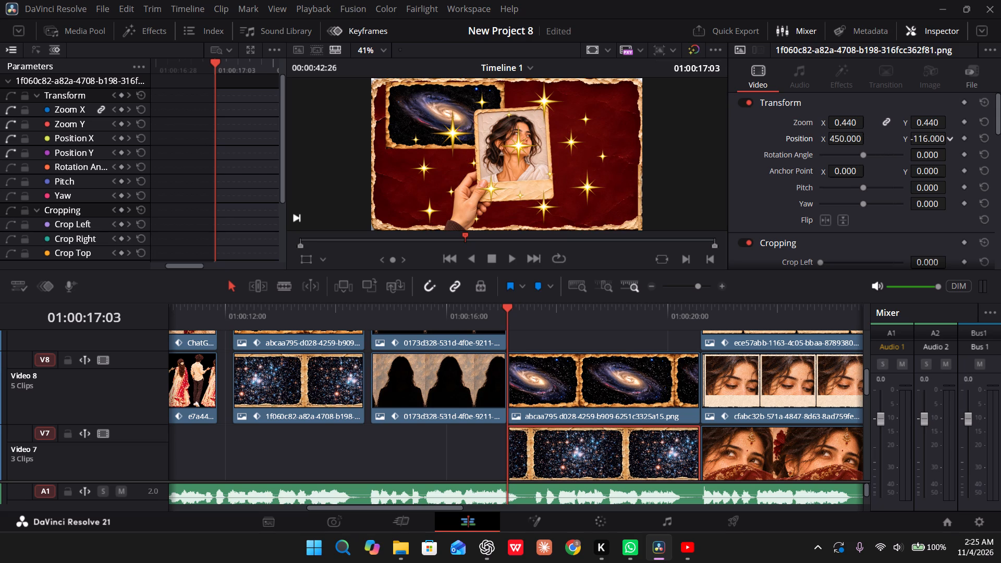
left_click_drag(902, 134, 827, 113)
Move the galaxy clip off-frame to position X -447, Y 238 and add a Transform keyframe at 01:00:17:03.
left_click(606, 364)
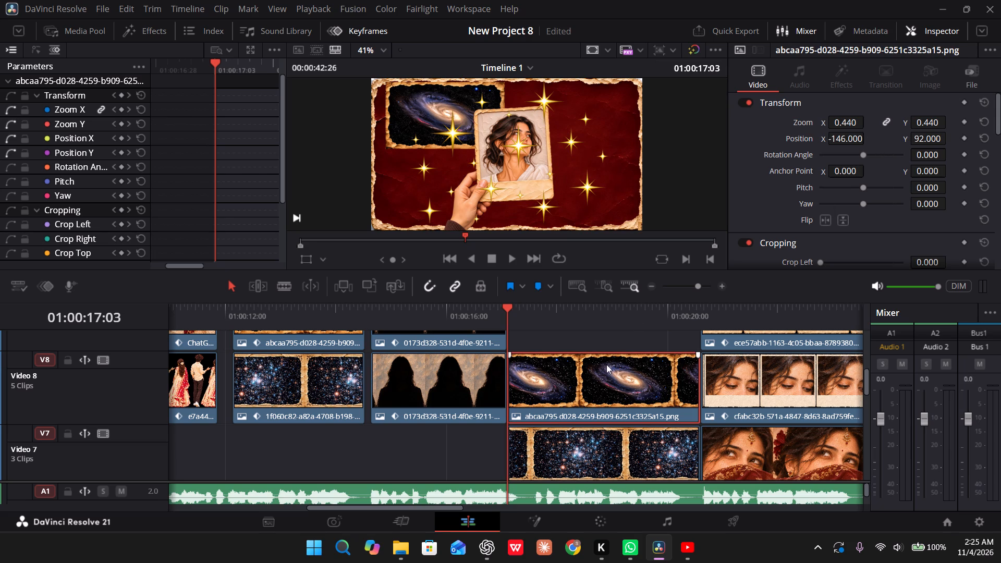
left_click_drag(847, 140, 651, 142)
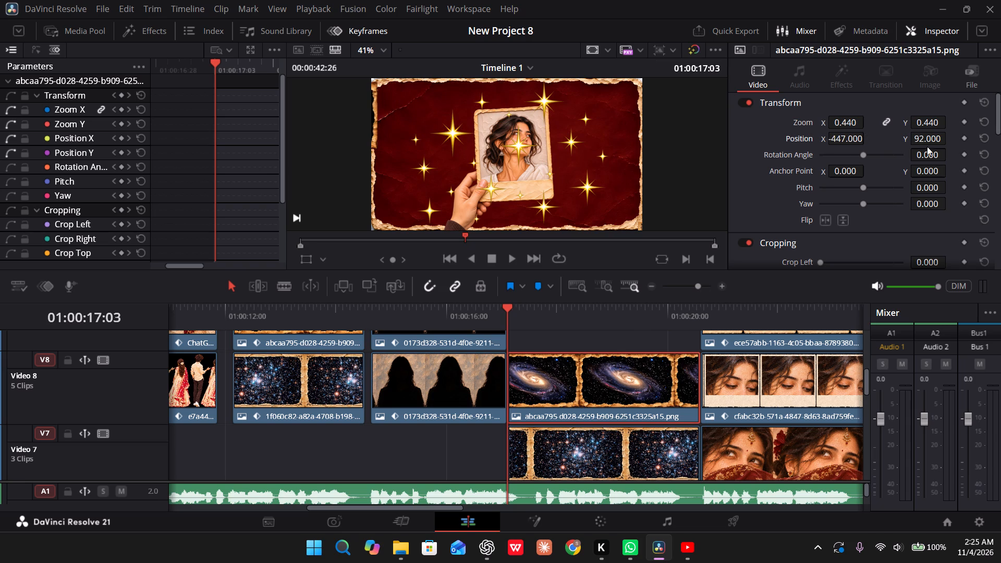
left_click_drag(932, 141, 524, 282)
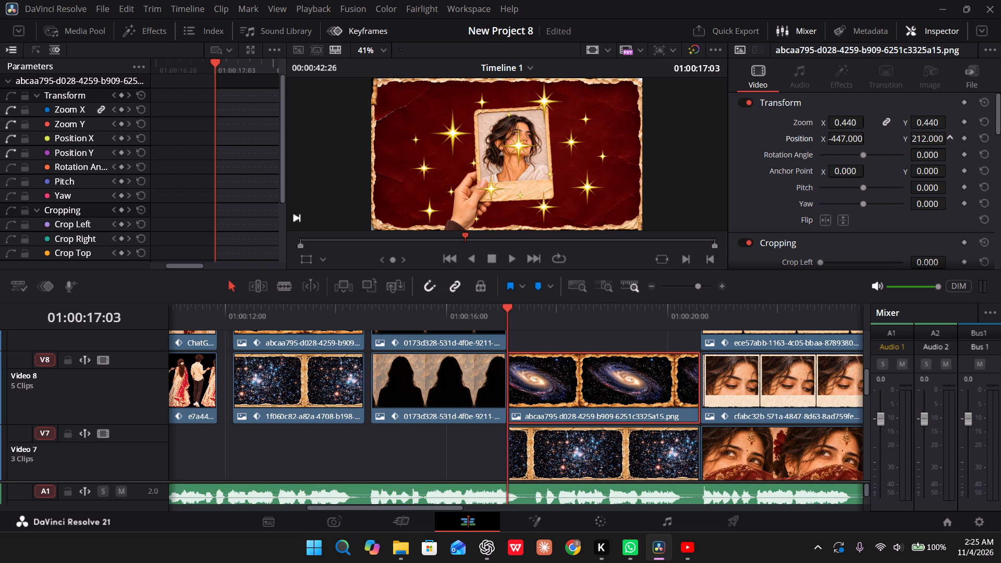
left_click_drag(524, 282, 536, 284)
left_click(120, 95)
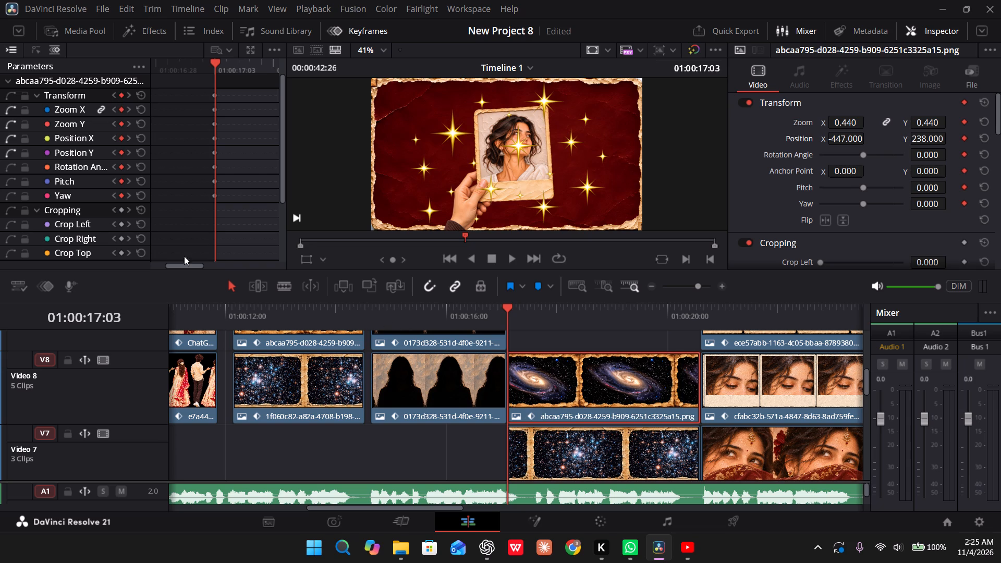
Add a Transform keyframe at 01:00:17:03 to the off-frame starfield clip on Video 7.
left_click(576, 438)
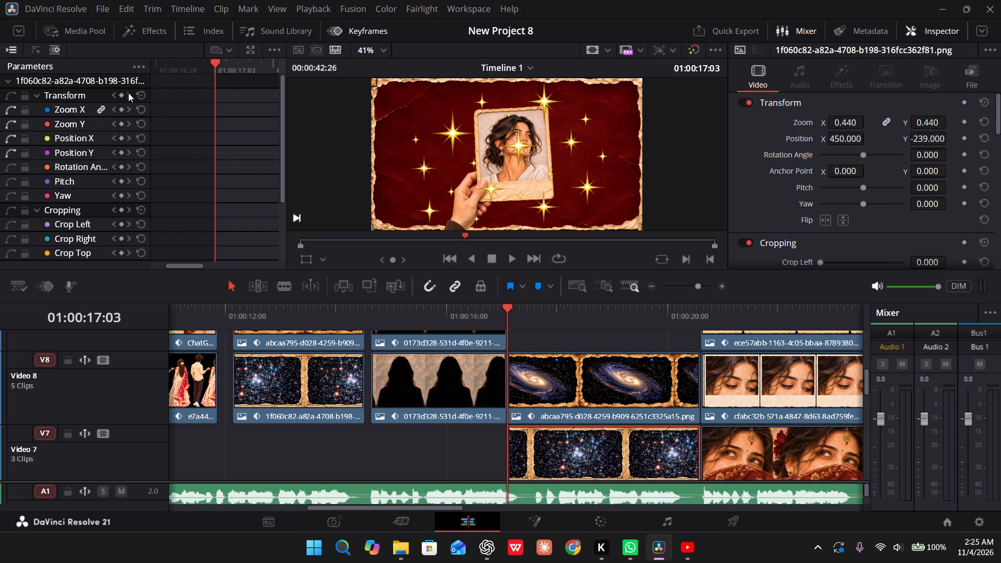
left_click(123, 95)
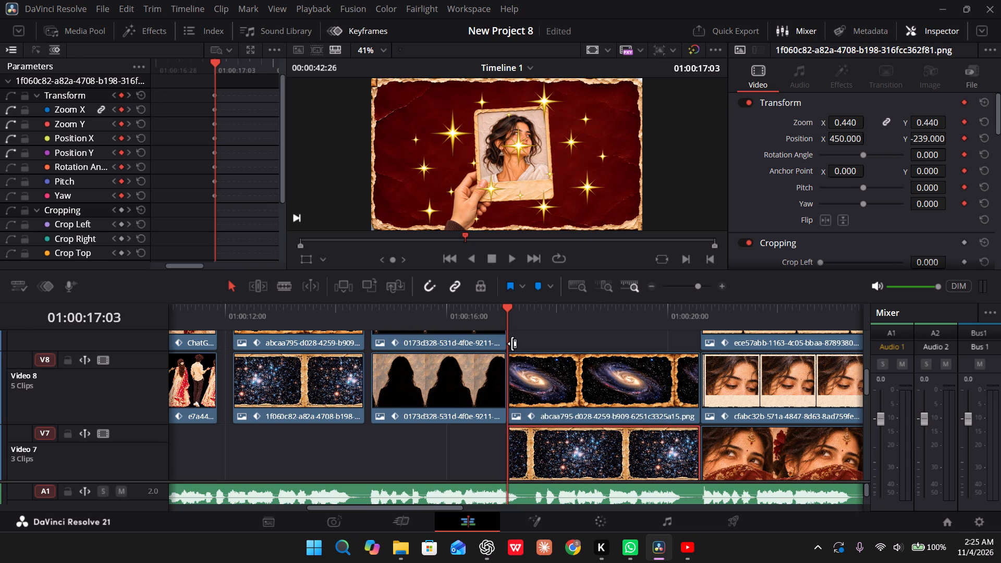
Lower the gold sparkle clip on Video 11 to 0 opacity and add a Transform keyframe to it at 01:00:17:03.
scroll(512, 344, "up", 2)
left_click(541, 353)
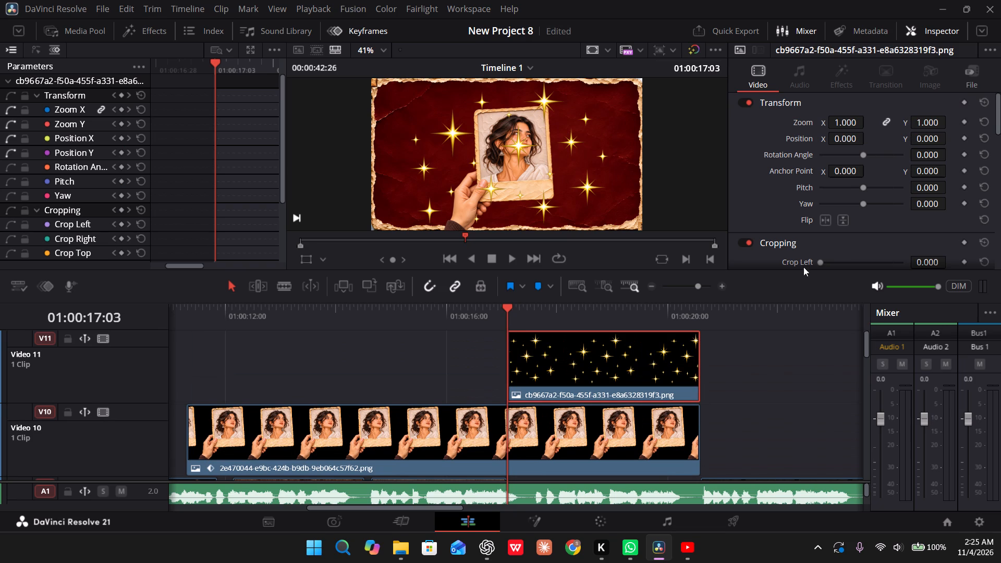
scroll(849, 214, "down", 2)
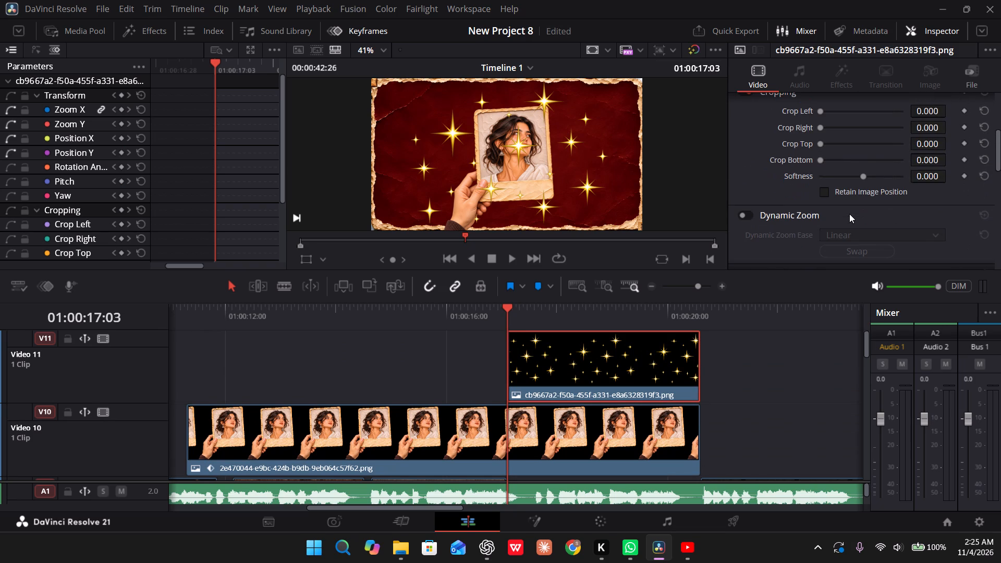
scroll(827, 219, "down", 1)
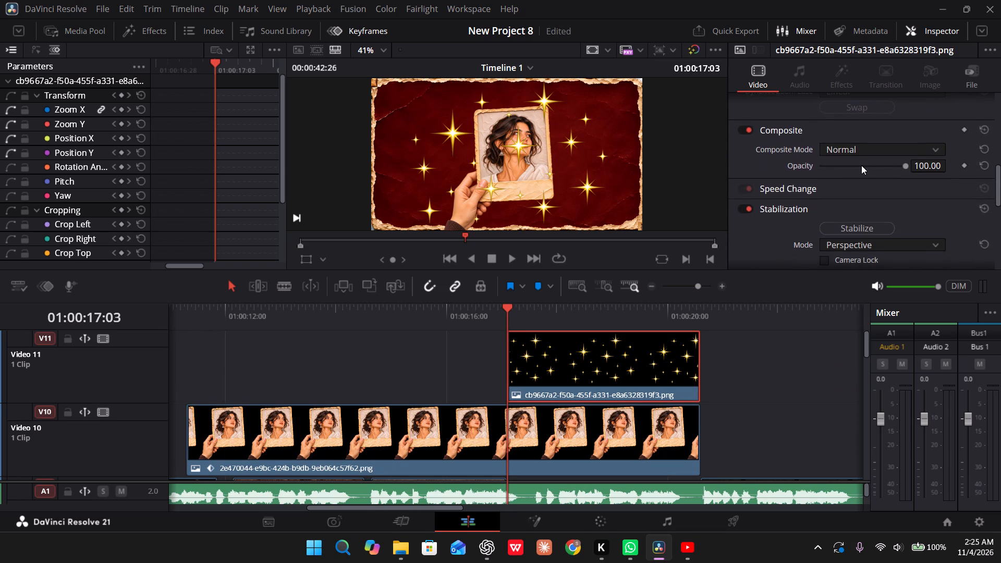
left_click_drag(903, 166, 825, 168)
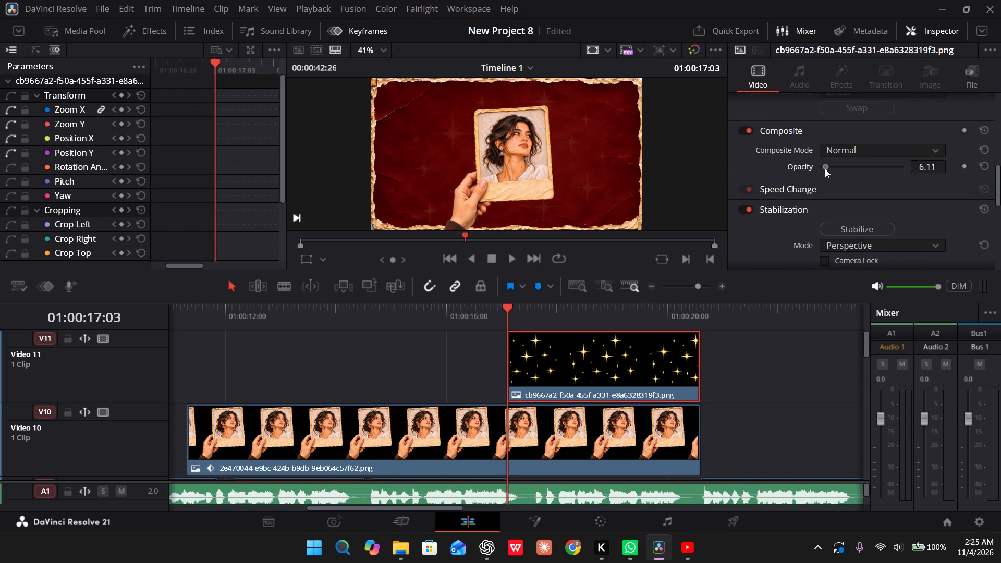
left_click_drag(825, 168, 819, 170)
left_click(122, 94)
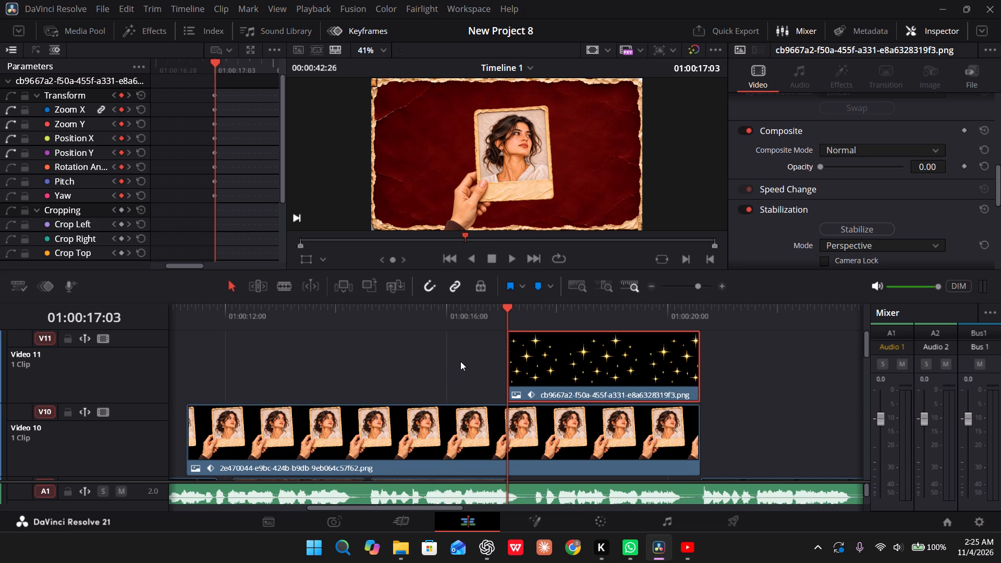
At 01:00:17:28, bring the Video 8 galaxy clip into frame at position X -149, Y 74, behind the polaroid's upper left.
scroll(462, 354, "down", 1)
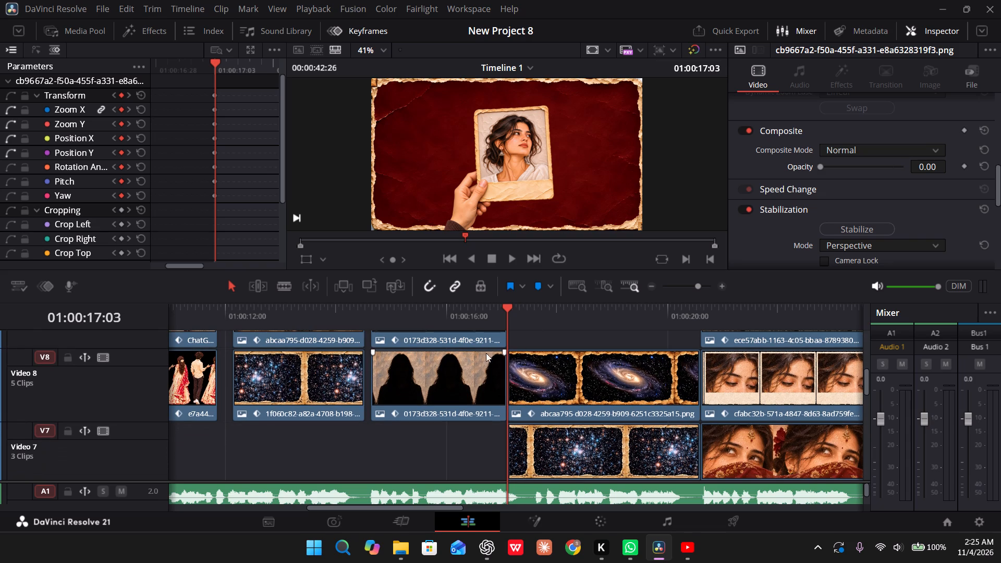
left_click_drag(507, 316, 514, 317)
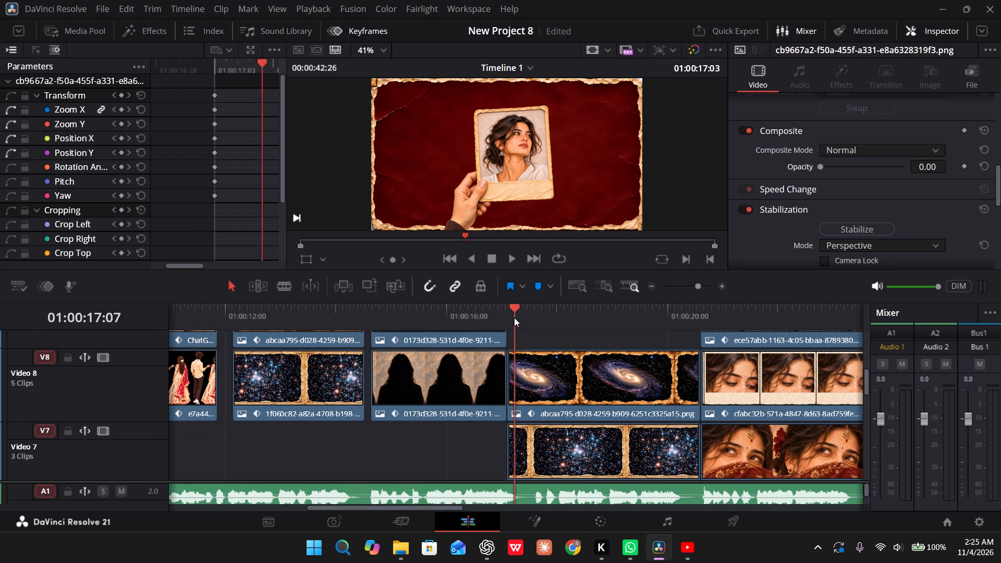
left_click_drag(514, 317, 541, 319)
left_click_drag(539, 318, 548, 317)
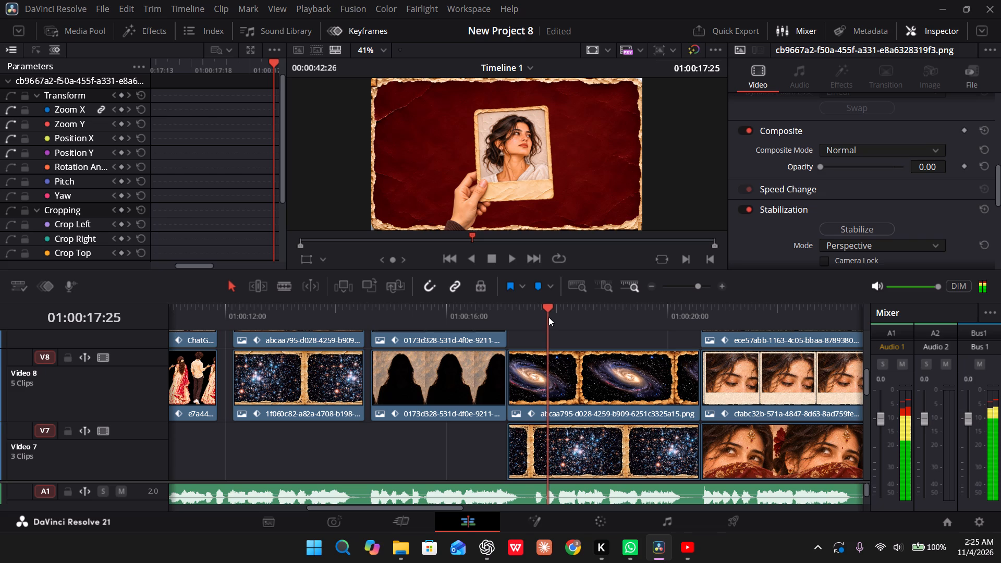
left_click_drag(548, 317, 548, 316)
left_click(548, 316)
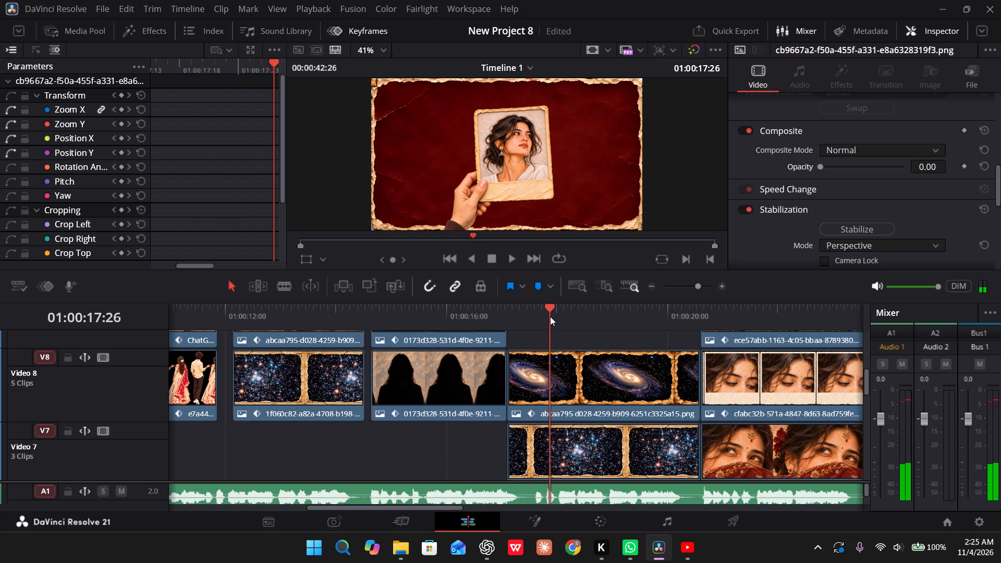
left_click(552, 315)
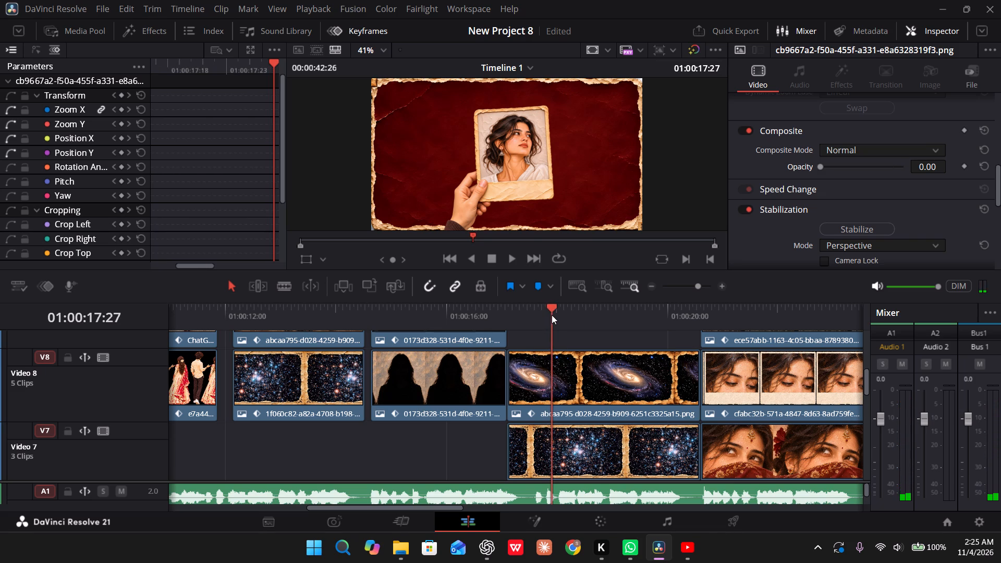
left_click(553, 383)
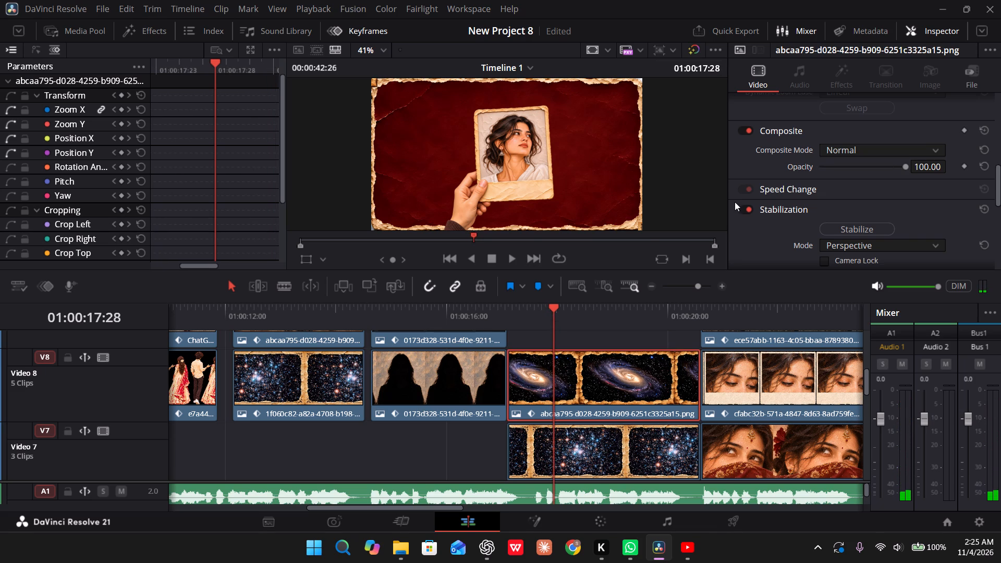
scroll(798, 144, "up", 2)
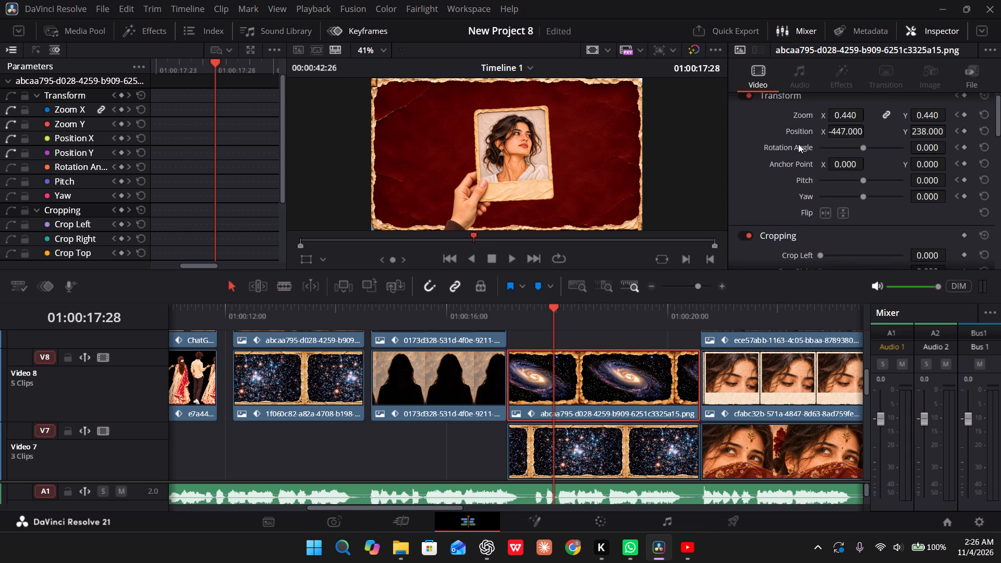
left_click_drag(849, 138, 517, 283)
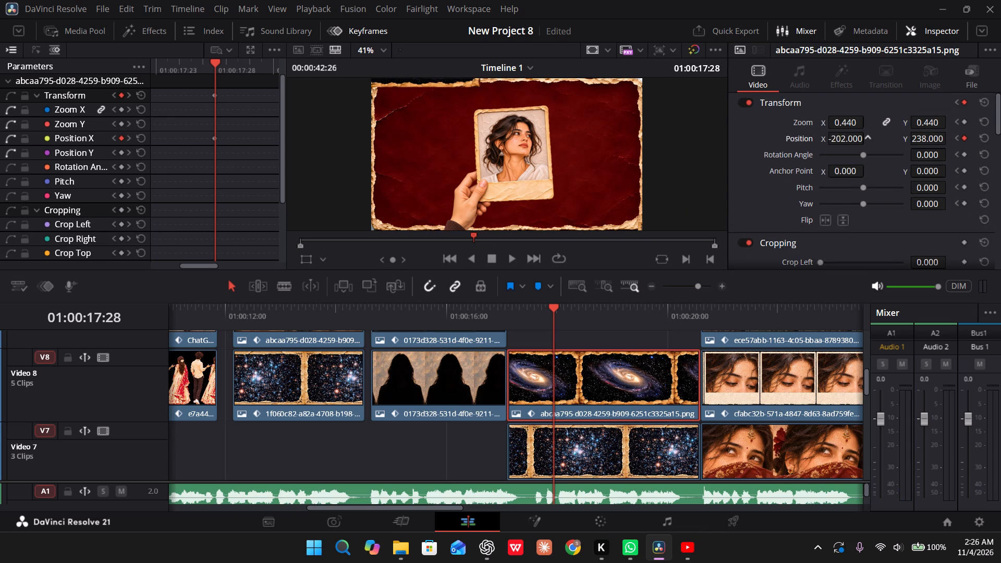
left_click_drag(517, 283, 526, 283)
left_click_drag(923, 141, 826, 129)
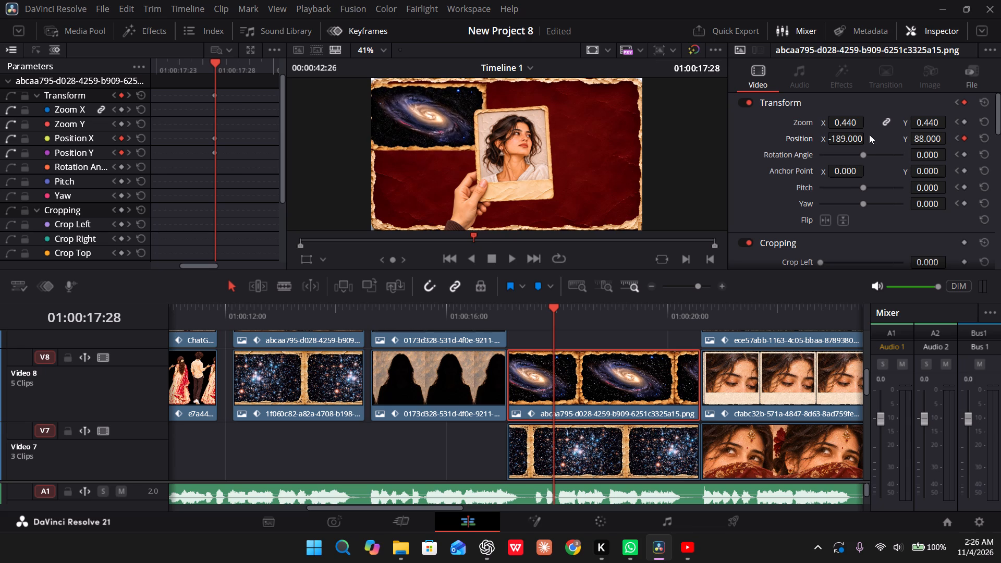
left_click_drag(849, 136, 890, 136)
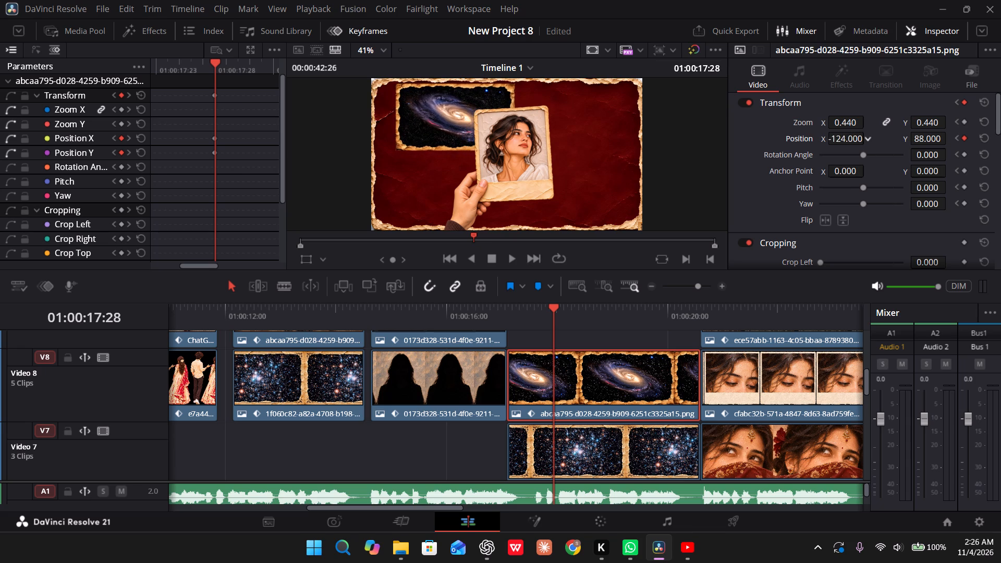
left_click_drag(890, 136, 875, 136)
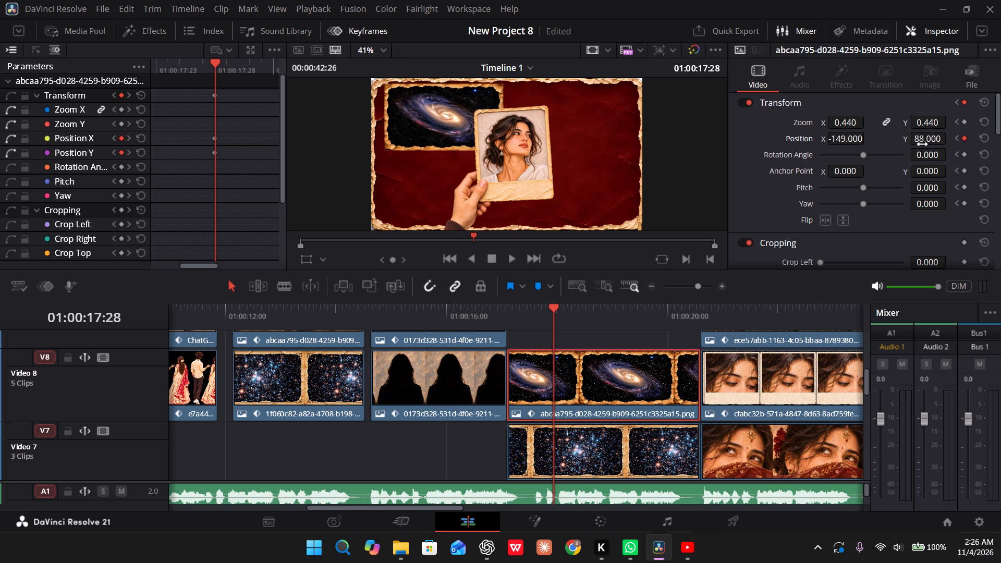
left_click_drag(925, 139, 916, 139)
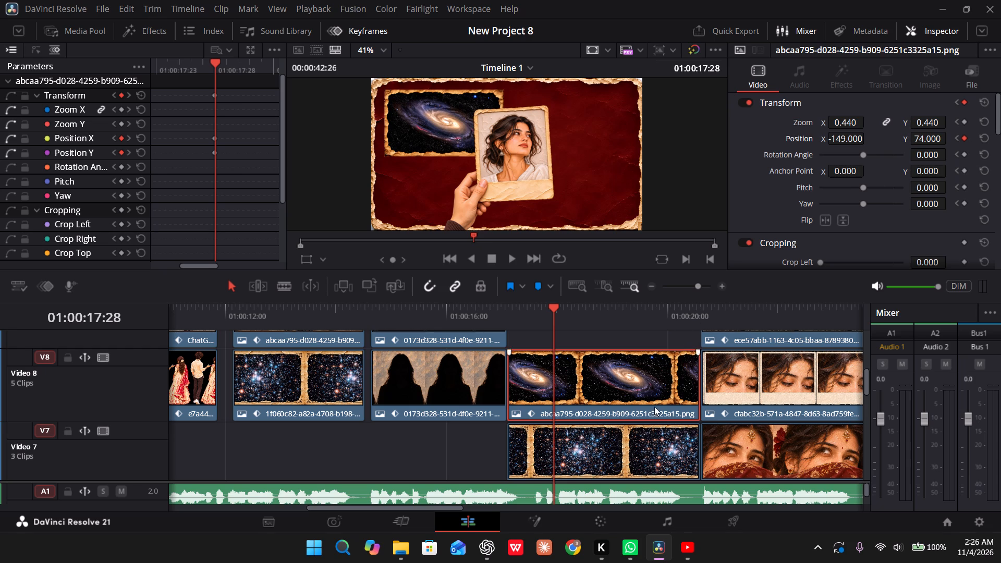
At 01:00:17:28, bring the Video 7 starfield clip into frame at position X 158, Y -66, behind the polaroid's lower right.
left_click(617, 452)
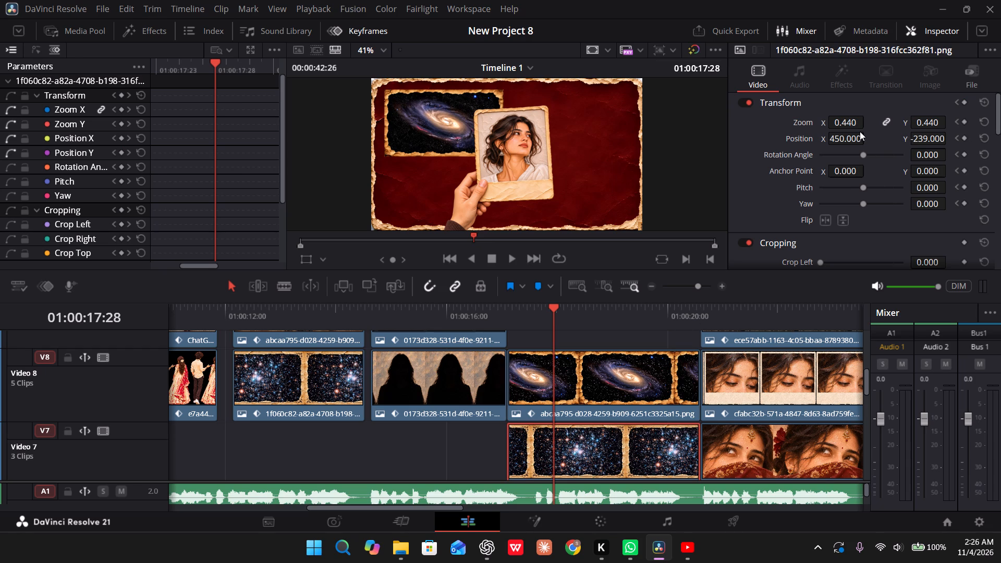
left_click_drag(851, 137, 718, 144)
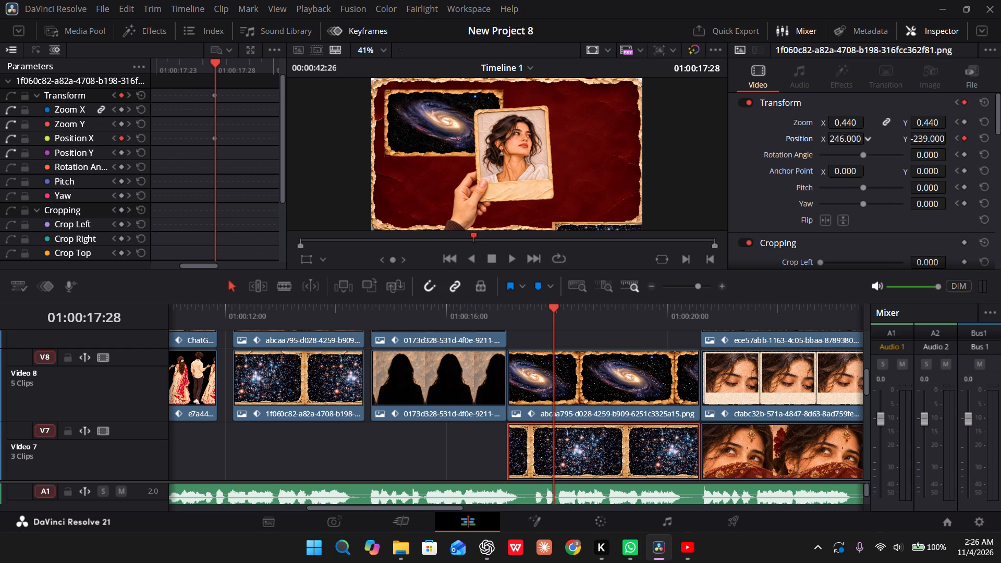
left_click_drag(718, 144, 663, 139)
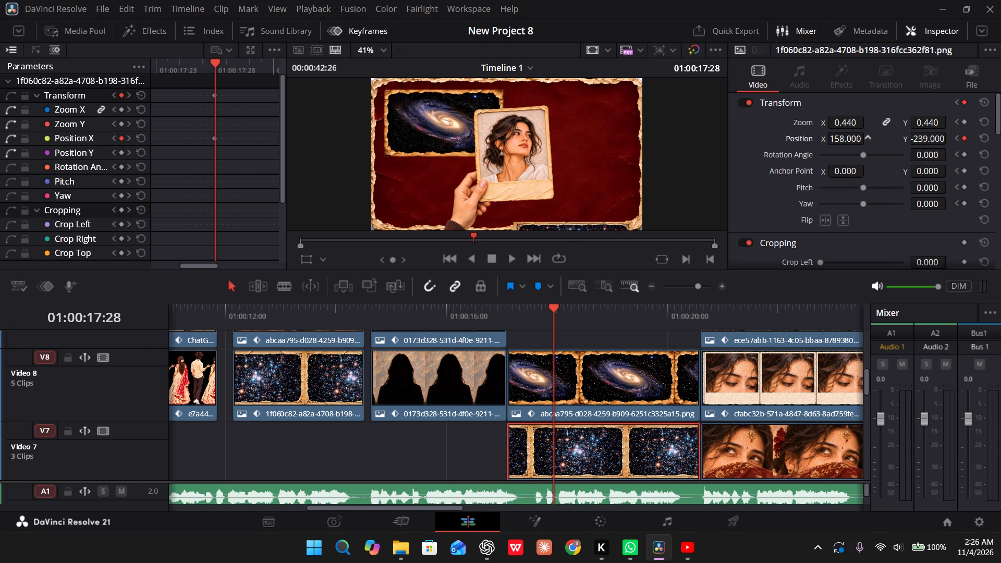
left_click_drag(663, 139, 661, 141)
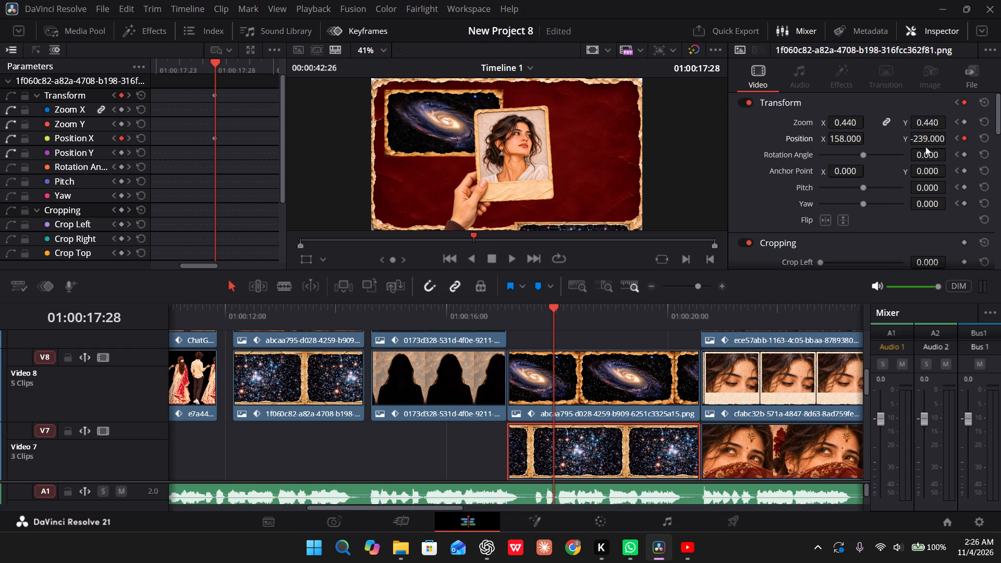
left_click_drag(927, 140, 540, 278)
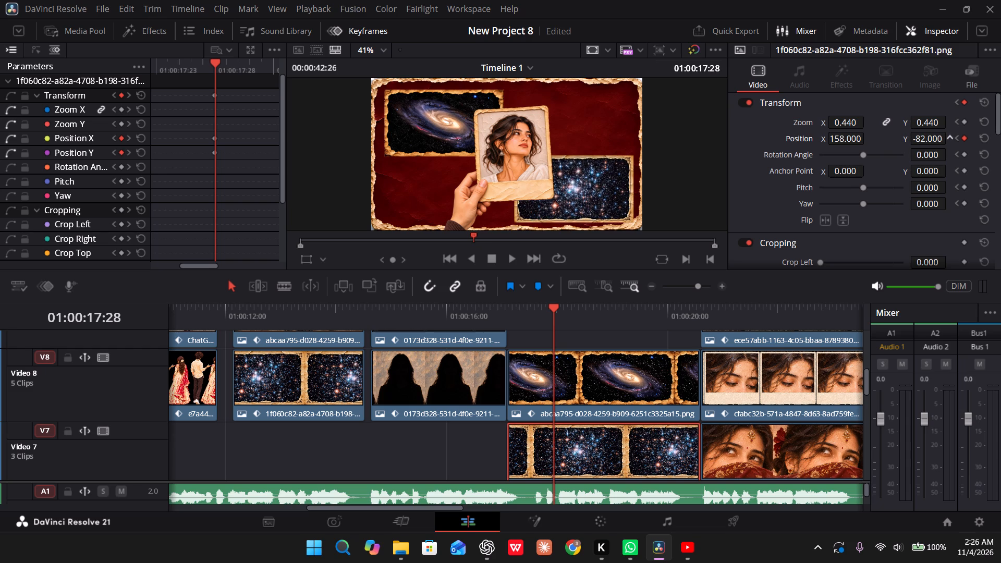
left_click_drag(540, 278, 550, 283)
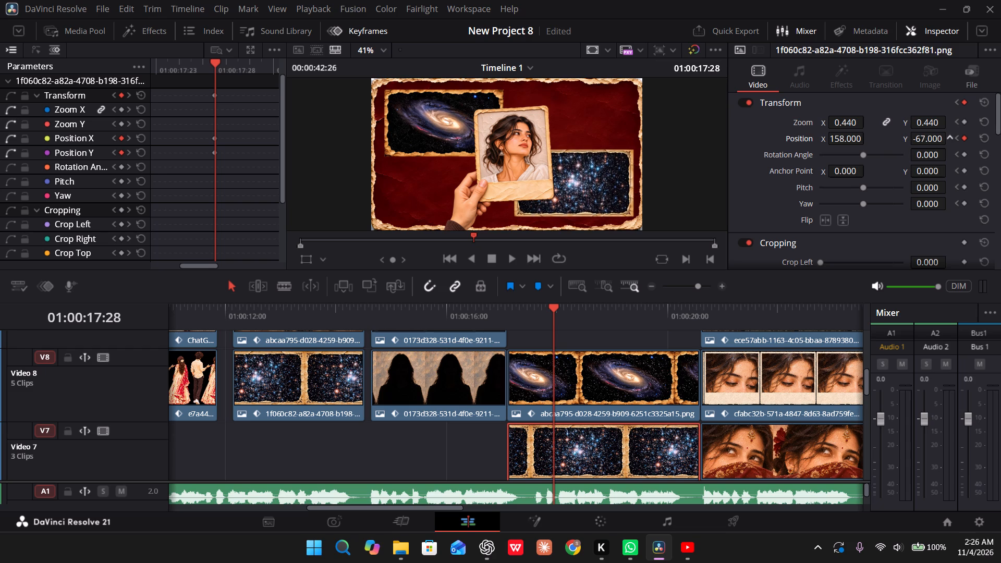
left_click_drag(550, 283, 551, 283)
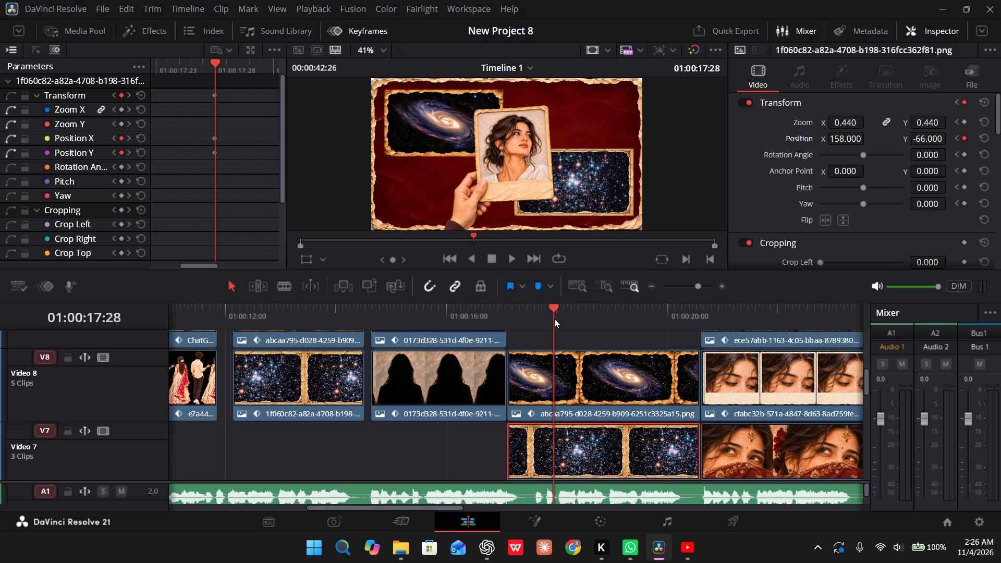
Play back the image entrance, and add hold Transform keyframes at 01:00:19:23 to the starfield clip on Video 7 and the galaxy clip on Video 8.
left_click_drag(554, 319, 562, 317)
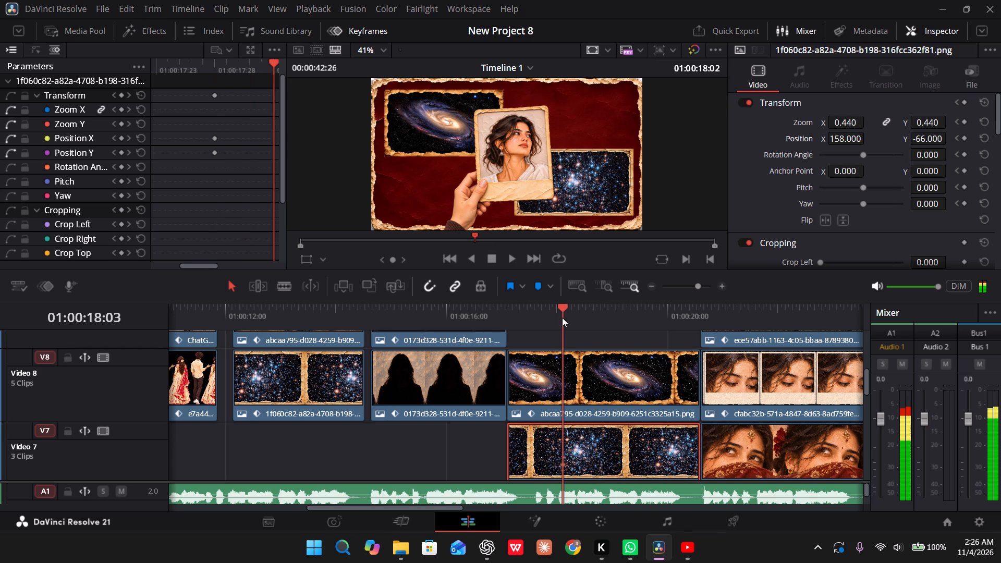
left_click_drag(562, 317, 462, 319)
key("space")
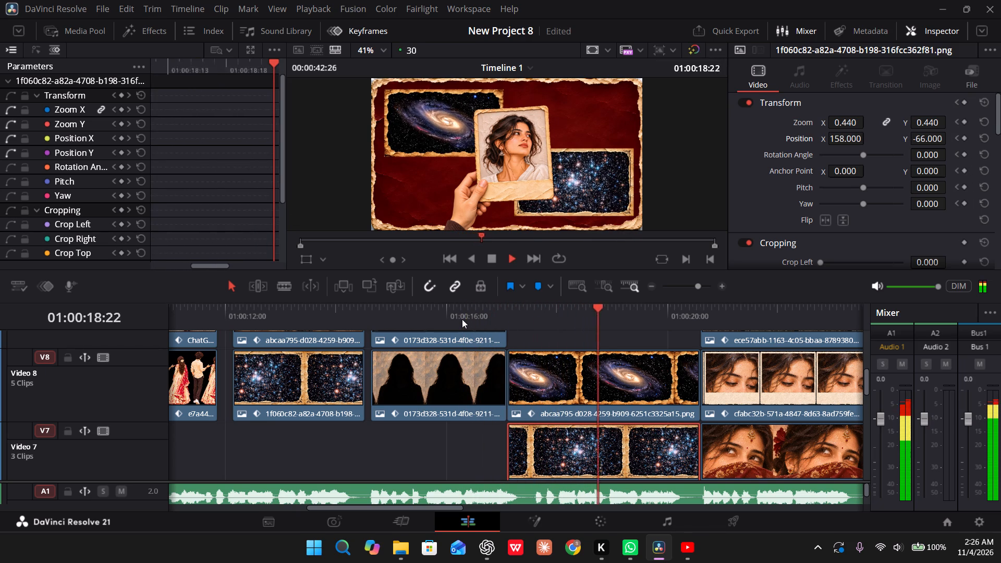
key("space")
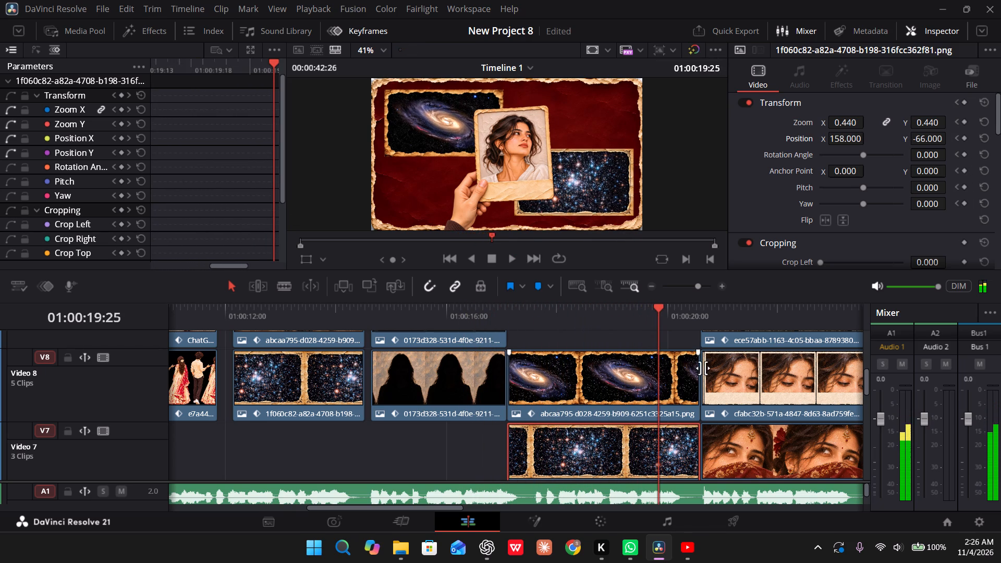
left_click(657, 314)
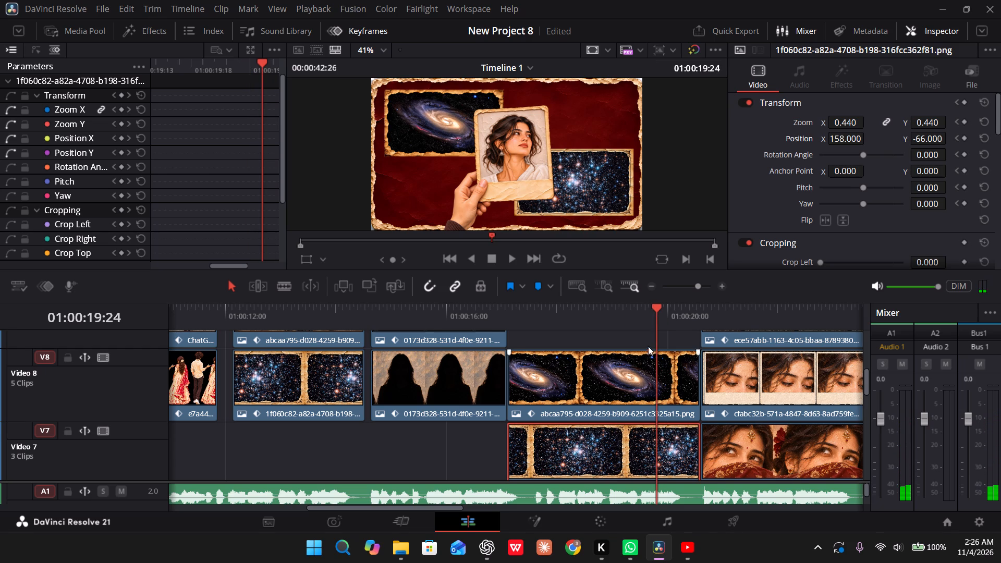
left_click(655, 323)
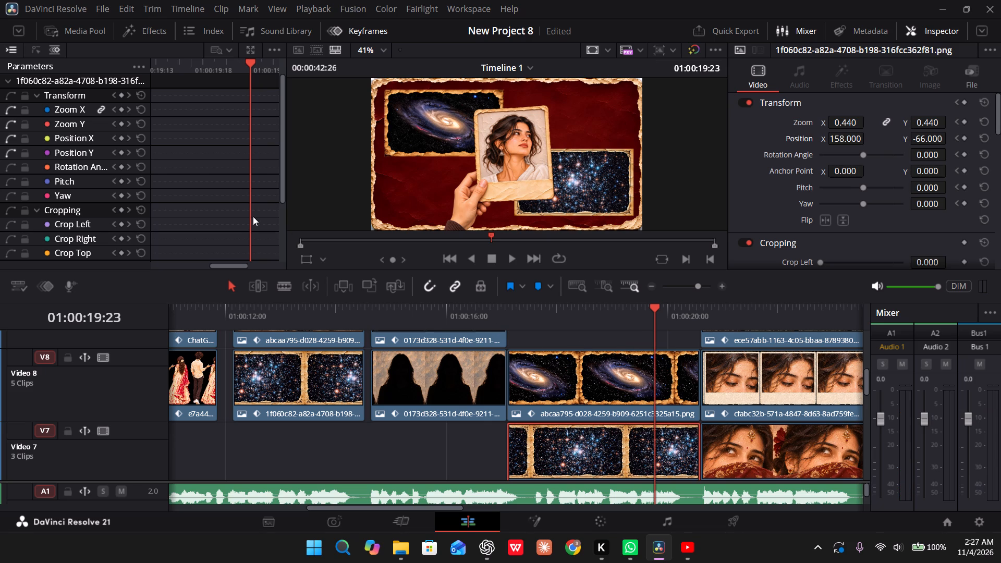
left_click(119, 96)
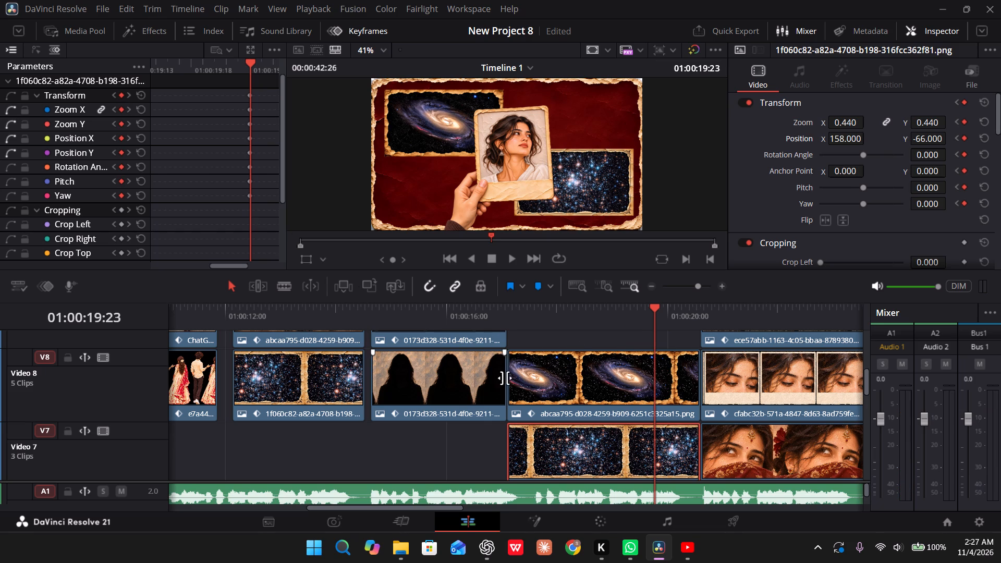
left_click(618, 382)
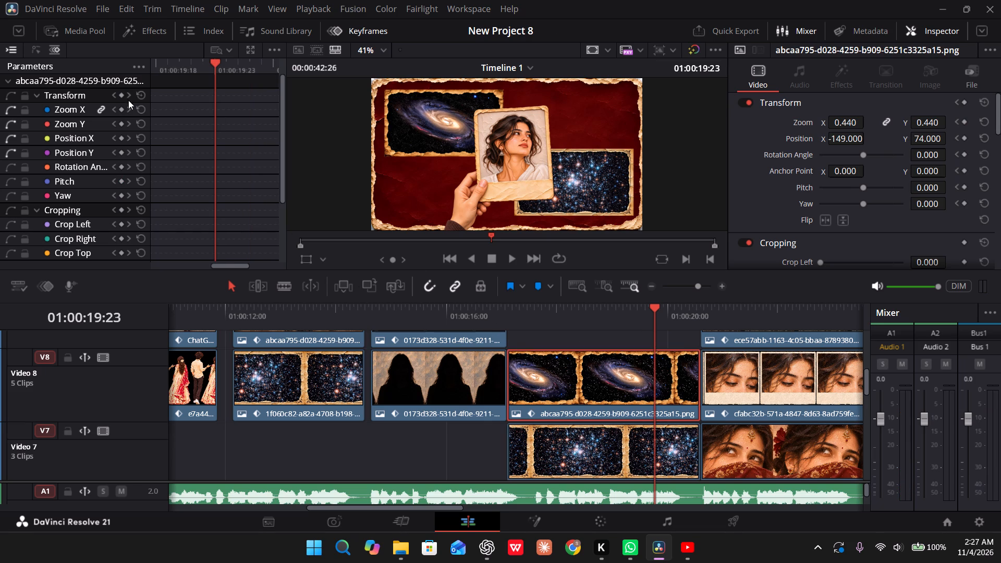
left_click(122, 93)
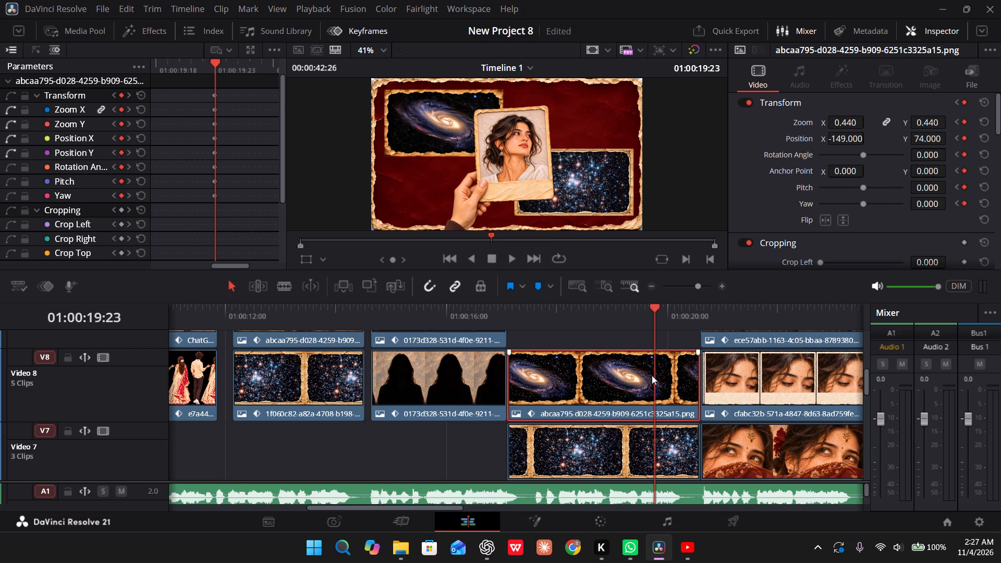
With snapping turned off, move the Video 8 galaxy clip out of frame at 01:00:20:17, to position X -443, Y about 233.
left_click_drag(651, 314, 687, 319)
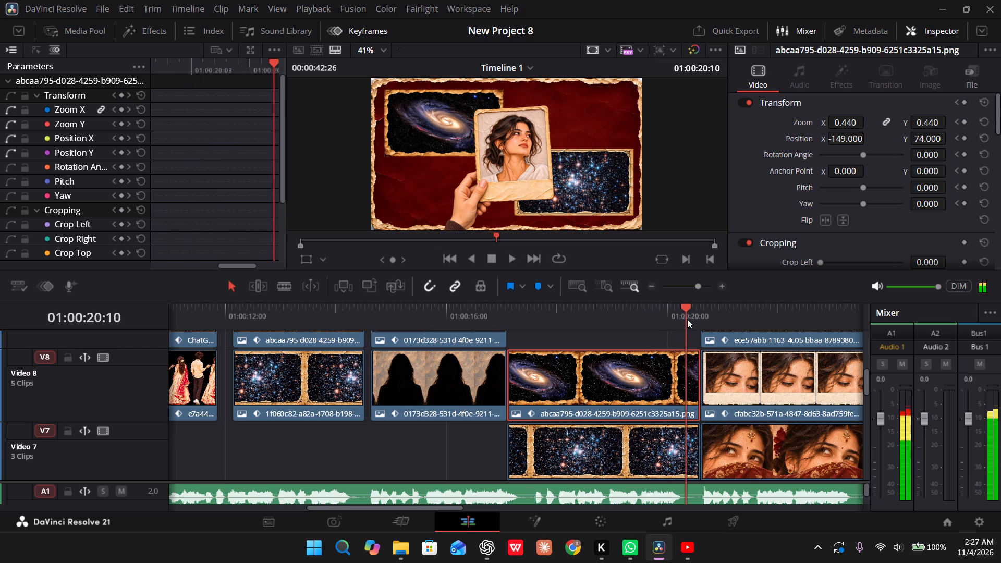
left_click_drag(687, 319, 695, 321)
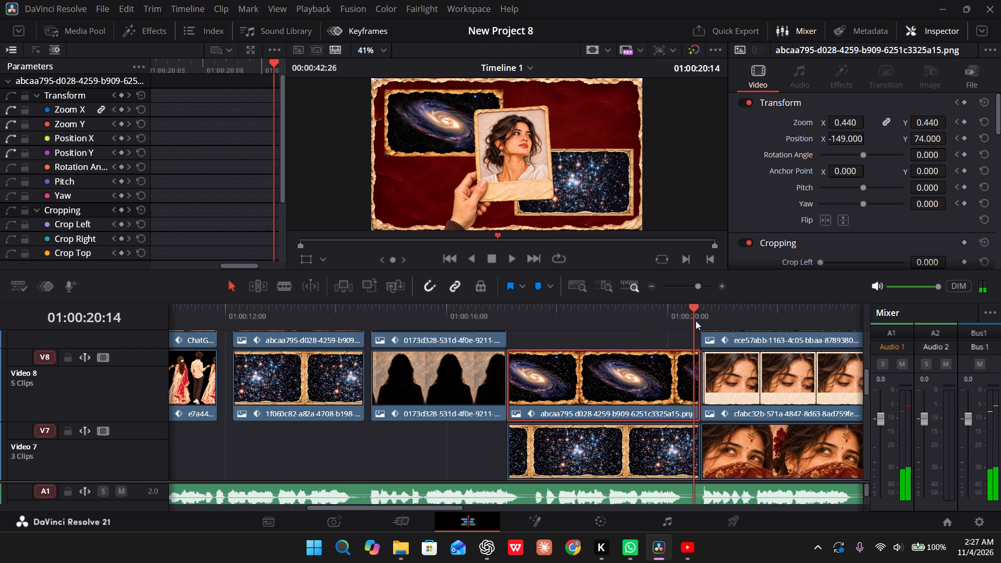
left_click_drag(695, 321, 692, 323)
left_click(431, 284)
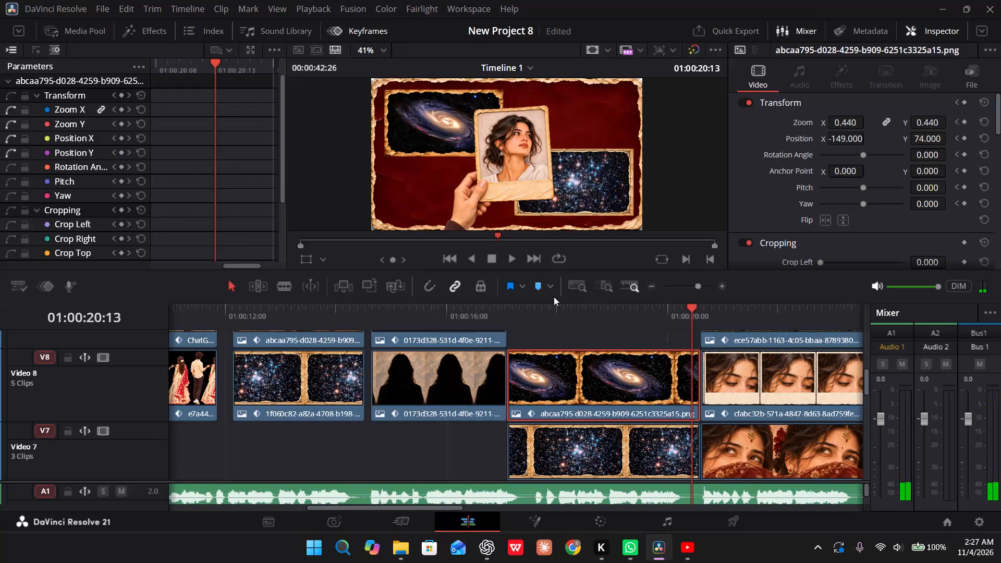
left_click_drag(690, 315, 697, 315)
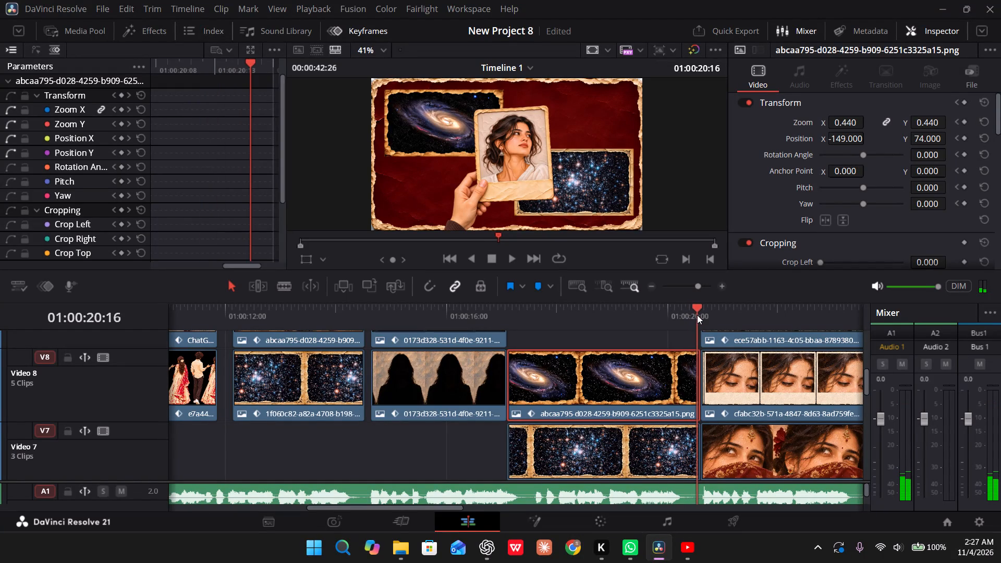
left_click_drag(697, 315, 699, 315)
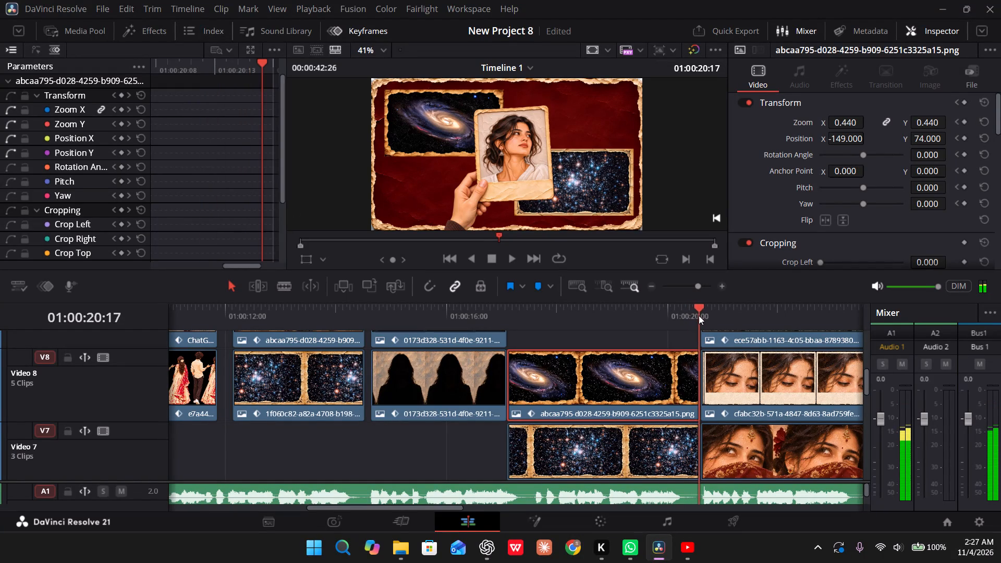
left_click_drag(699, 315, 698, 315)
left_click(698, 315)
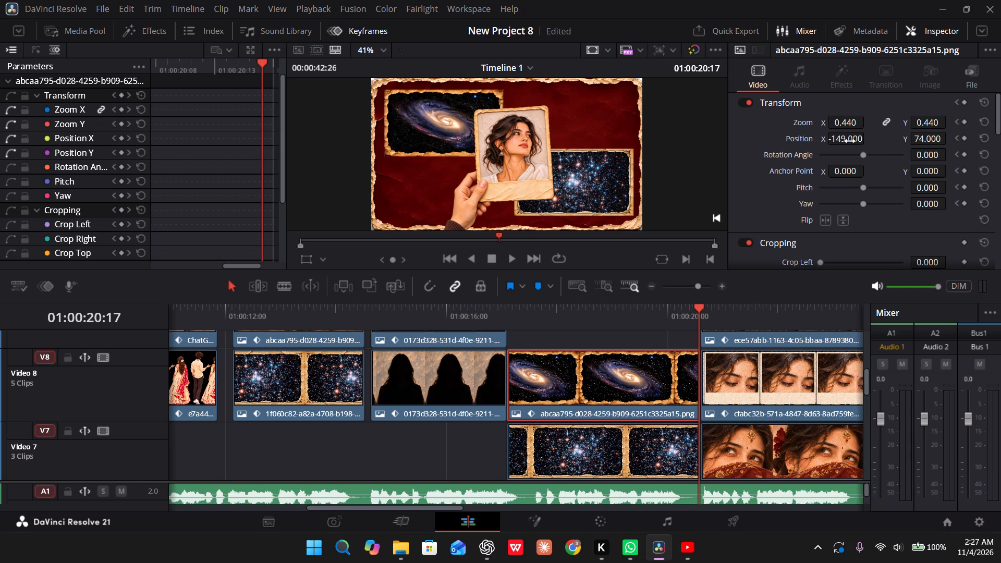
left_click_drag(850, 141, 669, 137)
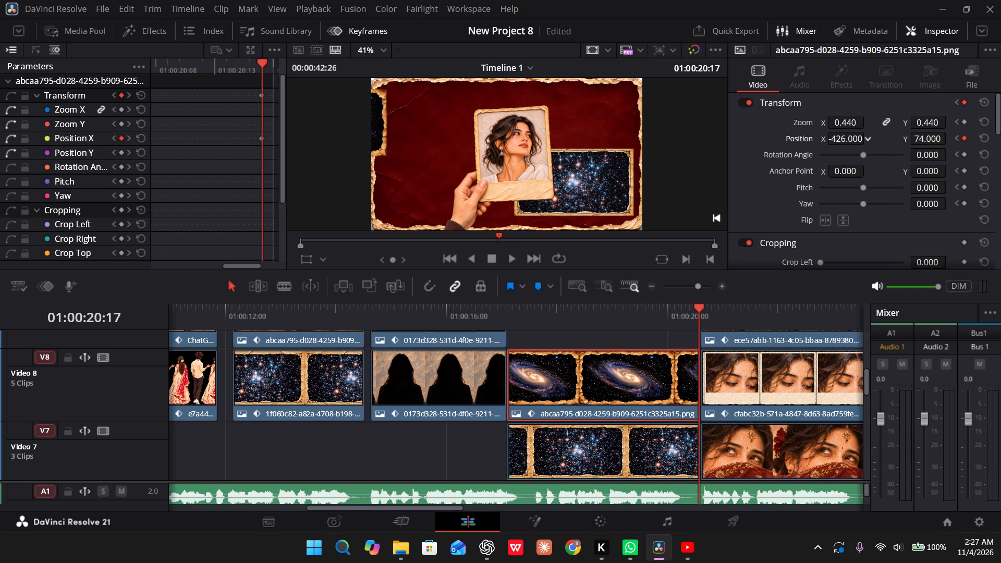
left_click_drag(669, 137, 658, 137)
left_click_drag(935, 138, 927, 137)
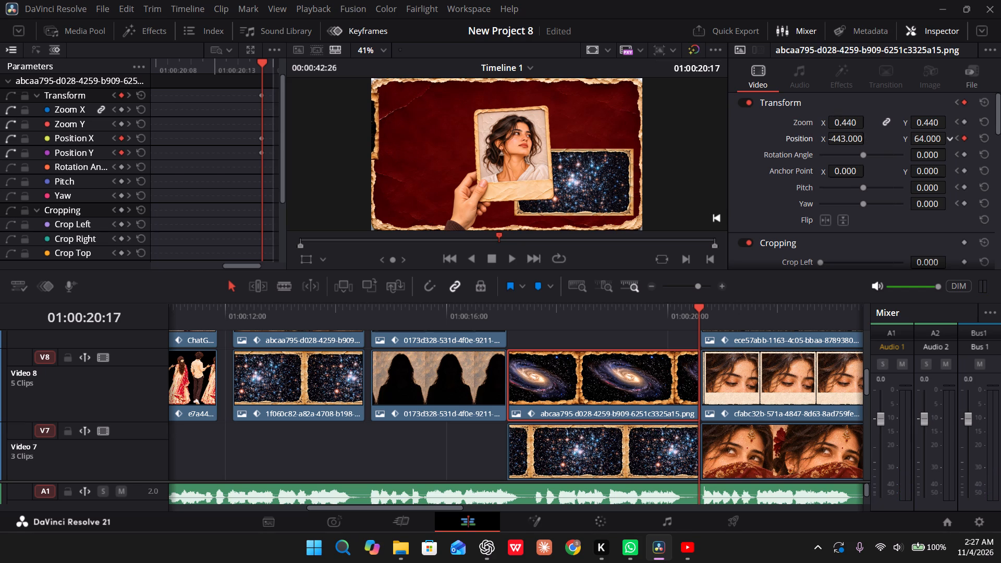
left_click_drag(927, 137, 542, 273)
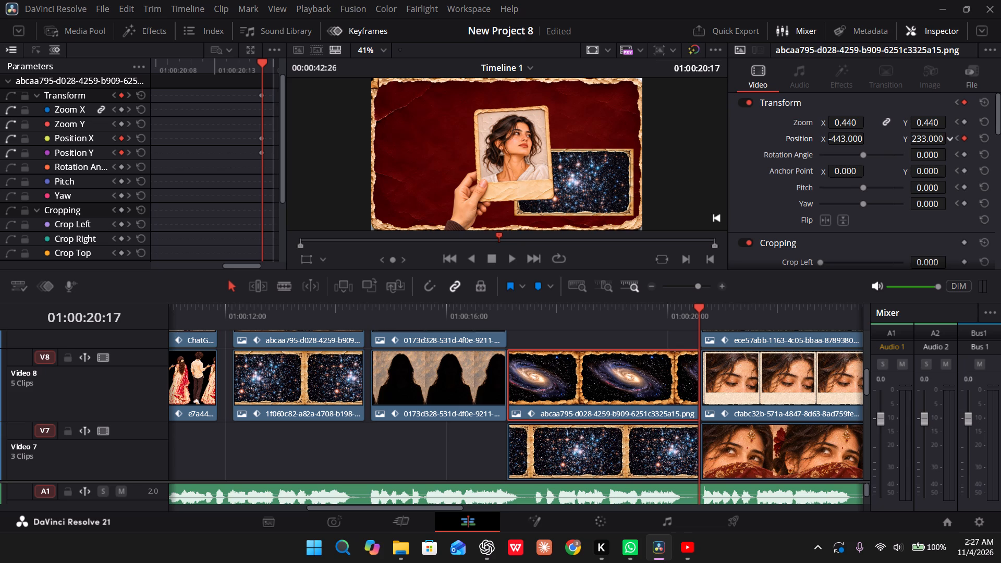
left_click_drag(542, 273, 542, 273)
At 01:00:20:17, move the Video 7 starfield clip out of frame to position X 444, Y -239.
left_click(649, 450)
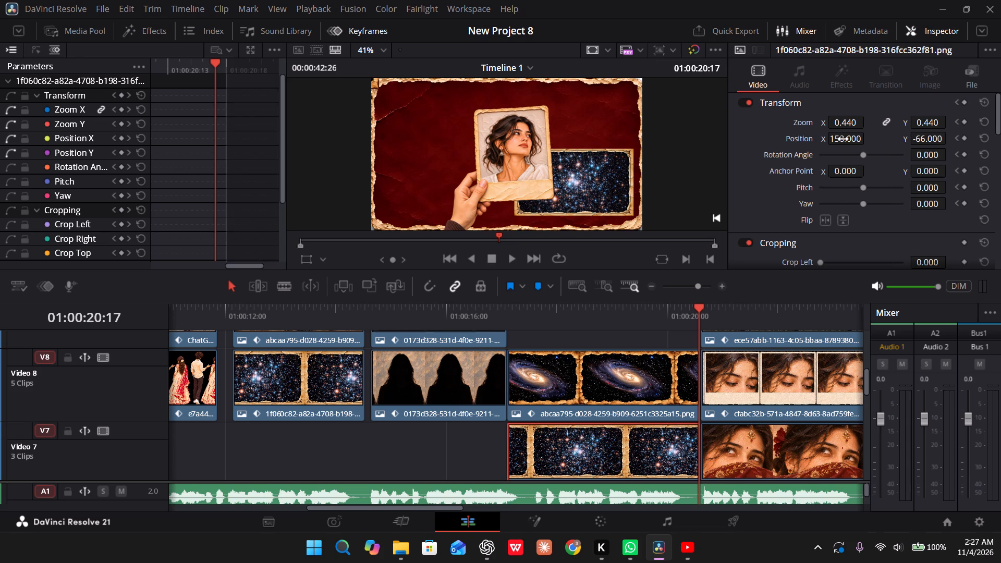
left_click_drag(843, 139, 553, 286)
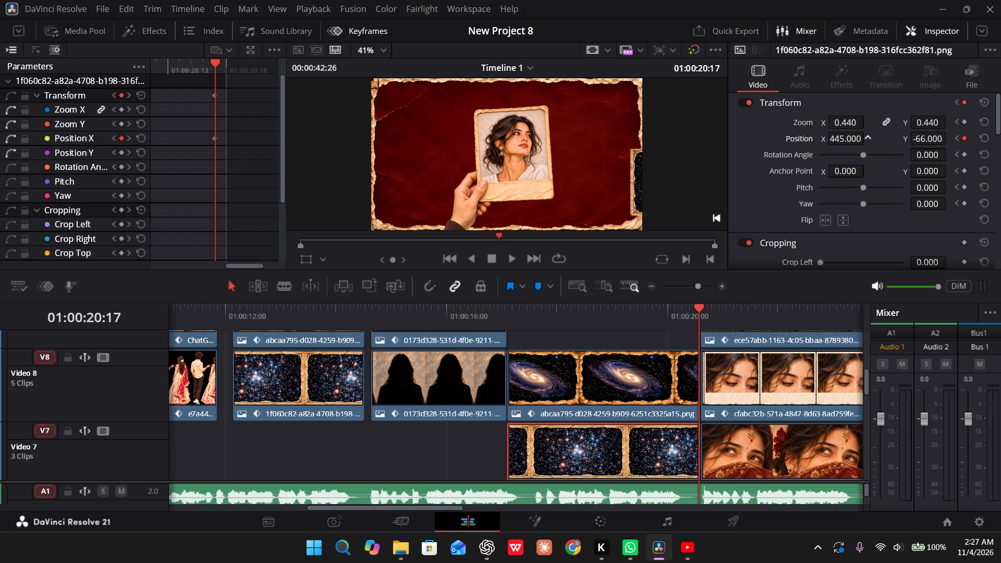
left_click_drag(553, 286, 505, 292)
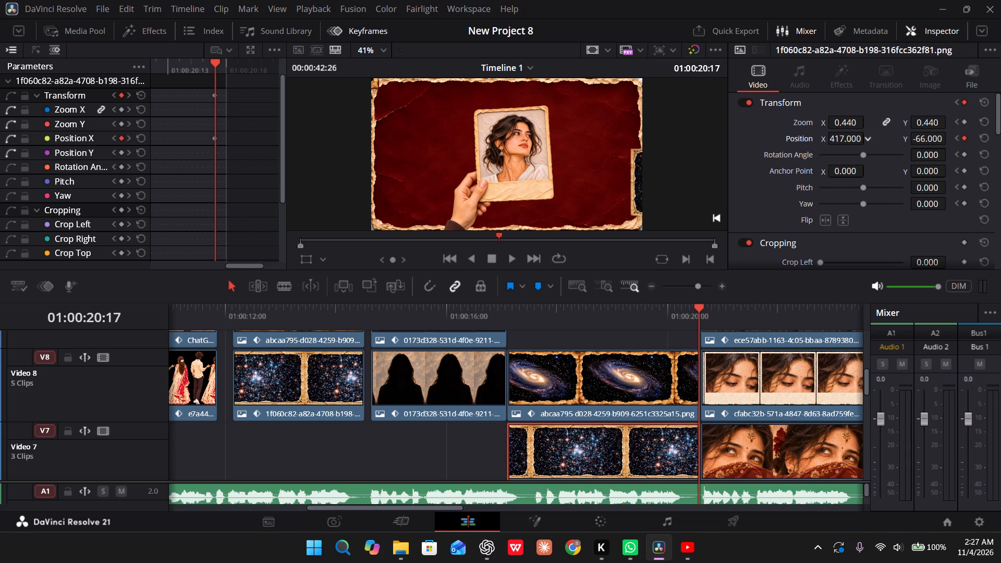
left_click_drag(505, 292, 540, 304)
left_click_drag(926, 139, 913, 138)
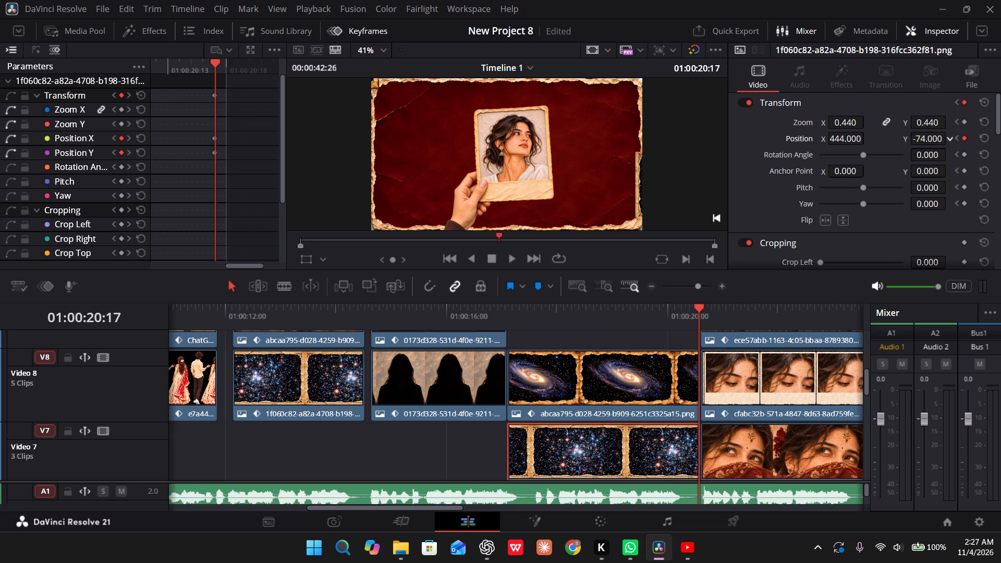
left_click_drag(913, 138, 813, 131)
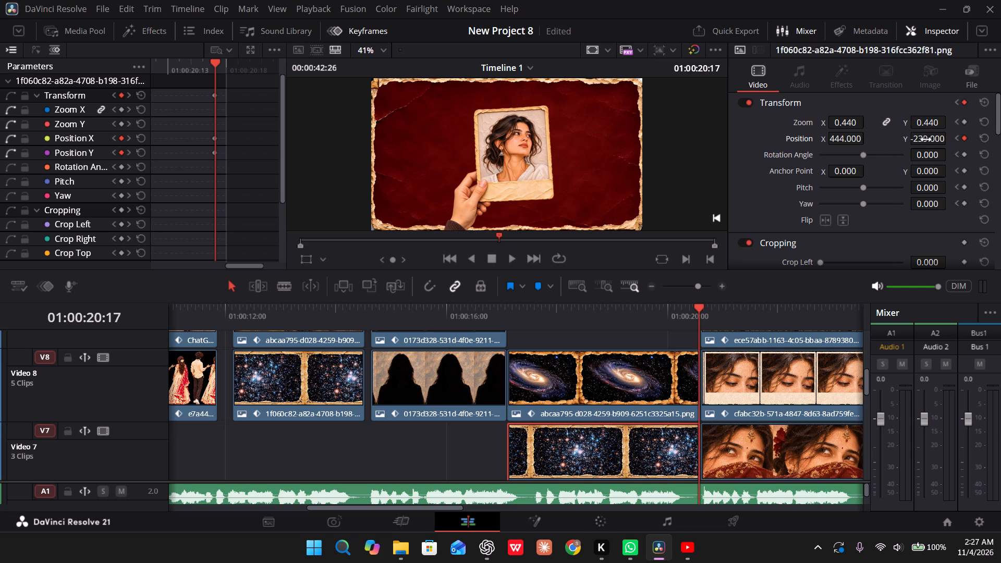
Play back the section around the polaroid to check the galaxy and starfield images' entrance and exit.
left_click_drag(600, 319, 454, 321)
key("space")
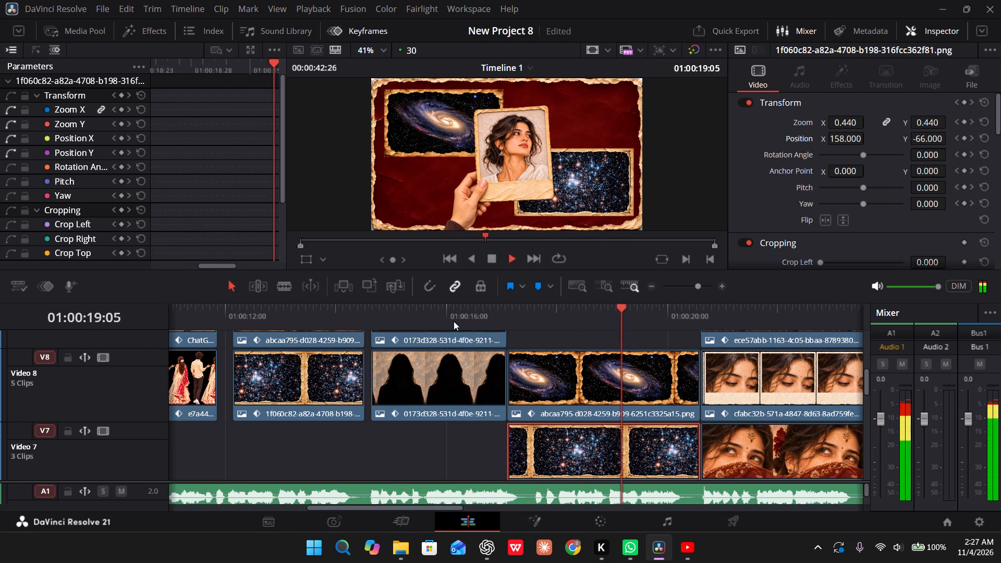
key("space")
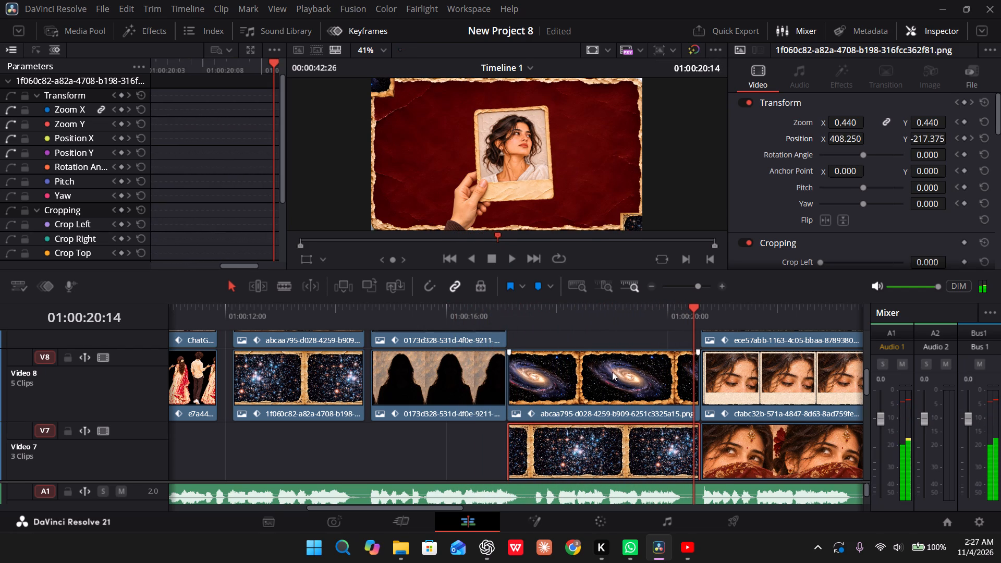
At 01:00:17:28, raise the opacity of the gold sparkle clip on Video 11 to about 50.
scroll(594, 320, "up", 2)
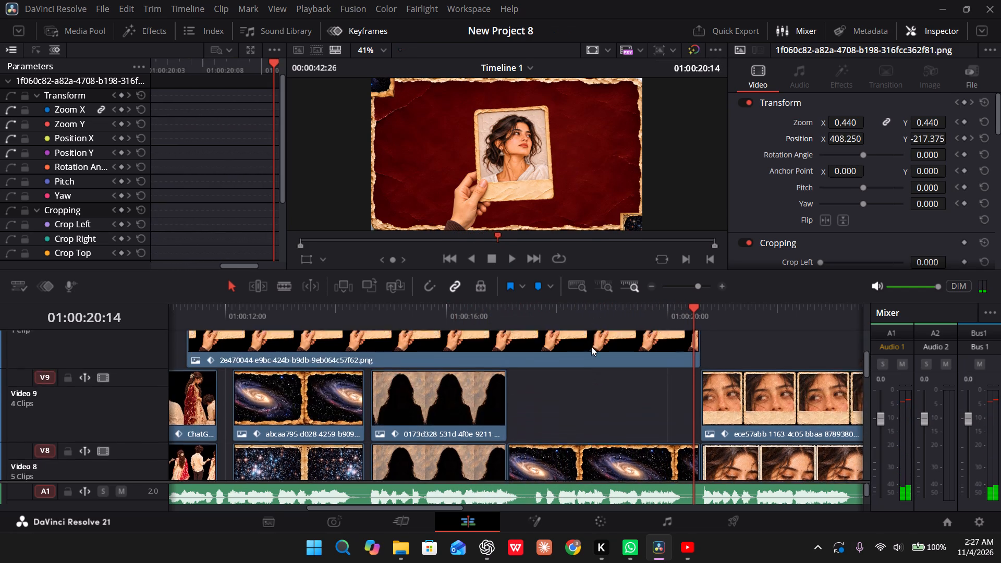
scroll(591, 347, "up", 1)
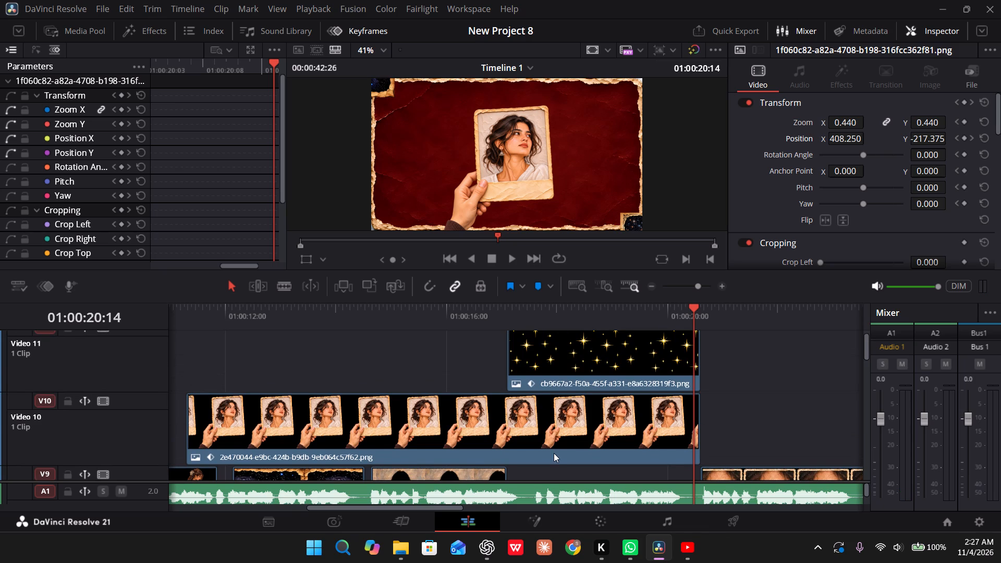
scroll(554, 453, "down", 1)
left_click(554, 453)
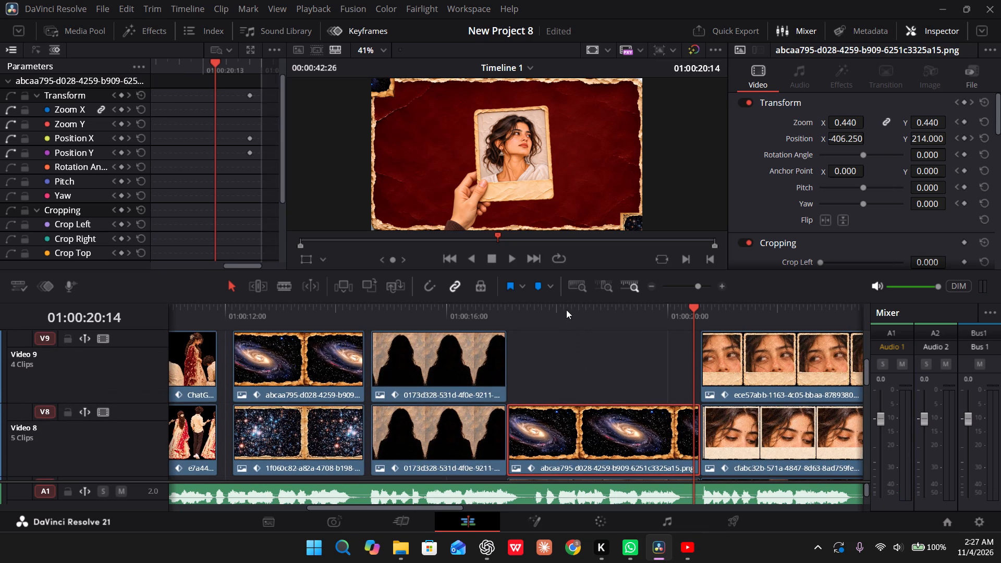
left_click_drag(566, 310, 553, 310)
scroll(558, 342, "up", 1)
left_click(558, 351)
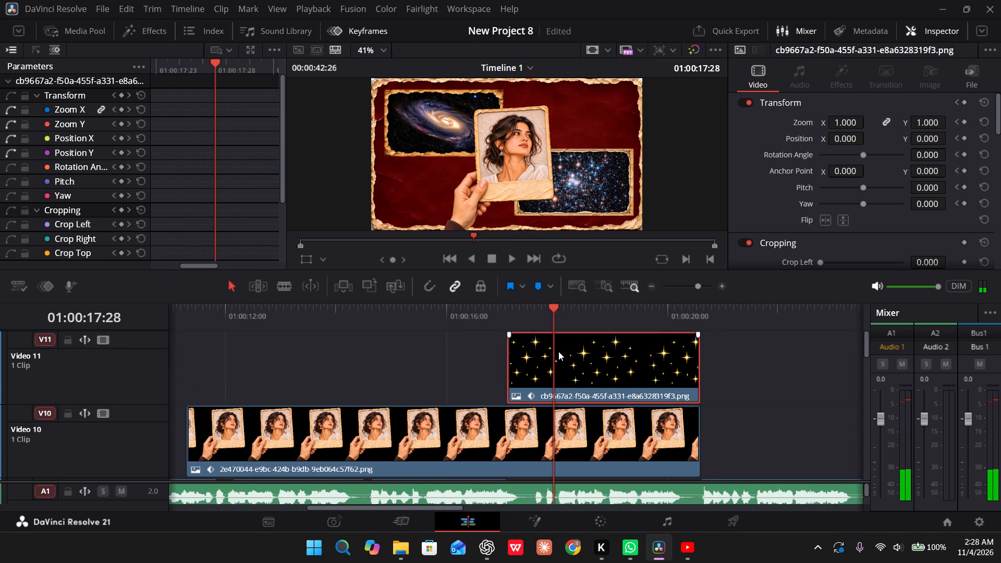
scroll(797, 221, "down", 1)
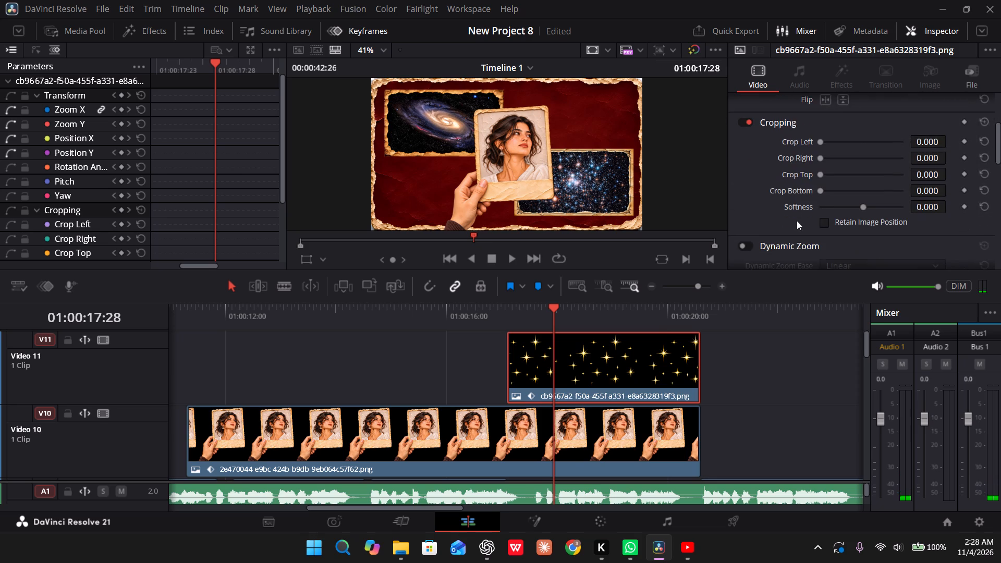
scroll(797, 221, "down", 1)
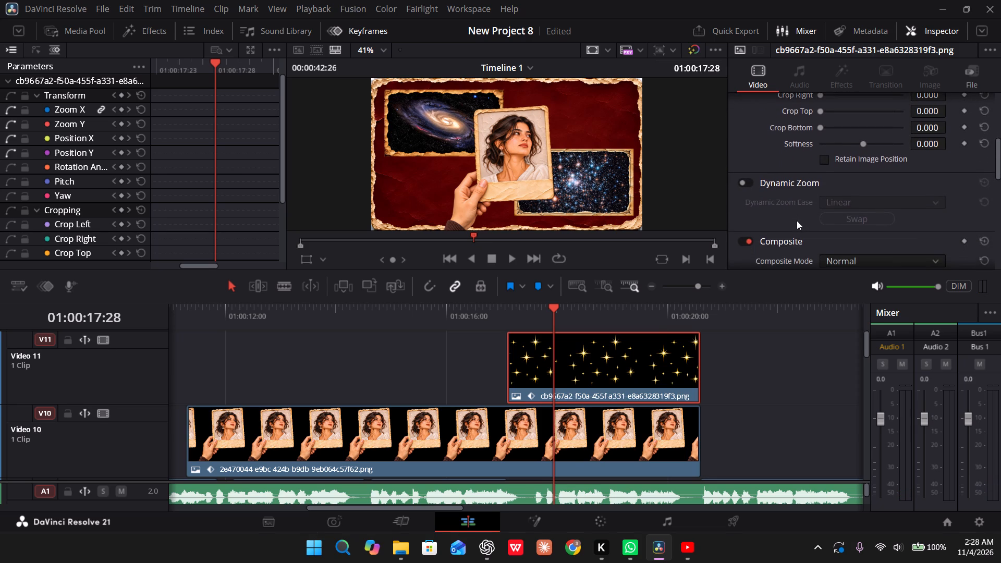
scroll(797, 221, "down", 1)
left_click_drag(820, 223, 838, 223)
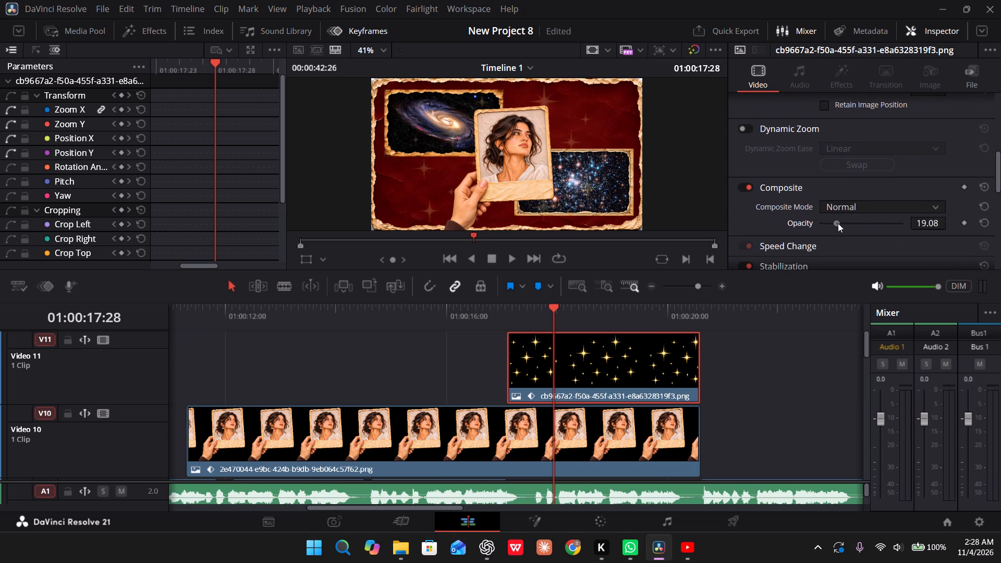
left_click_drag(838, 223, 881, 224)
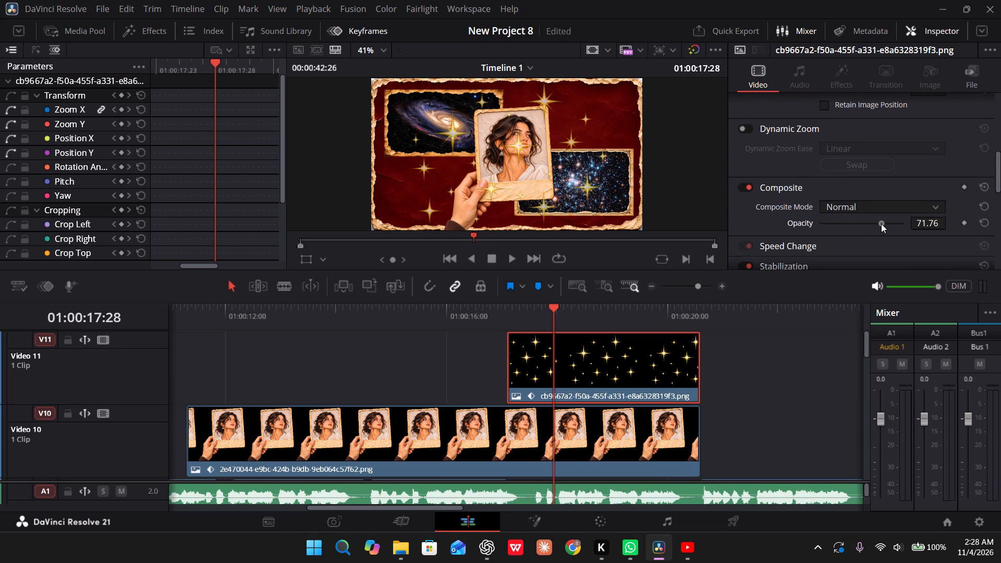
left_click_drag(881, 224, 856, 227)
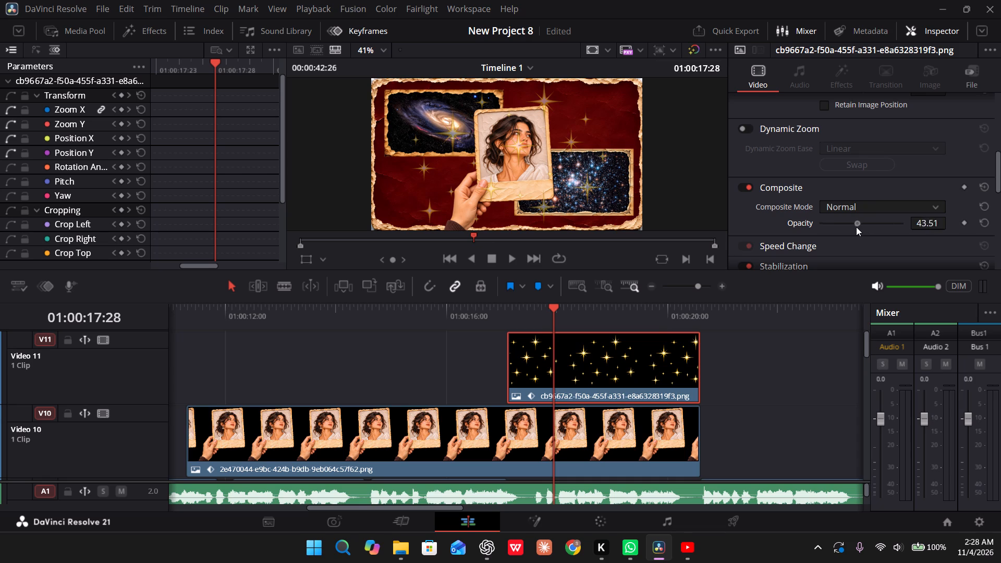
left_click_drag(856, 227, 847, 225)
left_click_drag(847, 225, 892, 224)
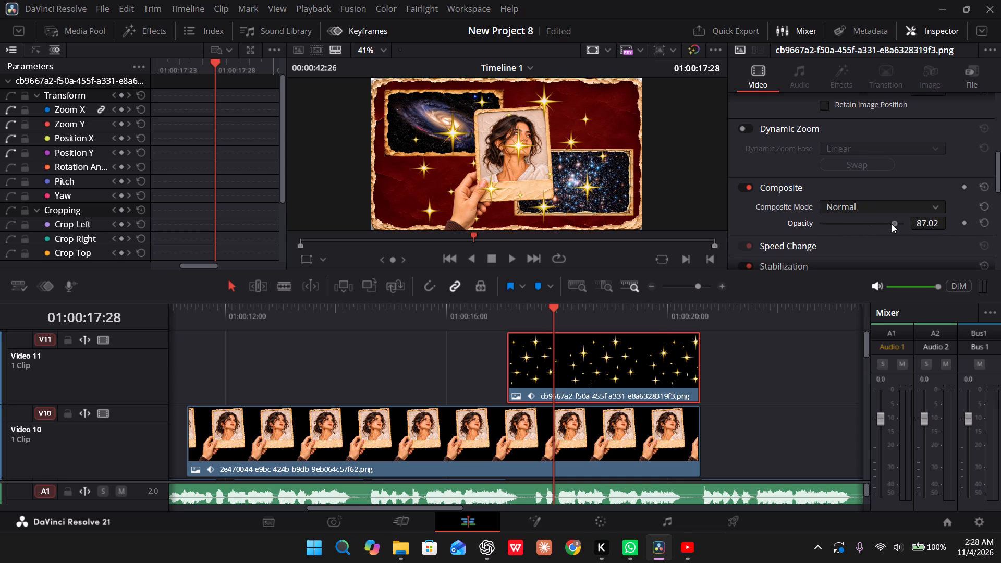
left_click_drag(892, 224, 862, 224)
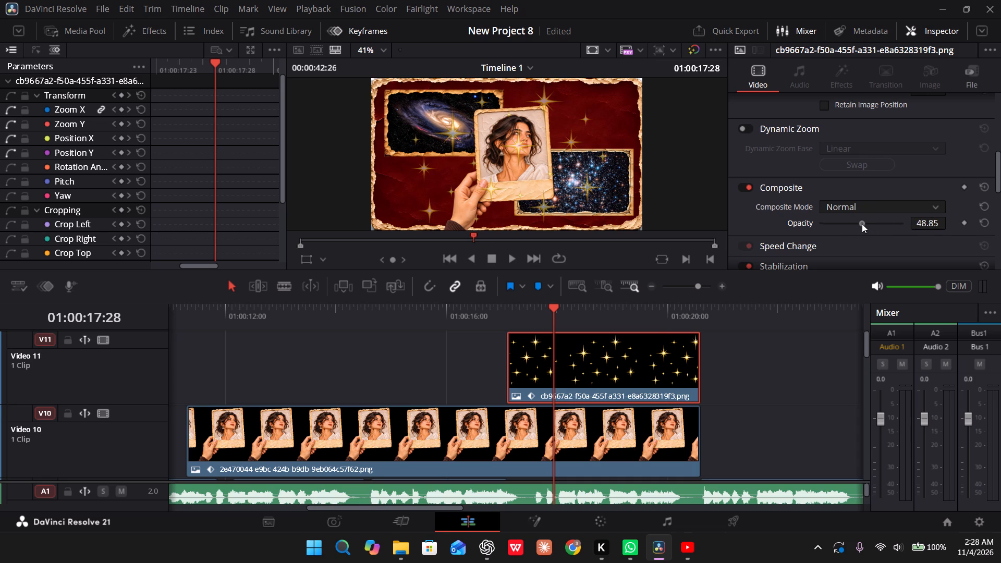
left_click_drag(862, 224, 864, 224)
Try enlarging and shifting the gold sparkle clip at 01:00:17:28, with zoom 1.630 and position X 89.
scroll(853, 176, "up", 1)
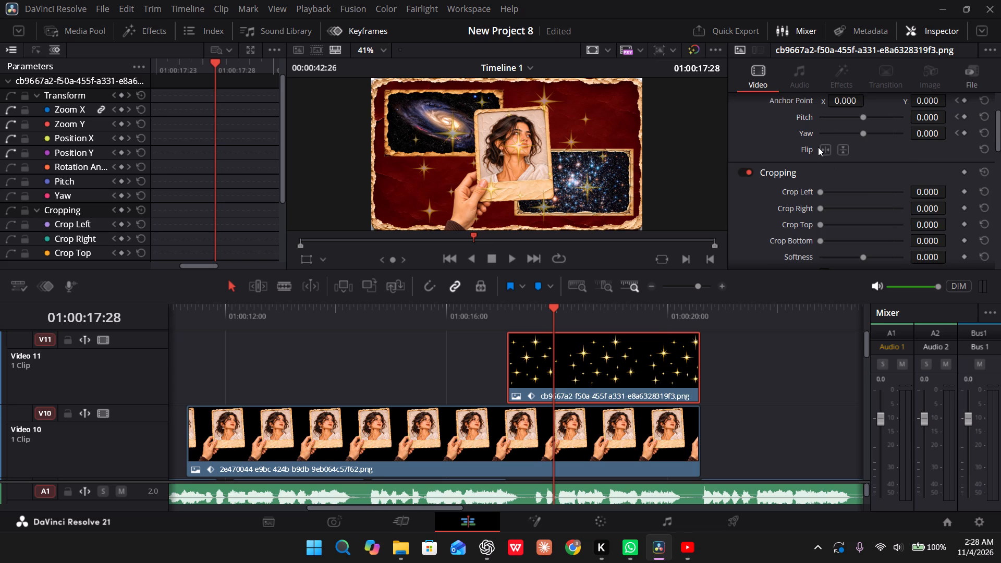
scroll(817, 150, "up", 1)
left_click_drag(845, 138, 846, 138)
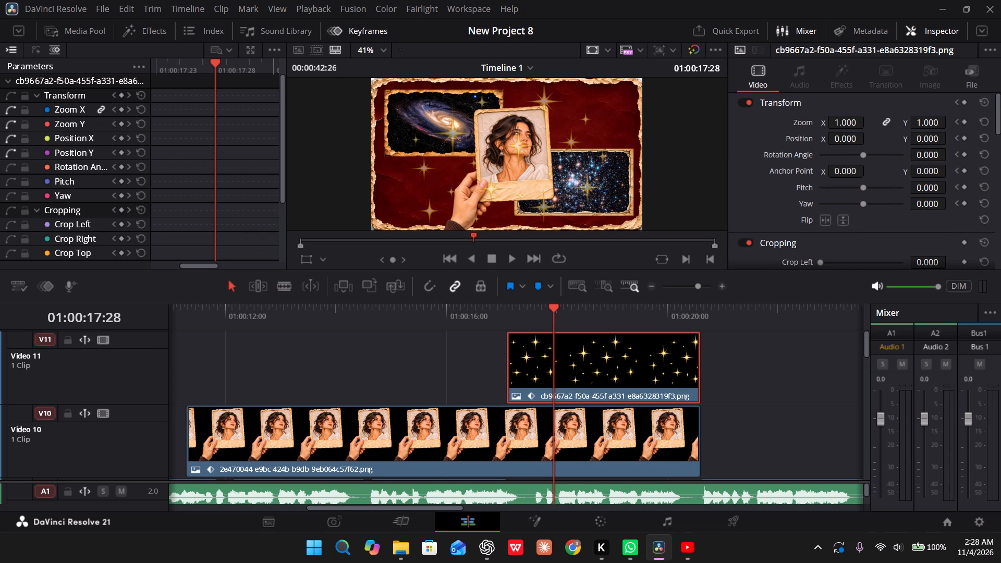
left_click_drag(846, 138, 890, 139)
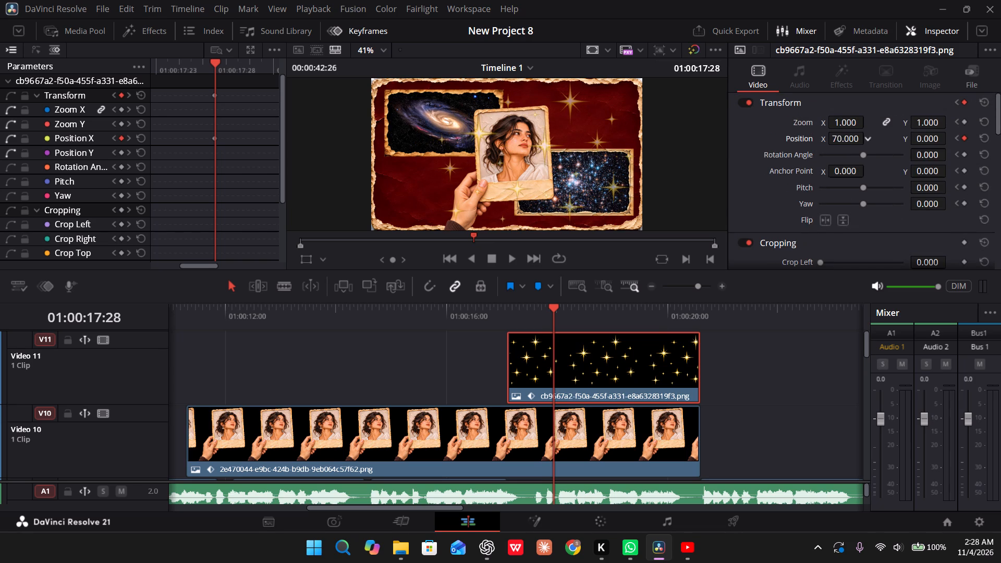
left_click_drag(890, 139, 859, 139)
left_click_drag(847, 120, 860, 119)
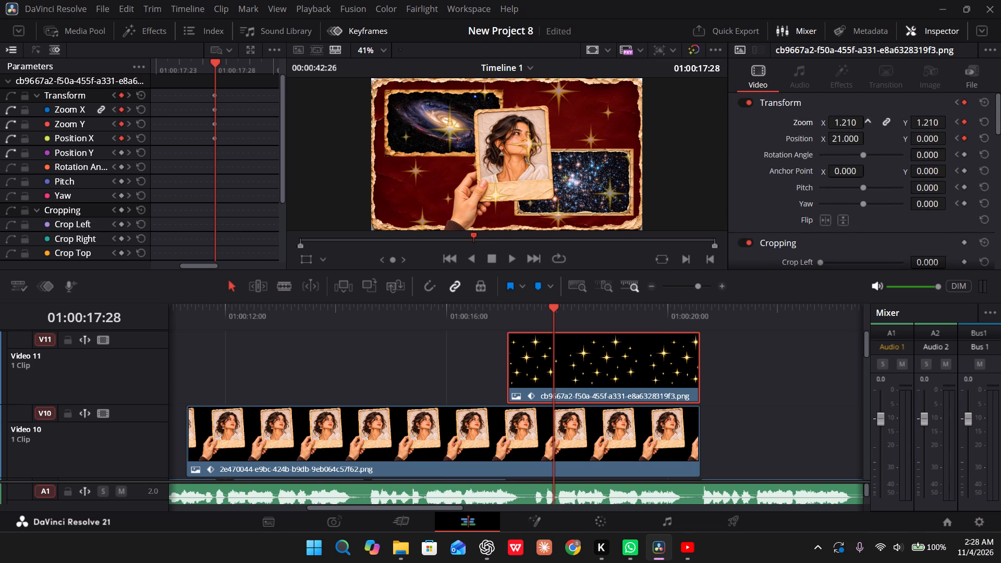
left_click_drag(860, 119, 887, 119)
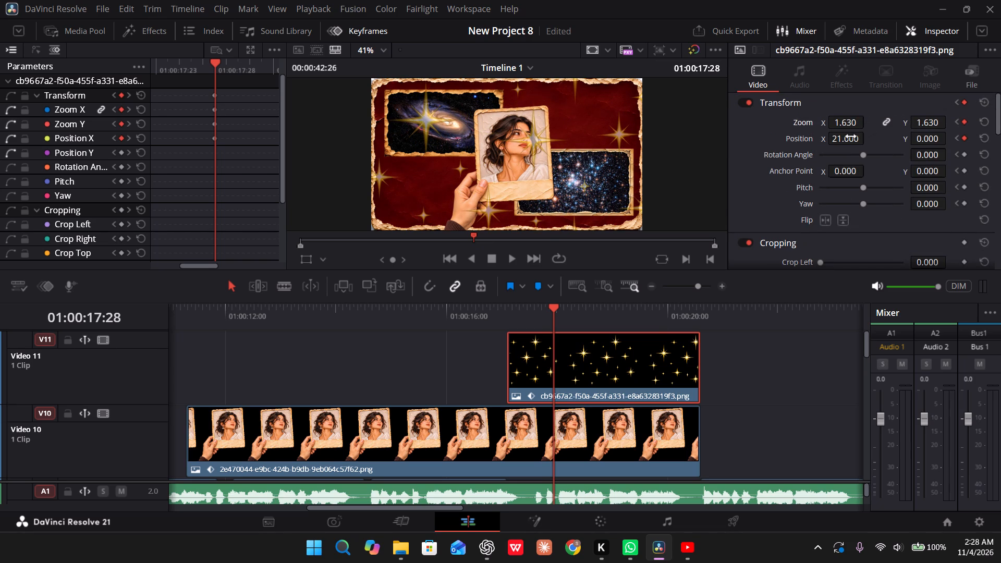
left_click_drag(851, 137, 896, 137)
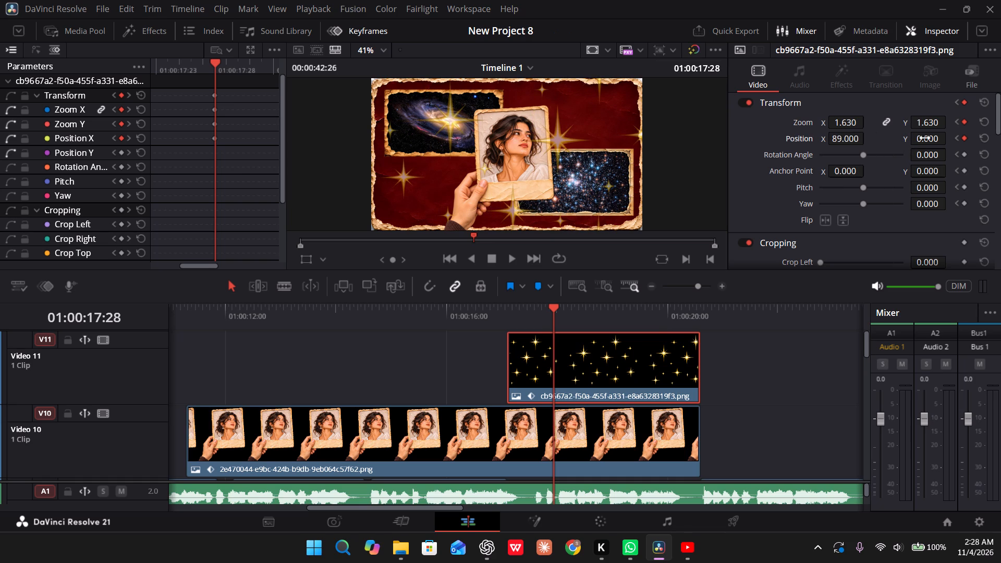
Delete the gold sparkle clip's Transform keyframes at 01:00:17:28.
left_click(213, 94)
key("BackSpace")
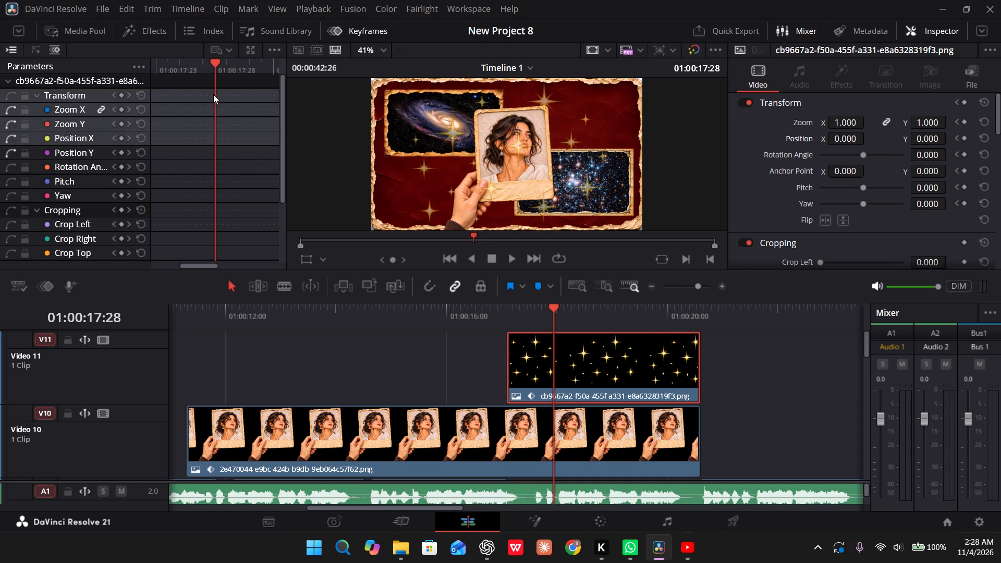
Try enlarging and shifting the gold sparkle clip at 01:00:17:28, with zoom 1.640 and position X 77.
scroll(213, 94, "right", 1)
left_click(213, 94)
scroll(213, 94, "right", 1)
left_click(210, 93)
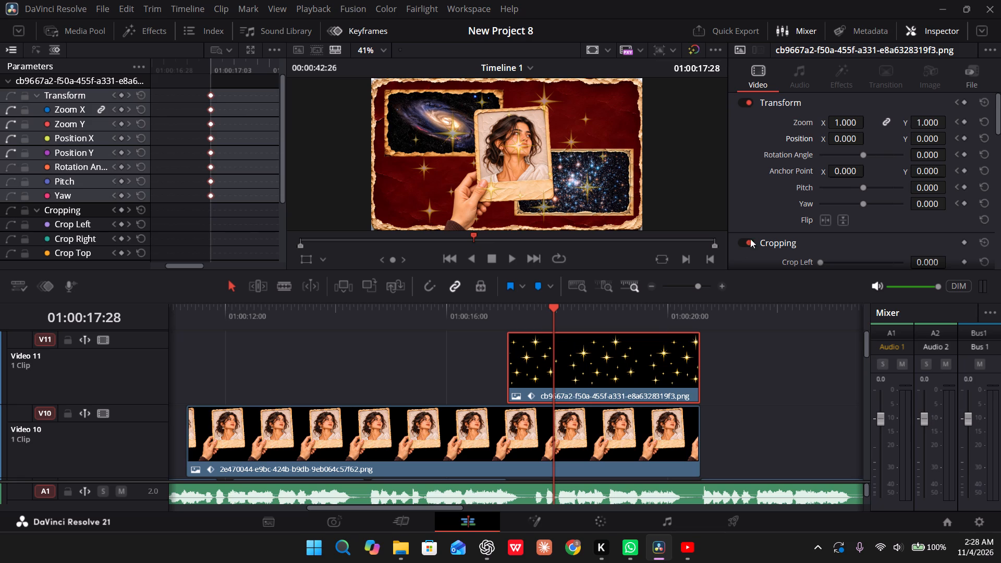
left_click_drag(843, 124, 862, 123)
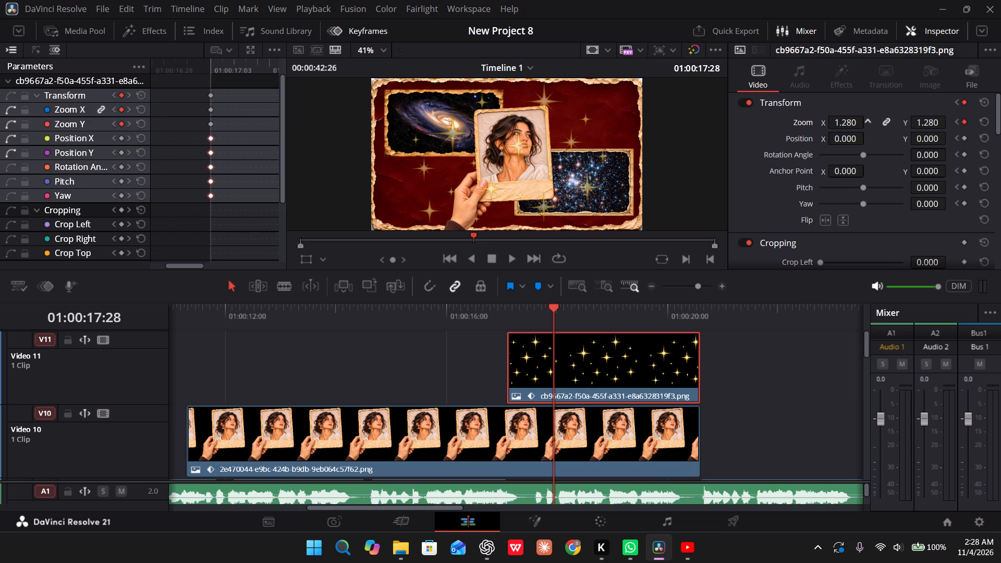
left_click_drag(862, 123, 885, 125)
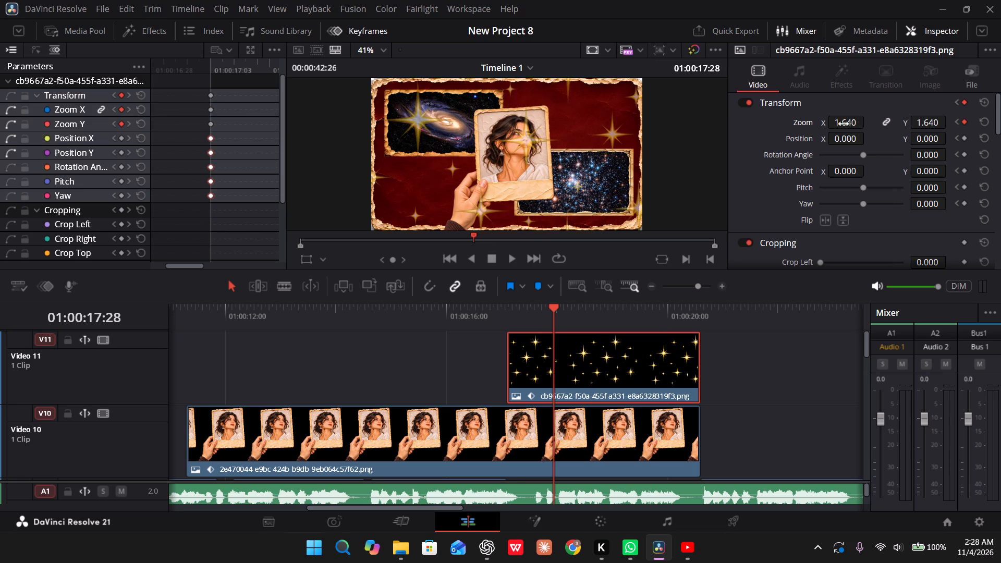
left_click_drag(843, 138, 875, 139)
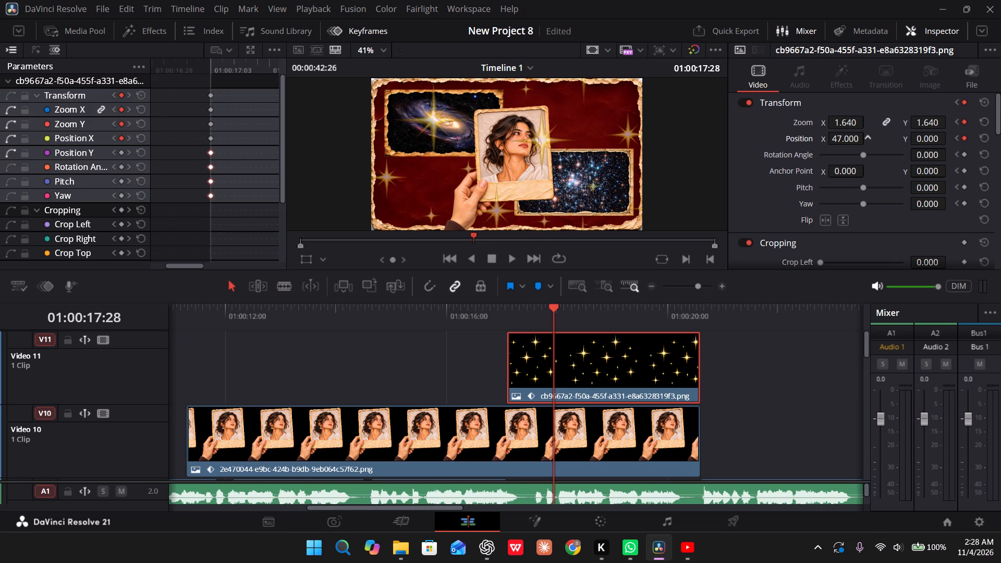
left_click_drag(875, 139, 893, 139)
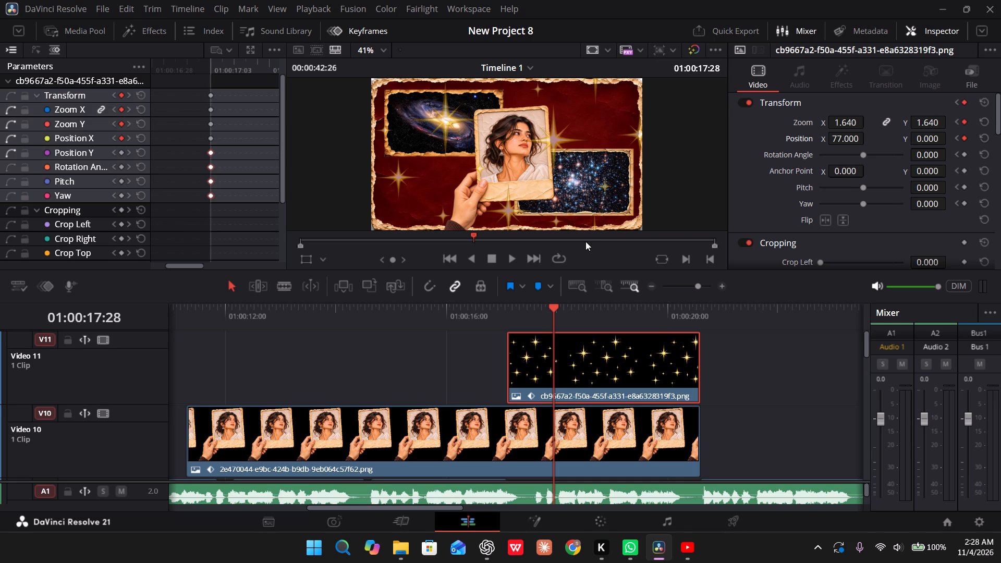
Set the gold sparkle clip's lens correction distortion to about 0.099.
scroll(770, 173, "down", 1)
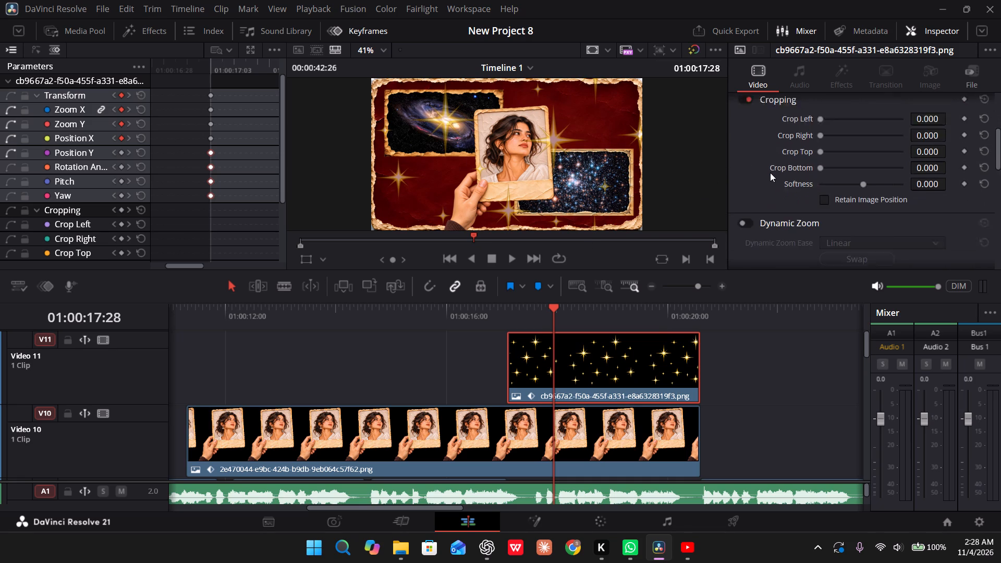
scroll(770, 173, "down", 3)
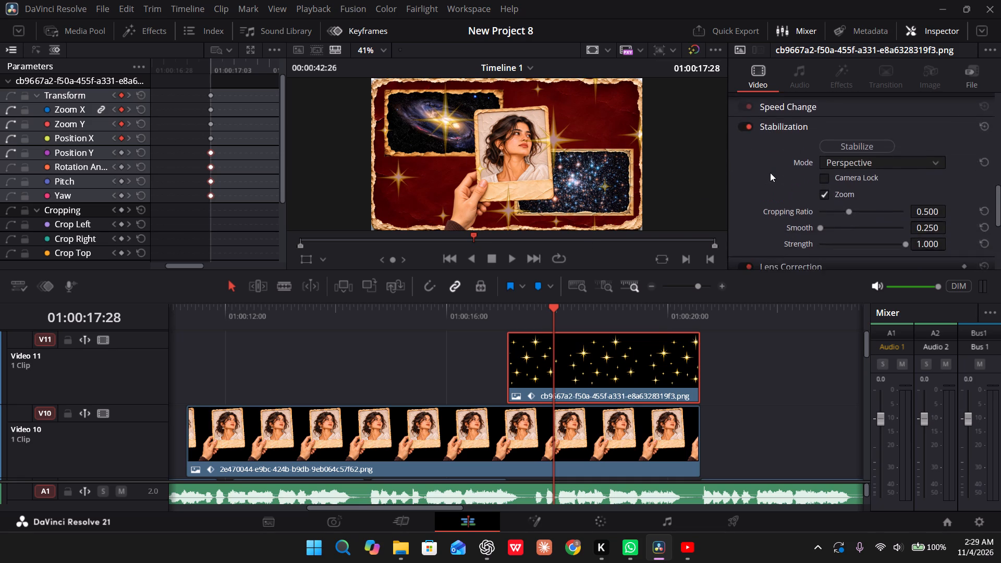
scroll(770, 173, "down", 1)
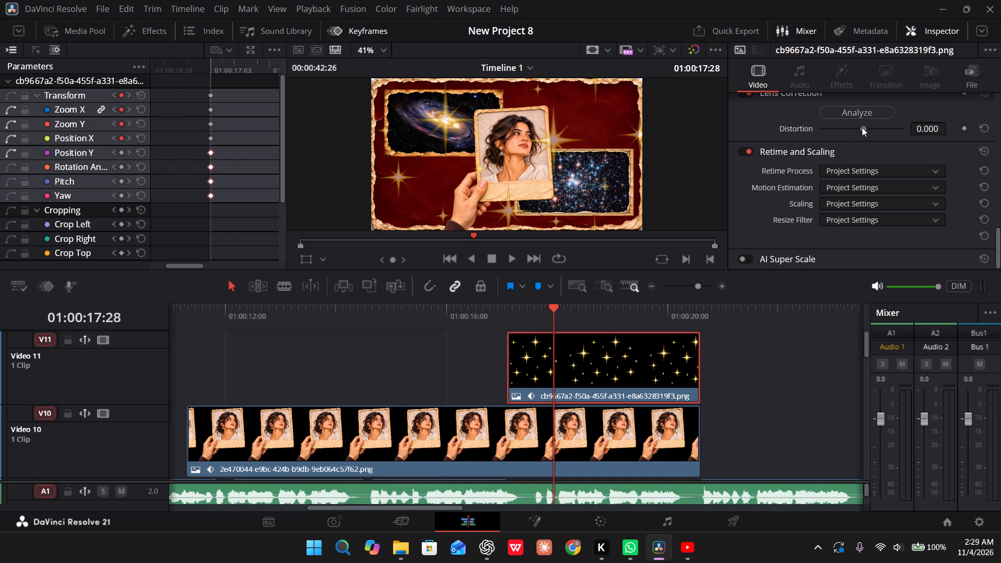
left_click_drag(862, 127, 868, 130)
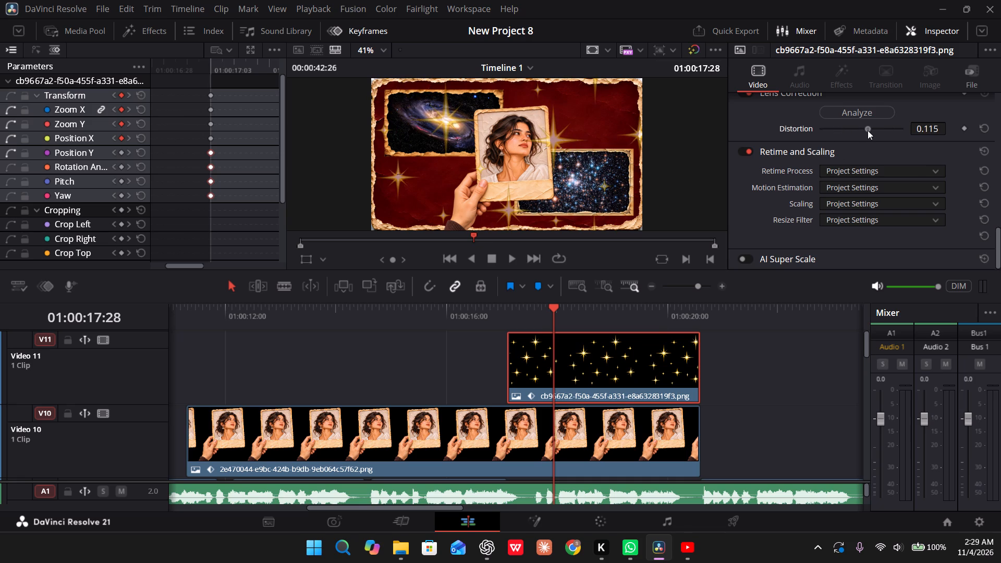
left_click_drag(868, 130, 866, 131)
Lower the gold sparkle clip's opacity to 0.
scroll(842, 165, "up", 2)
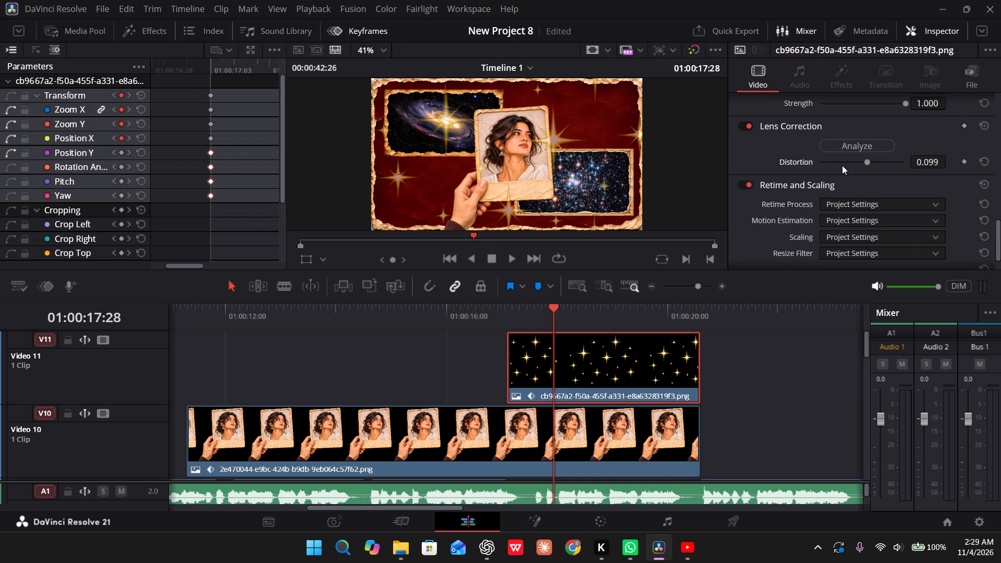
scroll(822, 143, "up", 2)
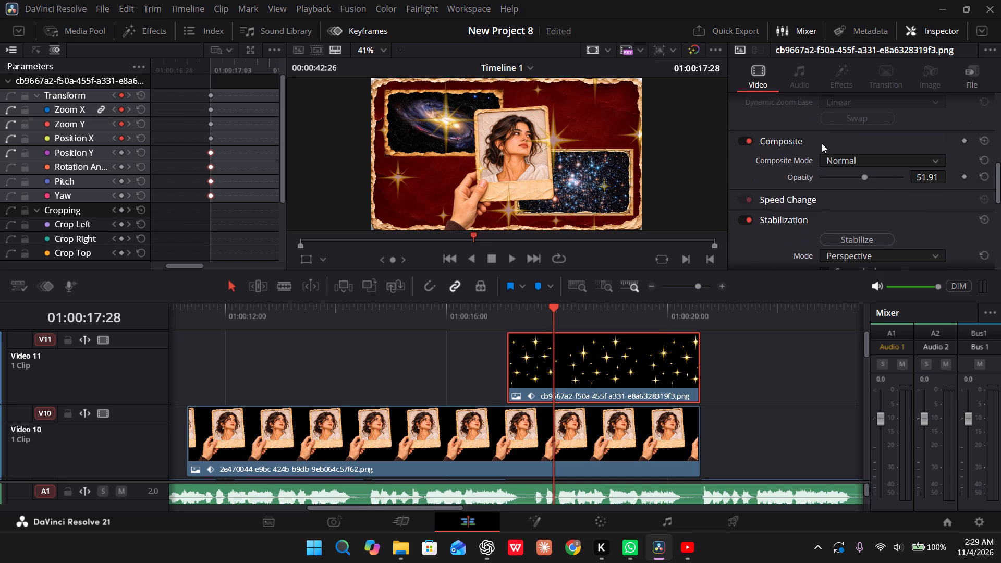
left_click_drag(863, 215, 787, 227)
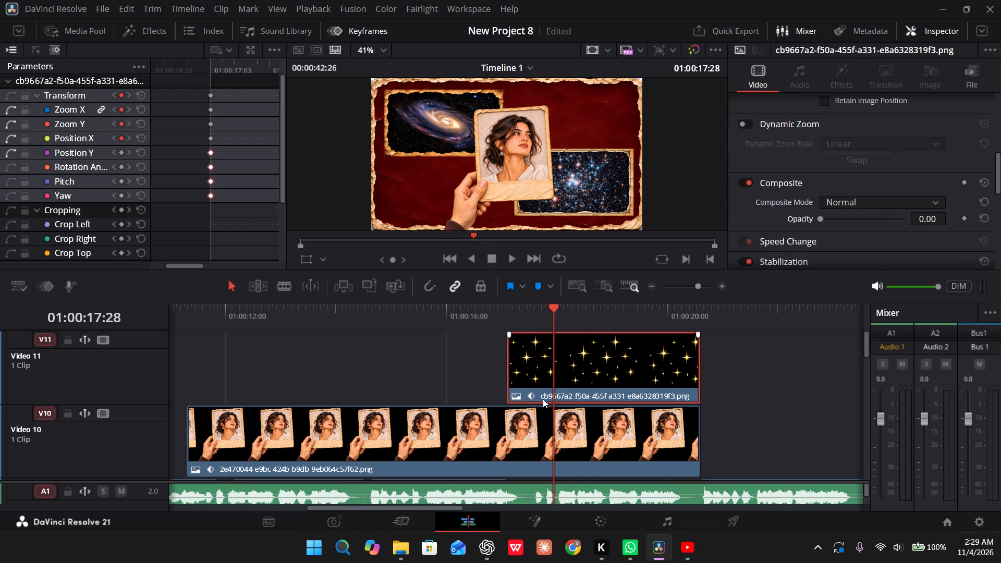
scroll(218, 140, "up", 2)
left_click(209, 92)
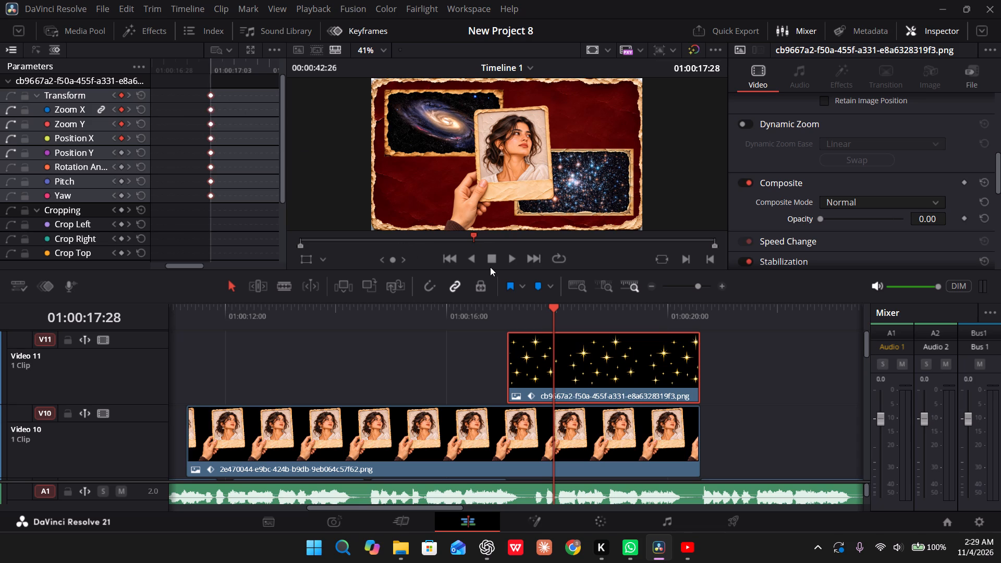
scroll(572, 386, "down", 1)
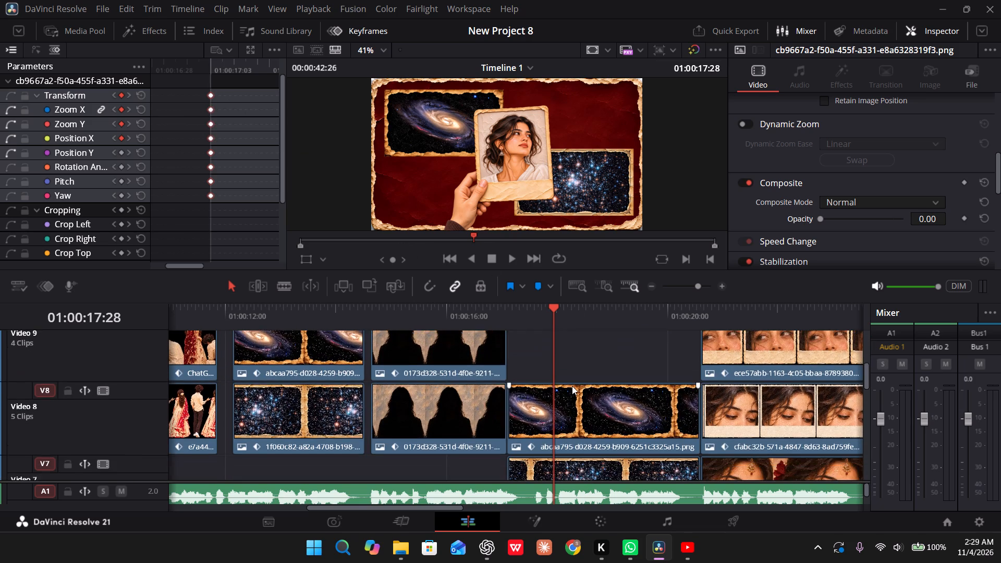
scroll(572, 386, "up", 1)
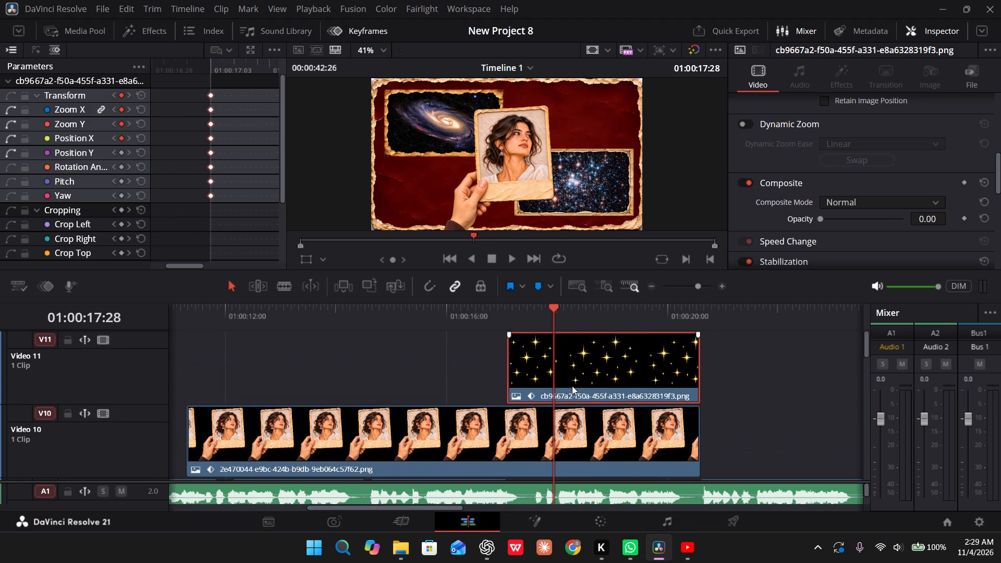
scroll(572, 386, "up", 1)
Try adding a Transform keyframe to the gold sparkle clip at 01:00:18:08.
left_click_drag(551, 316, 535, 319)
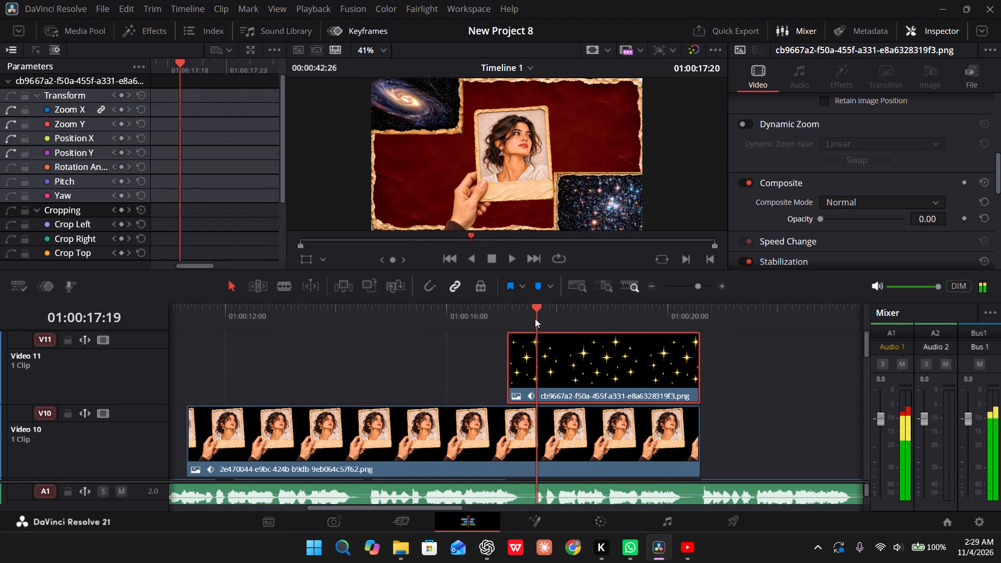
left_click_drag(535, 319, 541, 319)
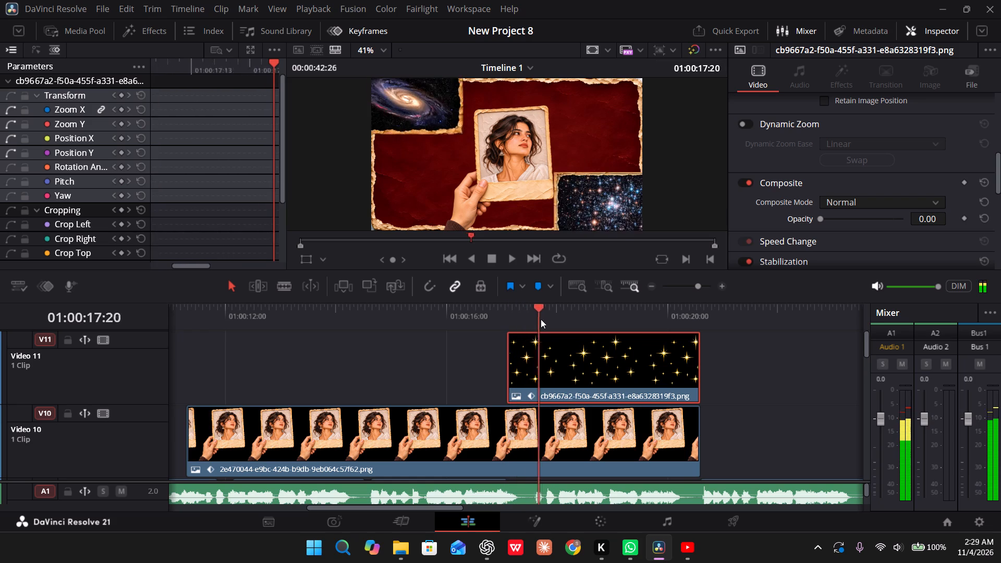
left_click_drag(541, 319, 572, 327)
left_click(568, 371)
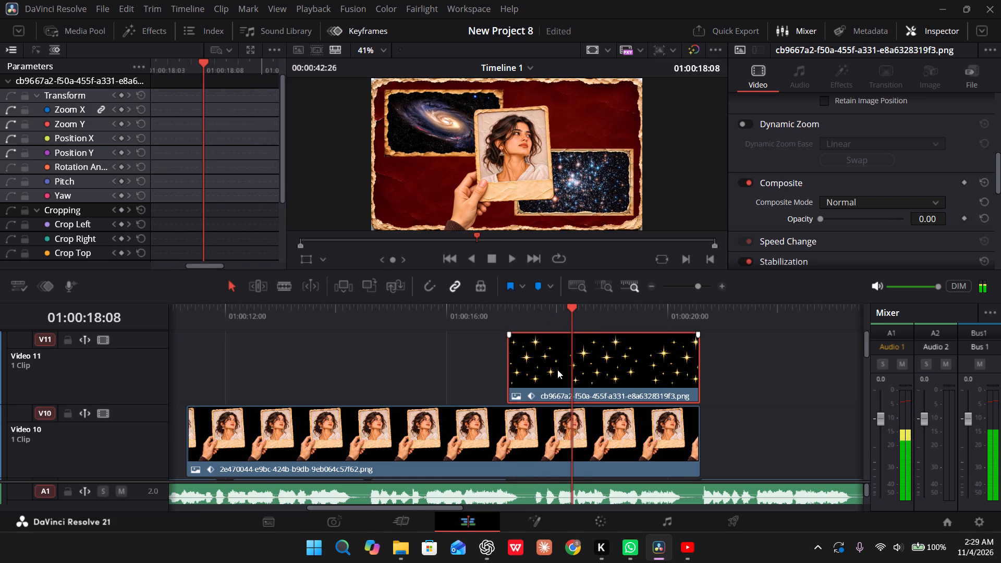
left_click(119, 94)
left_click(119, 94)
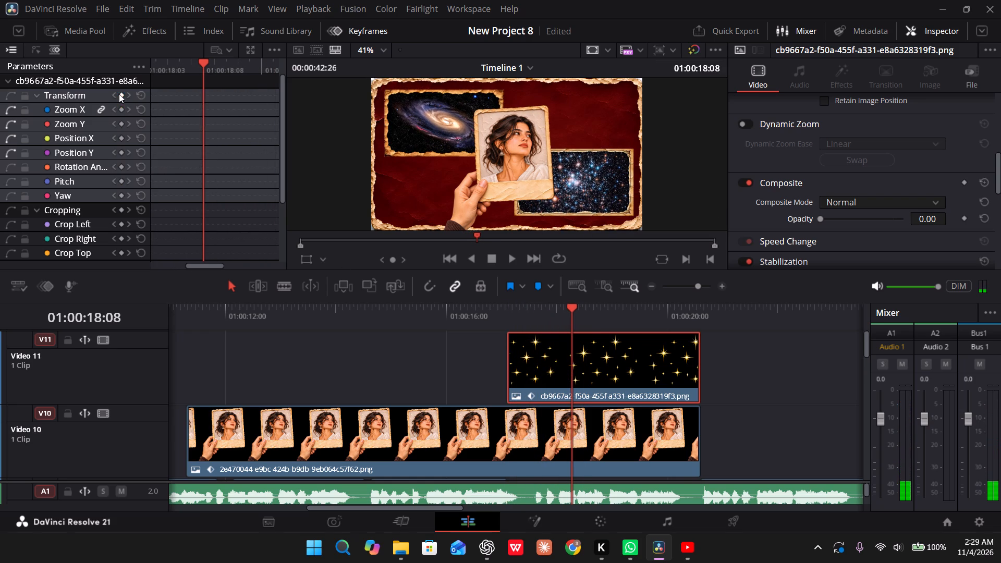
Delete the gold sparkle clip's Transform keyframes at 01:00:17:28 and at the clip's start.
scroll(207, 99, "right", 2)
scroll(173, 105, "left", 1)
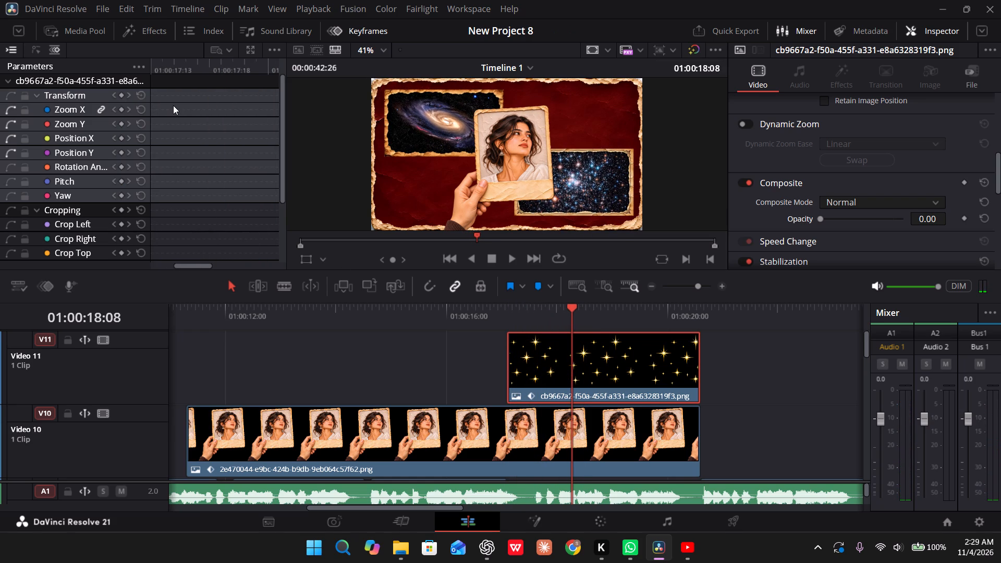
scroll(173, 105, "left", 2)
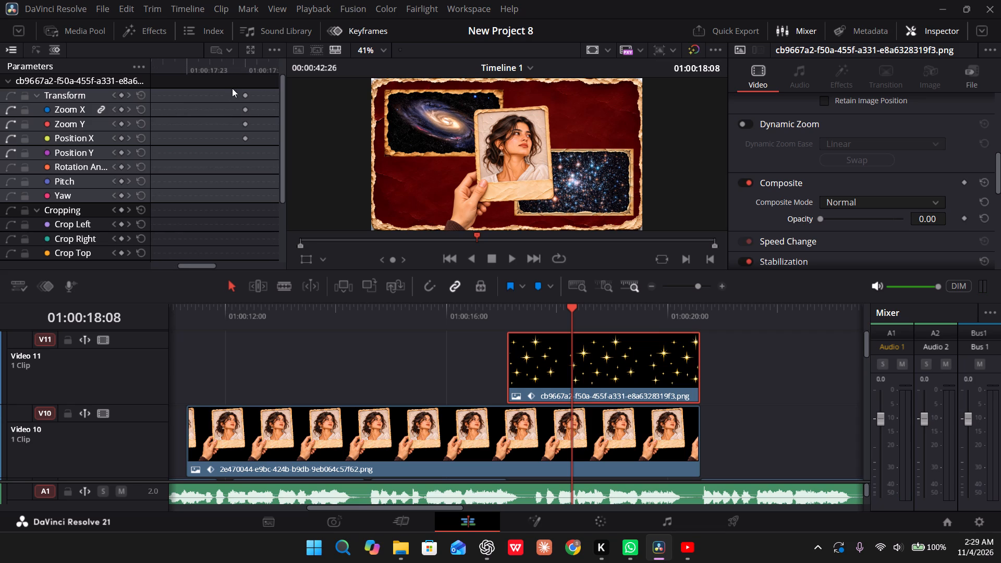
left_click(245, 95)
key("BackSpace")
scroll(245, 95, "right", 3)
scroll(245, 95, "left", 1)
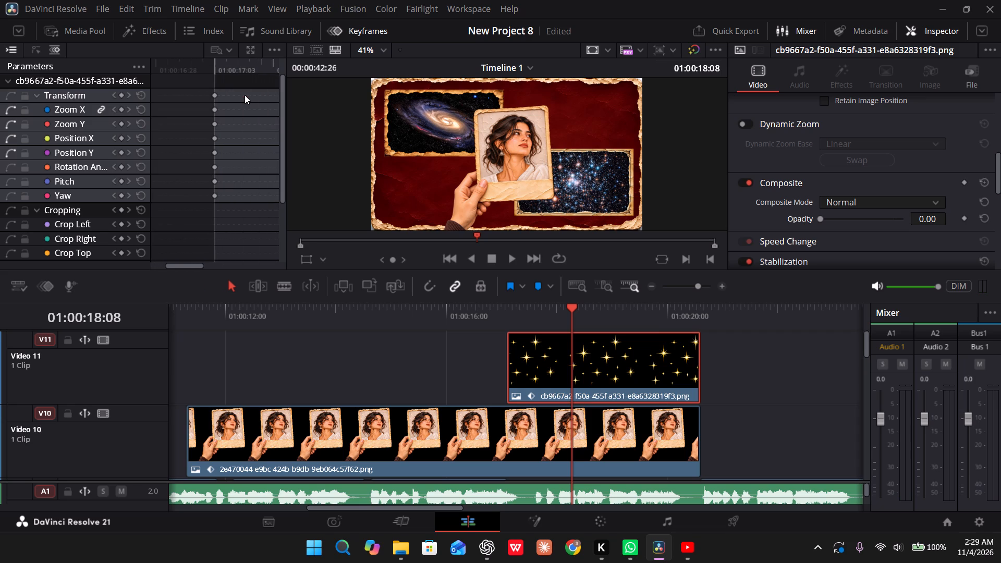
scroll(245, 95, "left", 1)
left_click(214, 95)
key("BackSpace")
scroll(252, 157, "left", 4)
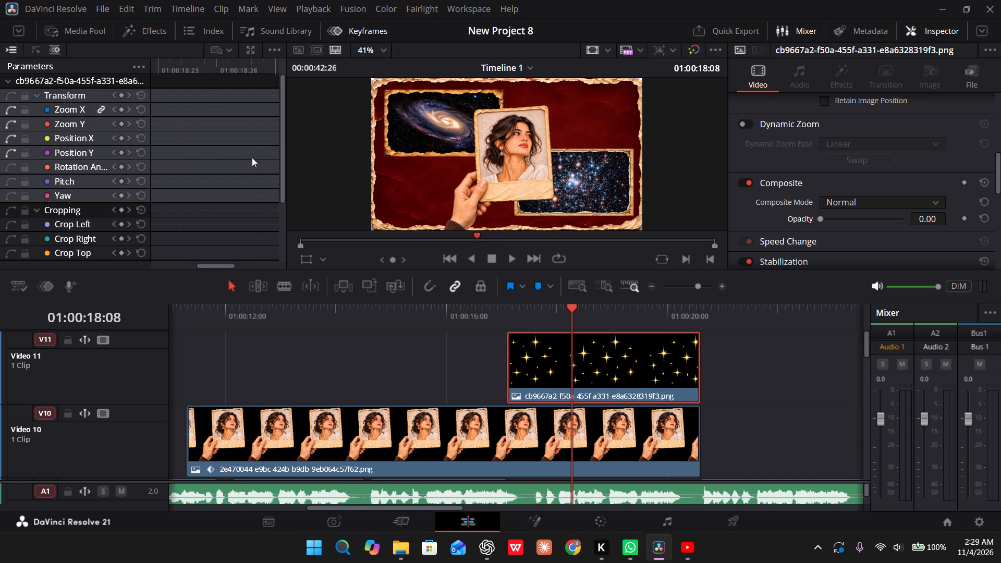
scroll(252, 157, "right", 4)
Raise the gold sparkle clip's opacity to about 91.60.
left_click(614, 364)
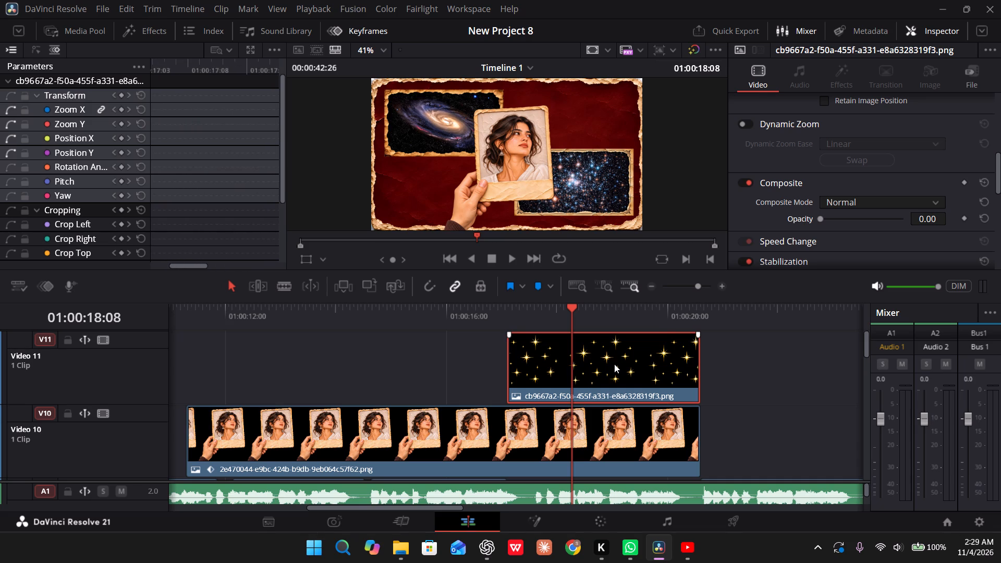
scroll(819, 174, "up", 1)
scroll(819, 174, "down", 1)
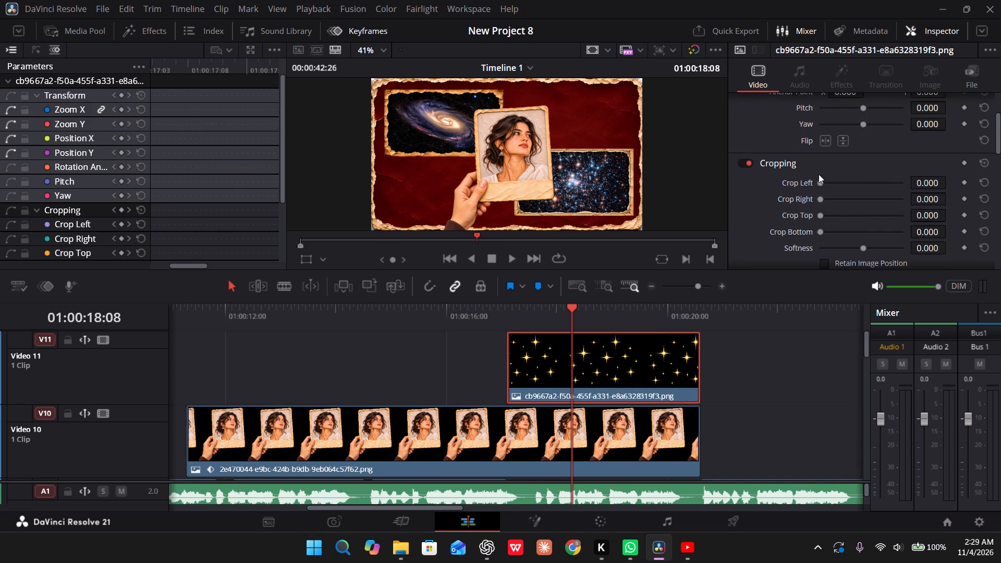
scroll(819, 174, "down", 1)
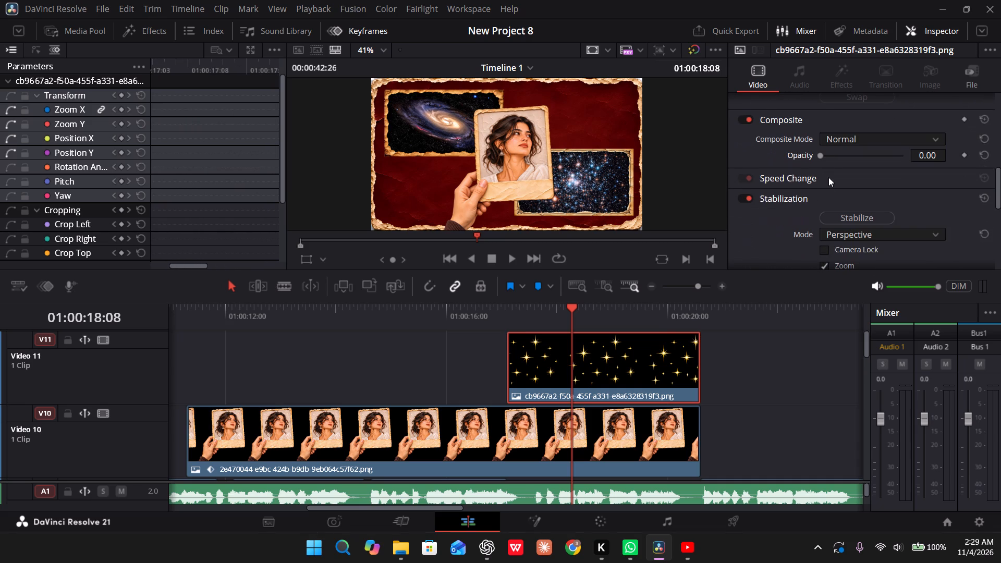
left_click_drag(825, 129, 898, 131)
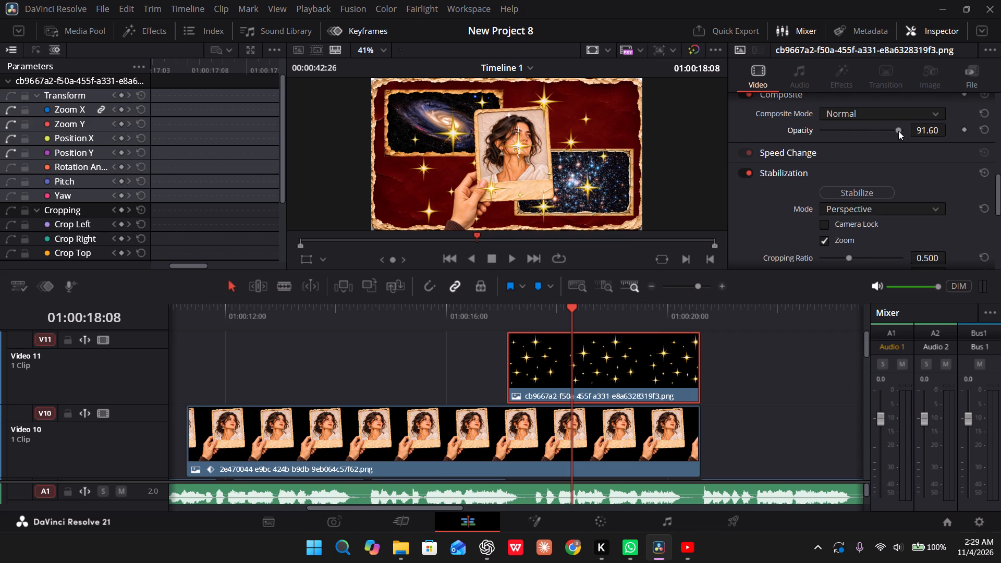
Enlarge the gold sparkle clip to a linked X and Y zoom of 1.370.
scroll(880, 146, "up", 3)
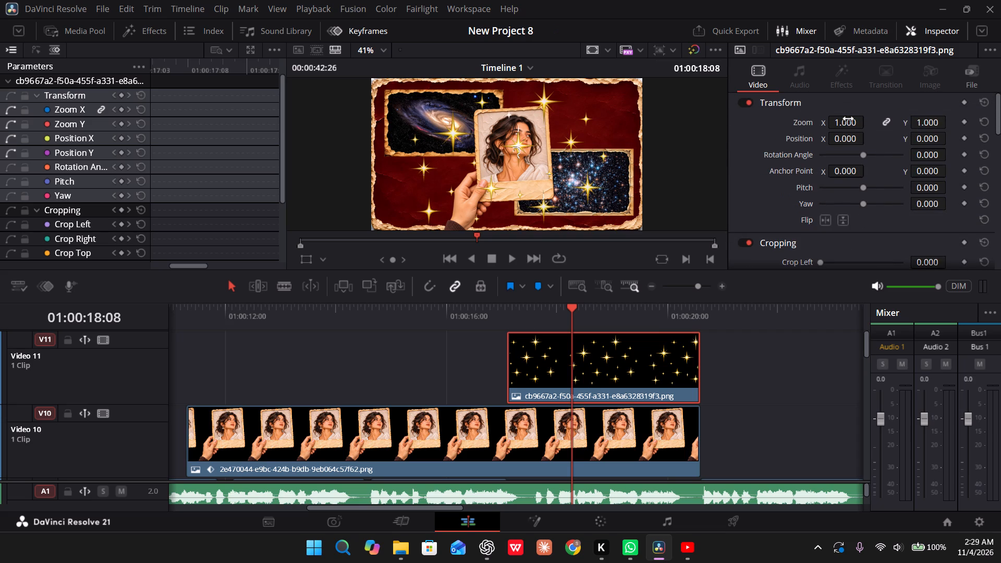
left_click_drag(848, 119, 912, 125)
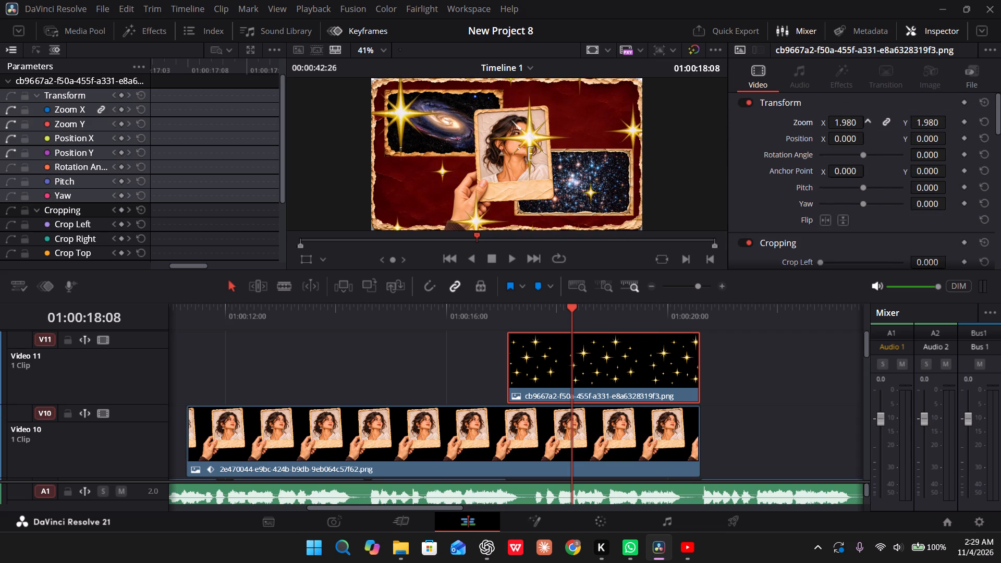
left_click_drag(912, 125, 873, 123)
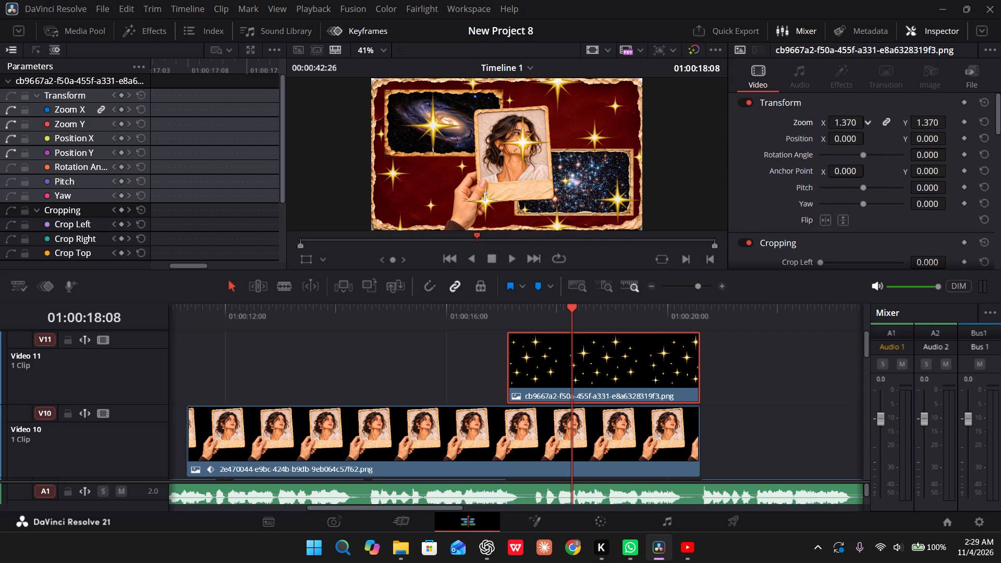
Set the gold sparkle clip's linked zoom to 1.520 and its position to X 80 and Y -42.
left_click_drag(873, 123, 872, 123)
left_click_drag(841, 141, 890, 141)
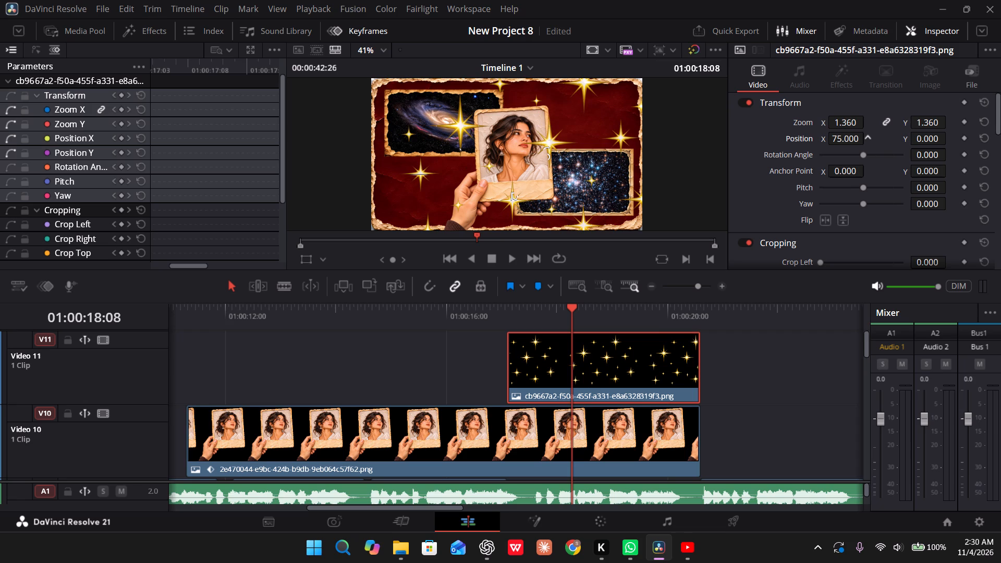
left_click_drag(890, 141, 894, 141)
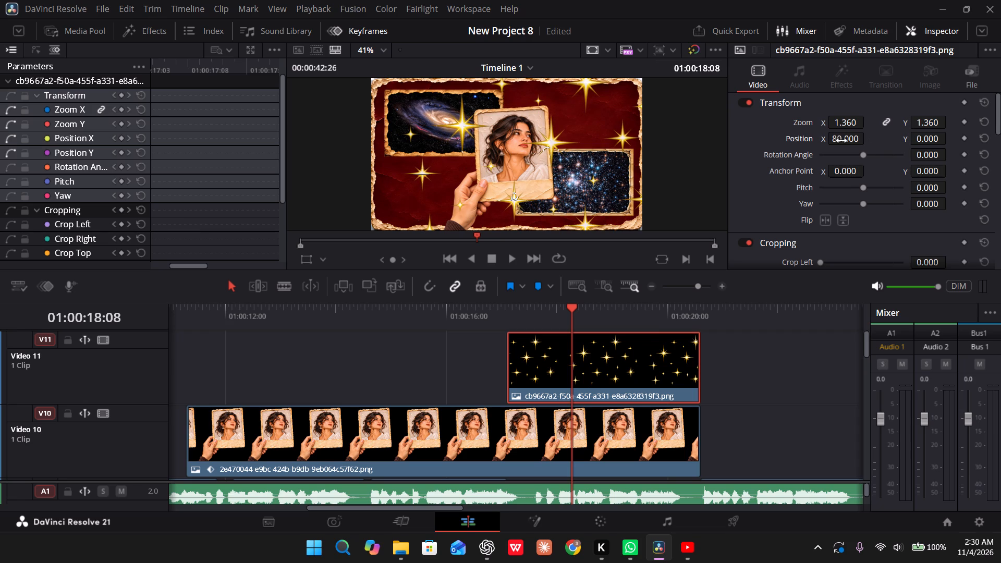
left_click_drag(839, 125, 850, 123)
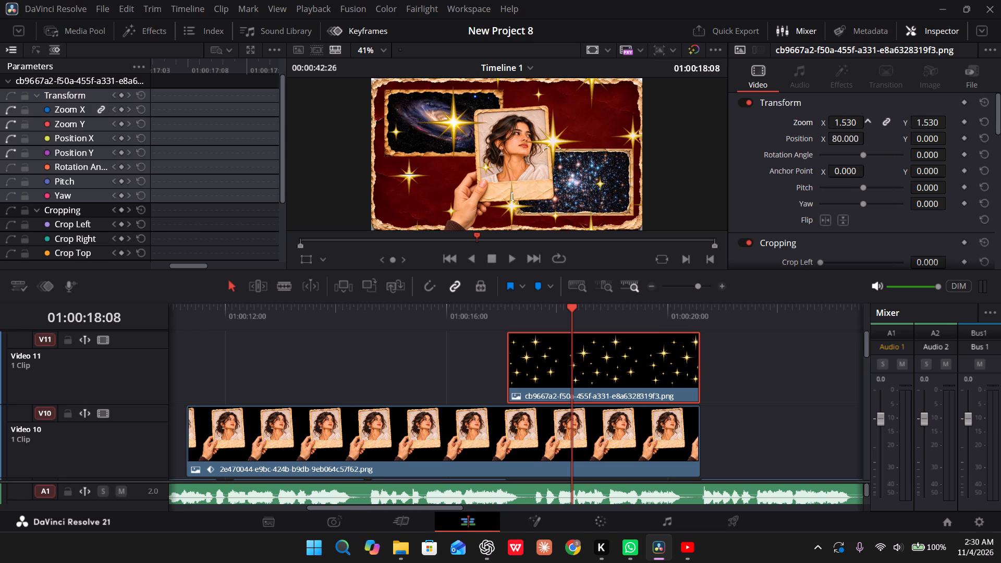
left_click_drag(850, 123, 850, 123)
left_click_drag(929, 137, 902, 132)
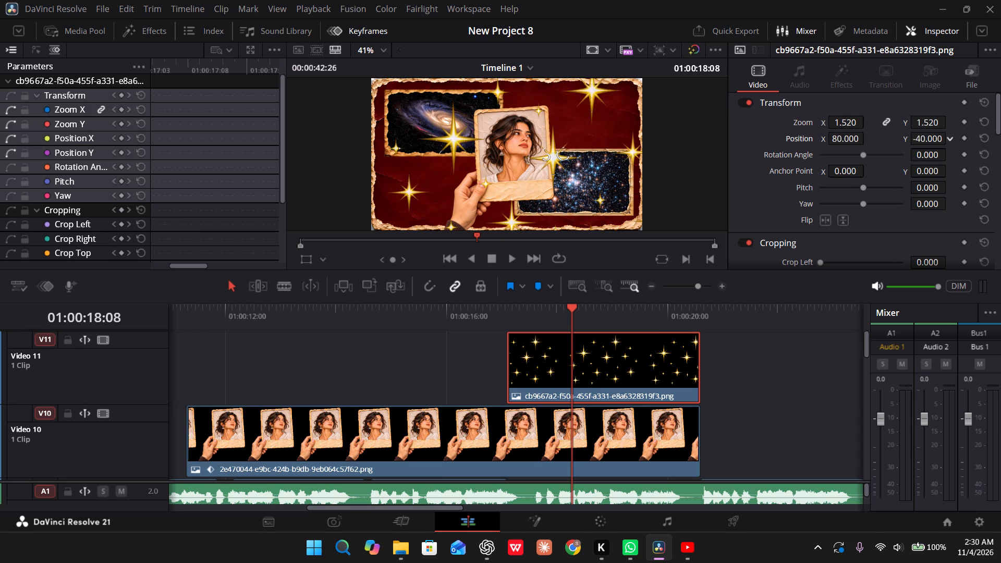
left_click_drag(902, 132, 901, 132)
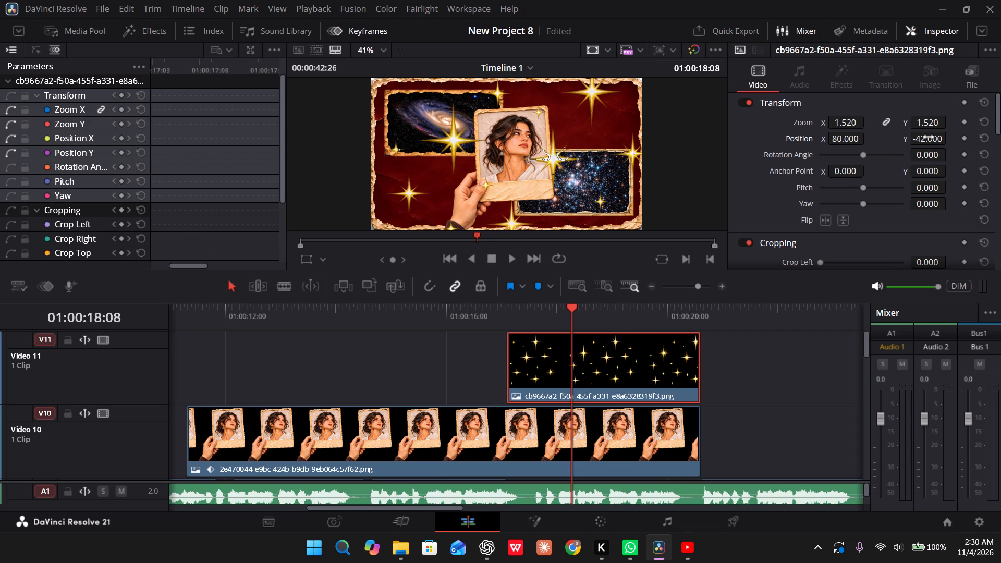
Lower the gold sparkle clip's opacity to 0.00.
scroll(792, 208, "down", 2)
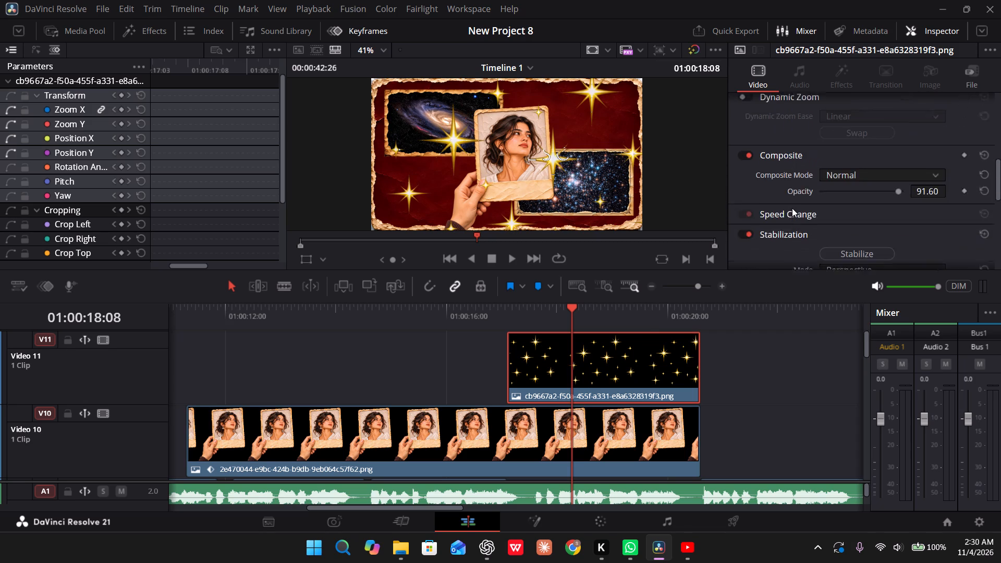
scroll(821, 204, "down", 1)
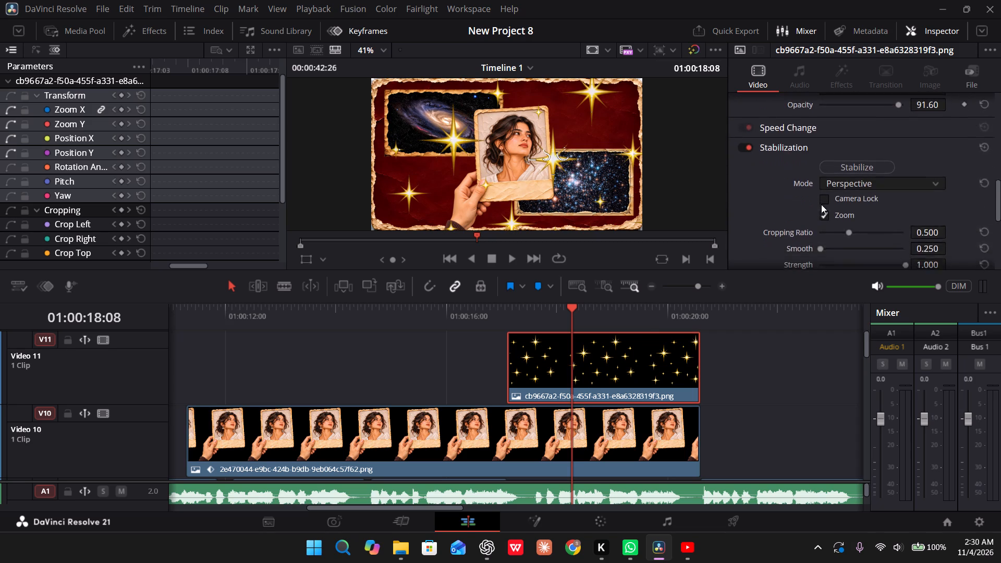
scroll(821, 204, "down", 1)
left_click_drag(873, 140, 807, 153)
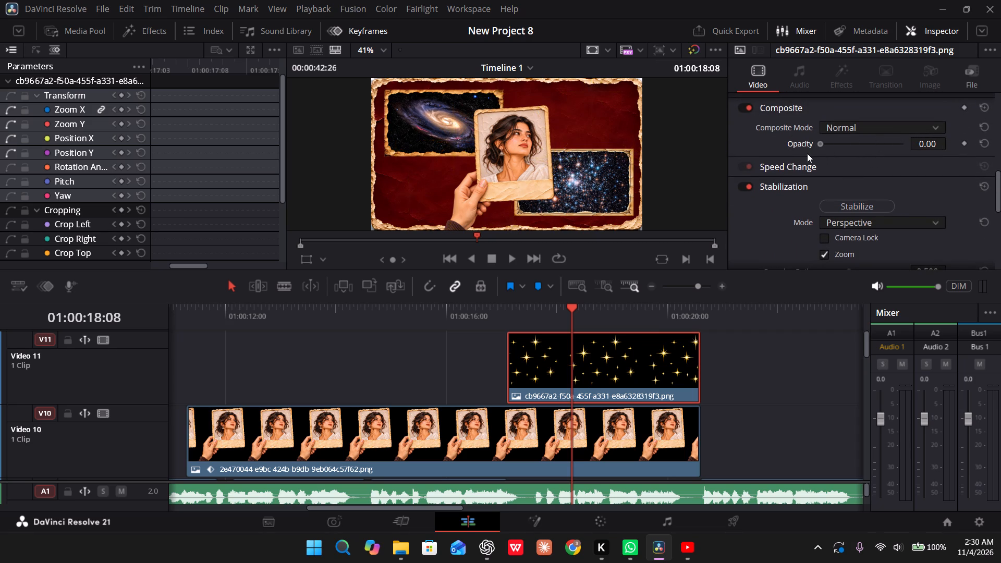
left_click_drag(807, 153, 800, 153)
Add a Transform keyframe to the gold sparkle clip at its start, 01:00:17:03.
left_click_drag(568, 311, 511, 318)
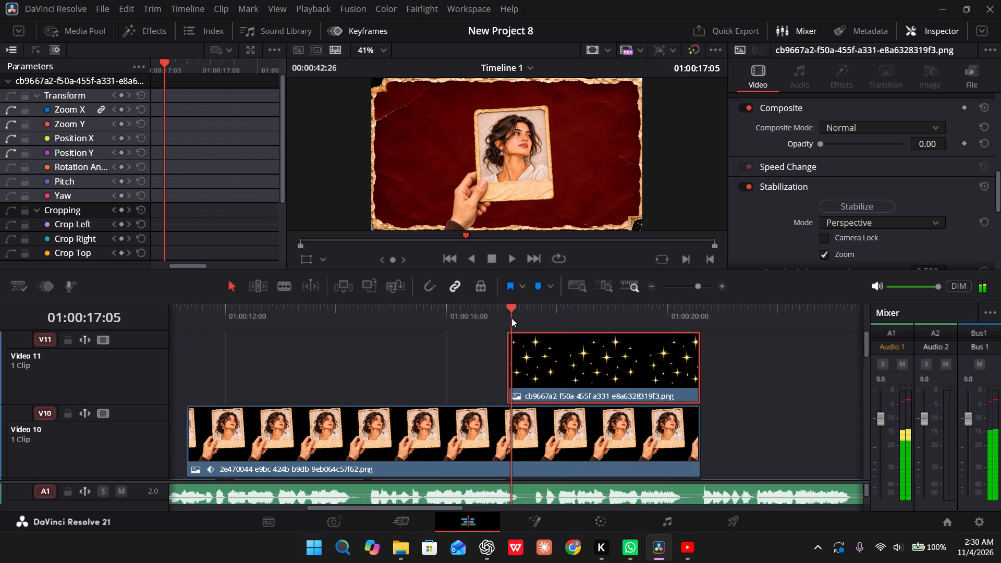
left_click_drag(511, 318, 509, 318)
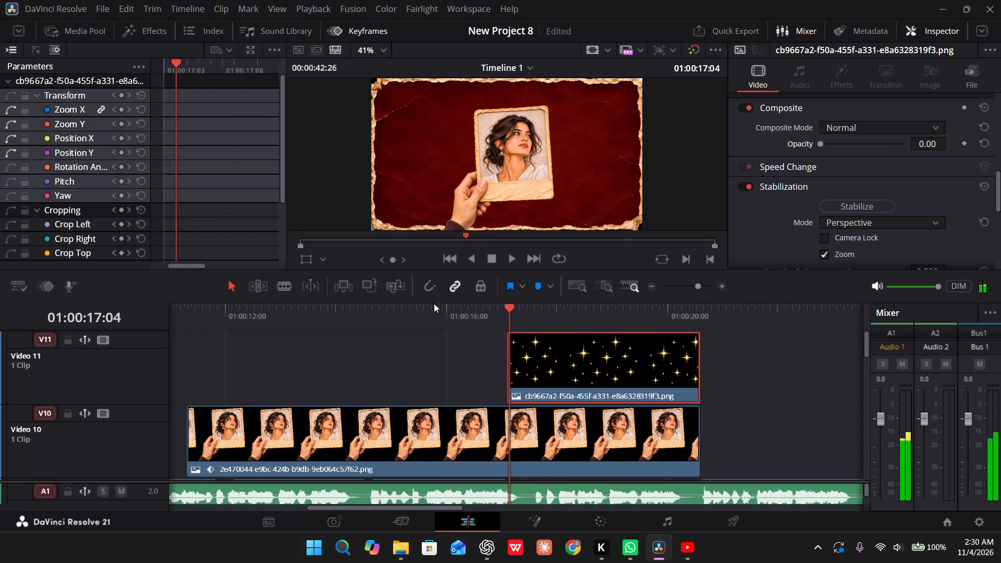
left_click_drag(173, 76, 166, 76)
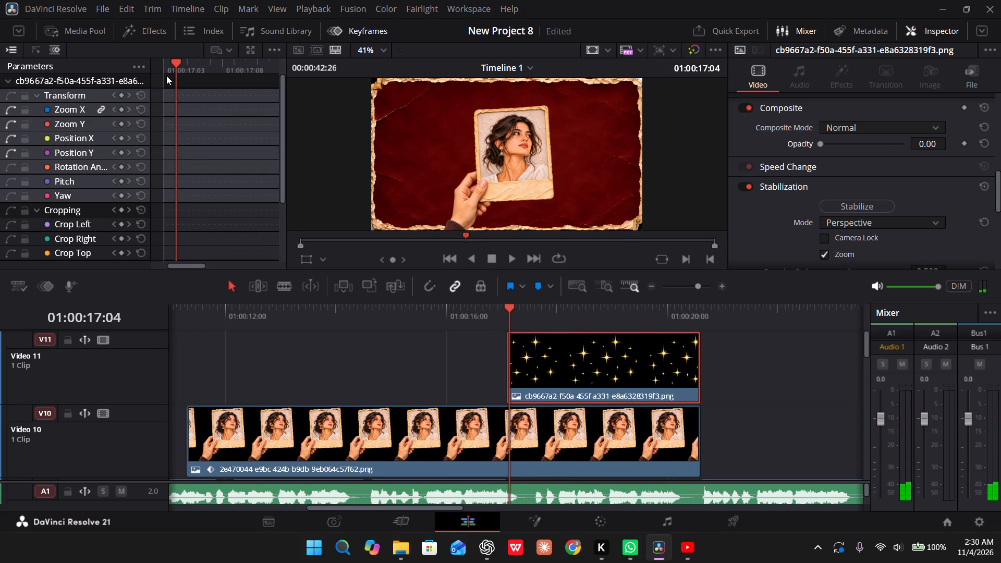
left_click_drag(166, 76, 174, 67)
left_click_drag(174, 67, 164, 67)
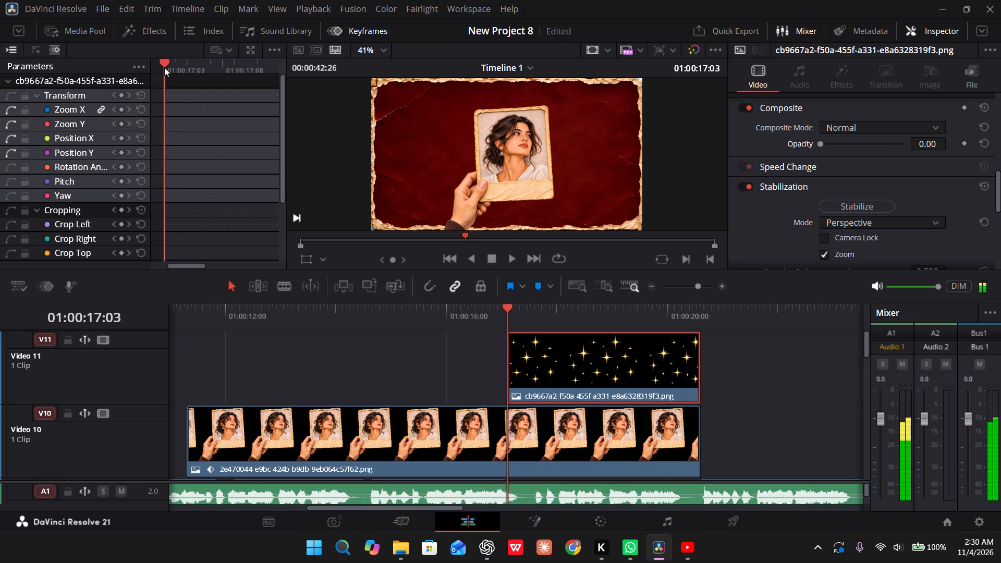
left_click_drag(164, 67, 165, 67)
left_click(121, 94)
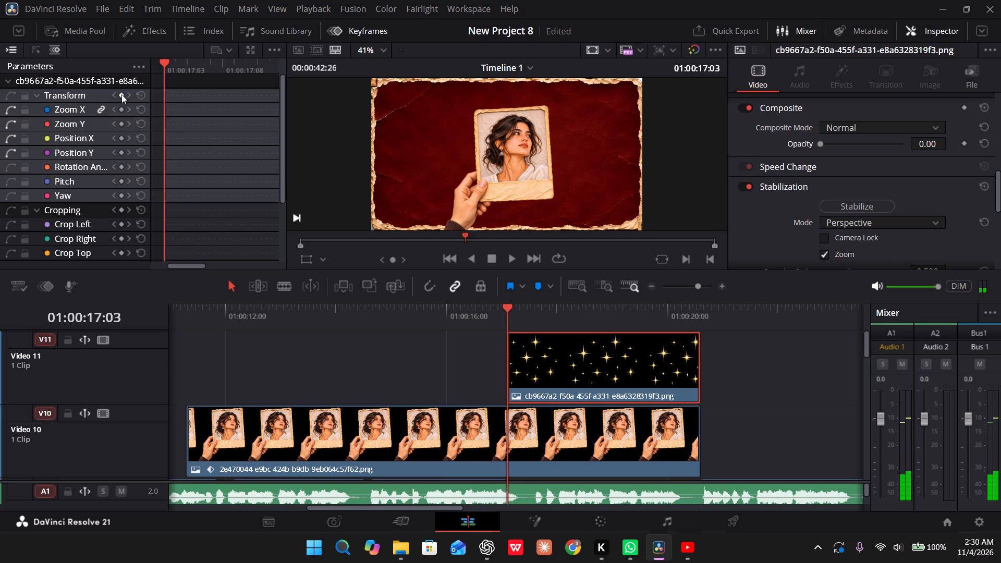
At the galaxy clip's keyframe at 01:00:17:28, raise the gold sparkle clip's opacity to about 83.97.
scroll(540, 394, "down", 1)
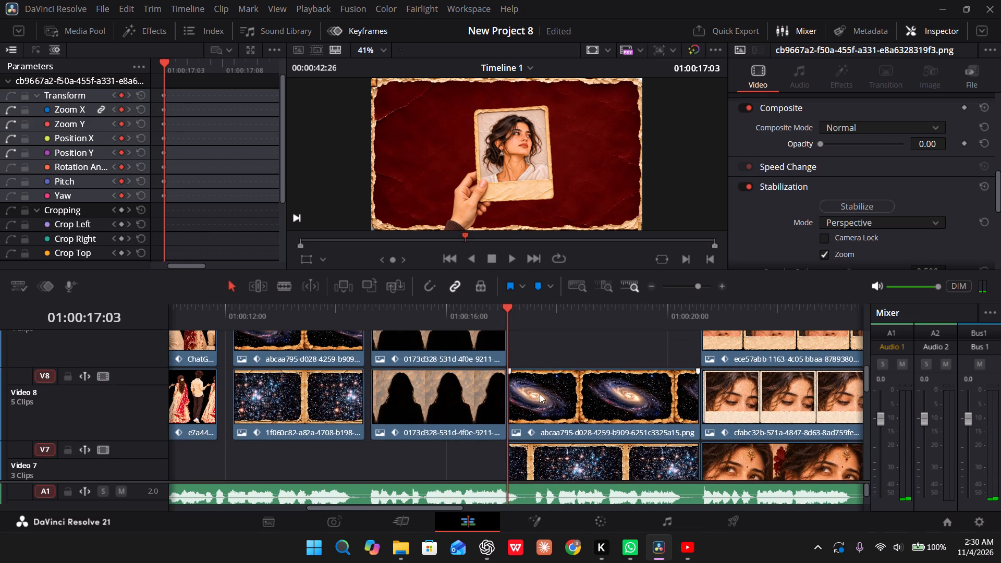
left_click(535, 397)
left_click_drag(507, 318, 558, 323)
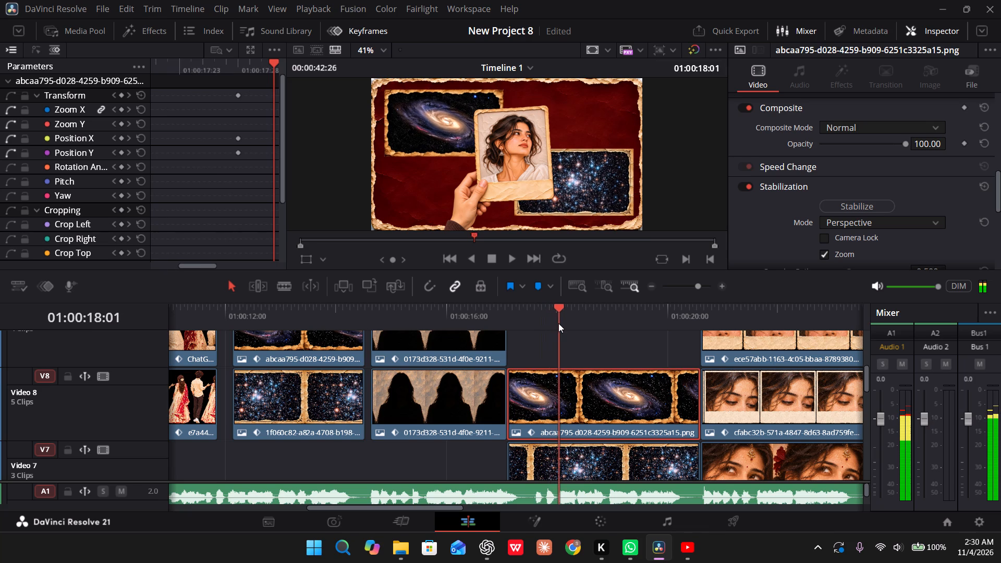
left_click_drag(558, 323, 553, 324)
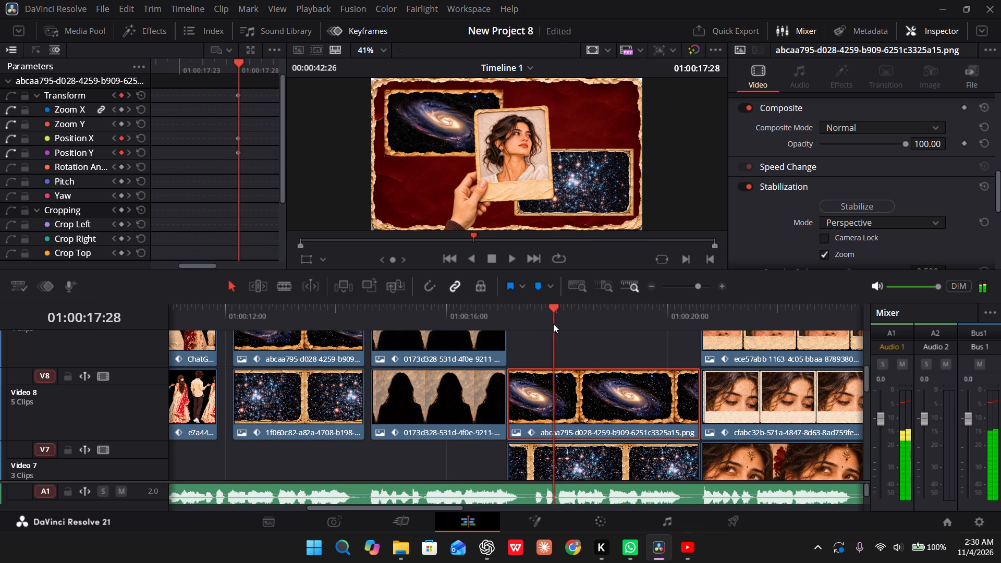
scroll(553, 352, "up", 2)
left_click(572, 346)
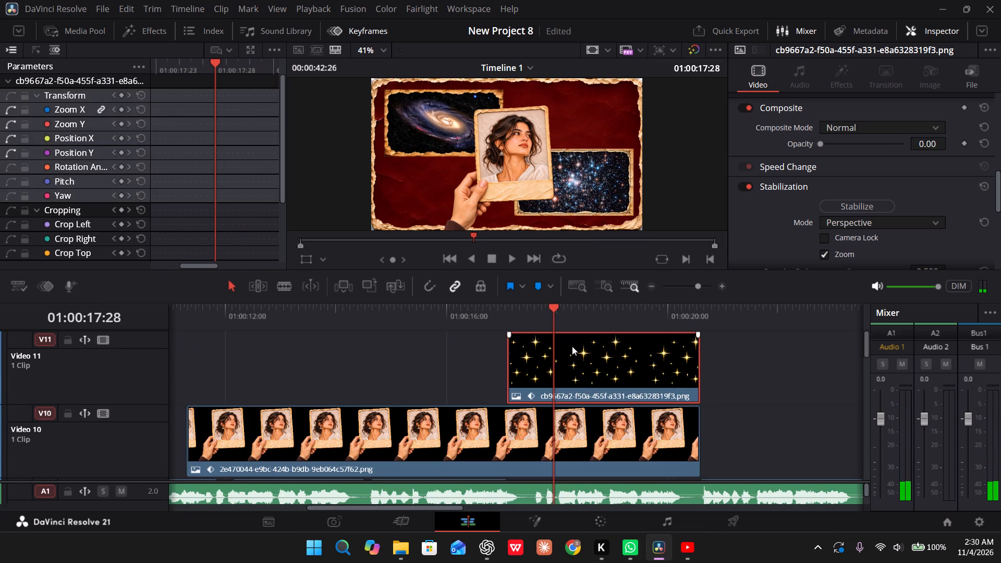
scroll(817, 196, "down", 1)
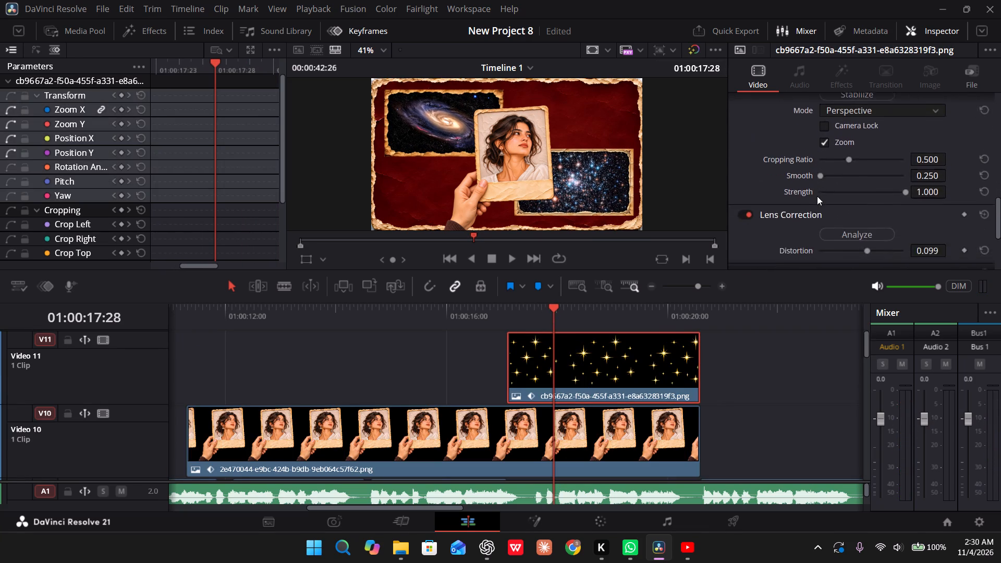
scroll(817, 196, "down", 2)
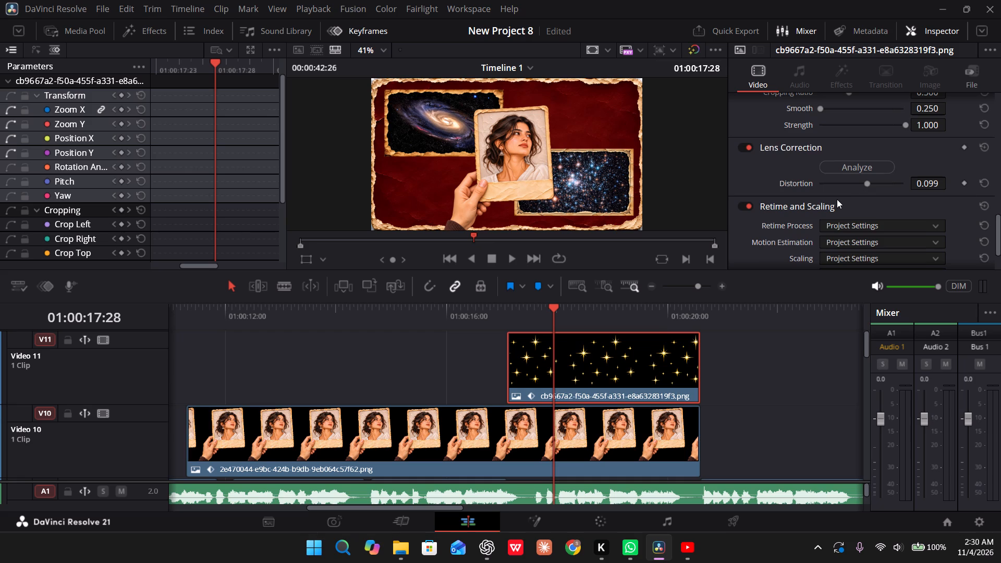
scroll(837, 199, "up", 1)
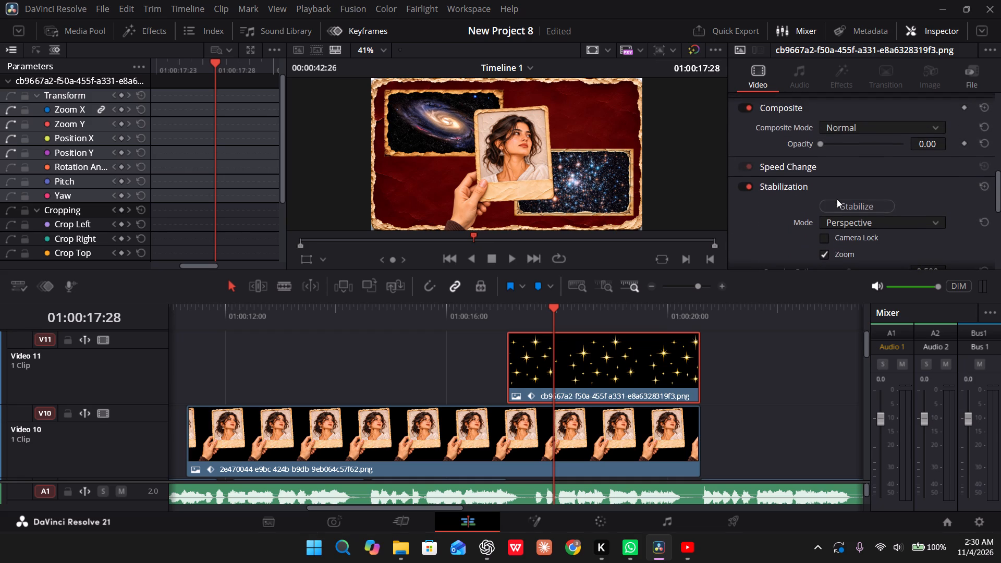
scroll(837, 199, "up", 1)
left_click_drag(821, 143, 871, 144)
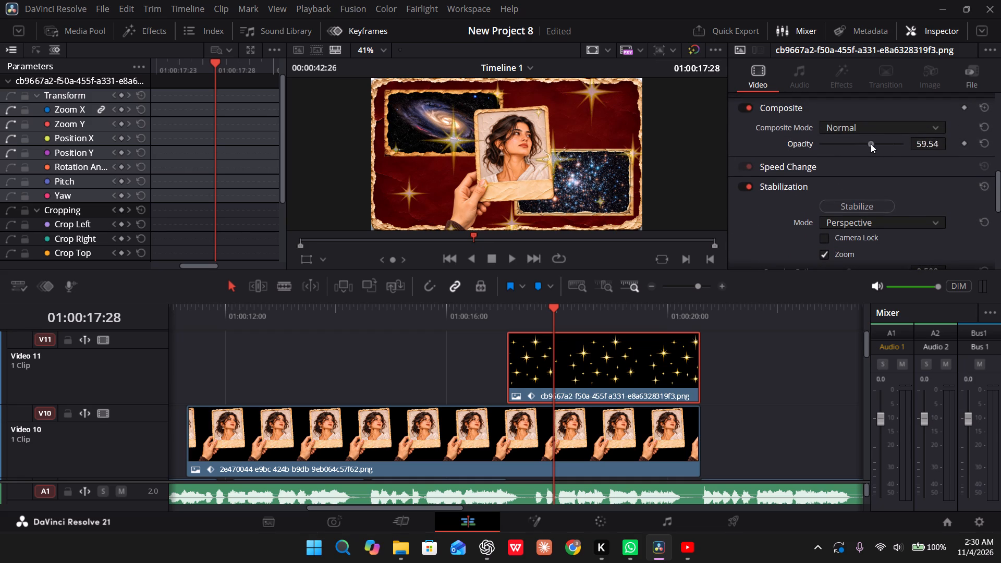
left_click_drag(871, 144, 892, 144)
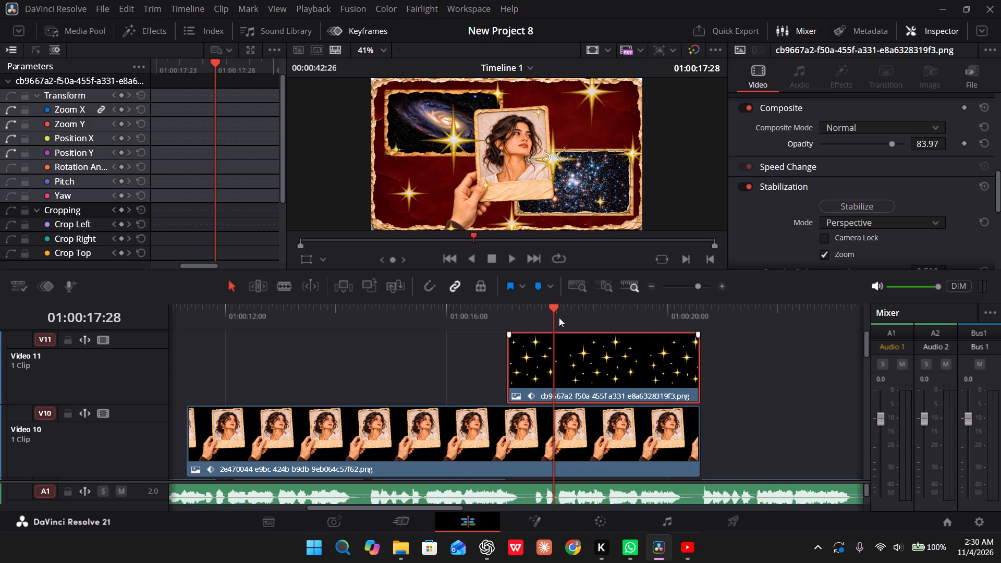
Add a Transform keyframe to the gold sparkle clip at 01:00:19:23, matching the galaxy clip's keyframe there.
left_click_drag(551, 314, 632, 317)
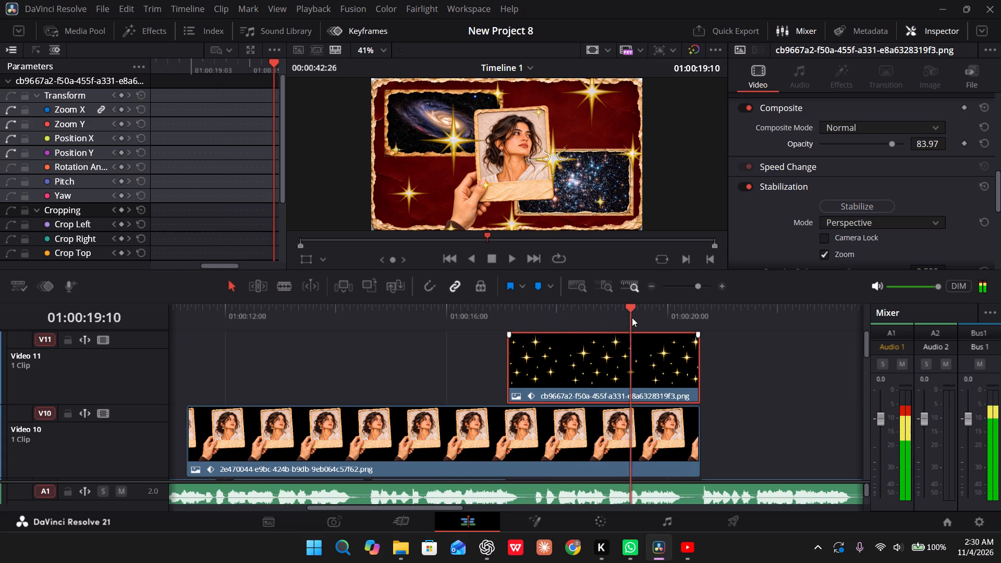
left_click_drag(632, 317, 630, 328)
scroll(630, 328, "down", 1)
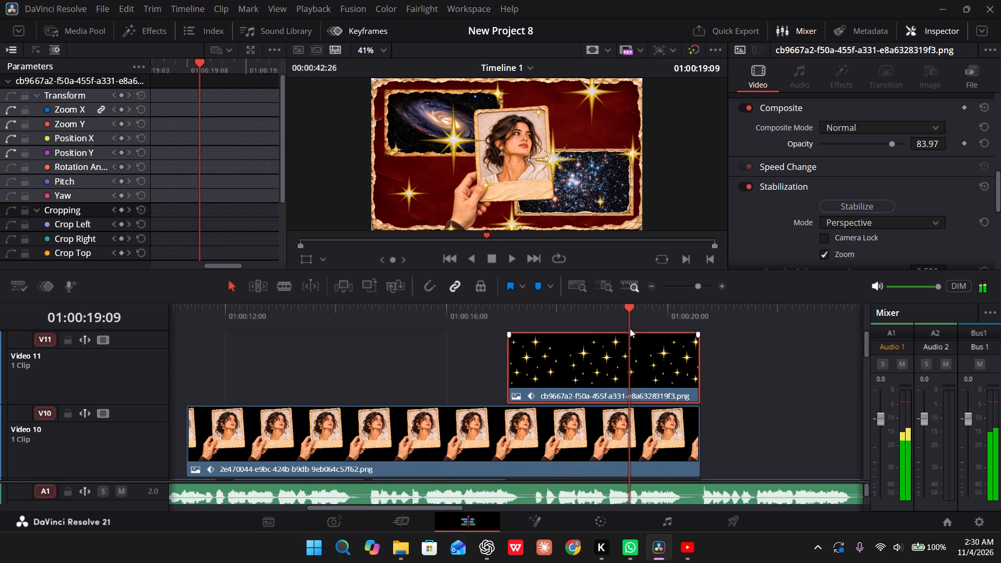
scroll(630, 328, "down", 1)
scroll(638, 408, "down", 1)
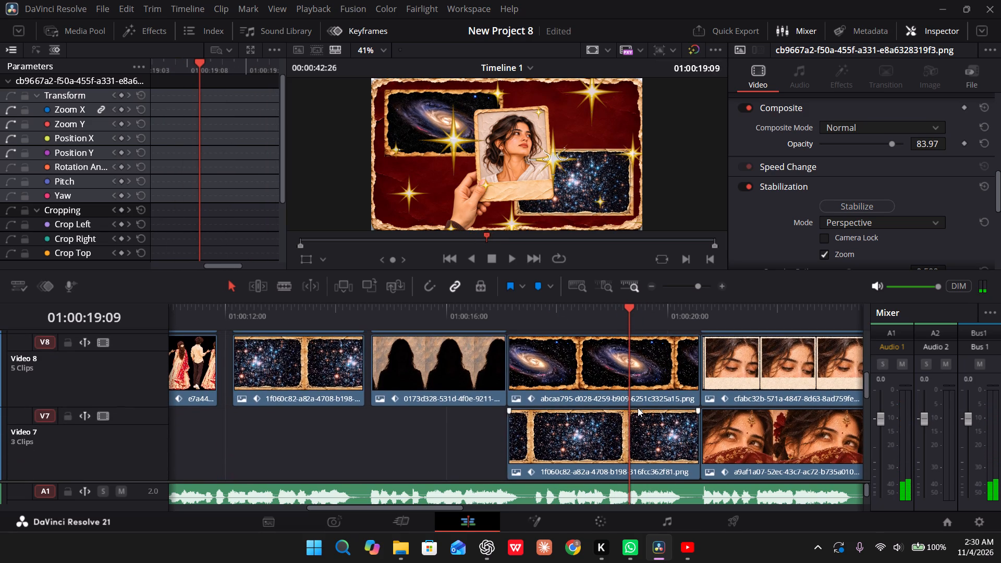
left_click_drag(630, 313, 666, 317)
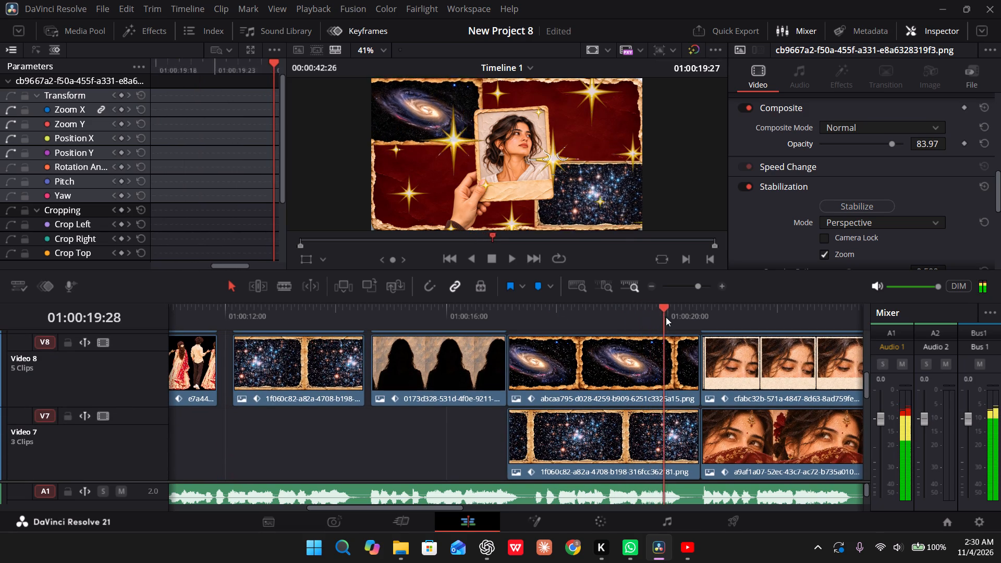
left_click_drag(666, 317, 651, 321)
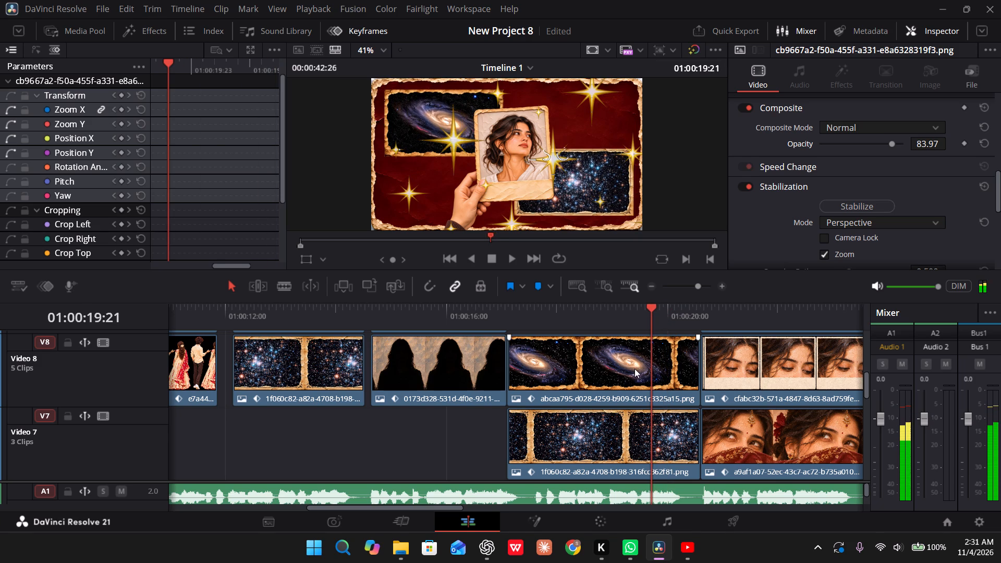
left_click(634, 369)
left_click_drag(648, 321, 650, 321)
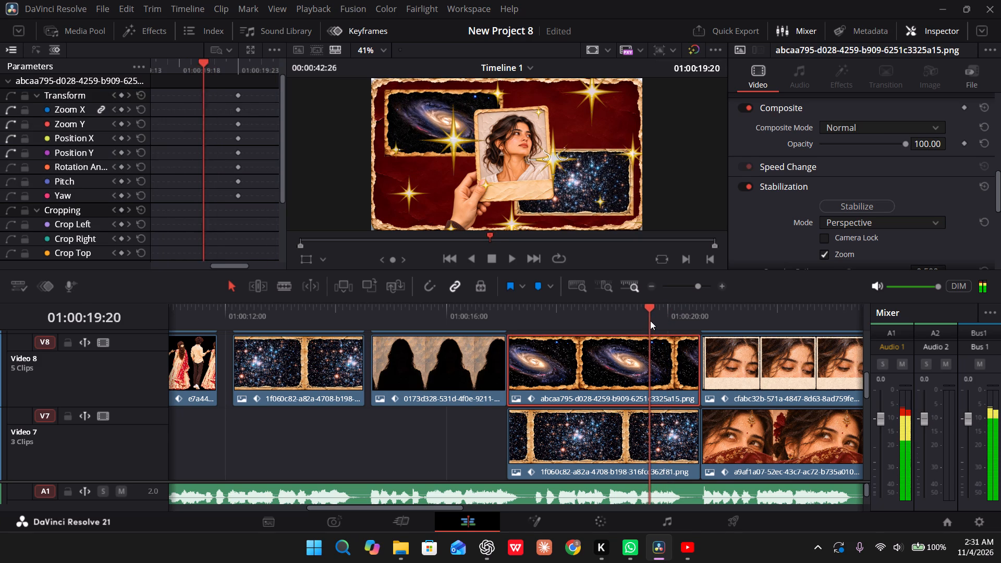
left_click_drag(650, 321, 654, 320)
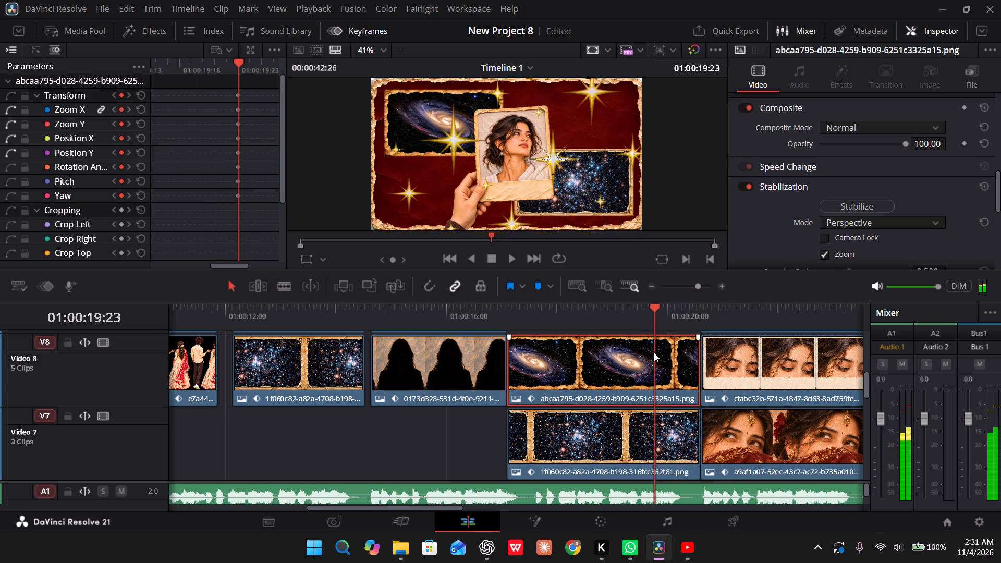
scroll(654, 352, "up", 2)
left_click(660, 359)
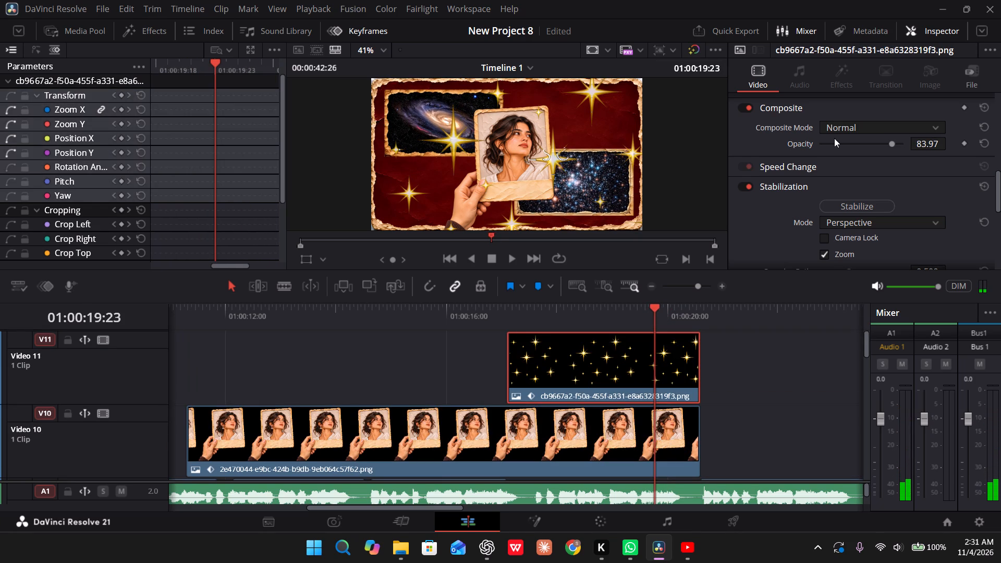
left_click(120, 94)
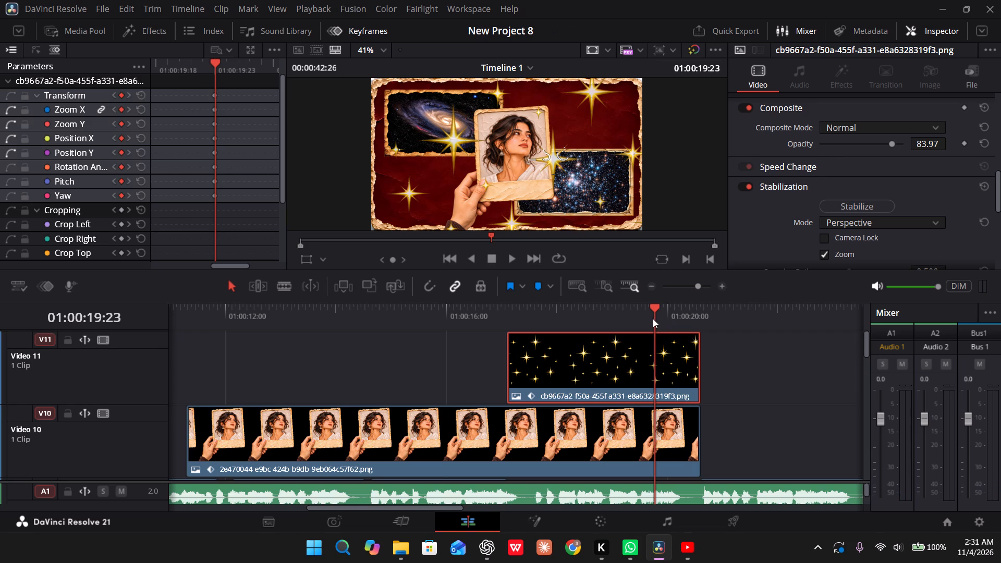
At the end of the gold sparkle clip, 01:00:20:17, lower its opacity to 0.00.
left_click_drag(653, 319, 692, 321)
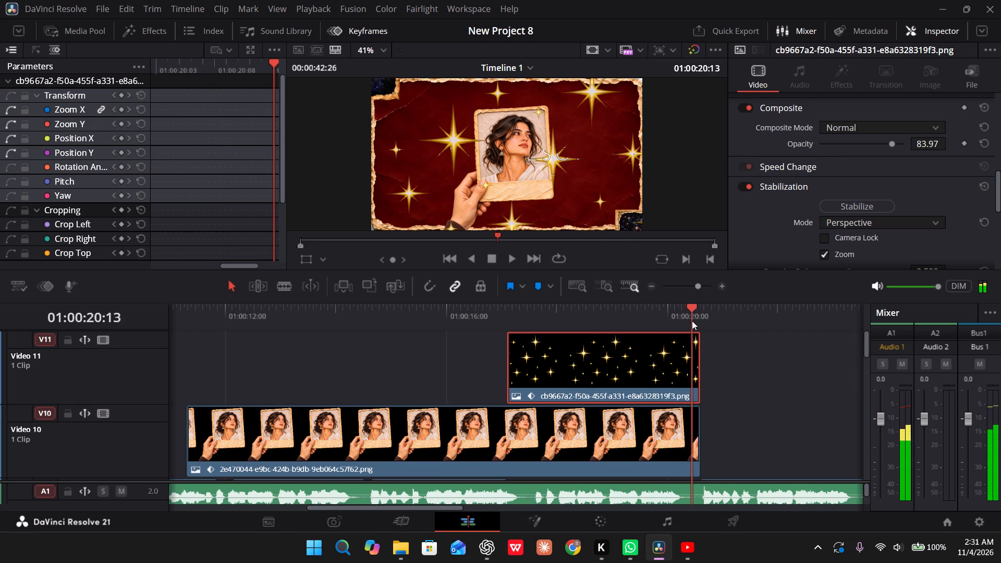
left_click_drag(692, 321, 693, 321)
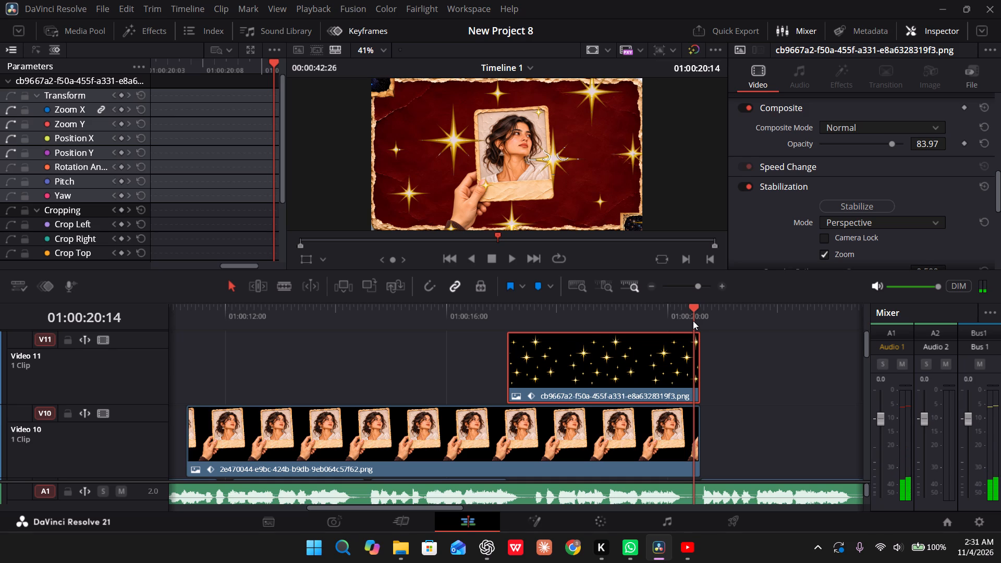
left_click_drag(693, 321, 698, 322)
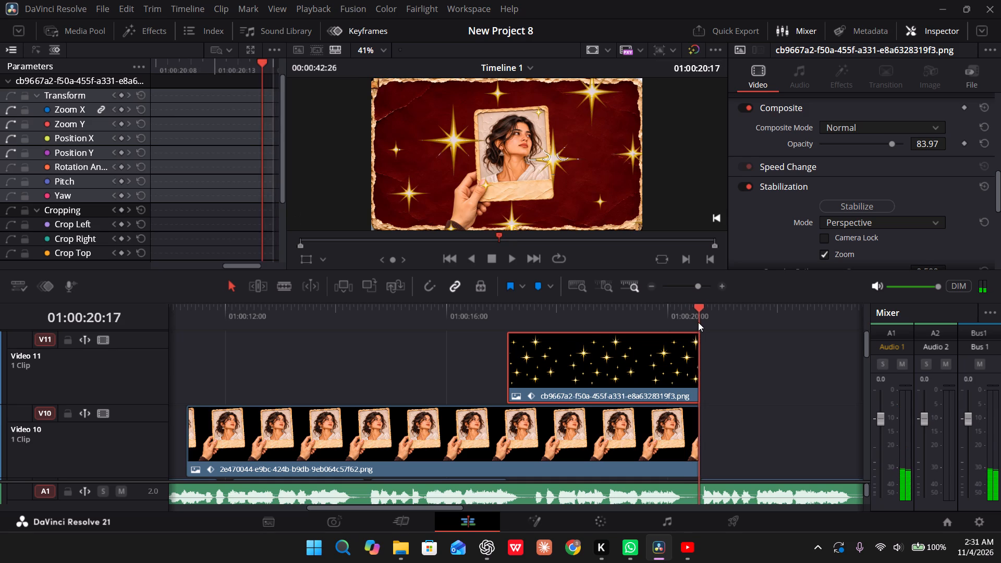
left_click_drag(698, 322, 700, 322)
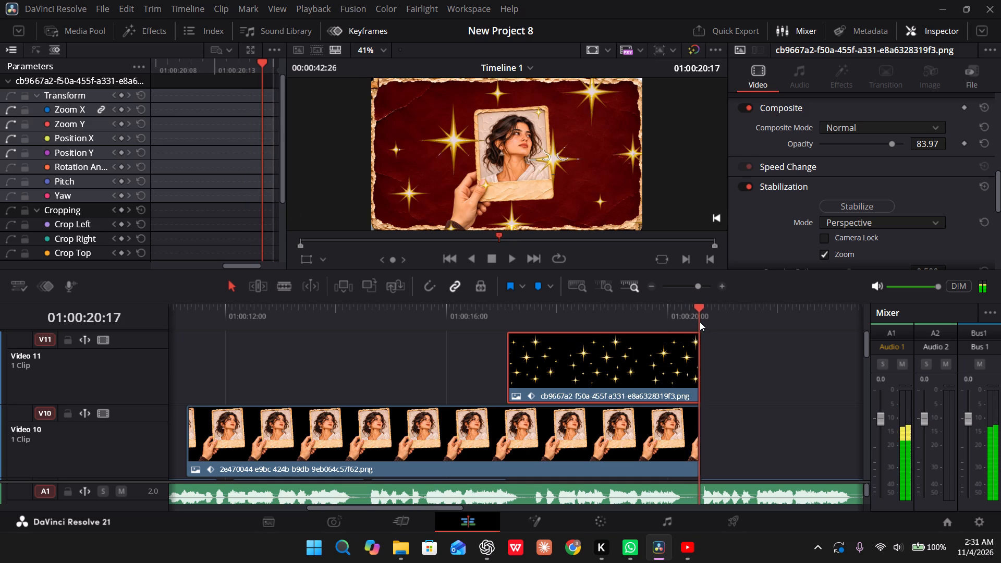
left_click_drag(700, 322, 699, 322)
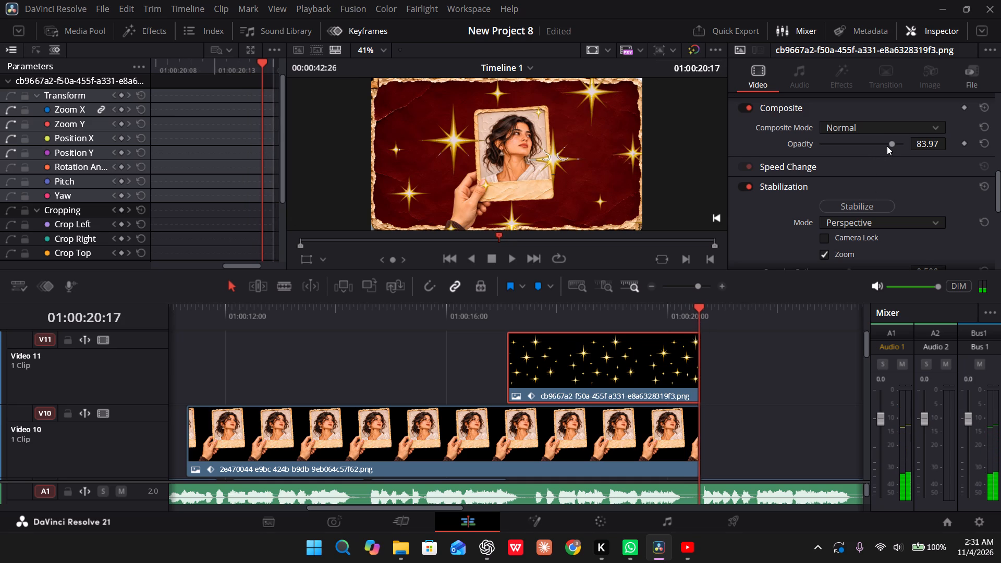
left_click_drag(887, 146, 786, 148)
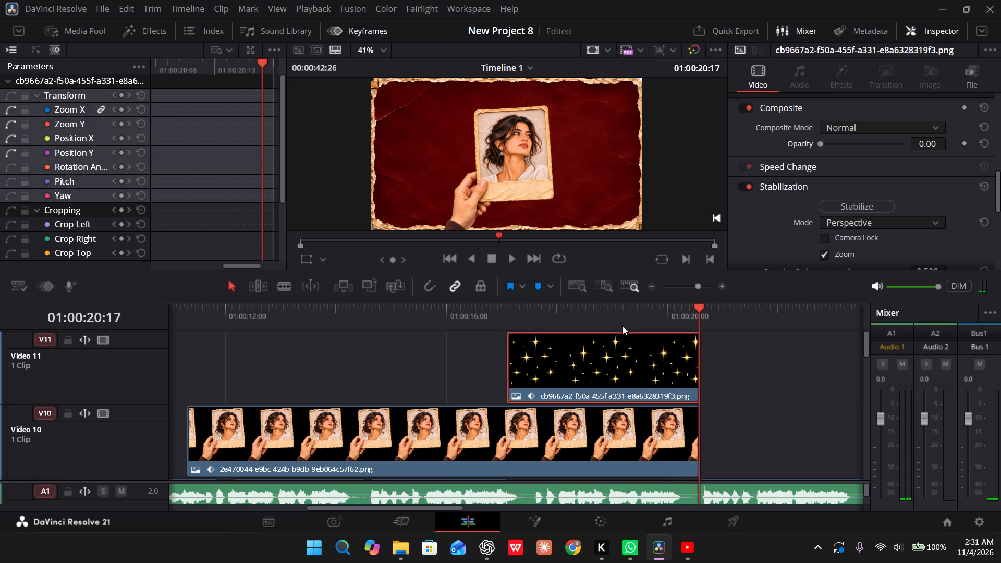
Play and scrub through the gold sparkle clip's section to check how its opacity behaves against the galaxy and starfield images.
left_click_drag(620, 319, 461, 344)
key("space")
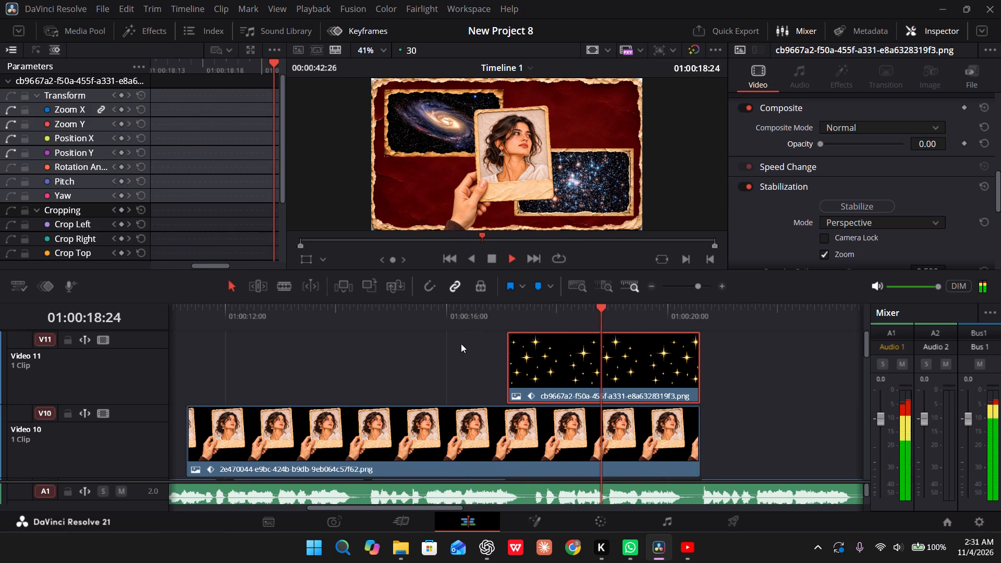
key("space")
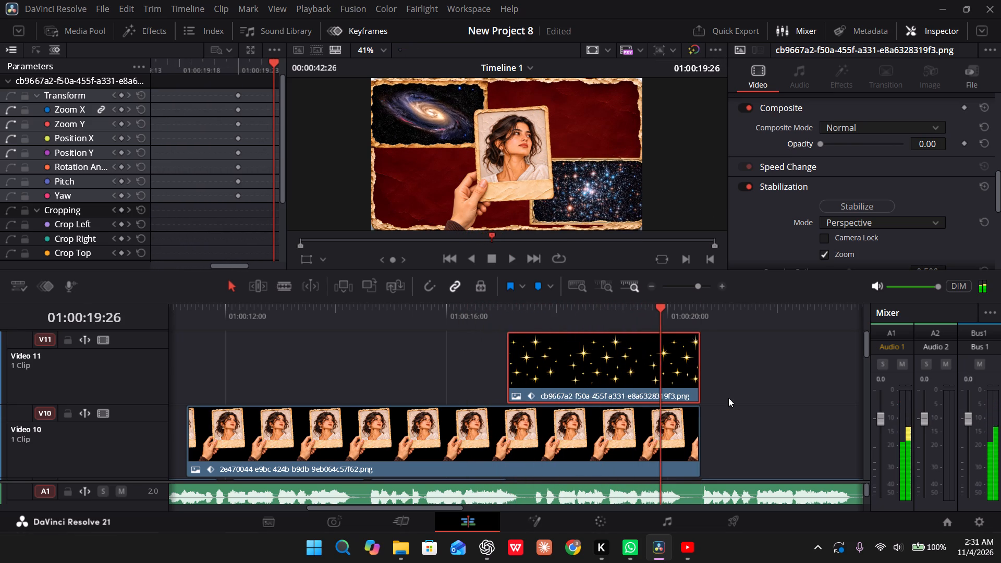
left_click_drag(652, 312, 478, 314)
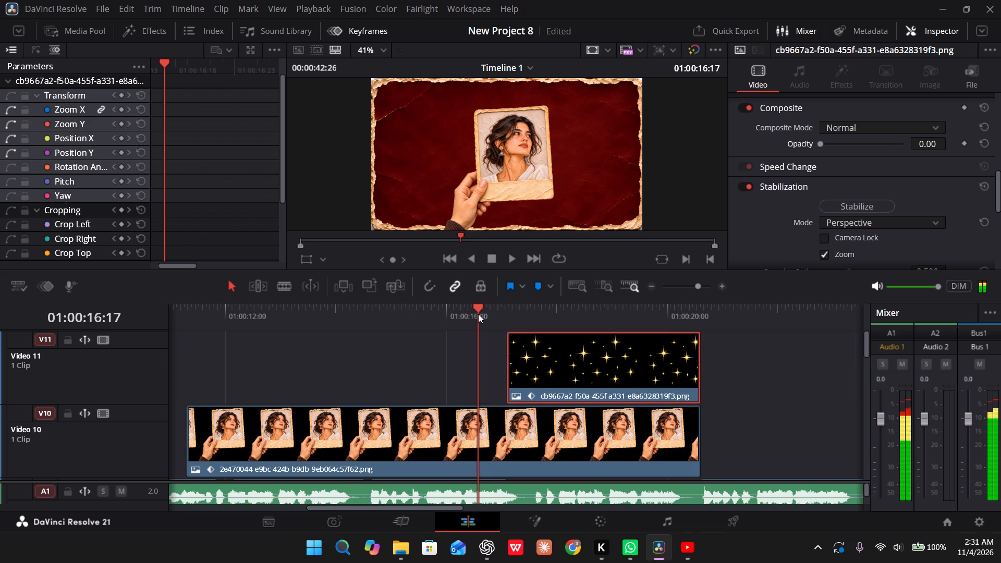
key("space")
key("space")
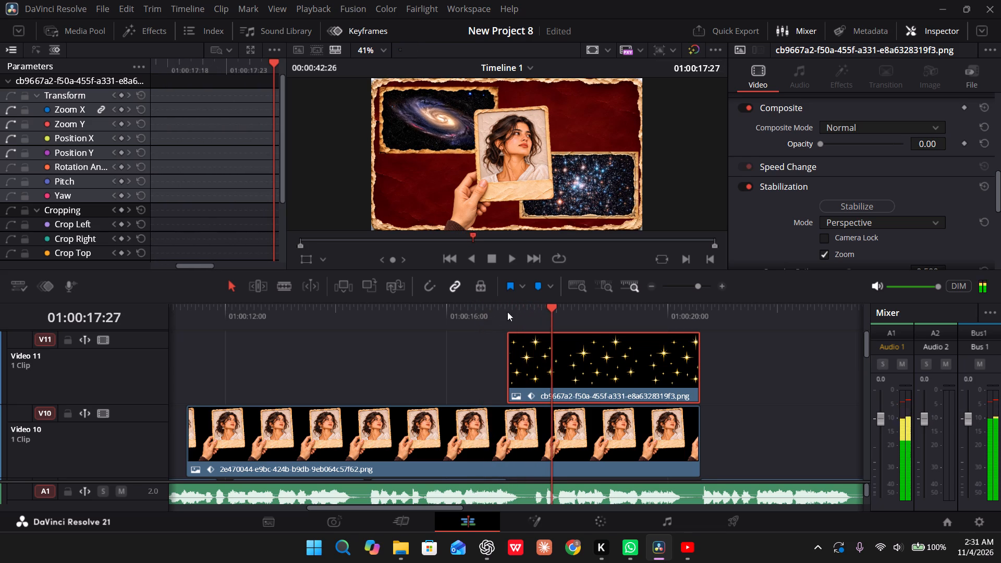
left_click_drag(548, 312, 550, 320)
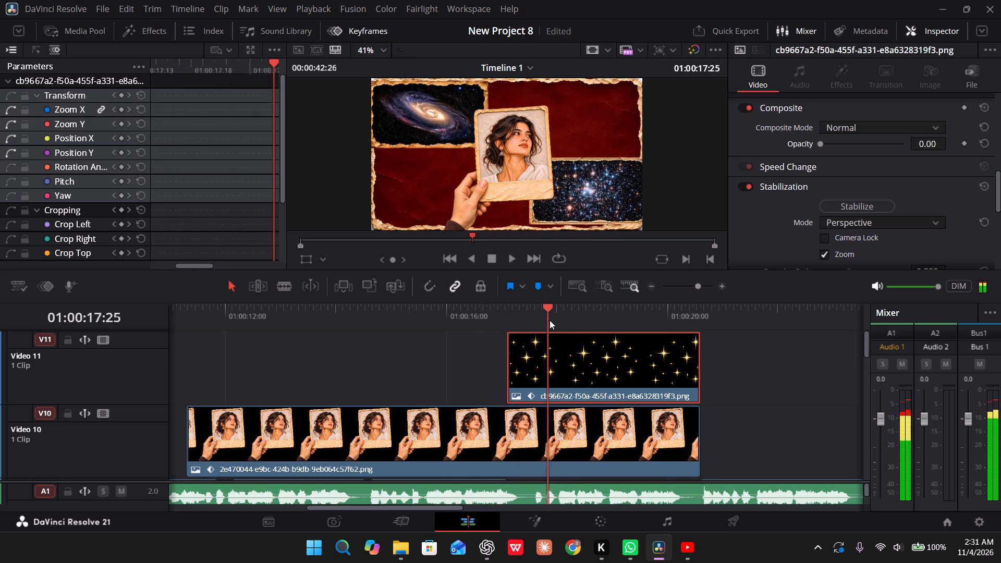
left_click_drag(550, 320, 609, 333)
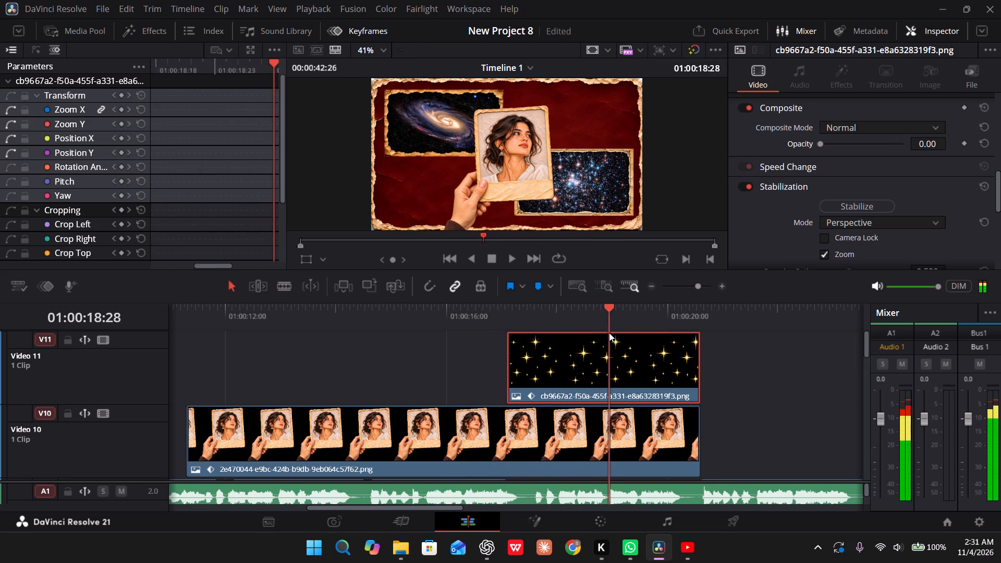
left_click_drag(609, 333, 682, 345)
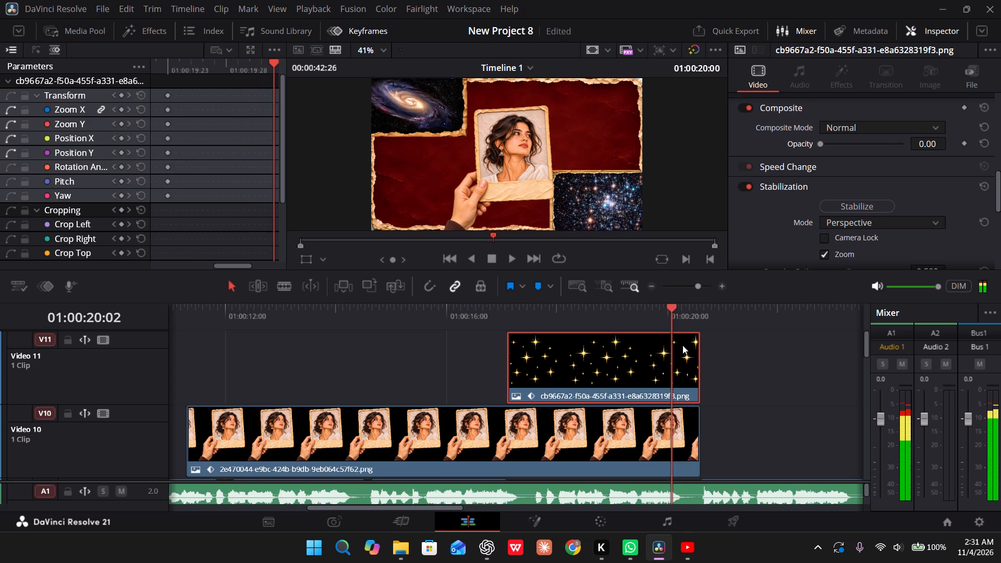
Delete the gold sparkle clip's Transform keyframe at 01:00:19:23.
left_click_drag(682, 345, 648, 344)
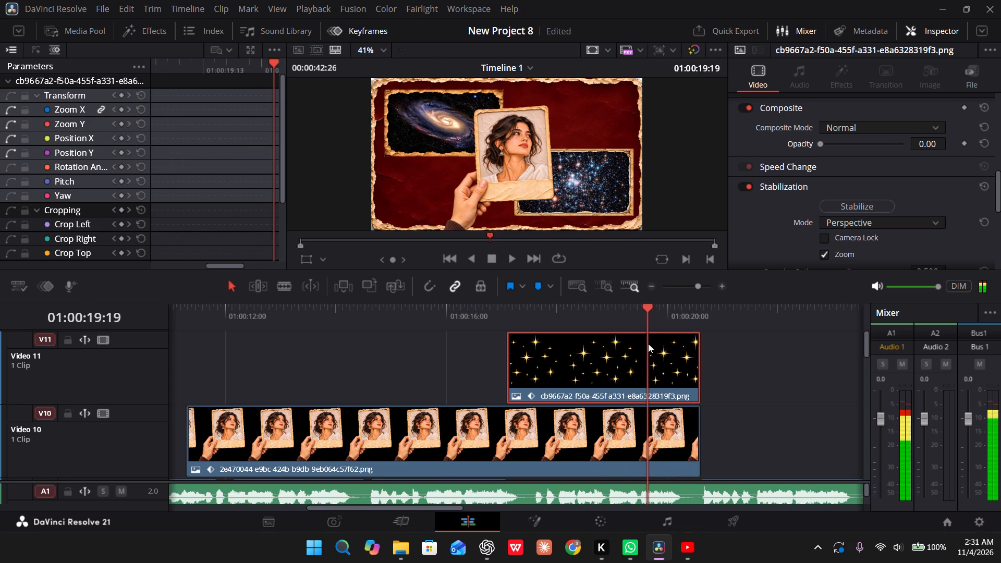
left_click_drag(648, 344, 652, 348)
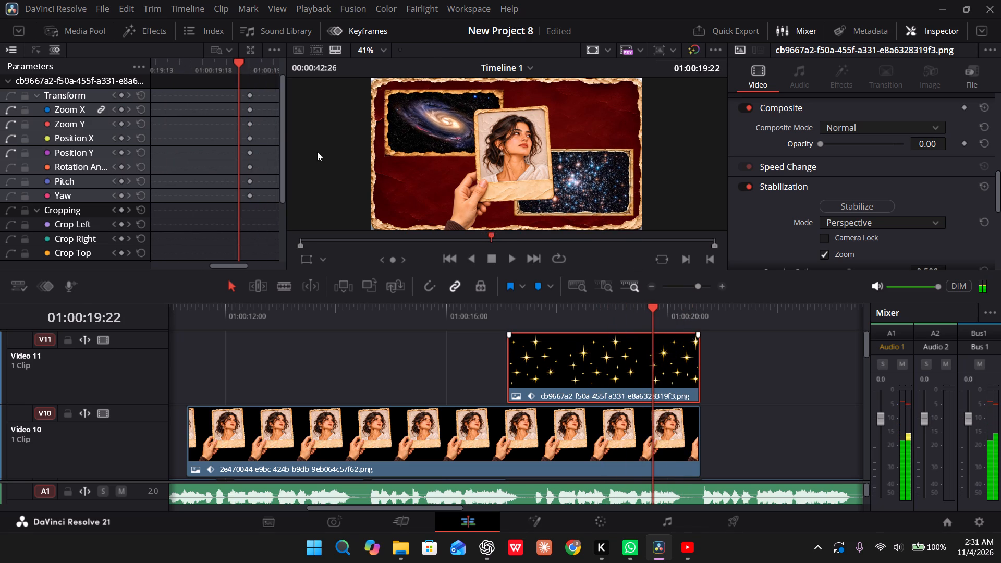
left_click(248, 96)
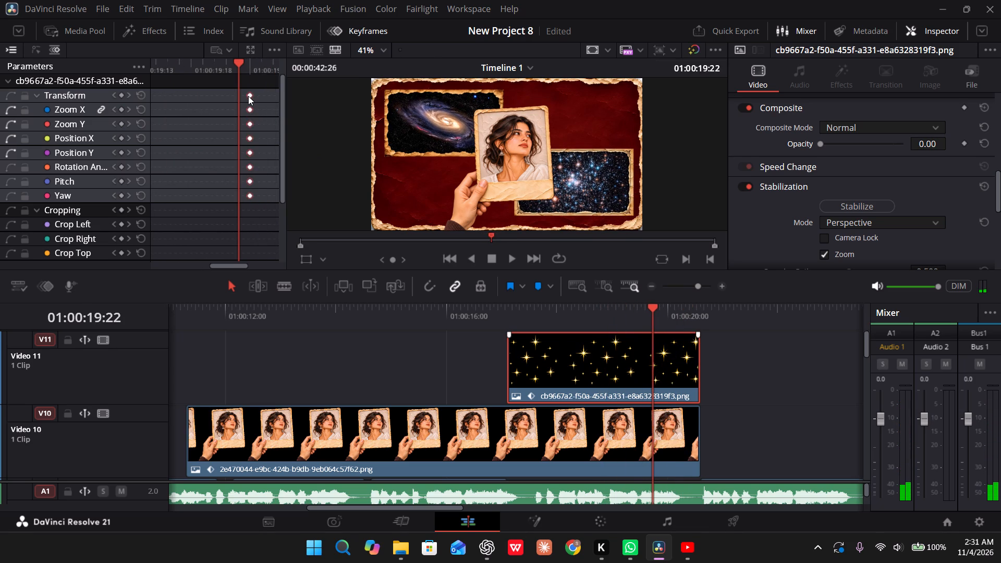
key("BackSpace")
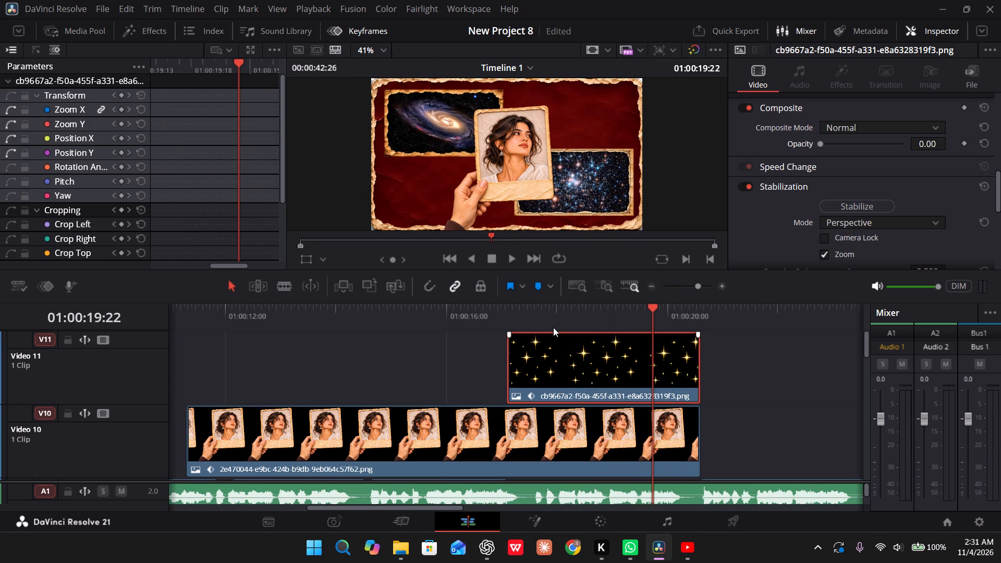
Locate the galaxy clip's keyframe at 01:00:17:28 and examine the gold sparkle clip's keyframes around that time.
scroll(568, 400, "down", 1)
left_click(560, 363)
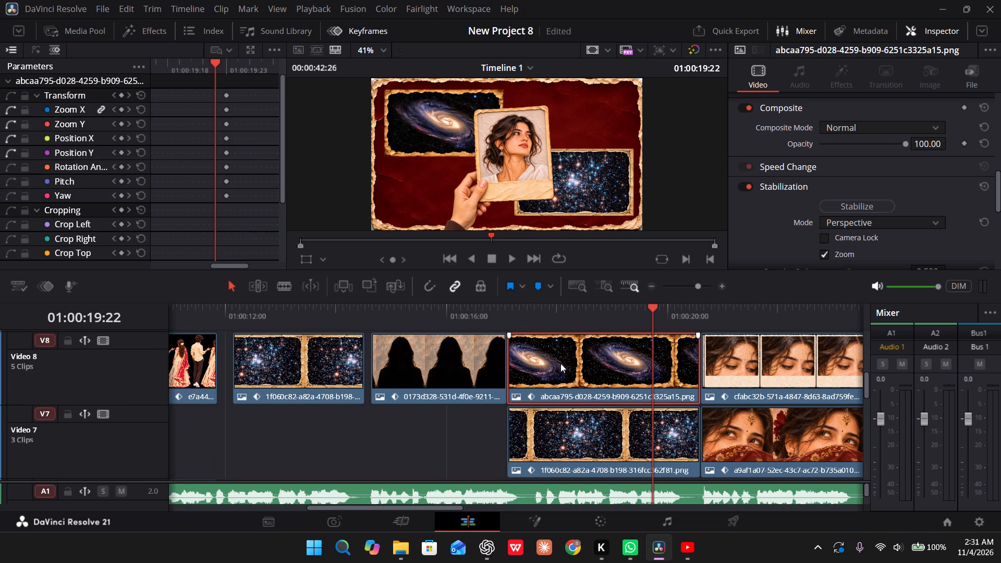
left_click_drag(585, 320, 560, 323)
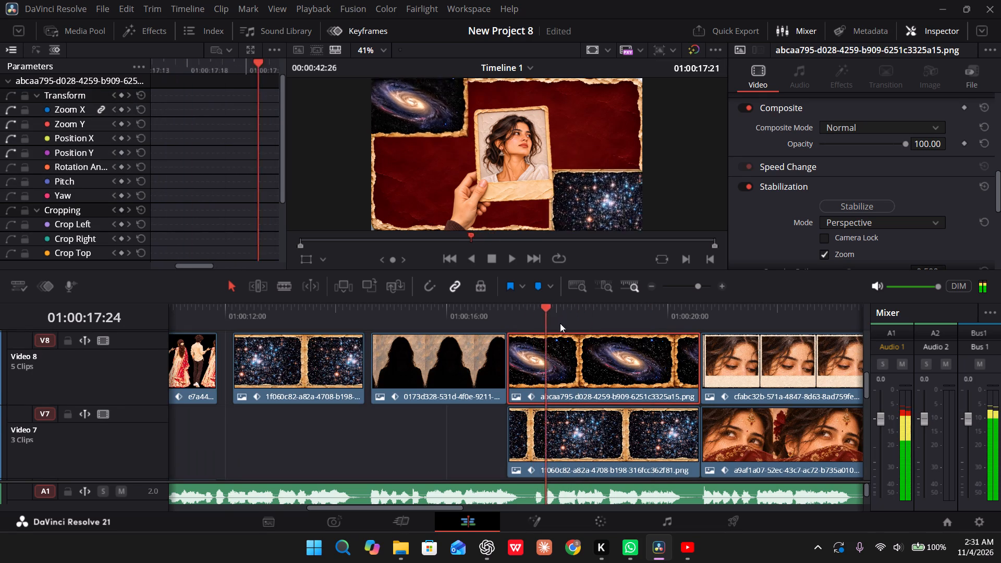
left_click_drag(560, 323, 552, 325)
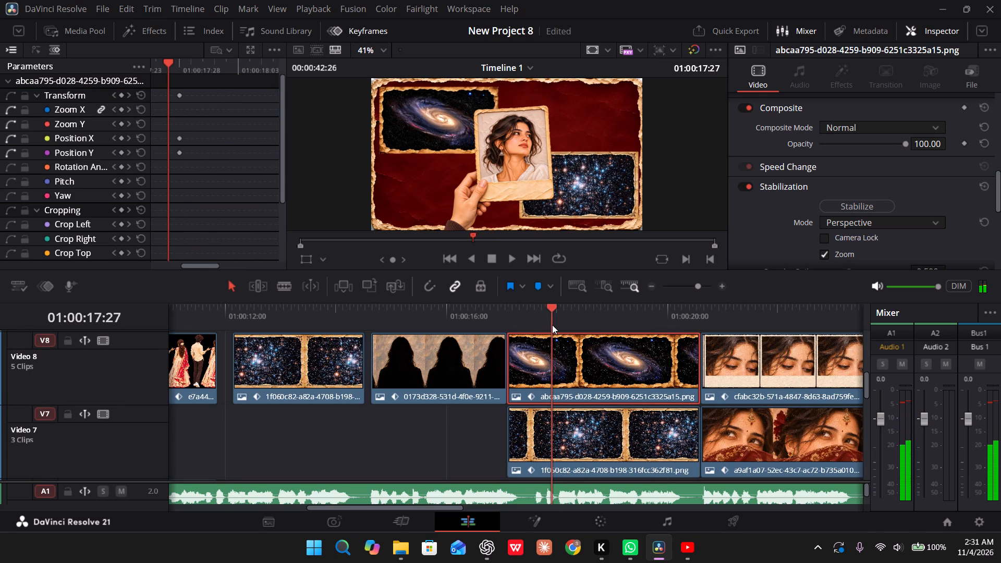
left_click_drag(552, 325, 555, 325)
left_click(555, 325)
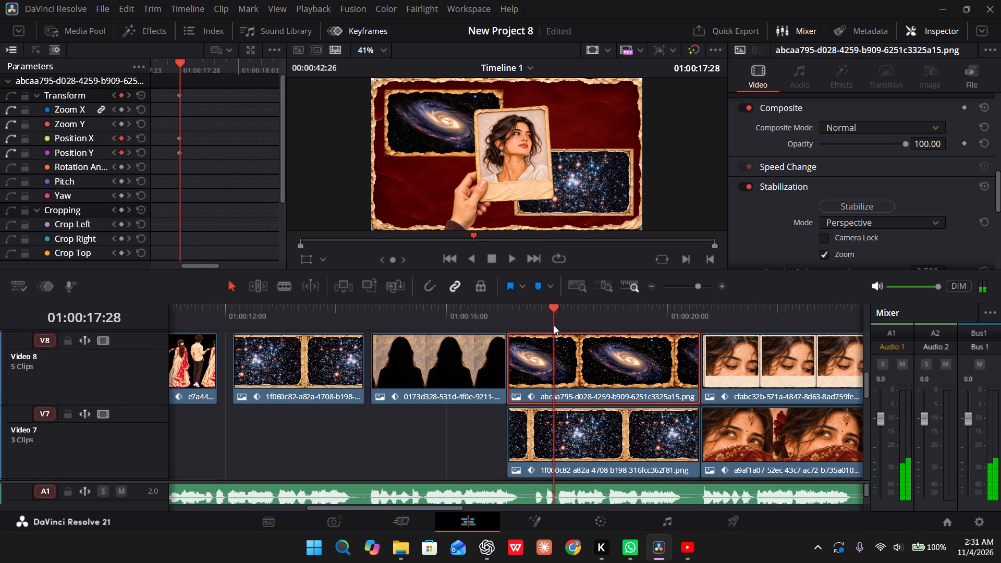
scroll(566, 361, "up", 2)
double_click(566, 361)
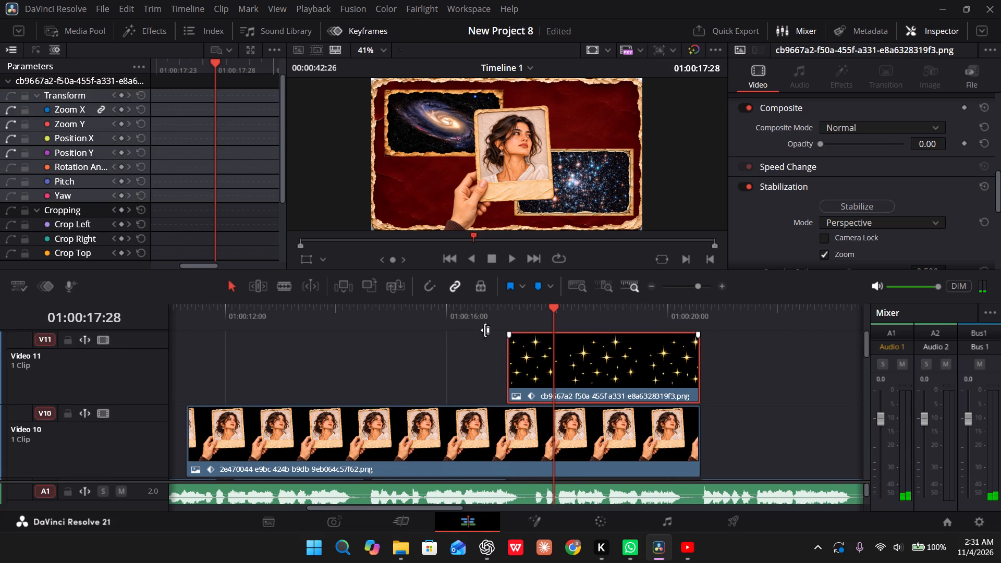
scroll(202, 163, "right", 4)
scroll(202, 163, "left", 1)
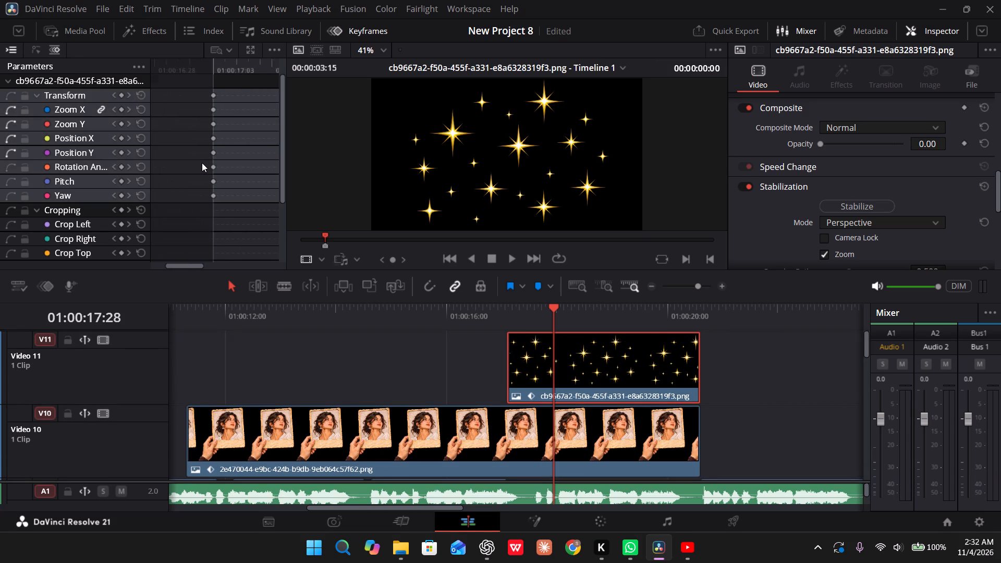
scroll(202, 163, "left", 1)
scroll(202, 163, "right", 2)
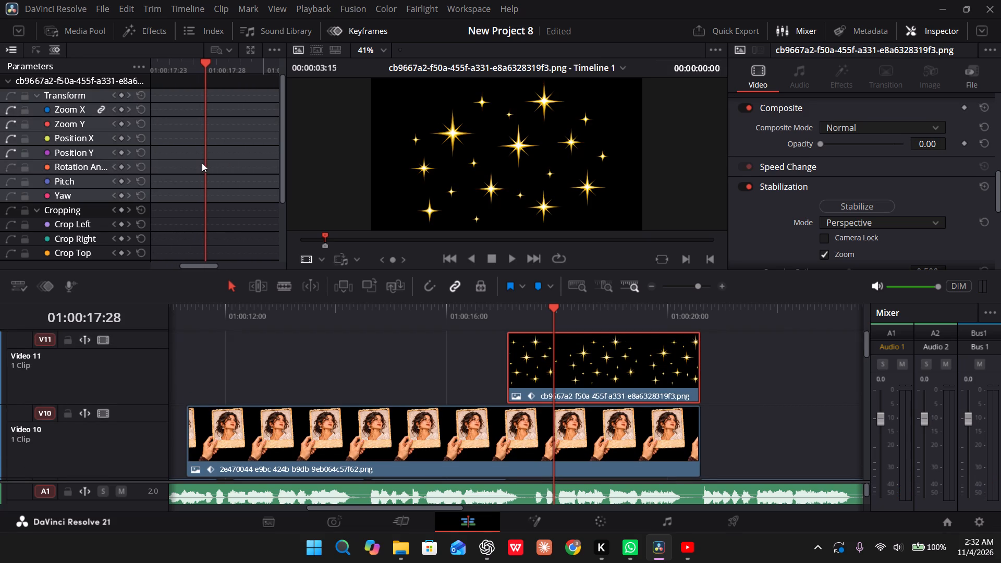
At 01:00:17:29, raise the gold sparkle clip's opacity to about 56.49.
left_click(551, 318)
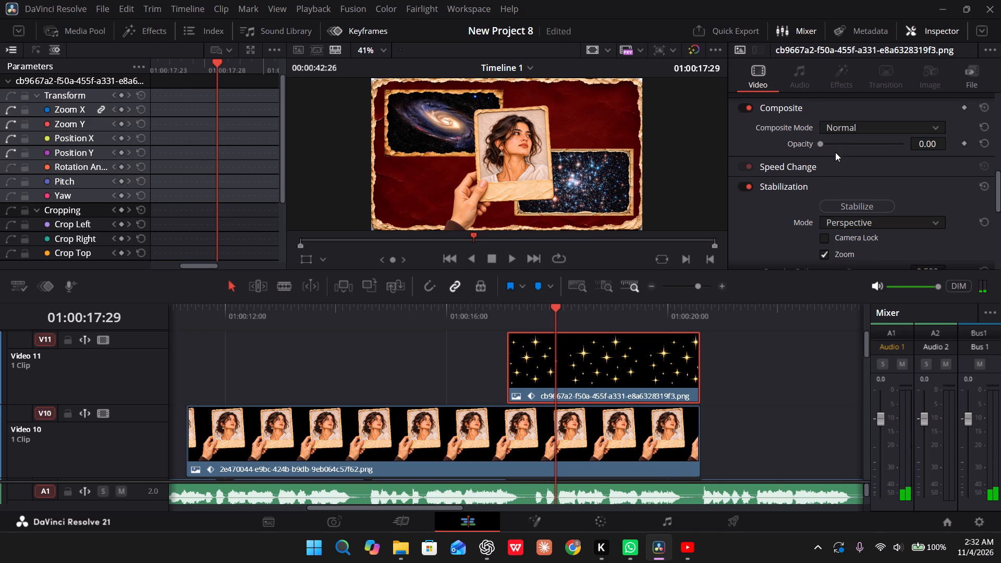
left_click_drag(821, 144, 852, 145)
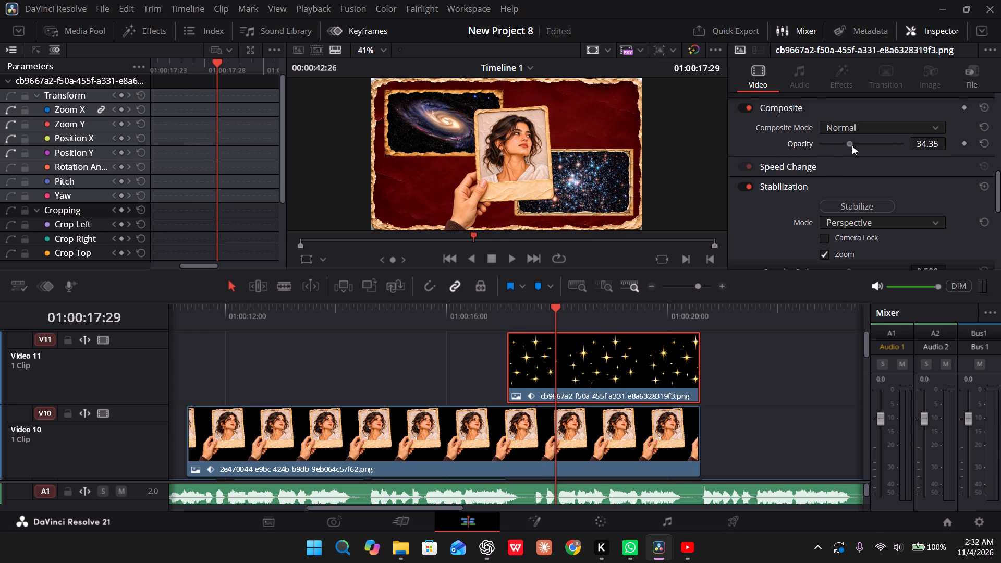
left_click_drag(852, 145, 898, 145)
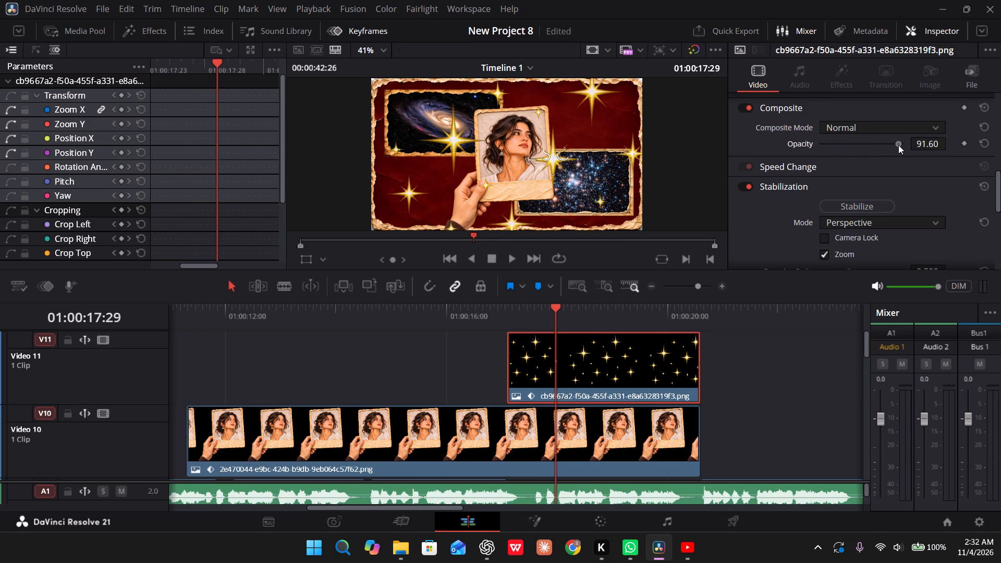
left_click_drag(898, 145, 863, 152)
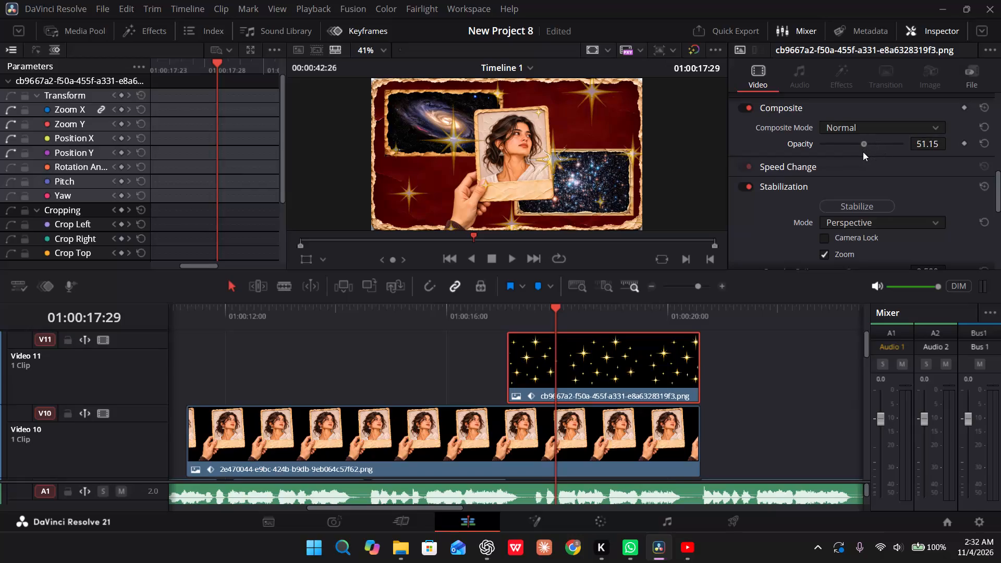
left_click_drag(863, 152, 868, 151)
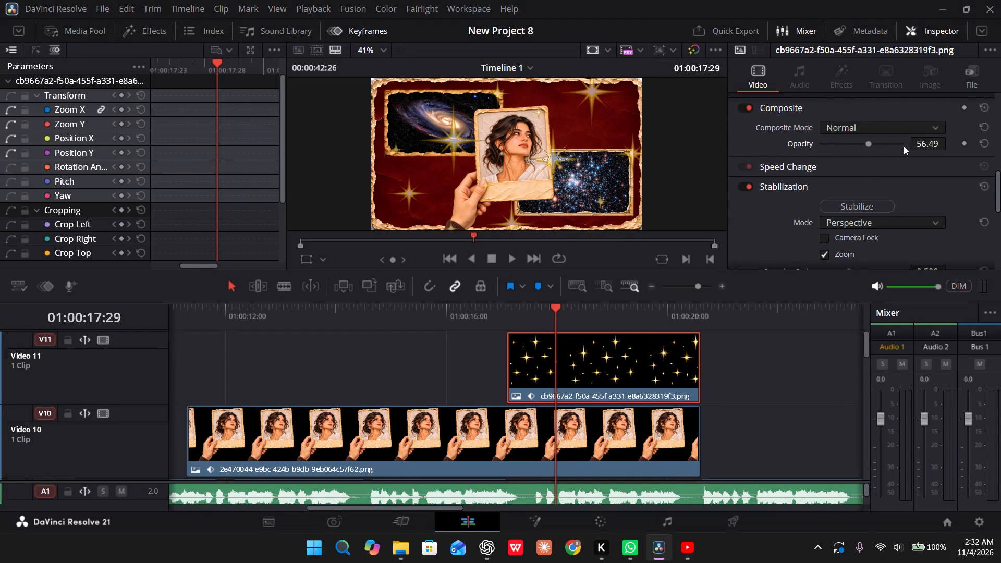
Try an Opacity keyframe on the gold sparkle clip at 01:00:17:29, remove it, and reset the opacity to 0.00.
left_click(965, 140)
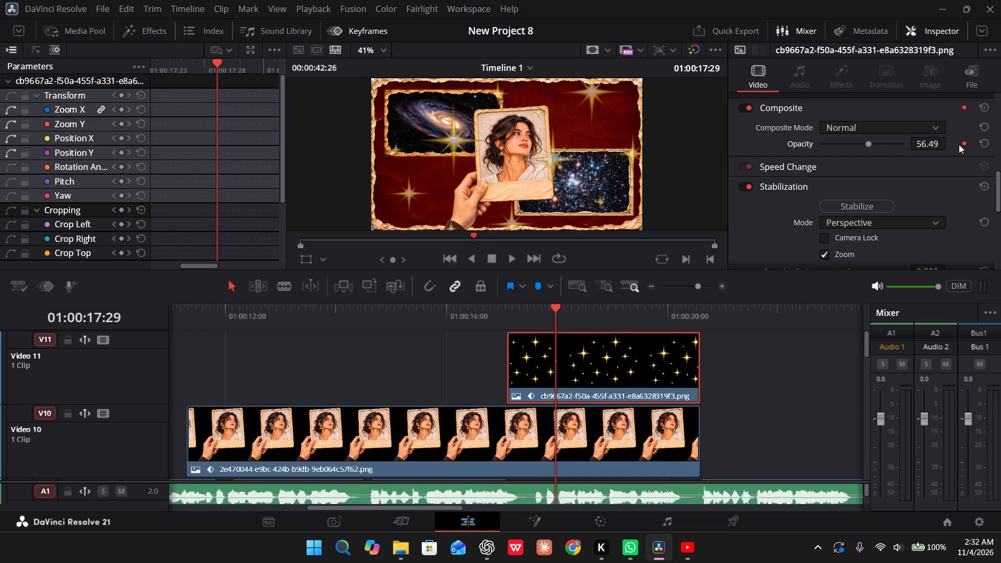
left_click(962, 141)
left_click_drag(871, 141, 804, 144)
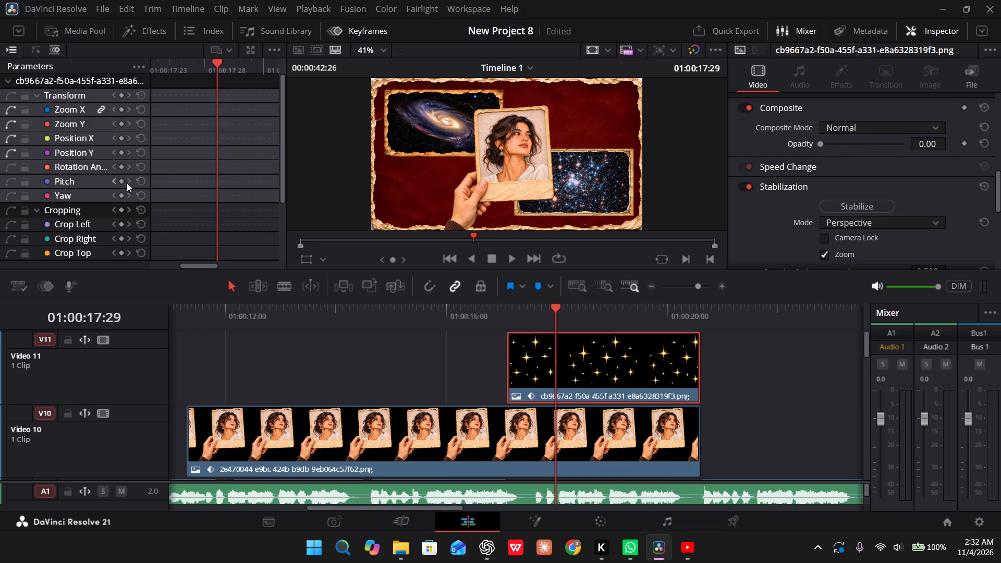
Add an Opacity keyframe at 0.00 on the gold sparkle clip at its start, 01:00:17:03.
left_click_drag(214, 69, 140, 69)
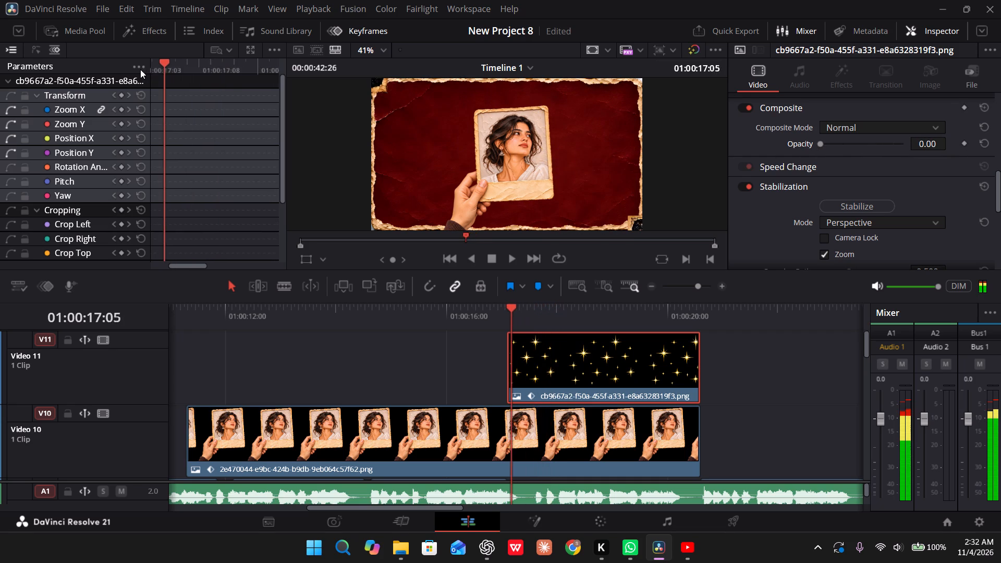
left_click_drag(140, 69, 223, 81)
scroll(223, 81, "left", 2)
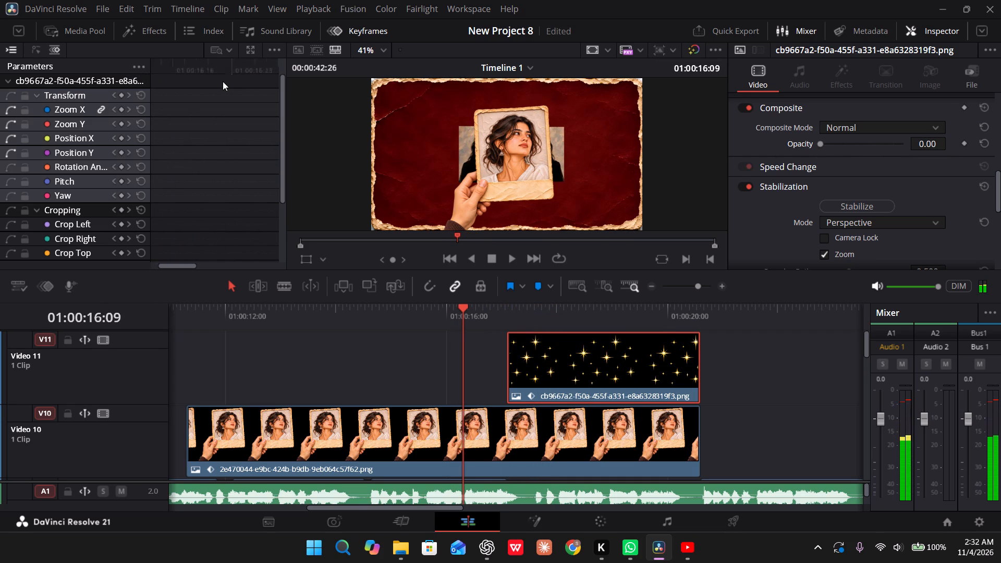
scroll(223, 81, "left", 1)
left_click(219, 58)
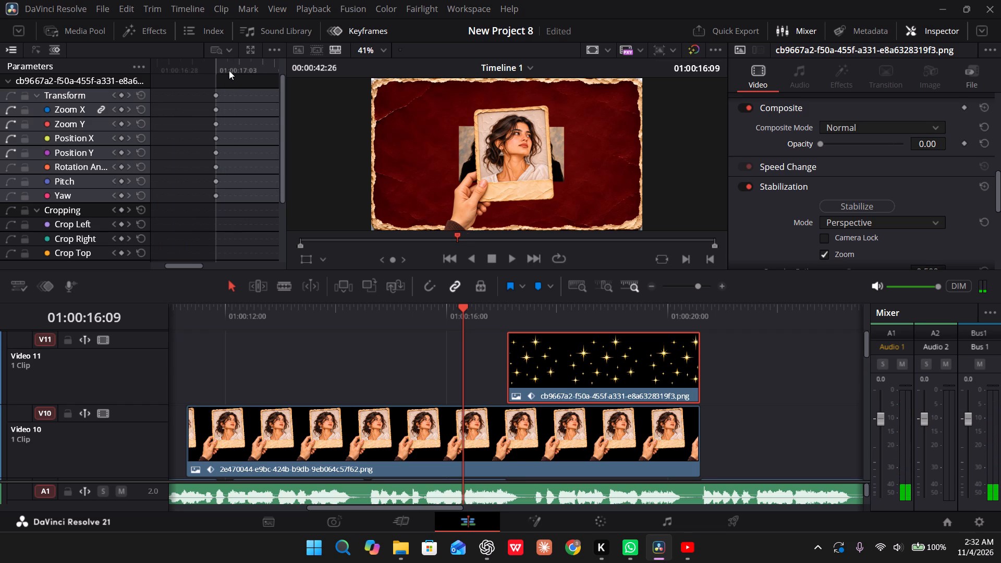
left_click_drag(229, 70, 218, 68)
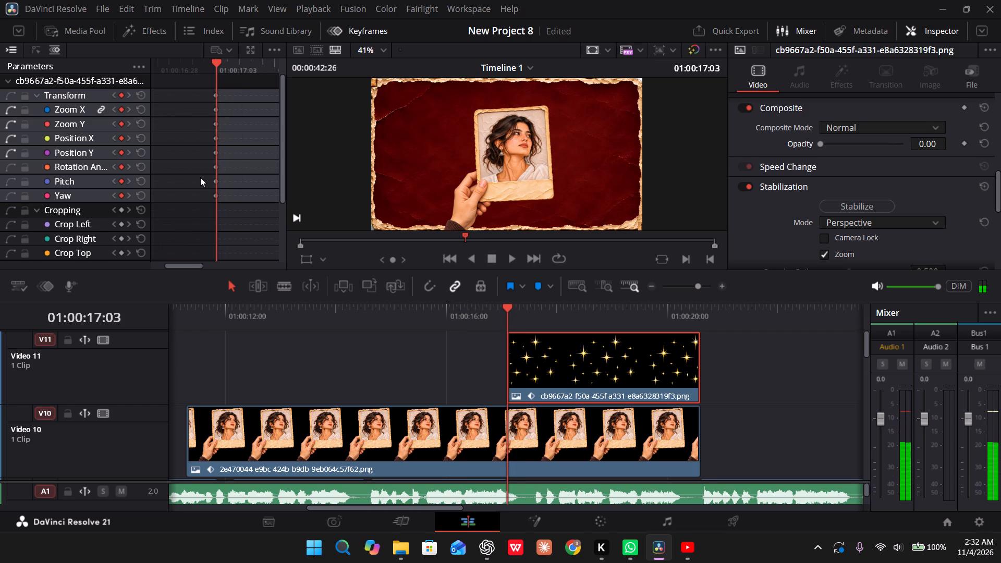
scroll(125, 212, "down", 1)
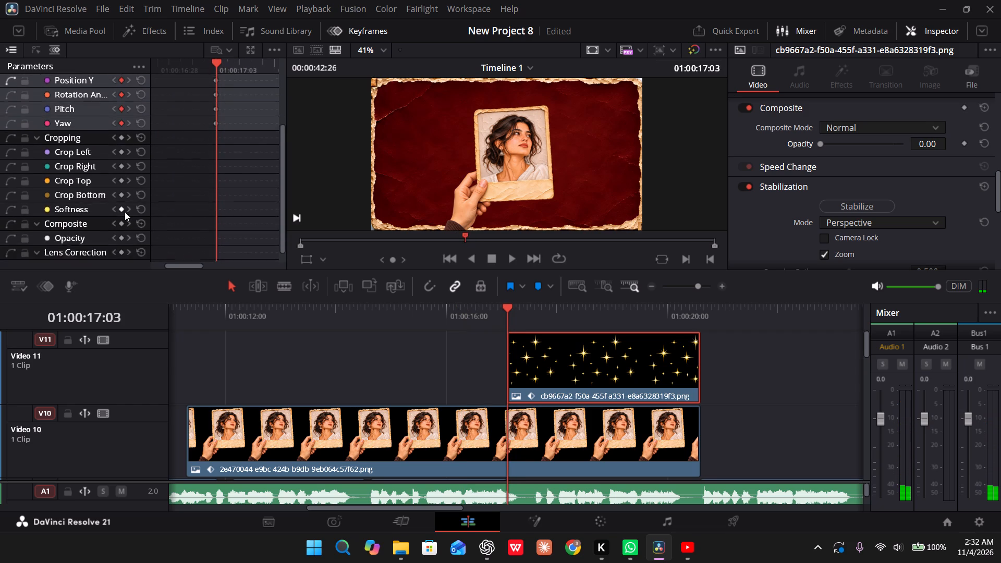
scroll(125, 212, "down", 1)
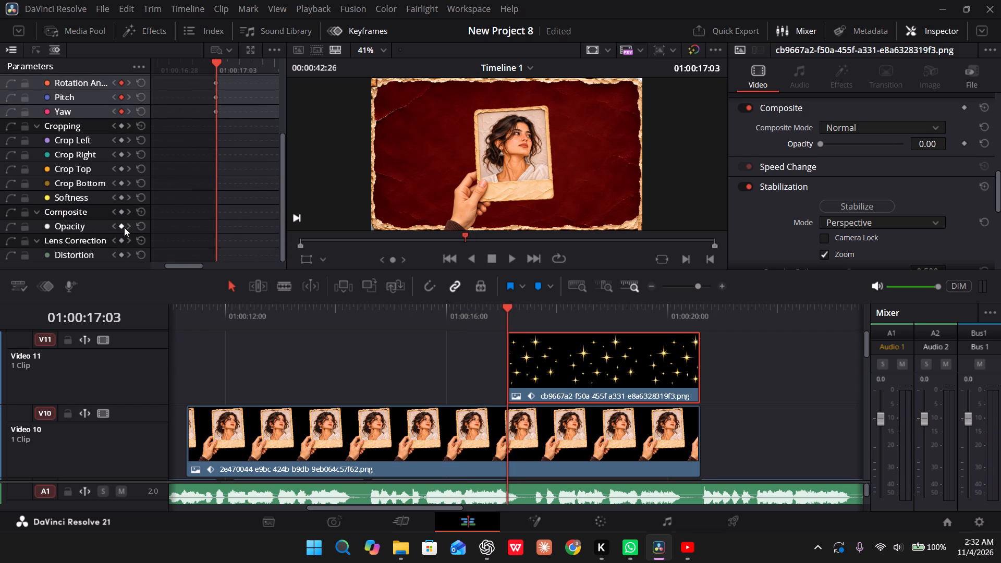
left_click(121, 227)
Examine the galaxy and starfield clips' movement between about 01:00:16:17 and 01:00:20:10 to find when the images settle and leave.
scroll(539, 398, "down", 1)
left_click(547, 349)
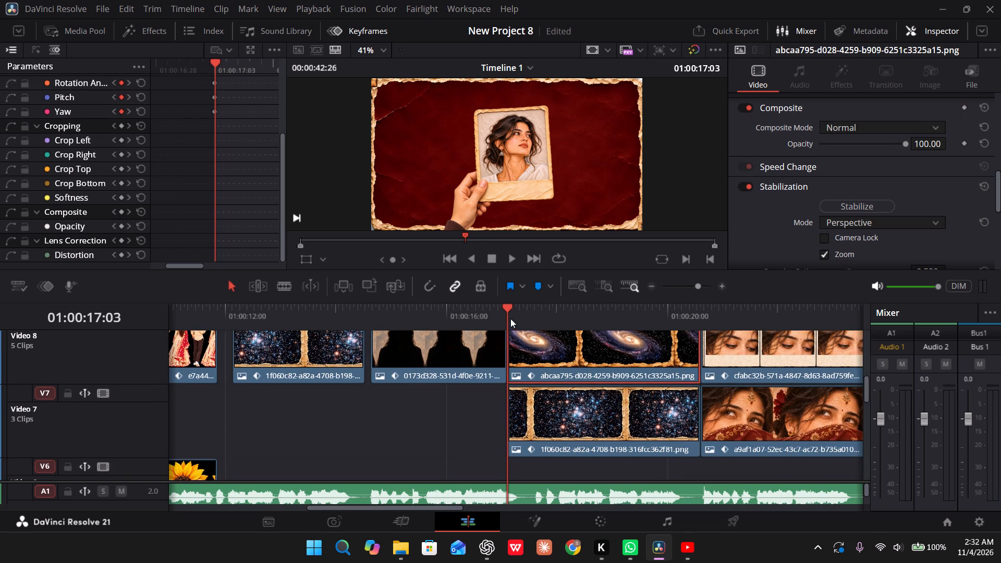
left_click_drag(510, 319, 556, 322)
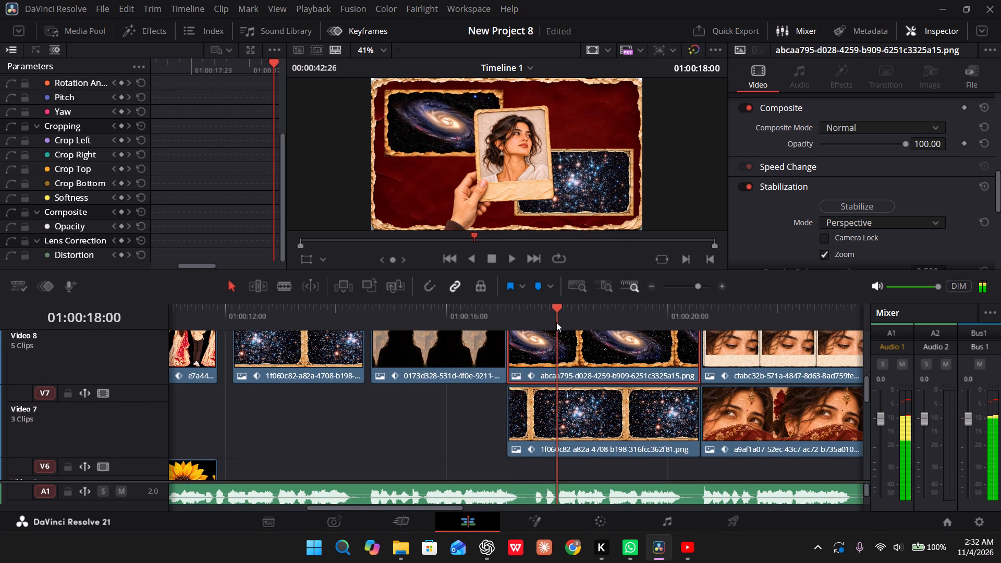
left_click_drag(556, 322, 612, 334)
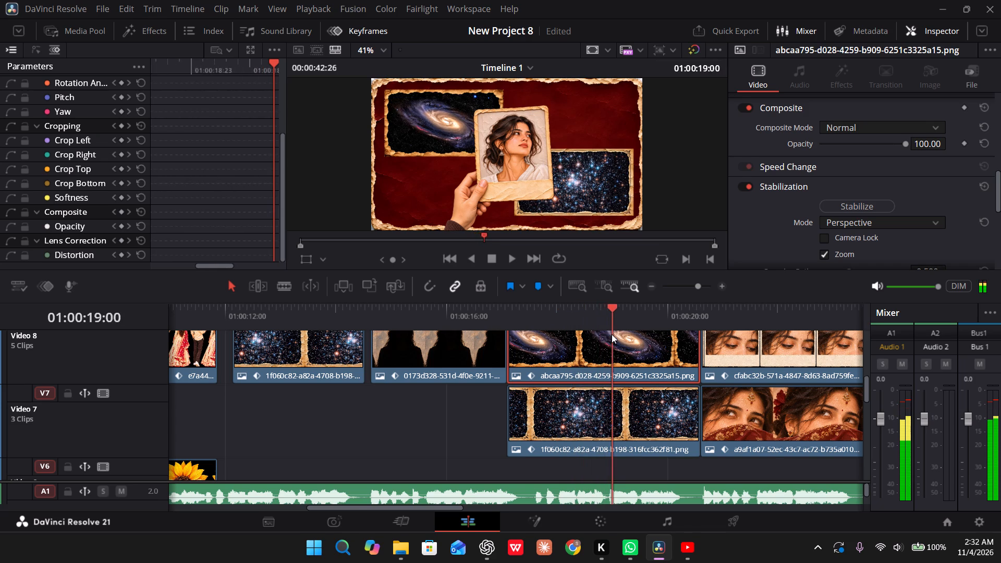
left_click_drag(612, 334, 460, 349)
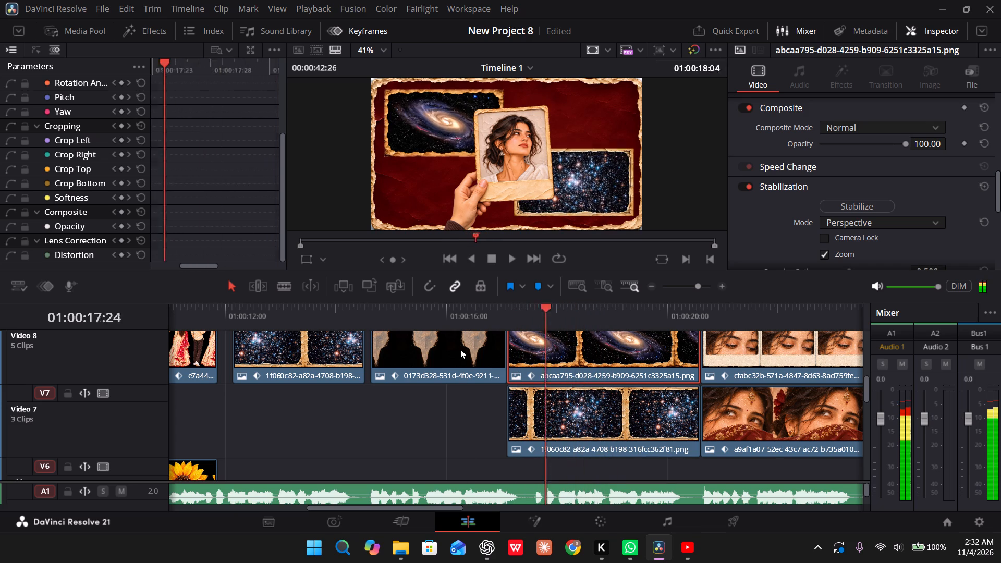
left_click_drag(460, 349, 518, 353)
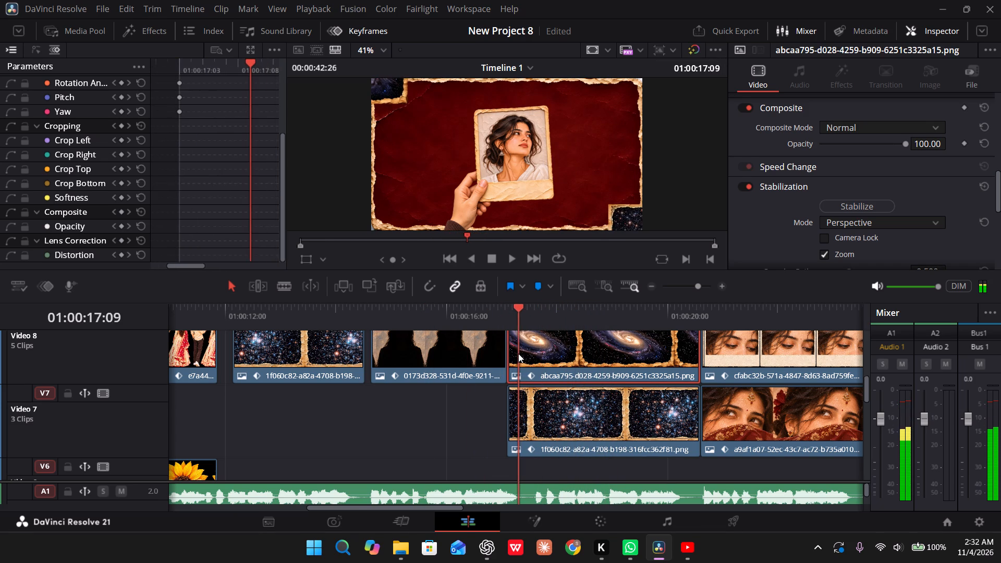
left_click_drag(518, 353, 508, 354)
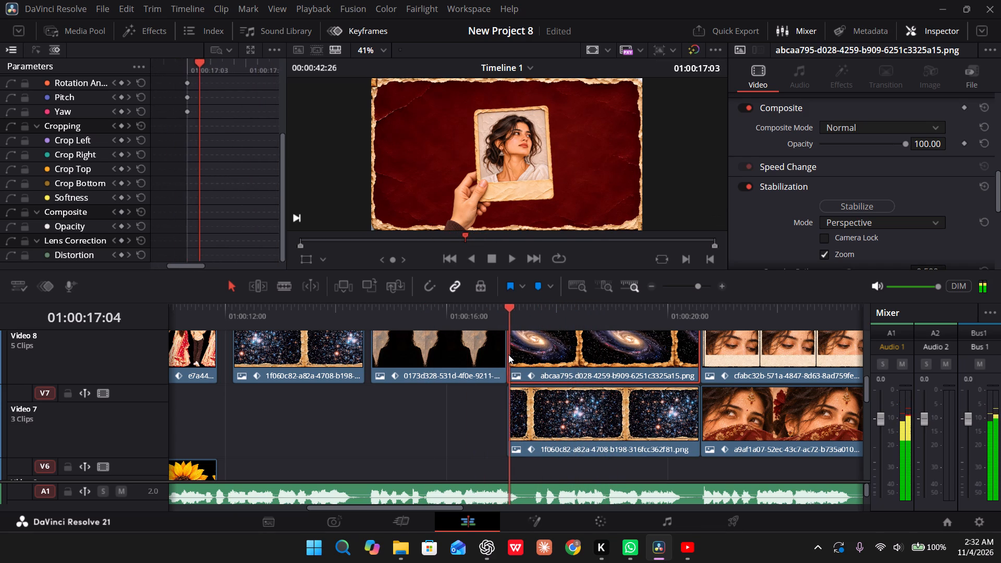
left_click_drag(508, 354, 547, 353)
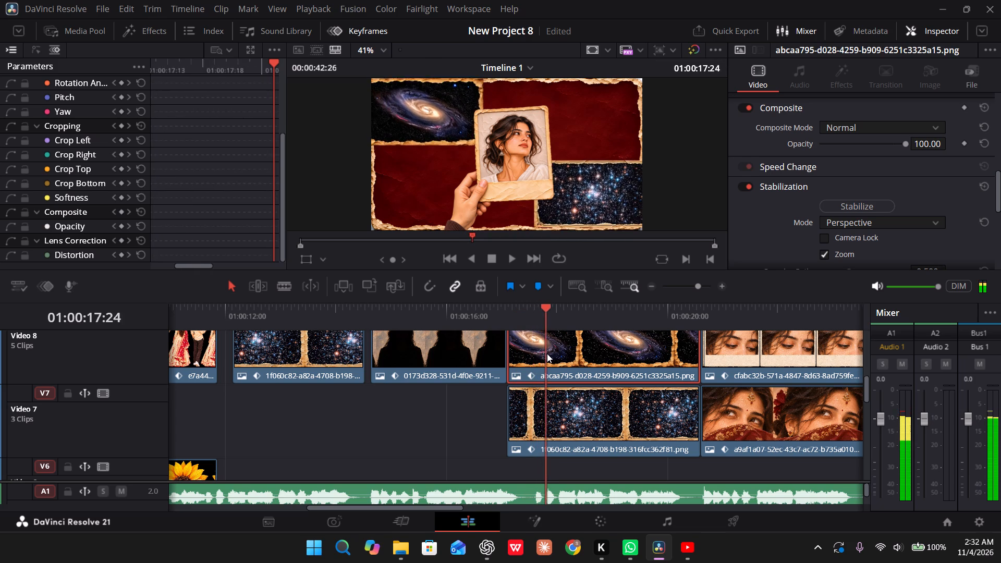
left_click_drag(547, 353, 600, 361)
left_click(579, 397)
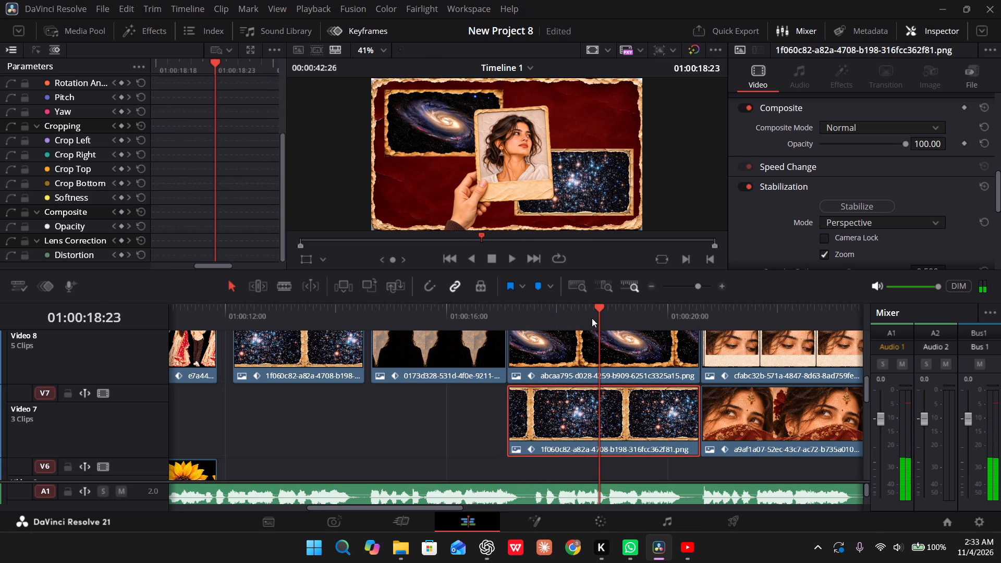
left_click_drag(595, 315, 479, 309)
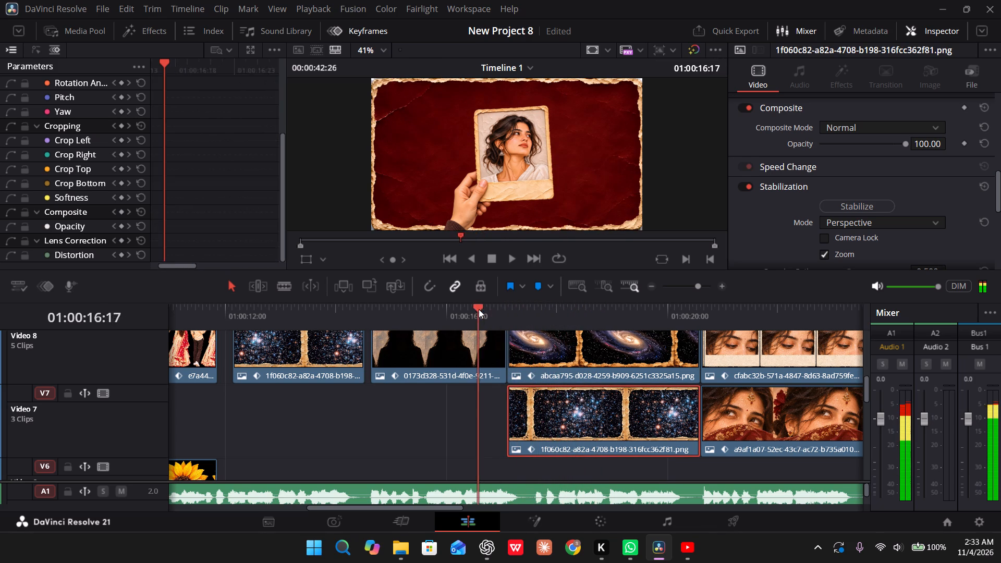
left_click_drag(479, 309, 615, 316)
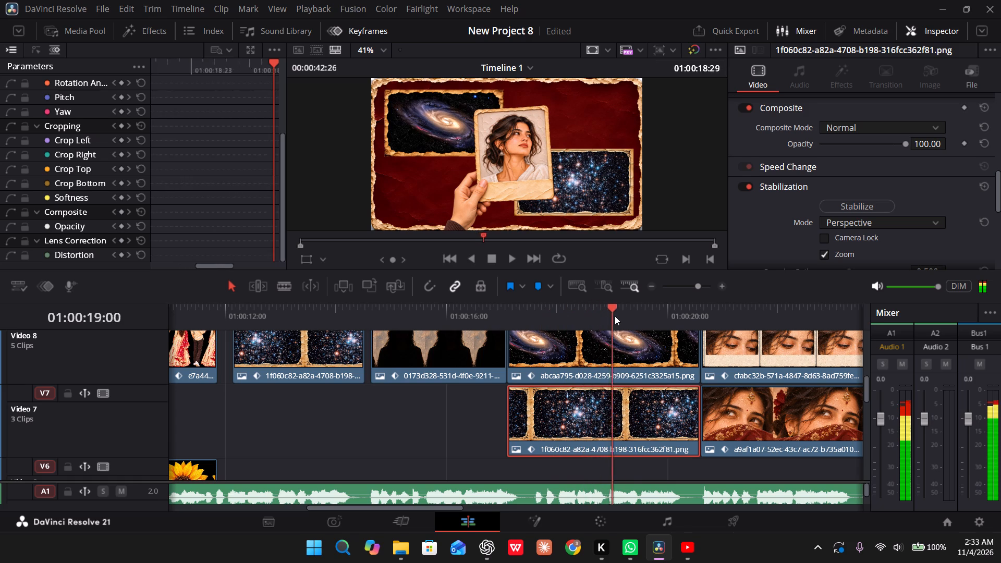
left_click_drag(615, 316, 686, 317)
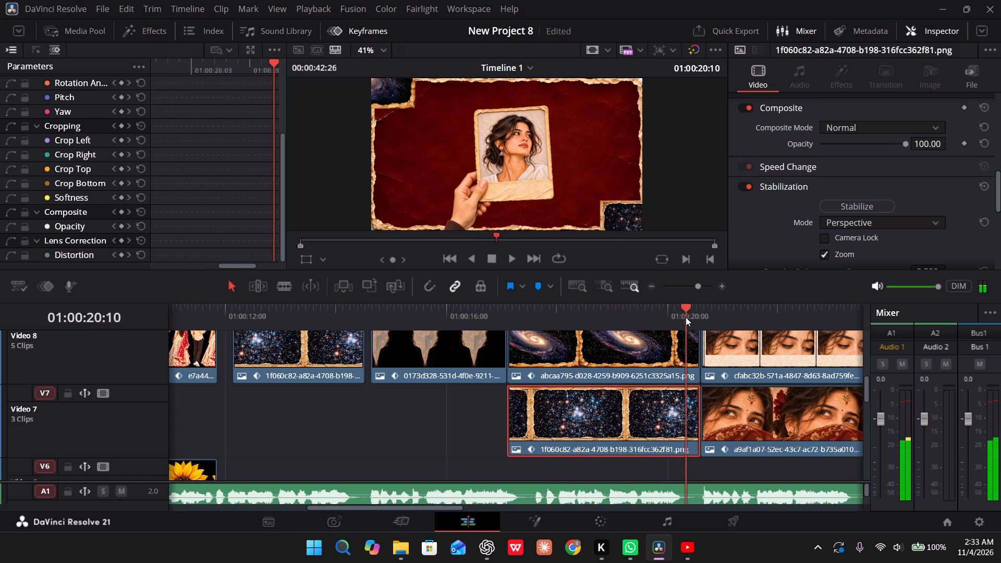
left_click_drag(686, 317, 541, 327)
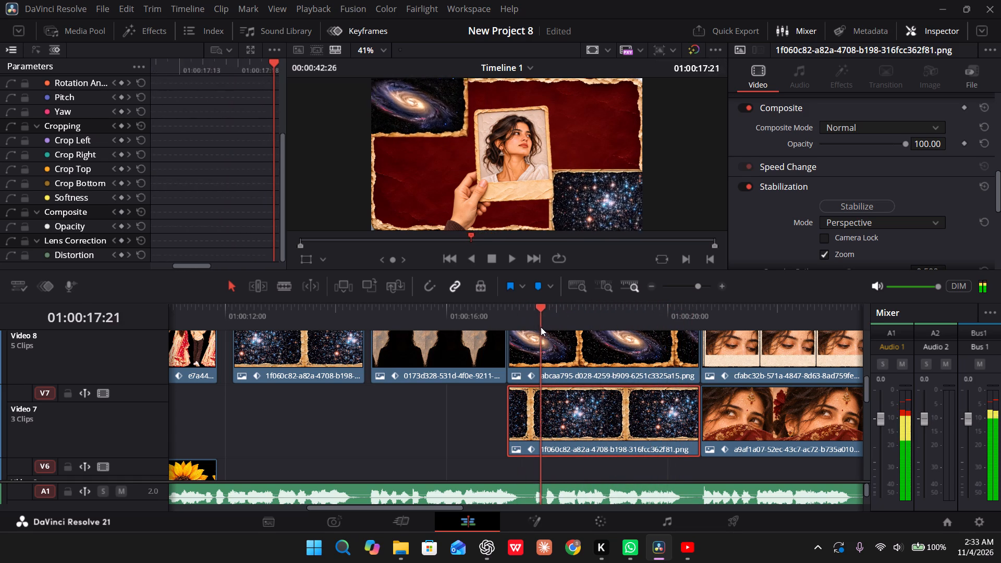
left_click_drag(541, 327, 560, 321)
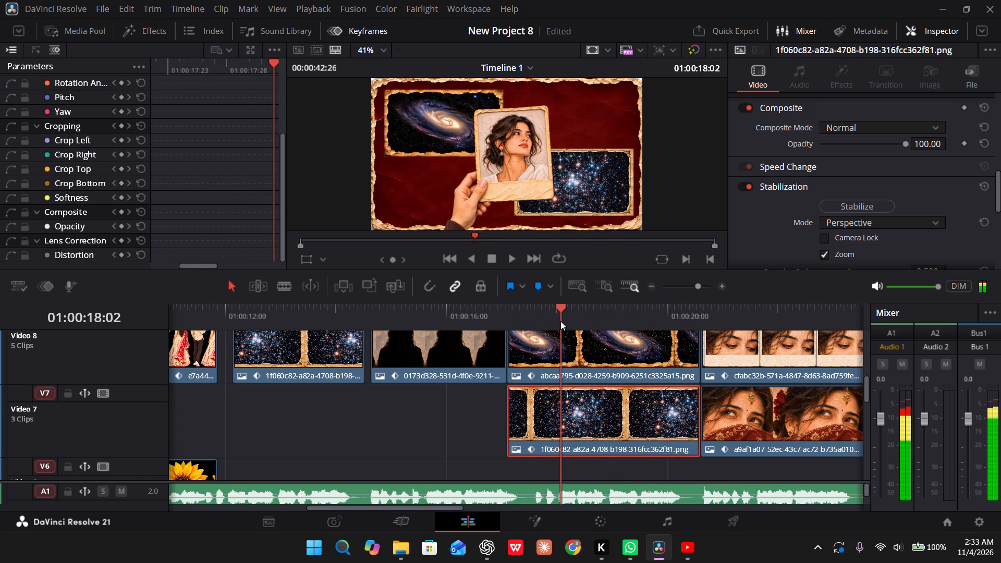
left_click_drag(560, 321, 556, 322)
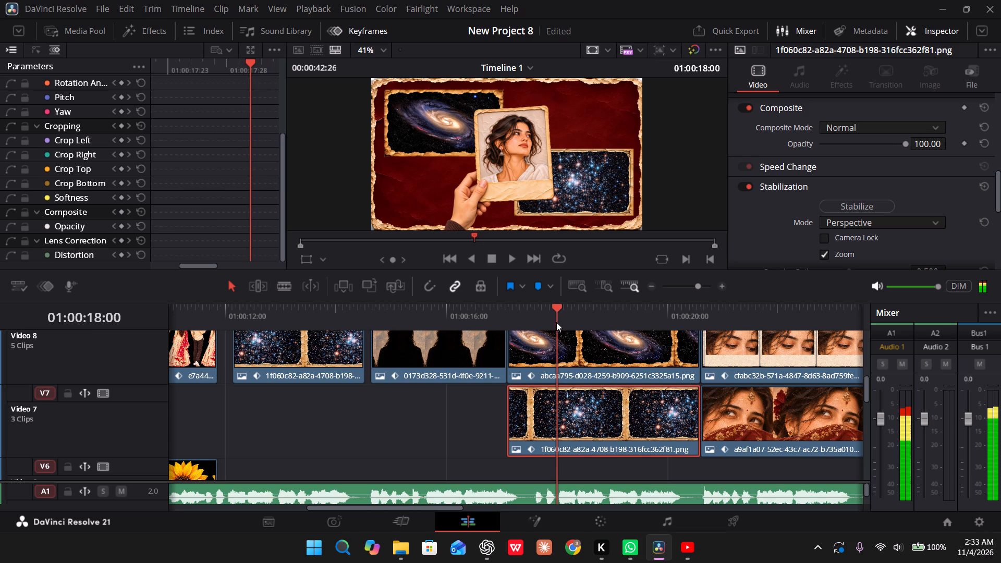
At 01:00:17:27, raise the gold sparkle clip's opacity to 58.78 as a keyframe.
left_click_drag(556, 322, 552, 324)
scroll(577, 348, "up", 3)
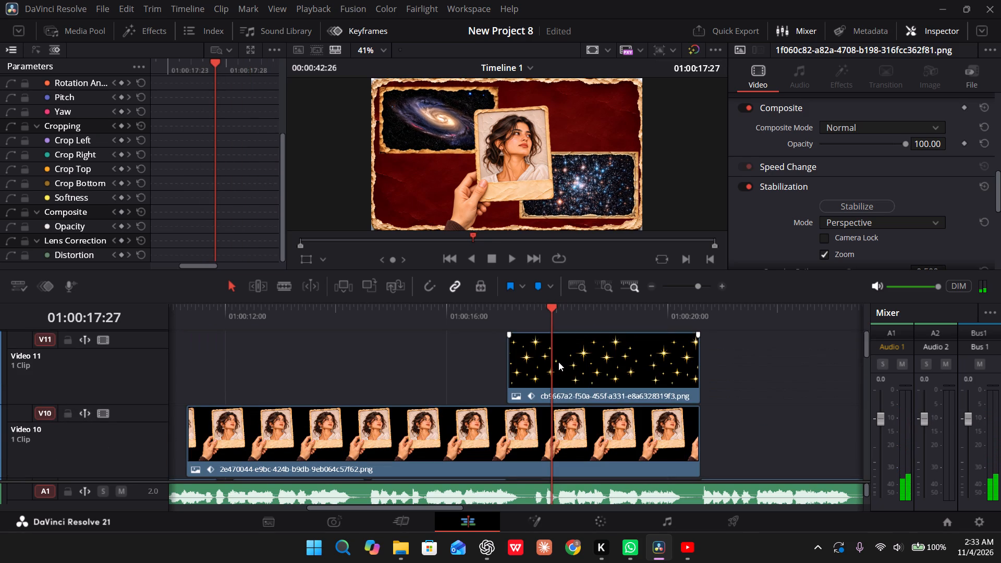
left_click(554, 359)
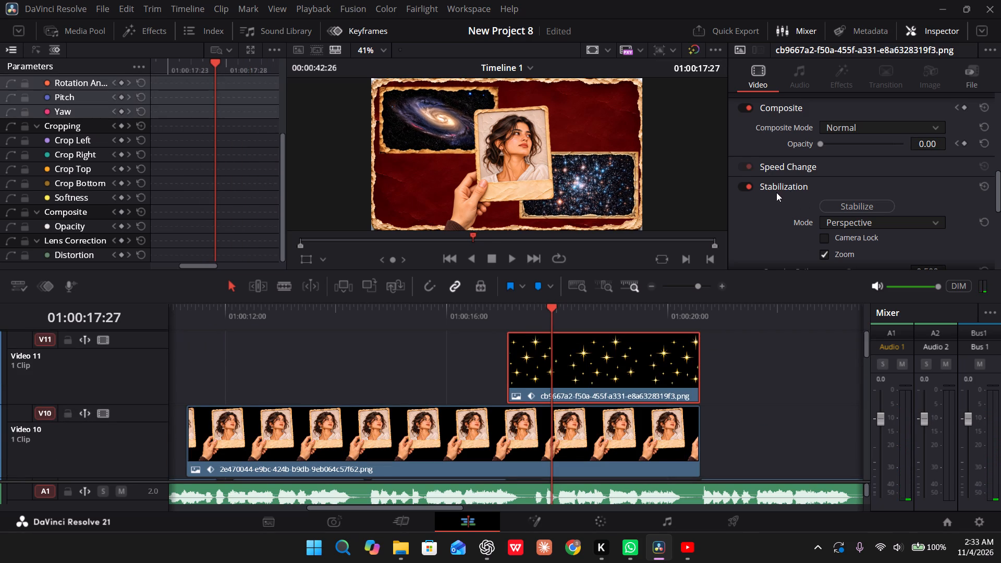
left_click_drag(825, 143, 840, 143)
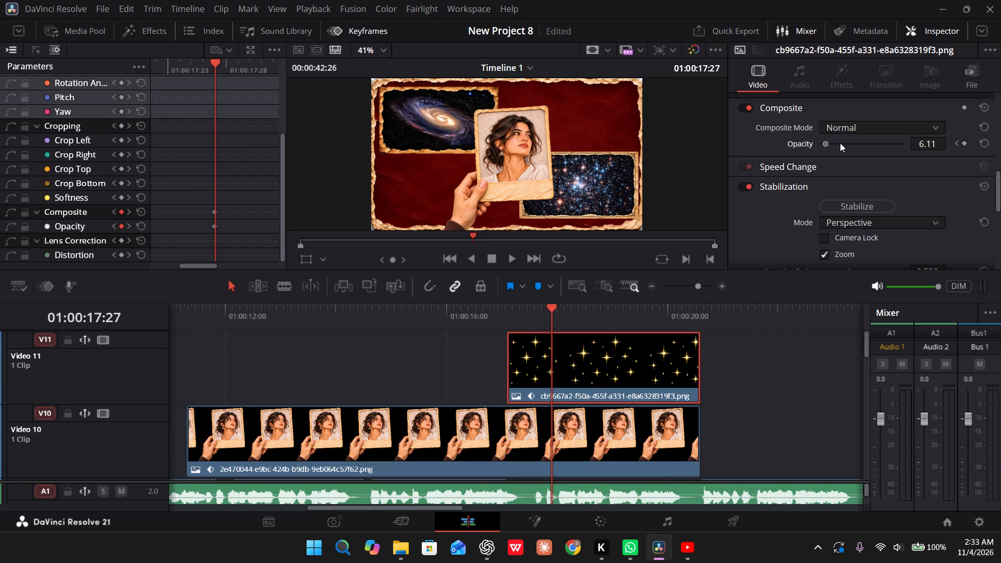
left_click_drag(840, 143, 874, 144)
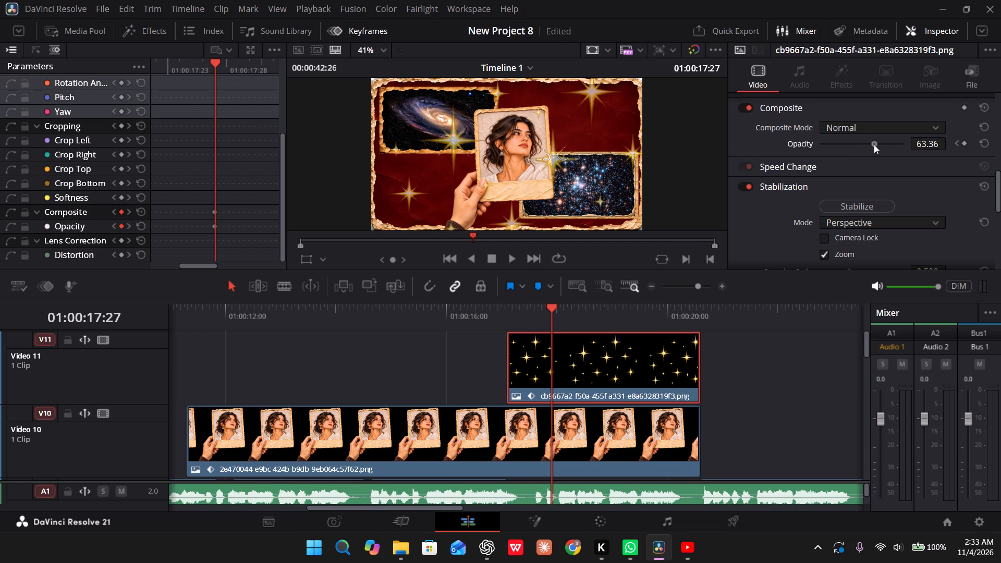
left_click_drag(874, 144, 870, 144)
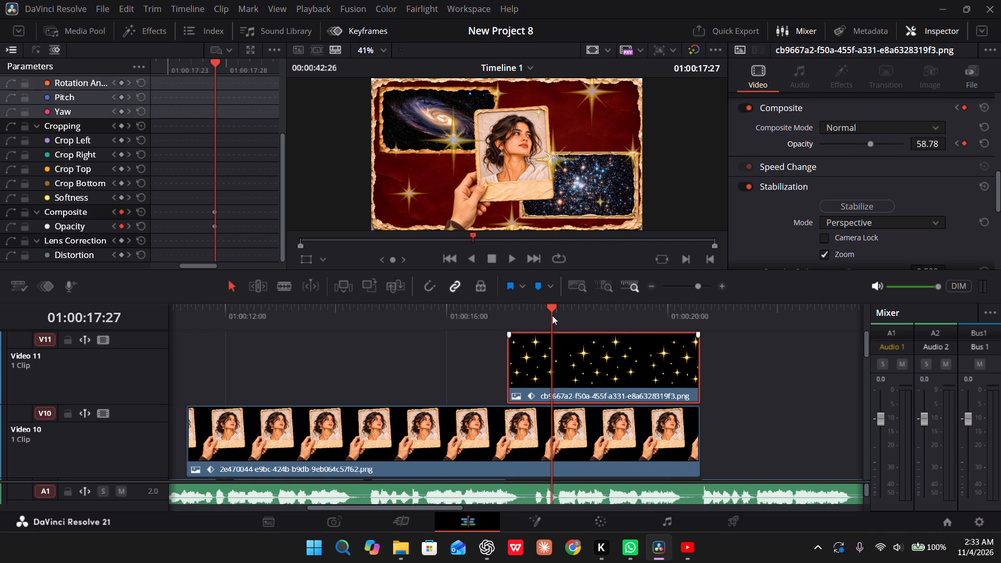
Add a Composite keyframe on the gold sparkle clip at 01:00:19:23, holding its opacity at 58.78.
left_click_drag(552, 315, 640, 321)
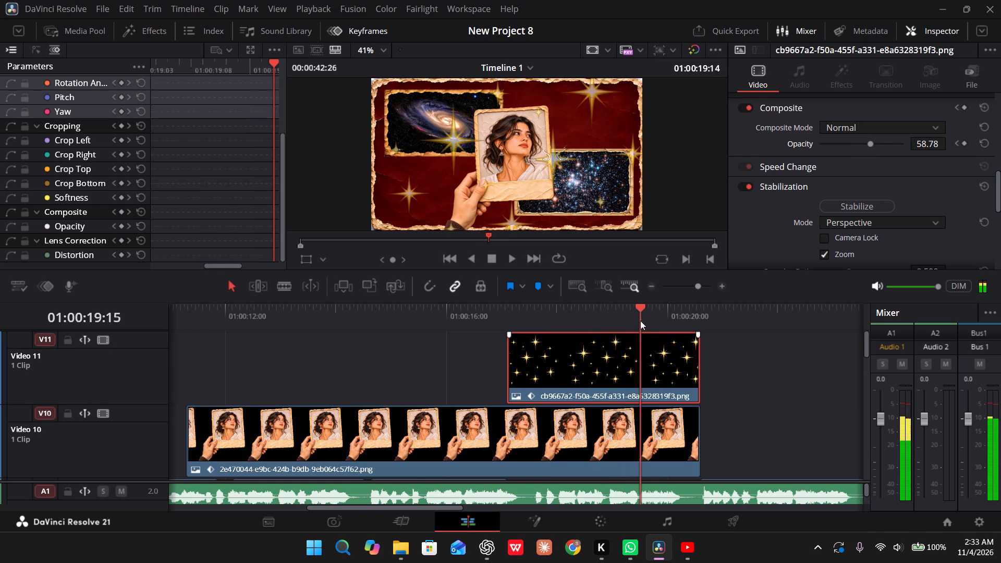
left_click_drag(640, 321, 660, 324)
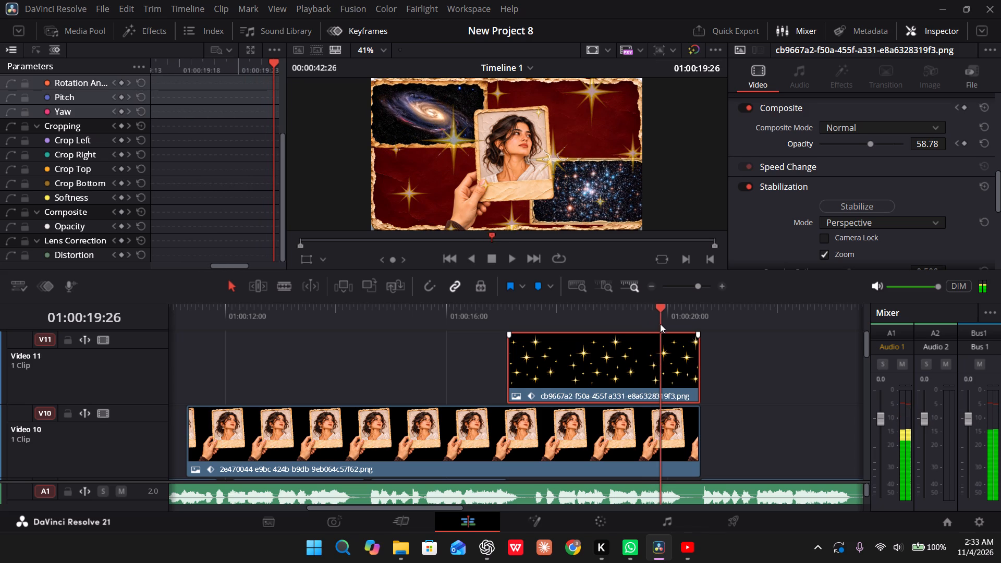
left_click_drag(660, 324, 655, 326)
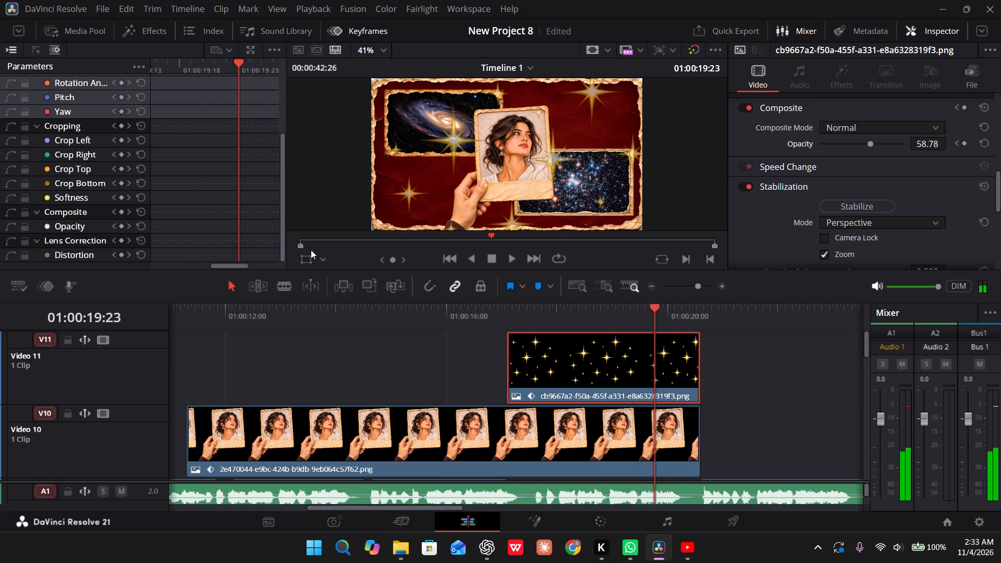
left_click(118, 212)
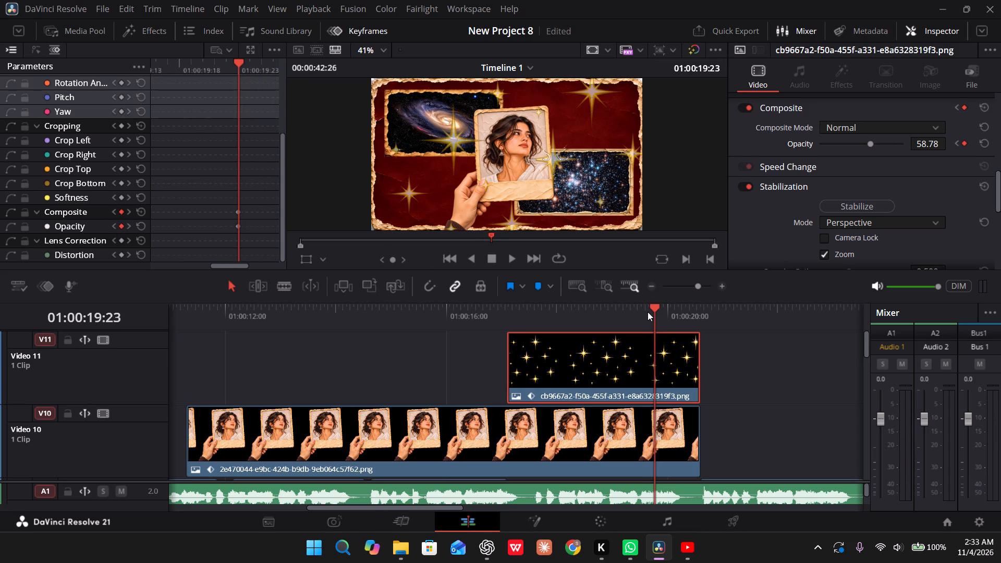
Lower the gold sparkle clip's opacity to 0.00 at the clip's end, around 01:00:20:17.
left_click_drag(656, 312, 673, 313)
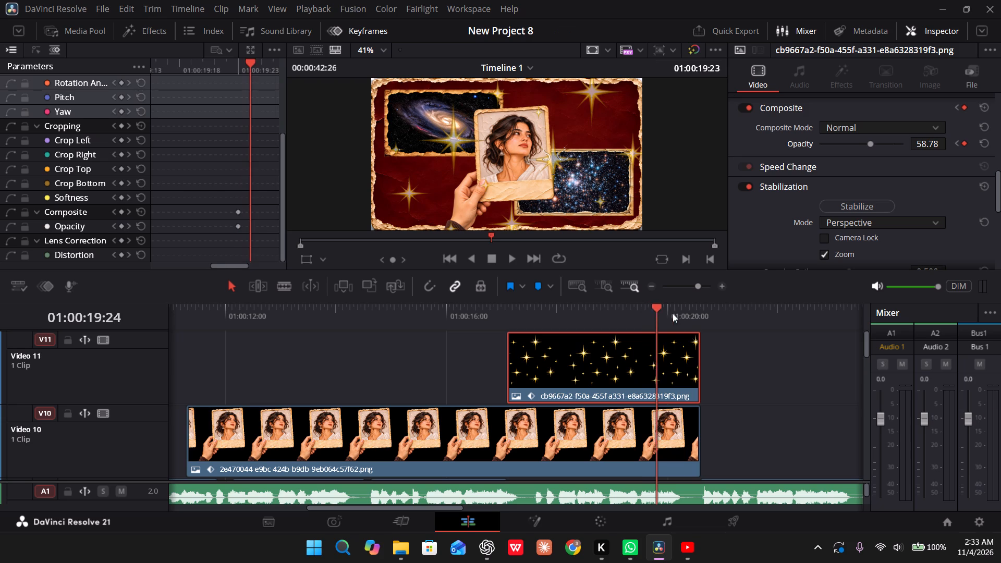
left_click_drag(673, 313, 695, 314)
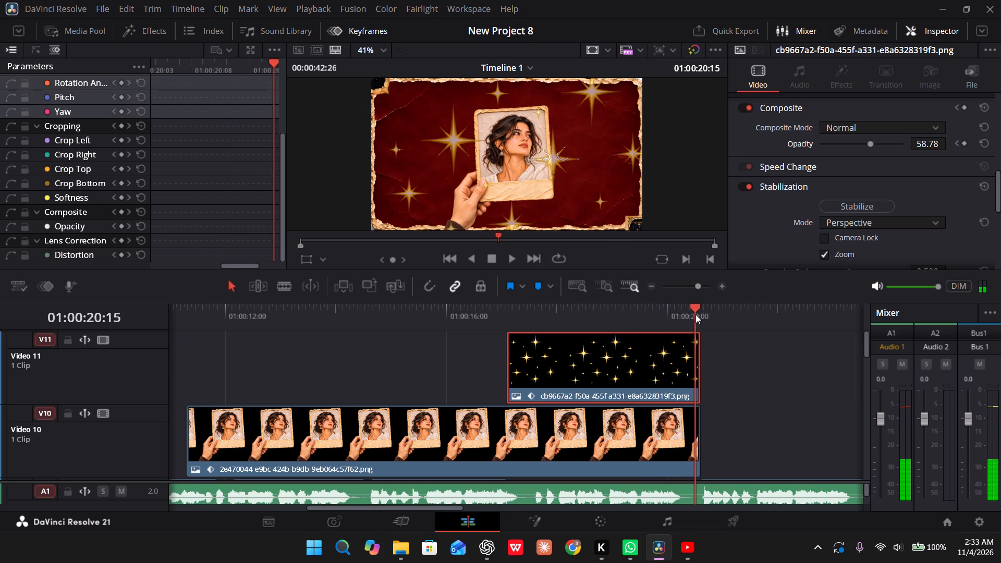
left_click_drag(695, 314, 698, 314)
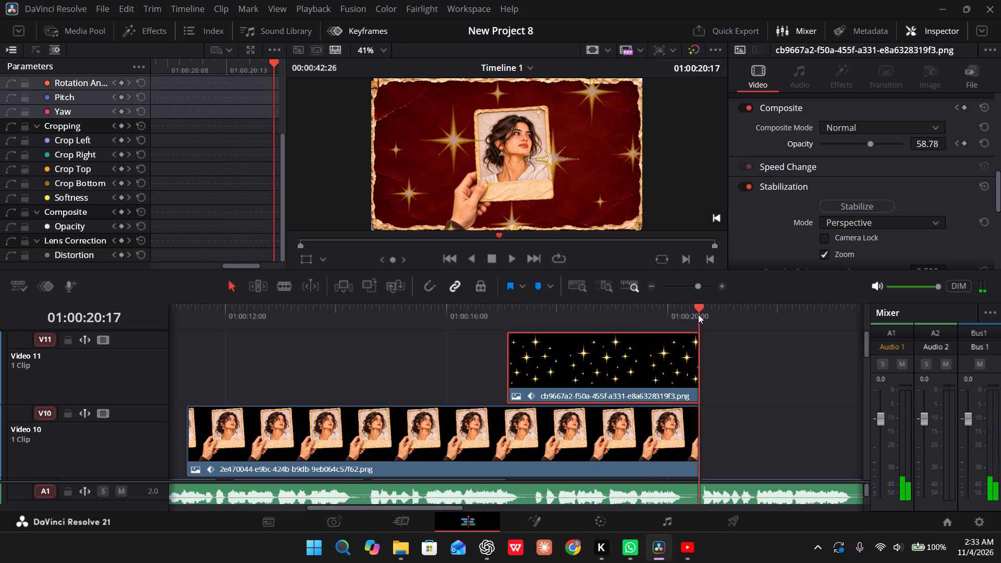
left_click_drag(698, 314, 699, 315)
left_click_drag(699, 315, 700, 318)
left_click_drag(871, 140, 786, 157)
Play back the gold sparkle fade from about 01:00:15:17 through the face photos' entrance to check the timing.
left_click_drag(566, 308, 423, 335)
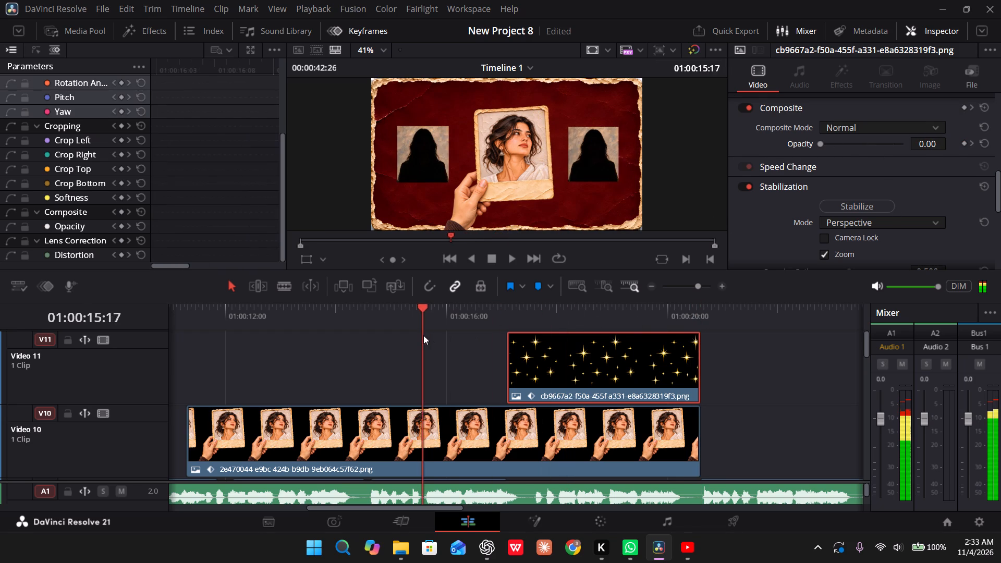
key("space")
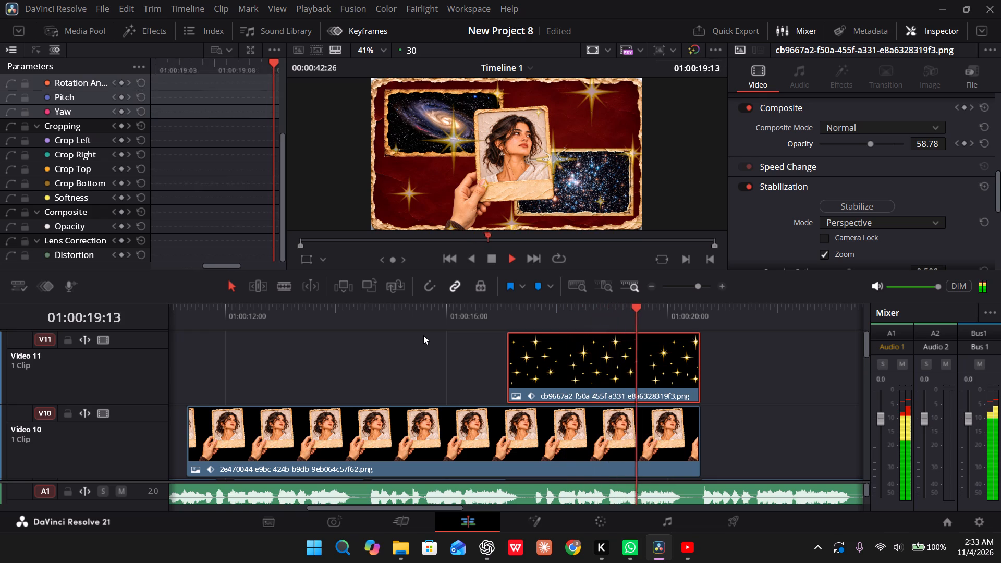
key("space")
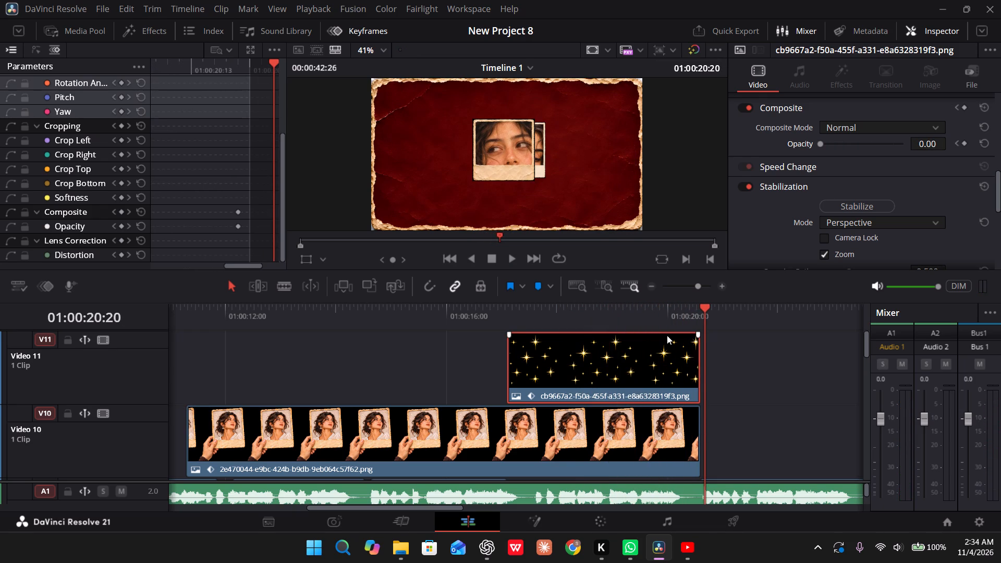
key("space")
key("space")
key("space")
key("space")
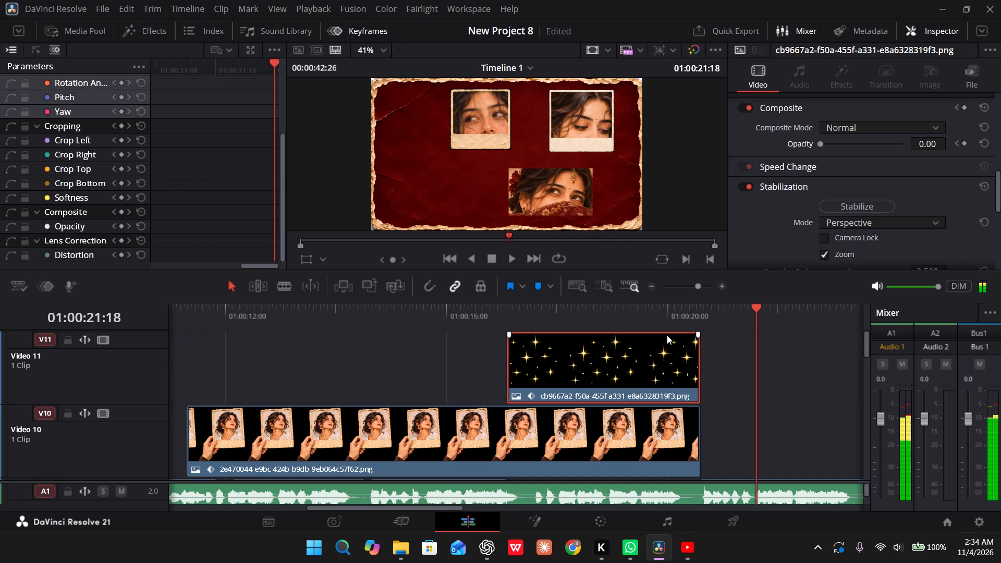
Extend the hand-held portrait clip on Video 10 to the end of the Video 9 face close-up clip, around 01:00:24:00.
left_click_drag(696, 425, 798, 432)
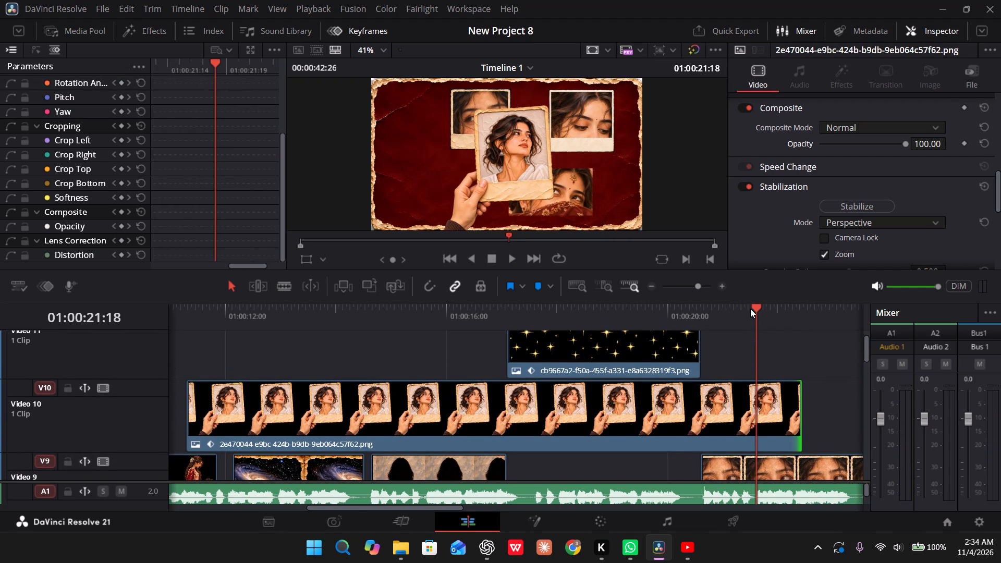
left_click_drag(750, 309, 699, 313)
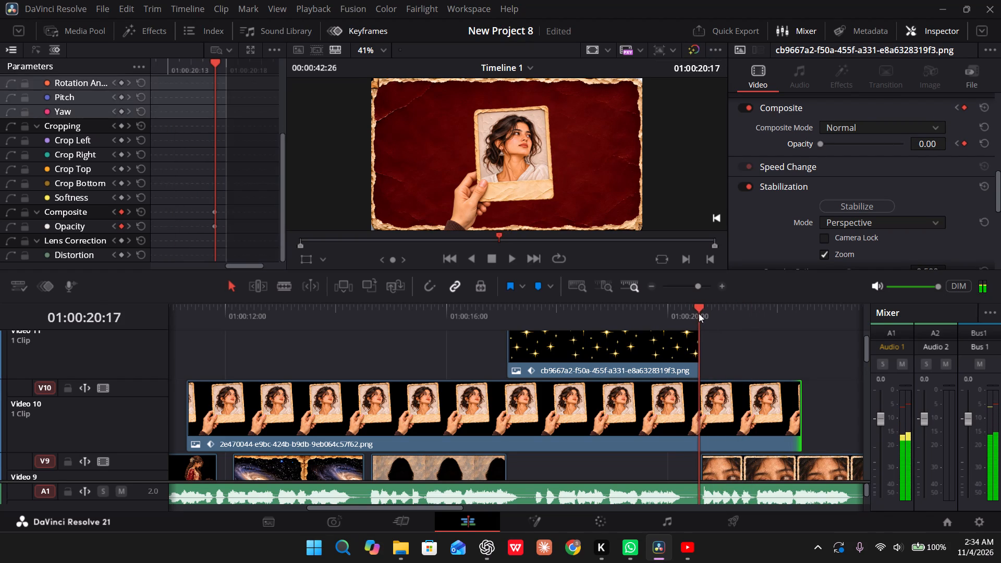
scroll(712, 428, "down", 1)
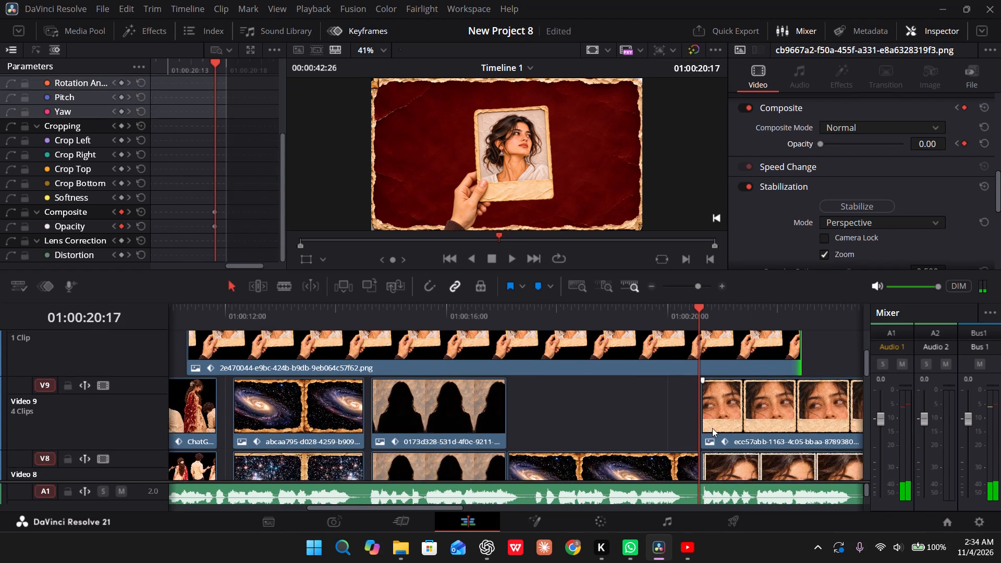
scroll(712, 428, "down", 1)
scroll(712, 428, "left", 1)
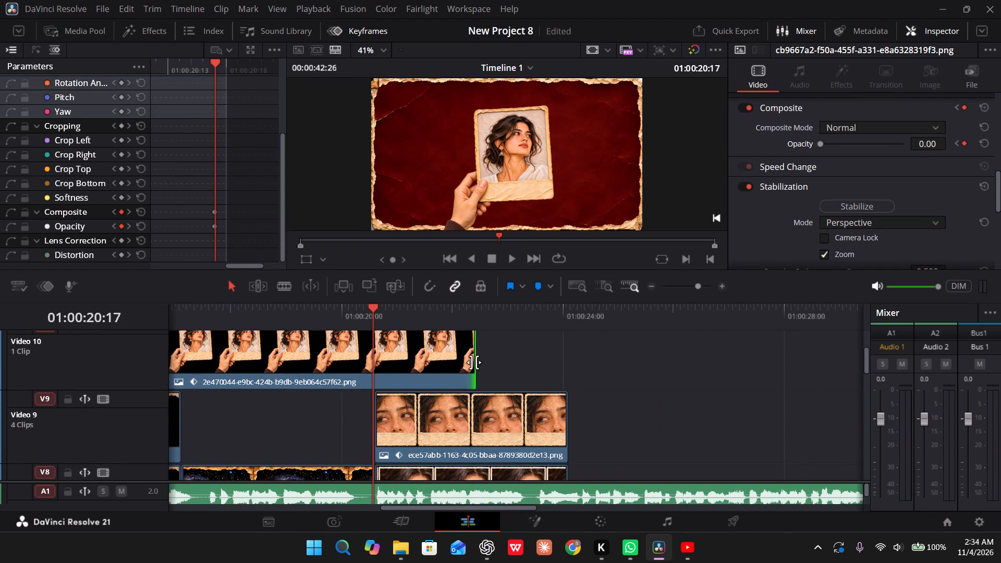
left_click_drag(474, 362, 567, 364)
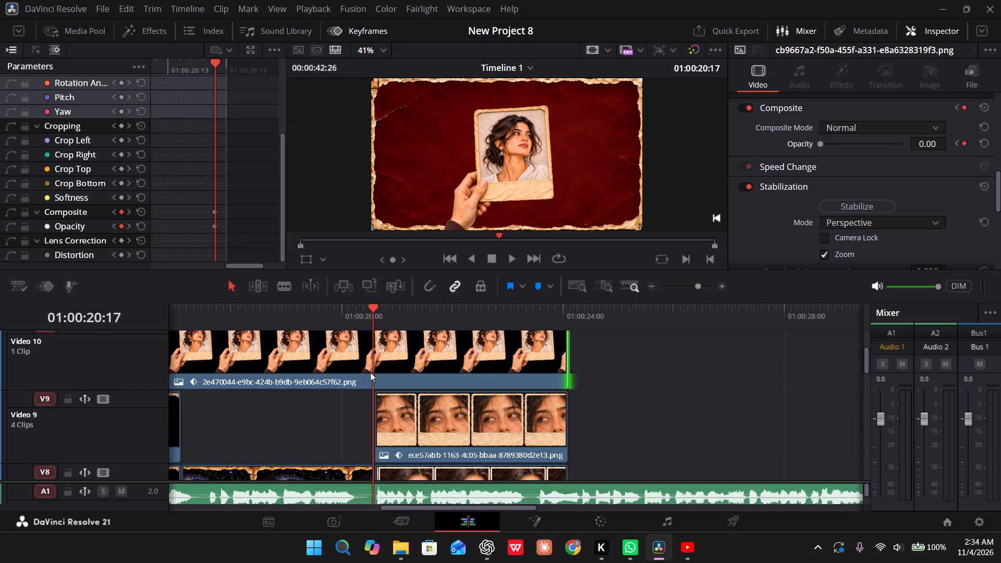
Add a Transform keyframe on the hand-held portrait clip at 01:00:20:18, where the face photos start.
left_click(423, 414)
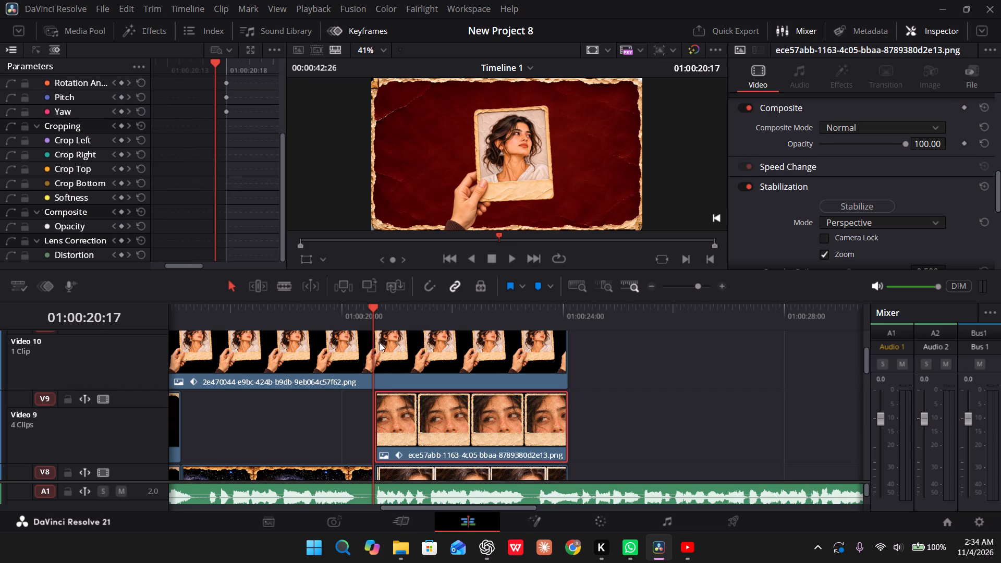
left_click(429, 290)
scroll(373, 350, "up", 1)
left_click_drag(372, 309, 396, 315)
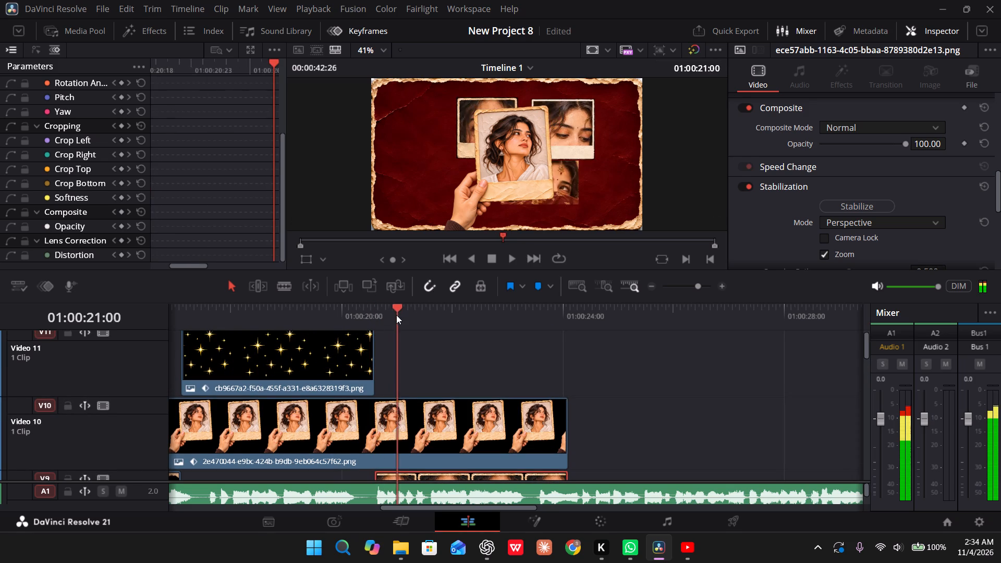
left_click_drag(396, 315, 378, 316)
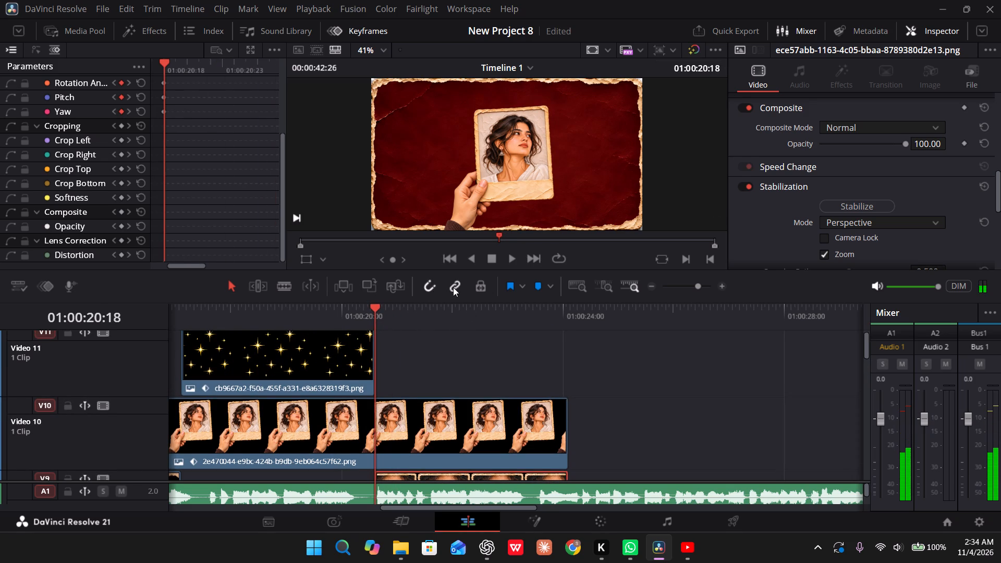
left_click(432, 284)
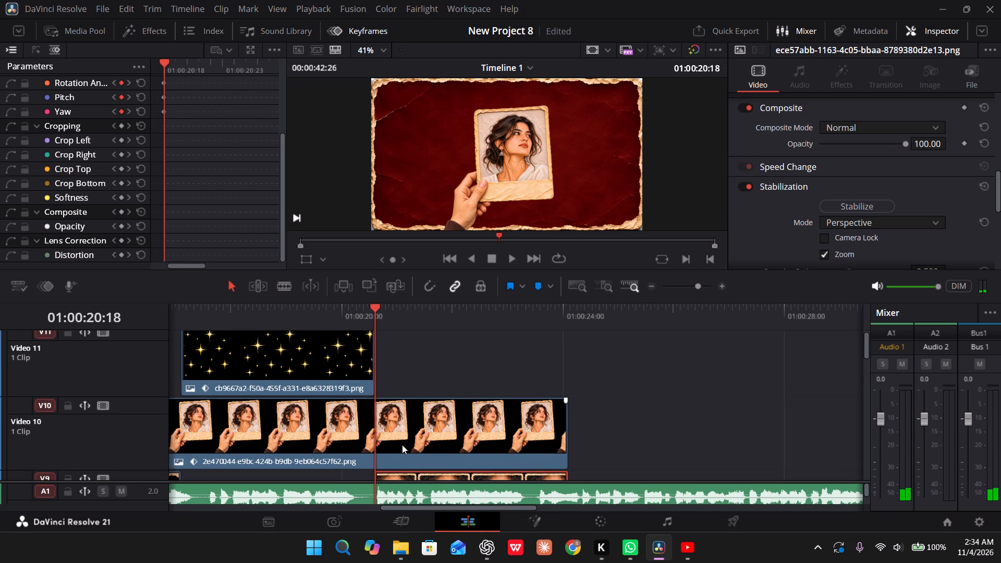
left_click(402, 445)
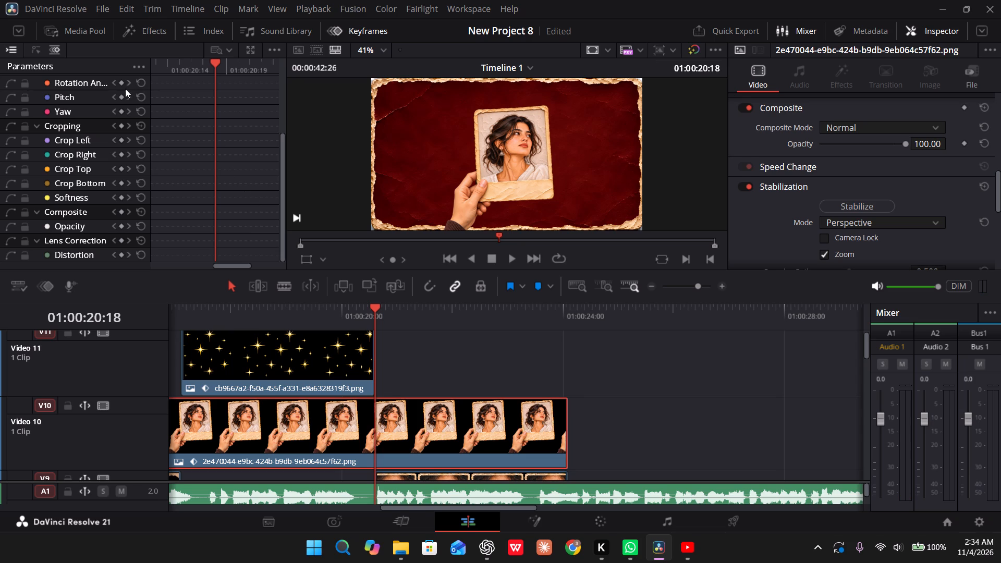
left_click(121, 84)
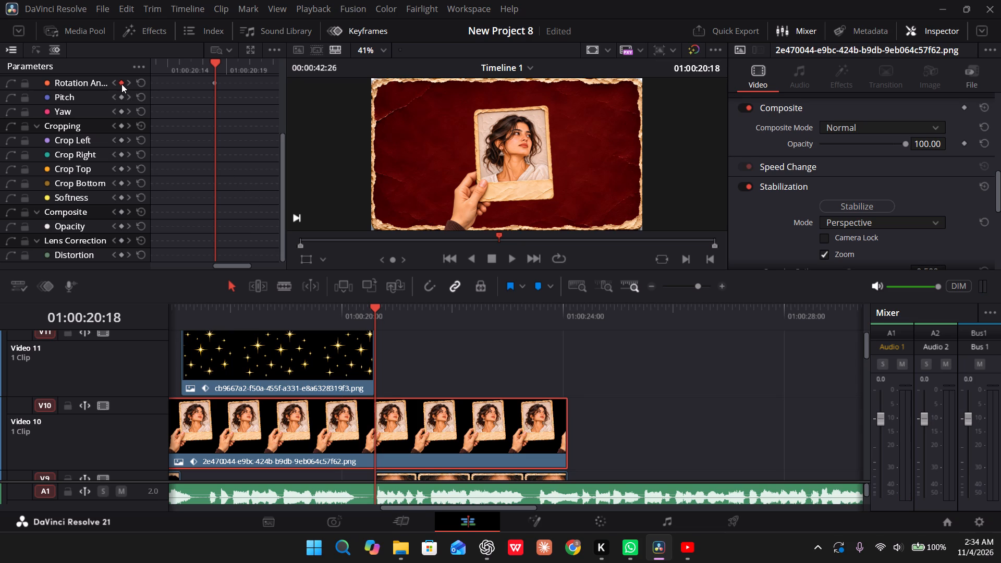
left_click(119, 80)
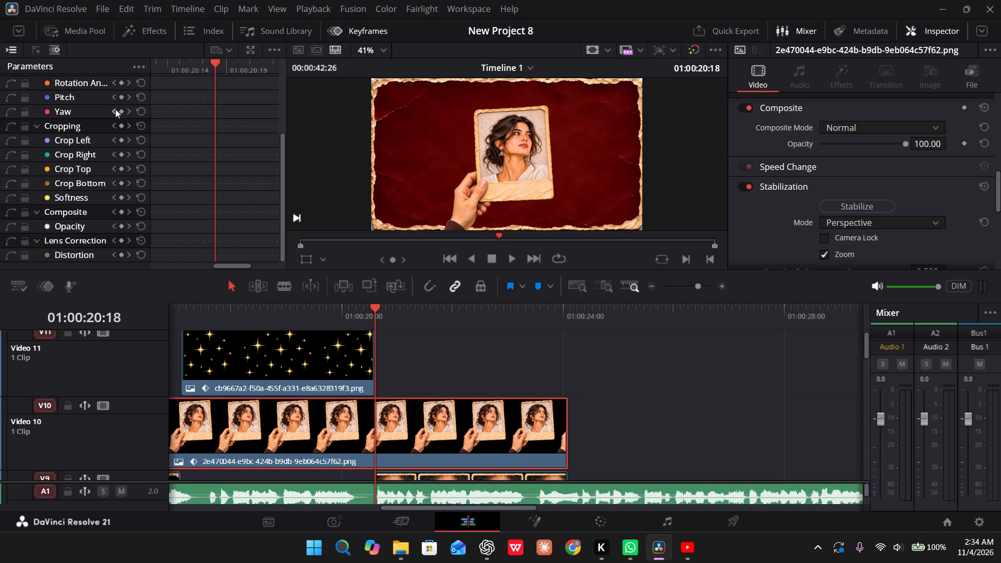
scroll(115, 109, "up", 3)
left_click(118, 96)
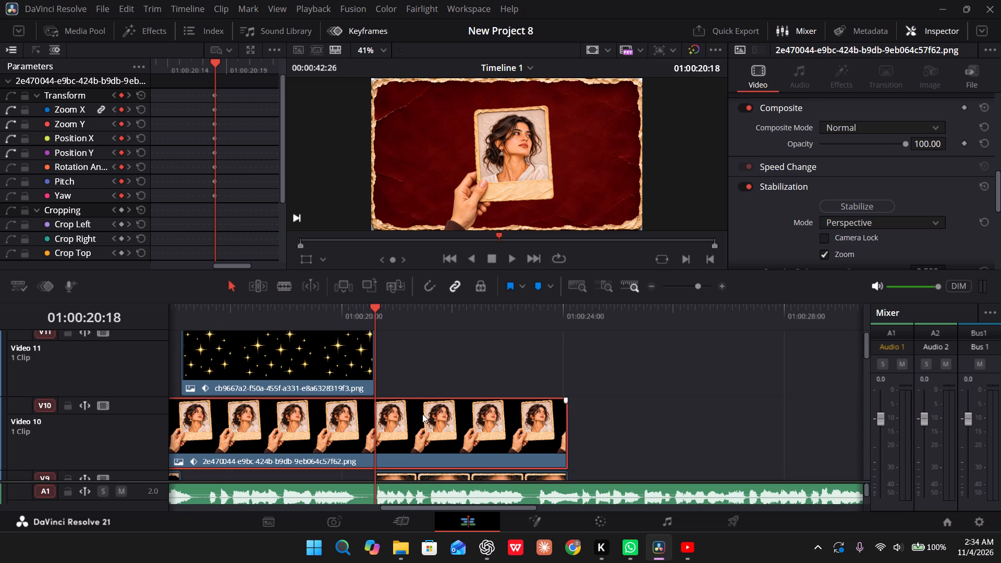
At the face close-up's settling keyframe, 01:00:21:04, move the hand-held portrait to Position X -326 and Y -117.
scroll(422, 414, "down", 1)
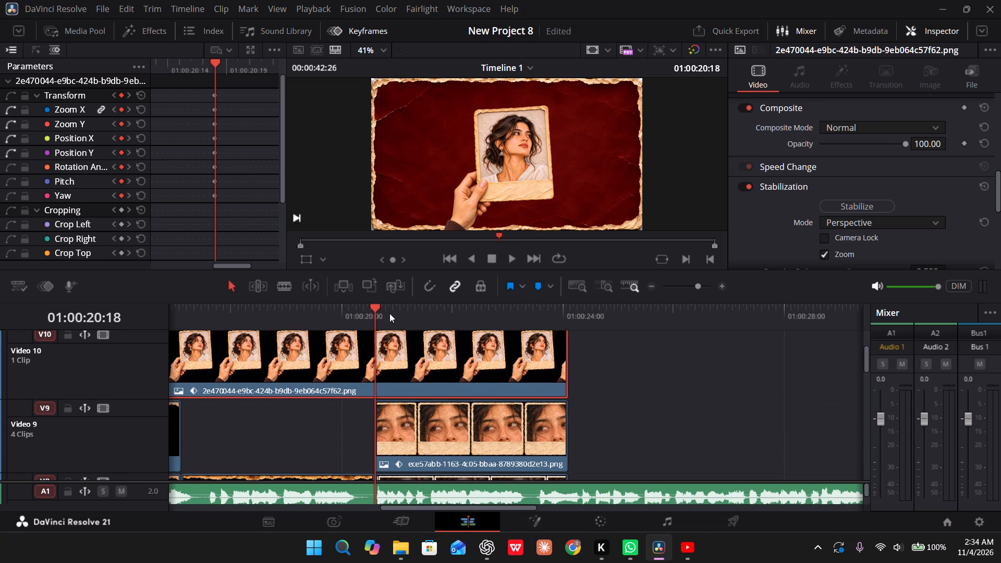
left_click(409, 410)
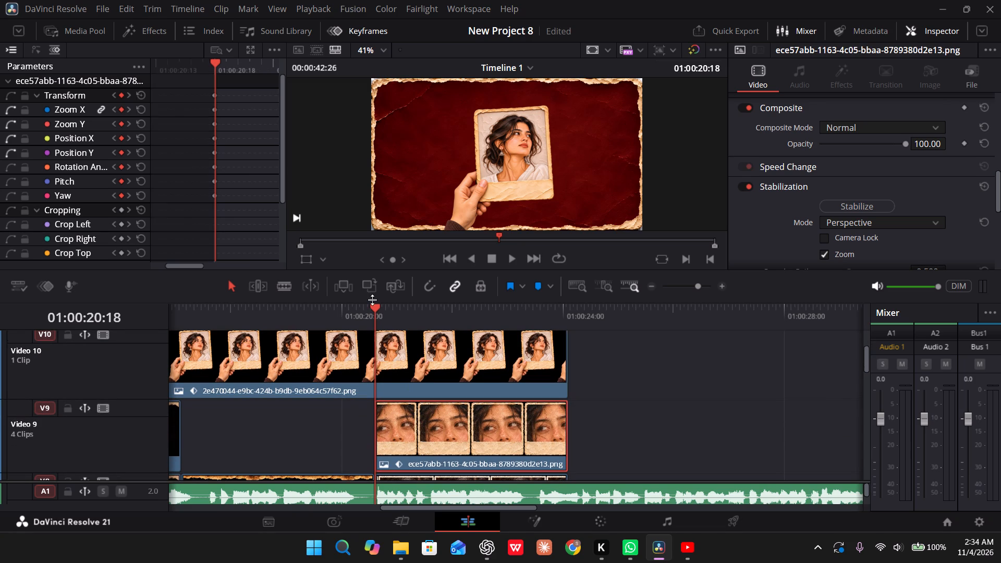
left_click_drag(375, 311, 386, 314)
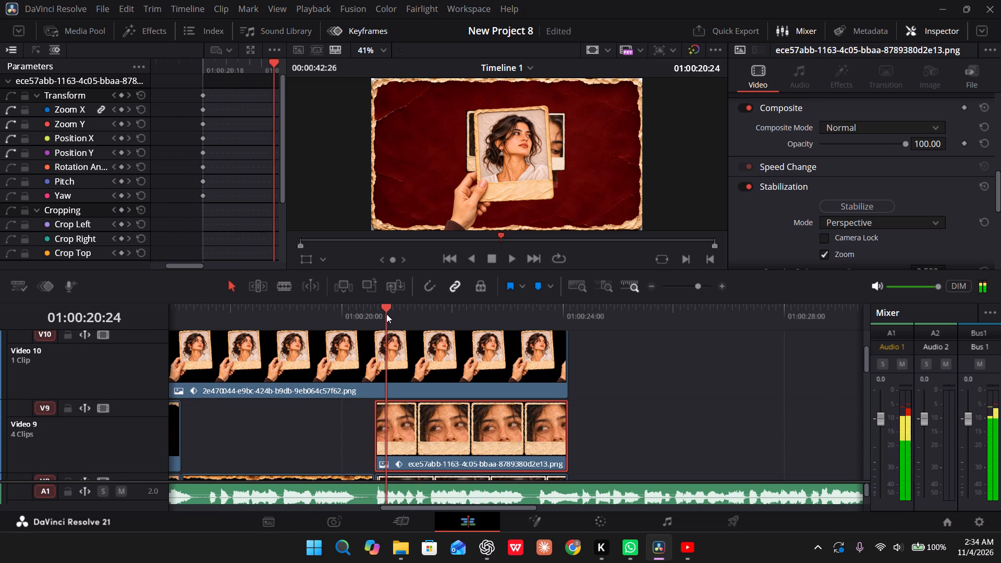
left_click_drag(386, 314, 408, 316)
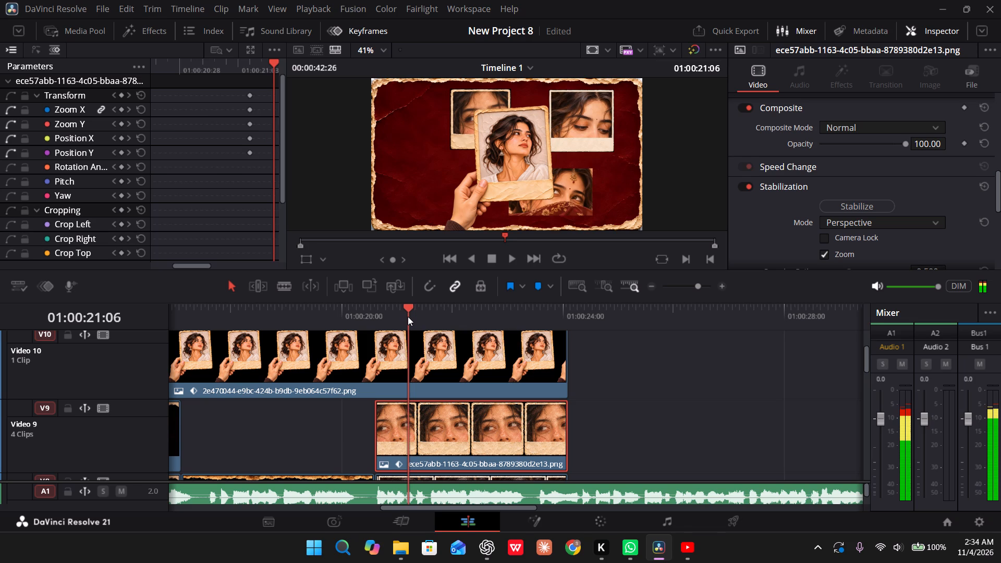
left_click_drag(408, 316, 404, 319)
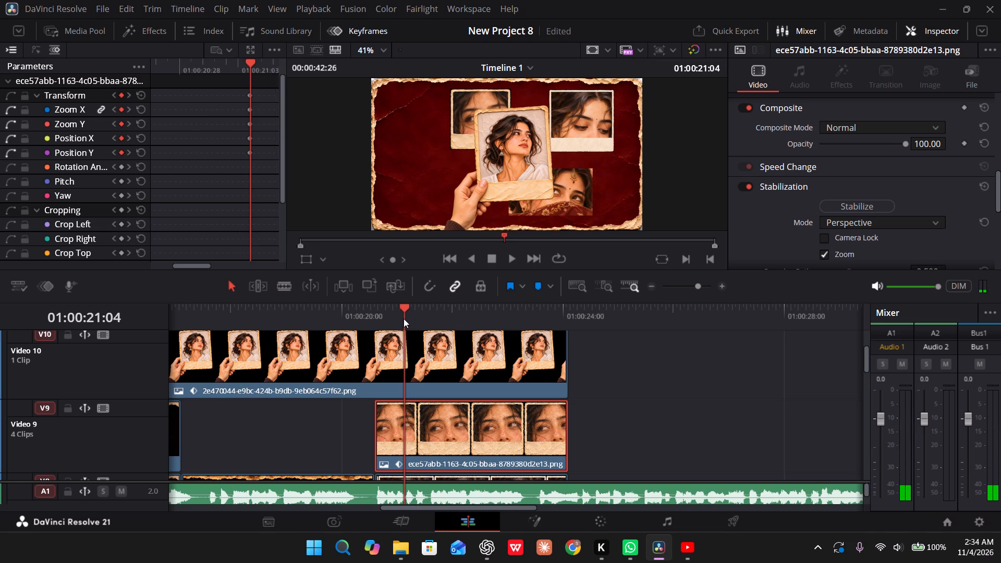
left_click(404, 319)
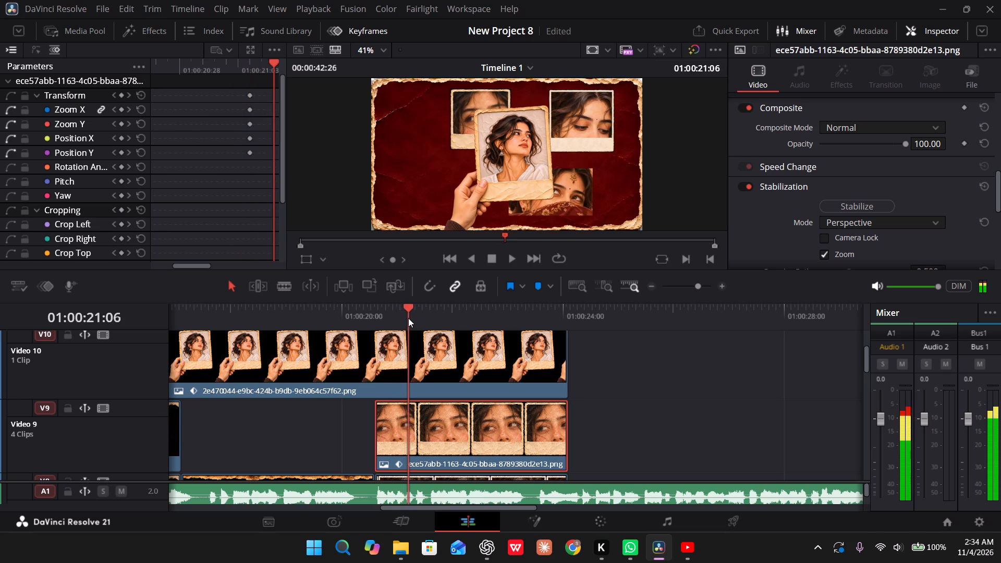
left_click(432, 373)
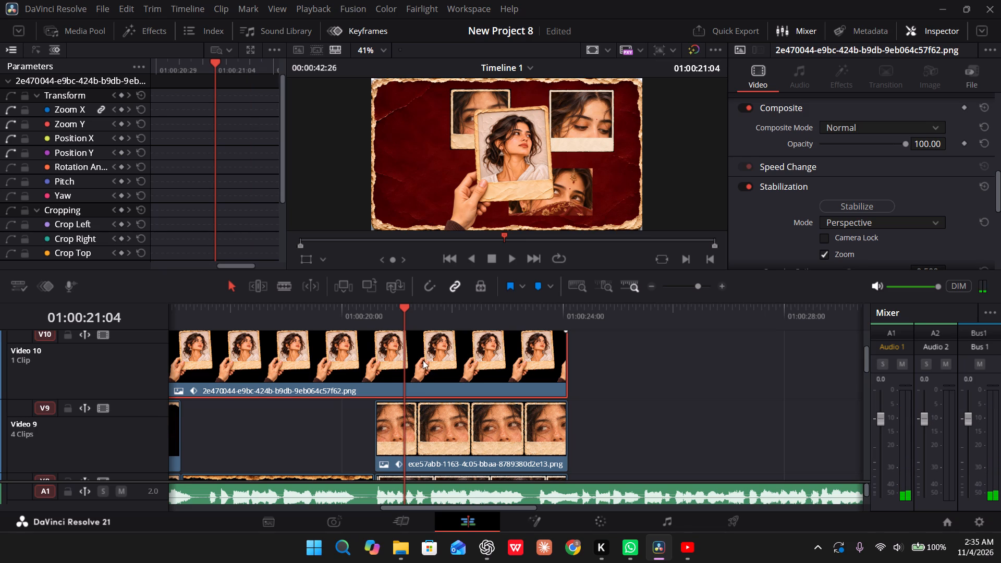
scroll(820, 158, "up", 4)
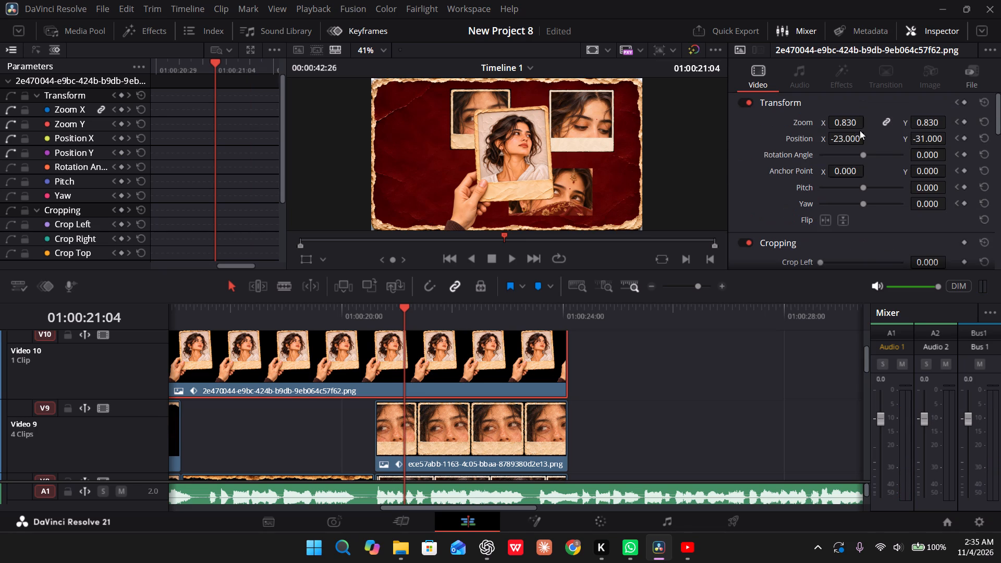
left_click_drag(846, 140, 649, 129)
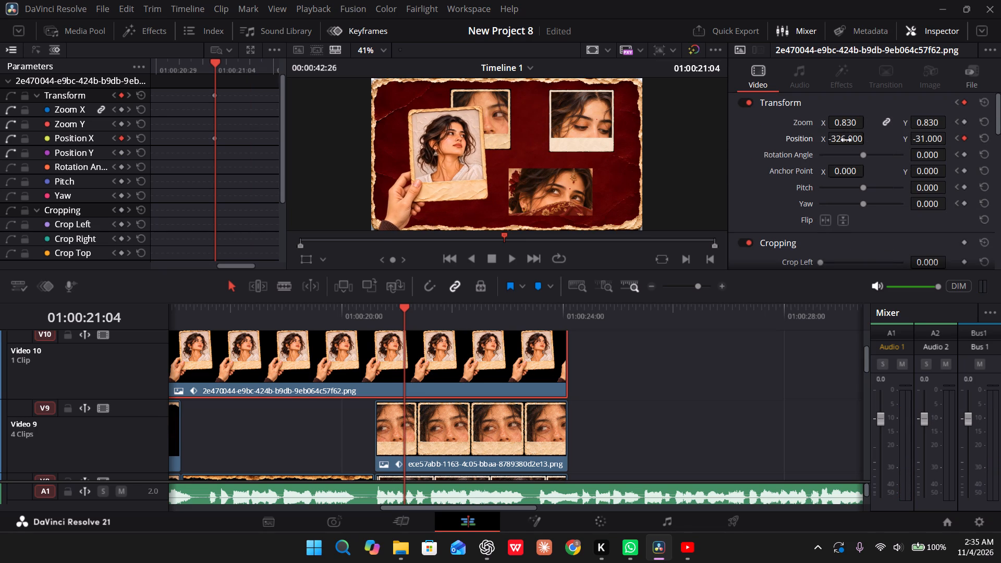
left_click_drag(928, 141, 859, 136)
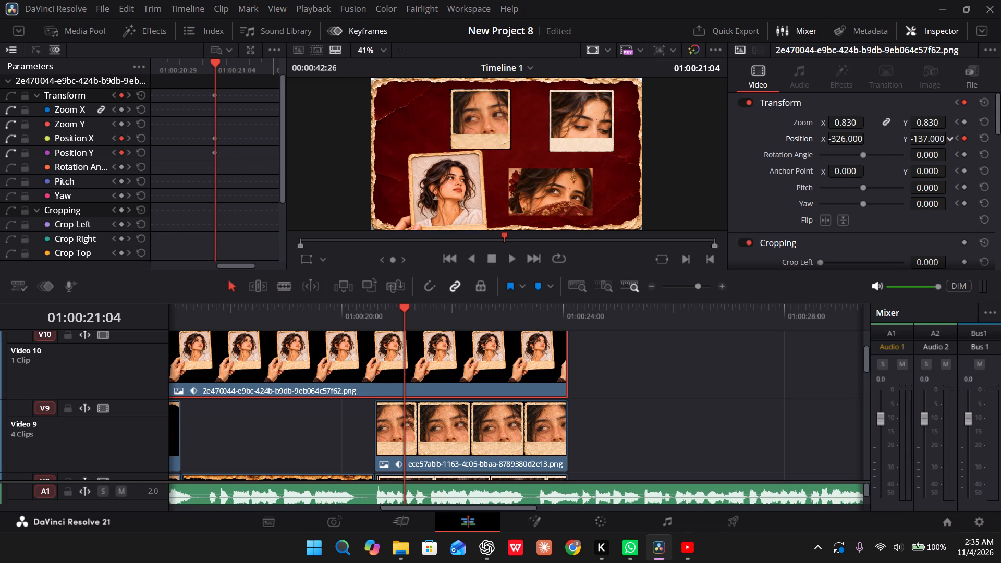
left_click_drag(859, 136, 872, 135)
Refine the hand-held portrait's keyframe at 01:00:21:04 to Zoom 0.620, Position X -335 and Y -107.
left_click_drag(846, 124, 837, 126)
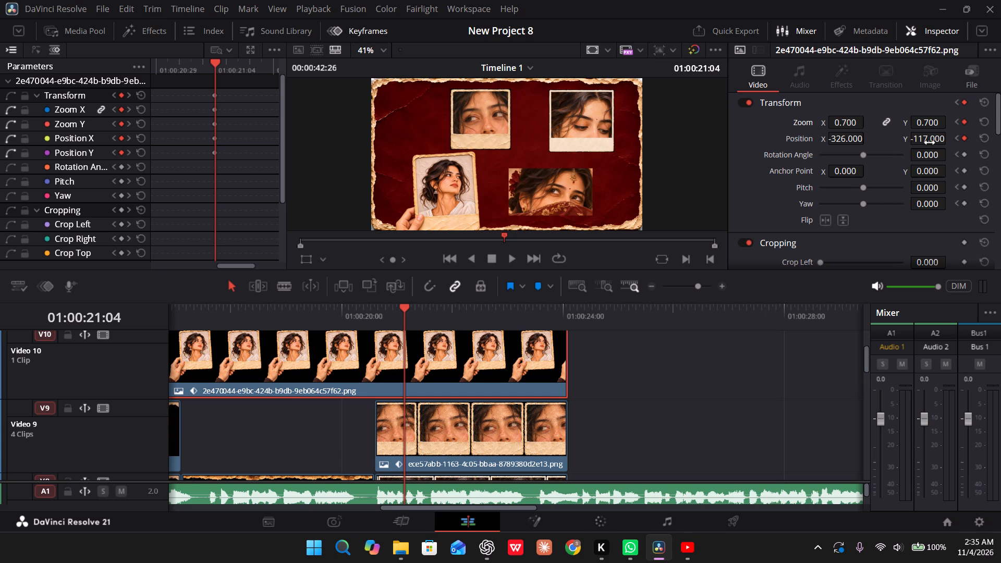
left_click_drag(930, 143, 921, 144)
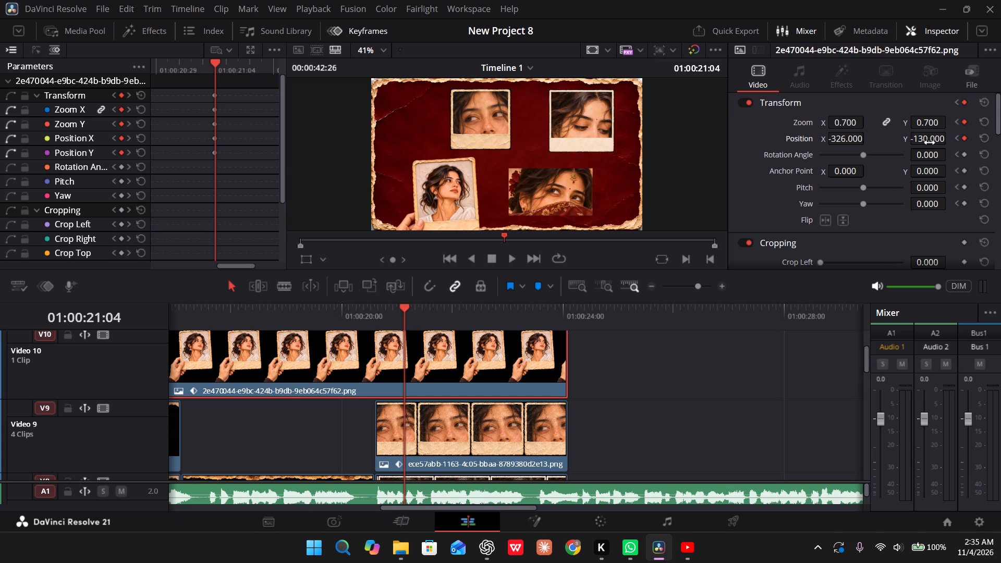
left_click_drag(850, 118, 840, 118)
left_click_drag(853, 139, 841, 138)
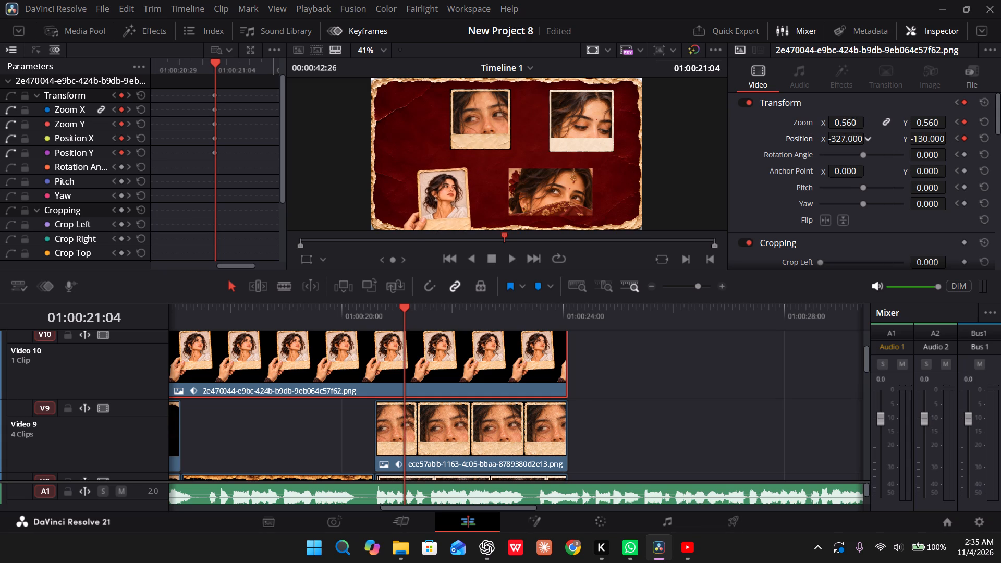
left_click_drag(841, 138, 847, 135)
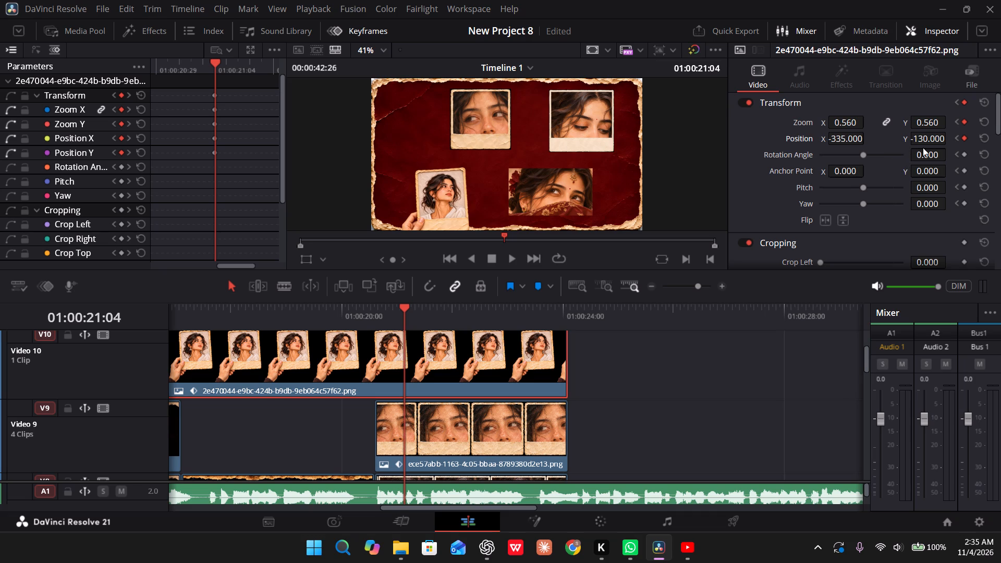
left_click(923, 148)
left_click_drag(925, 142, 932, 139)
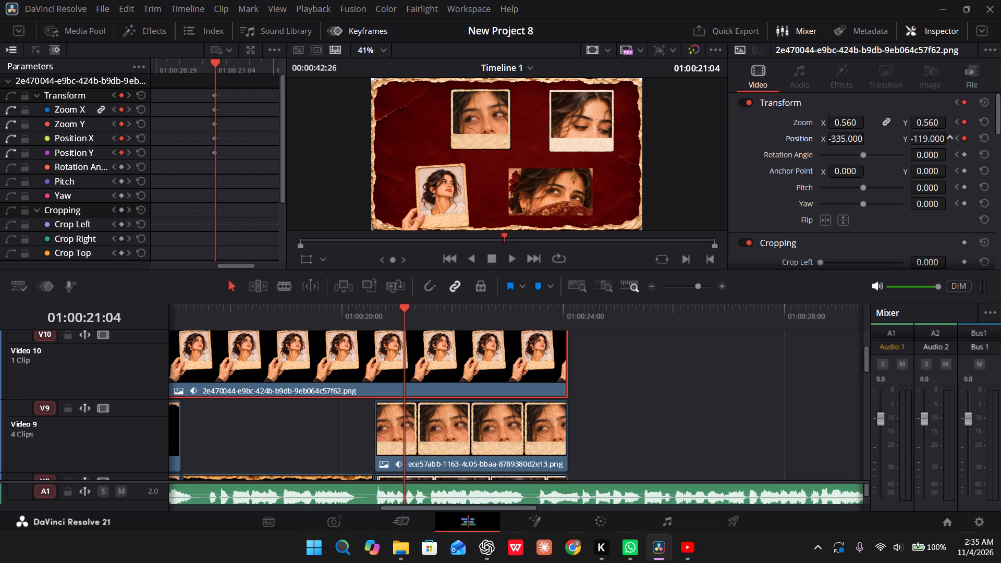
left_click_drag(932, 139, 940, 138)
left_click(847, 124)
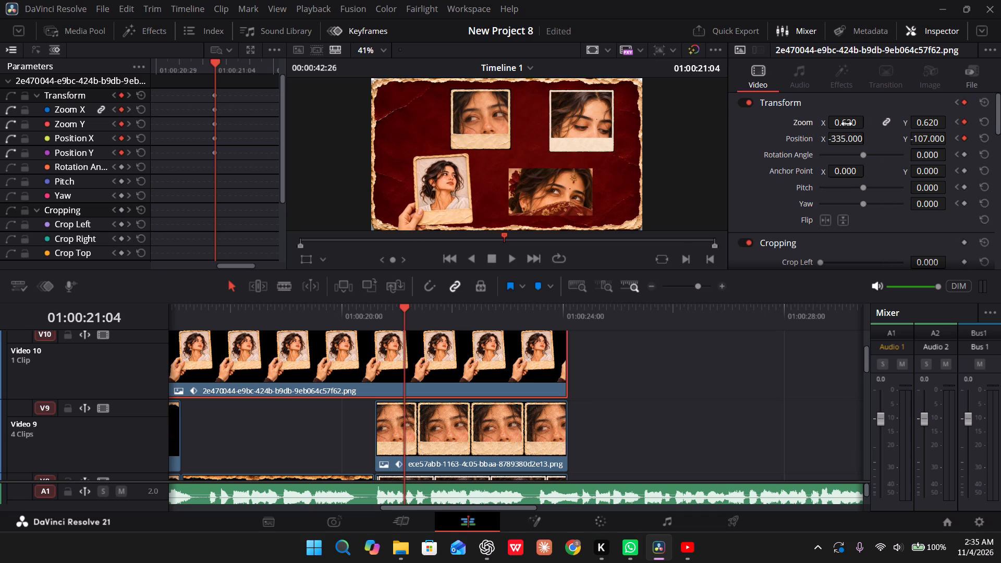
Play back the hand-held portrait's shrink-and-move animation from before the face photos start.
left_click_drag(404, 317, 308, 326)
left_click_drag(308, 326, 295, 326)
key("space")
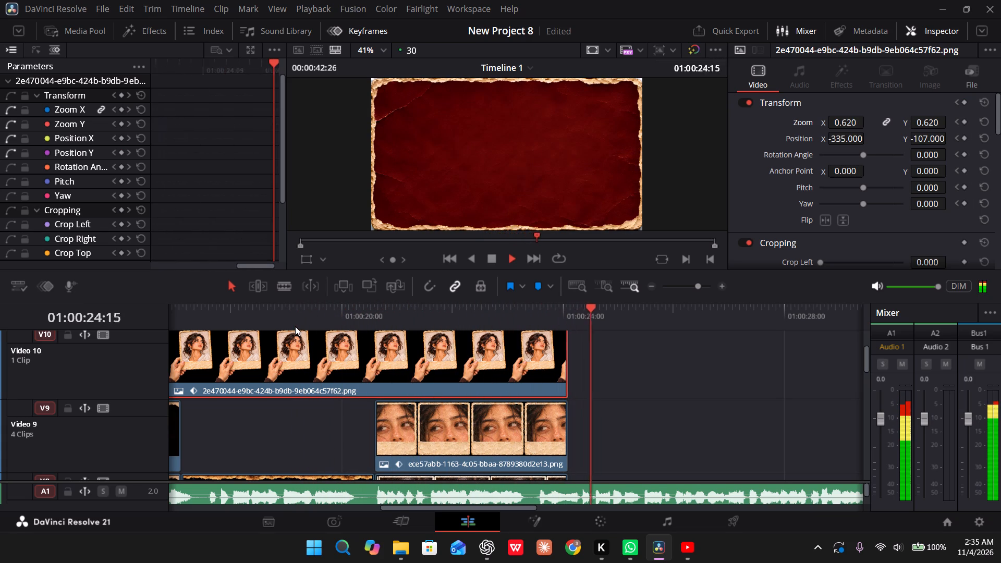
key("space")
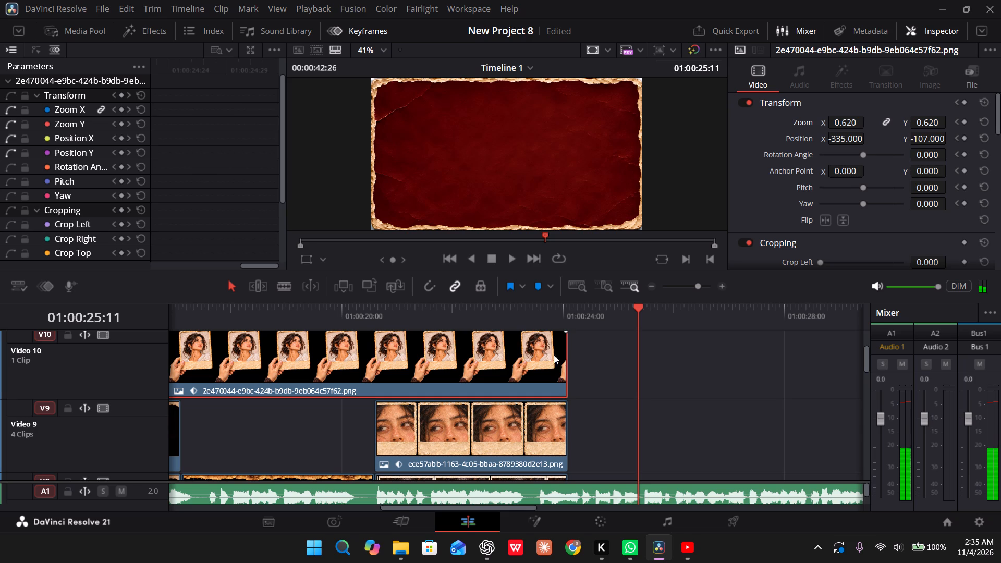
With snapping on, trim the ends of the four photo clips on Video 7 through Video 10 to 01:00:23:15.
left_click(489, 301)
left_click_drag(493, 315, 454, 312)
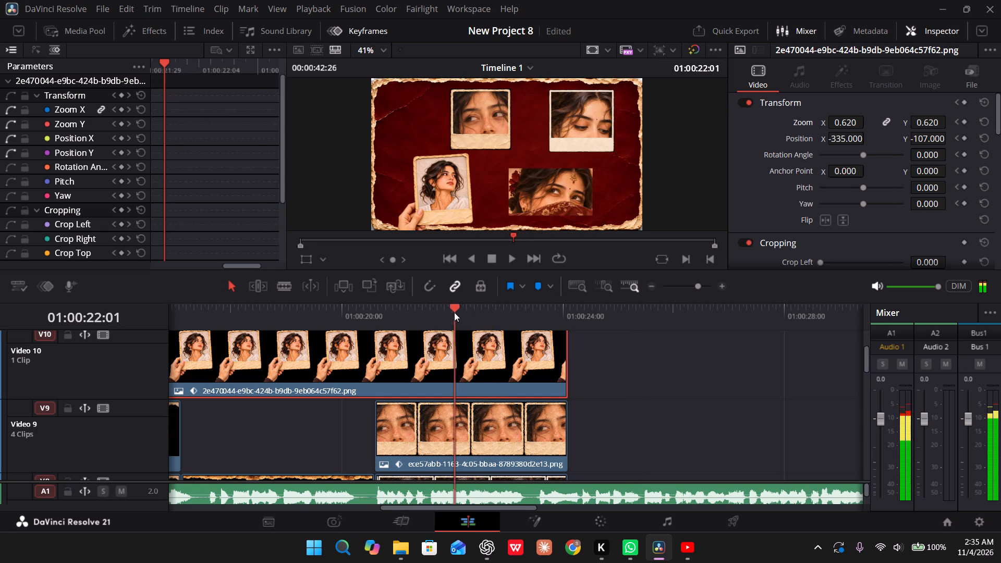
left_click_drag(454, 312, 536, 318)
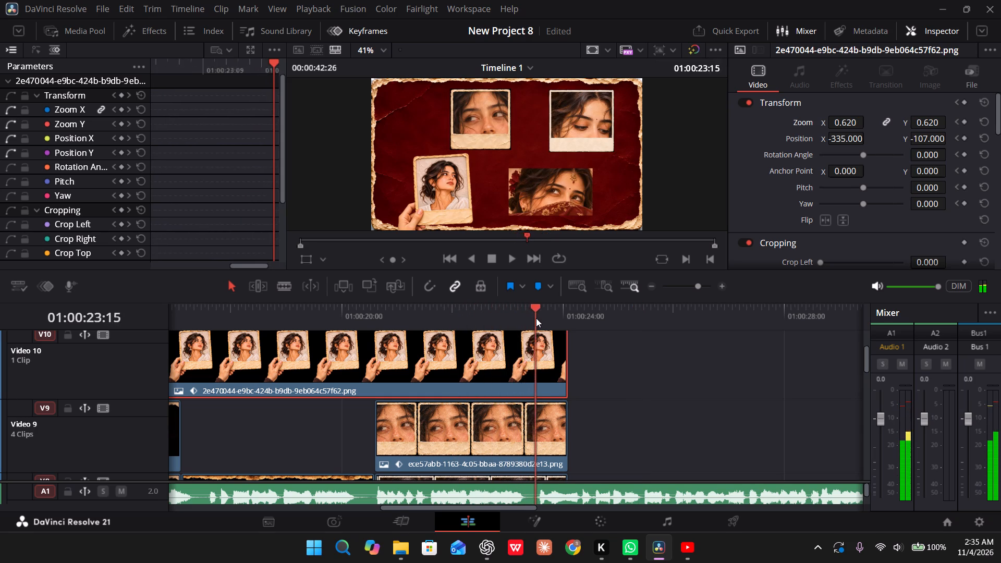
left_click_drag(536, 318, 534, 320)
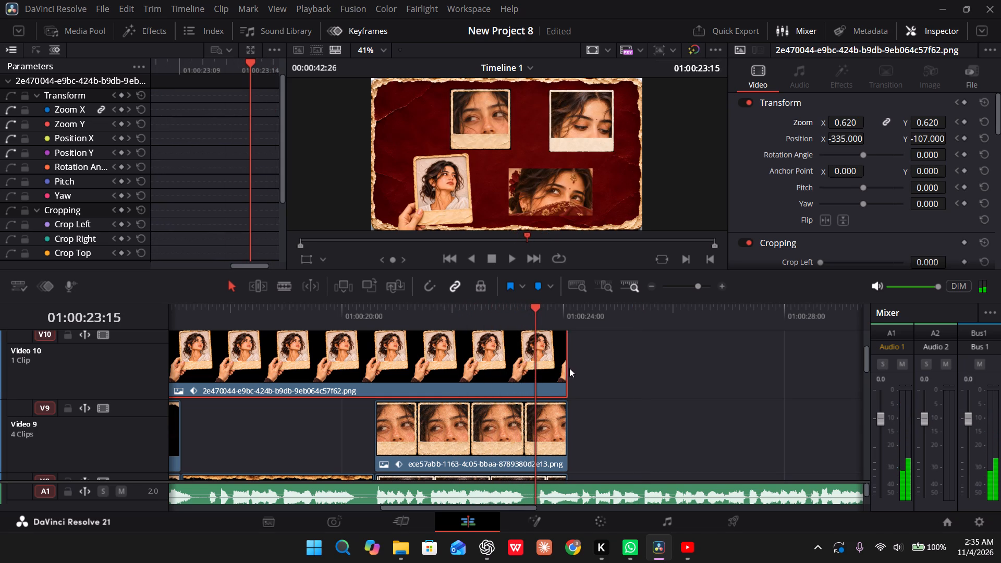
left_click(428, 292)
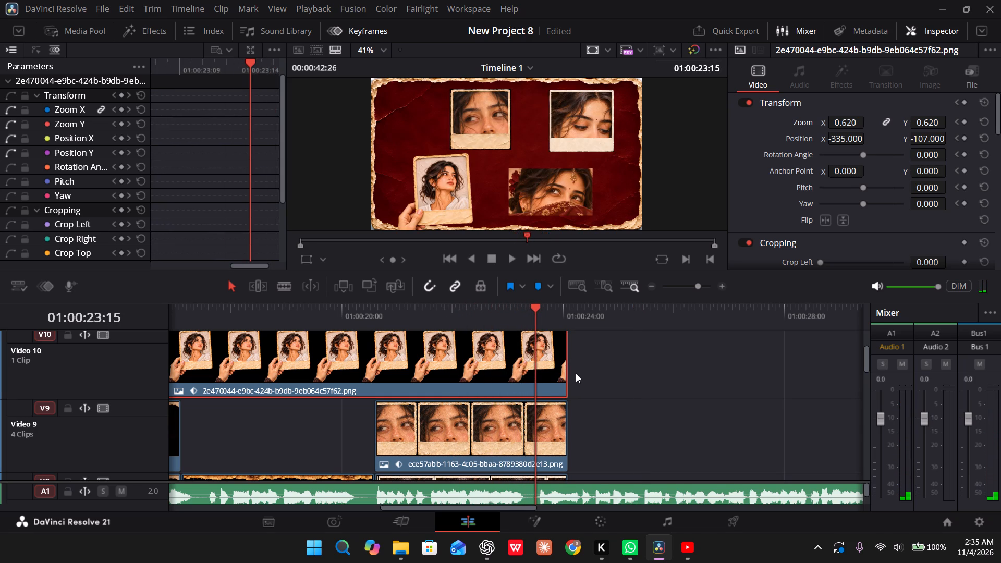
left_click_drag(564, 361, 533, 363)
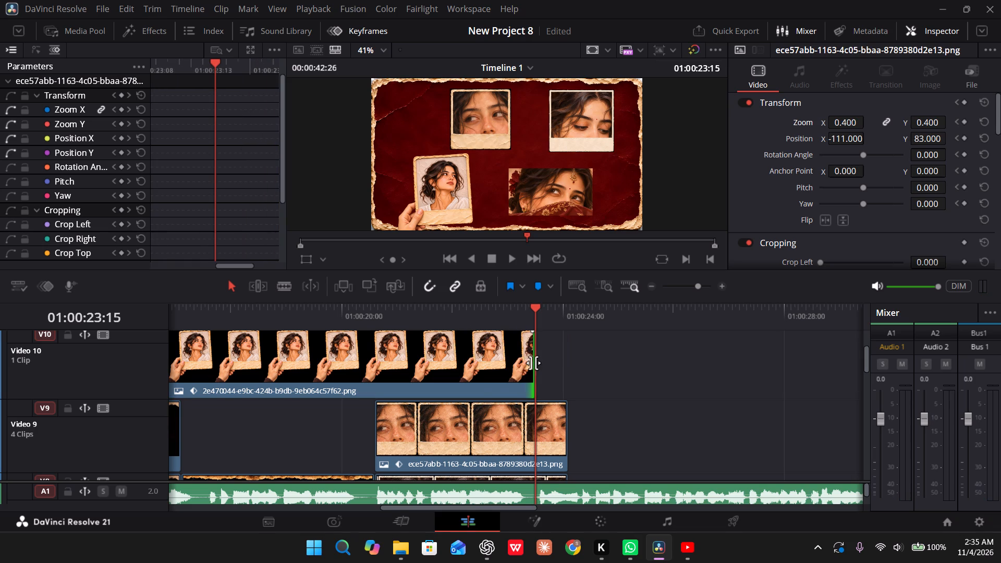
left_click_drag(563, 437, 532, 436)
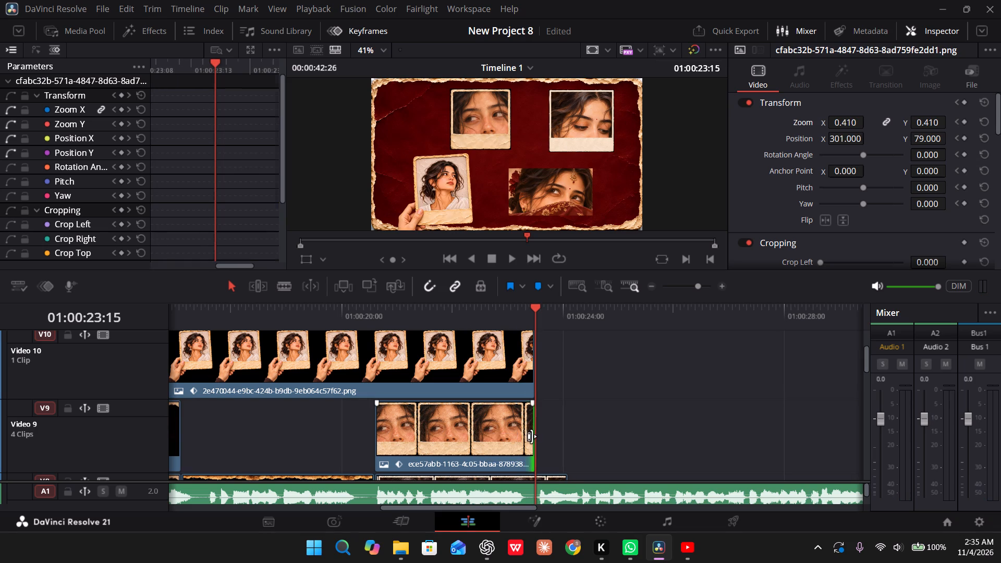
scroll(561, 434, "down", 1)
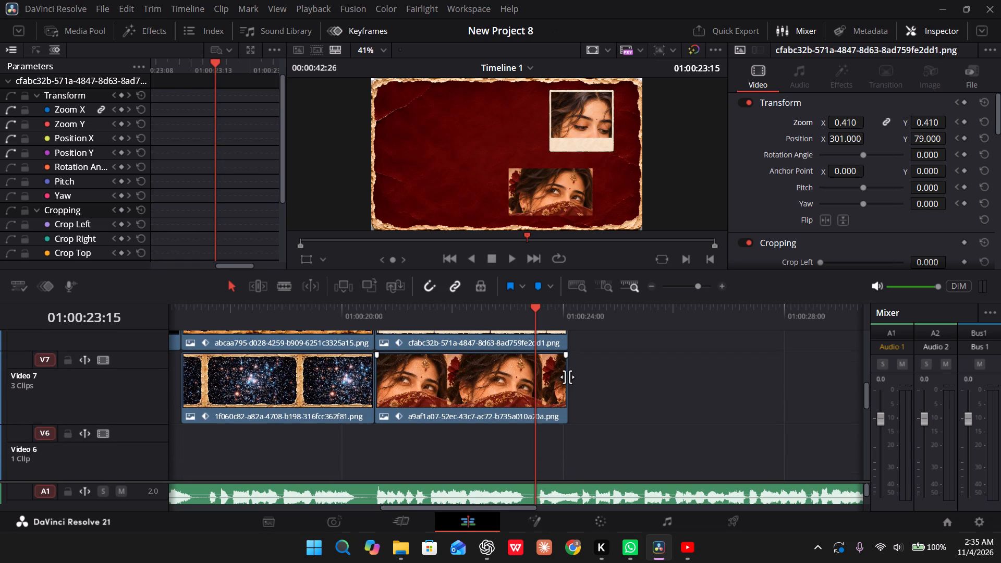
left_click_drag(567, 377, 530, 381)
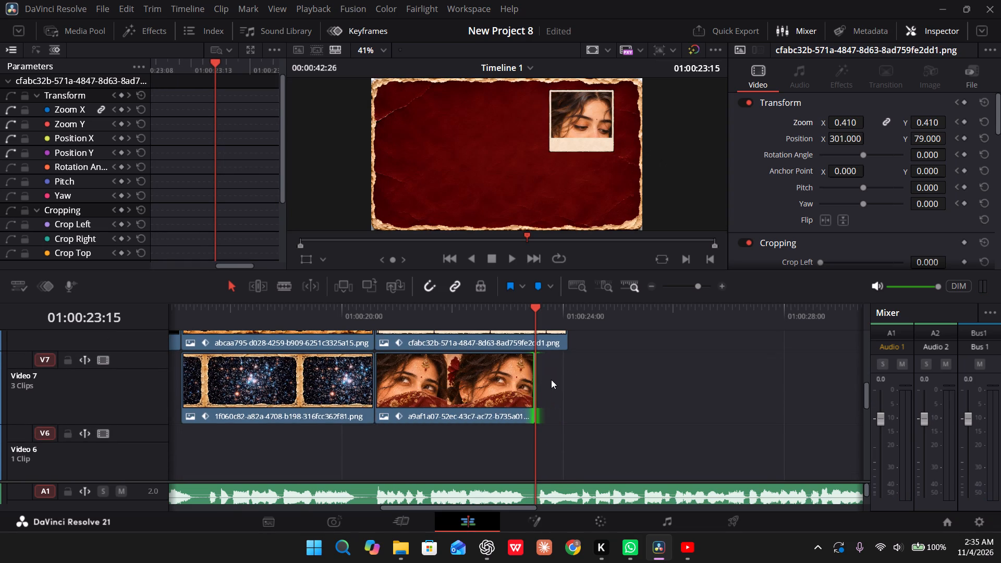
scroll(551, 380, "up", 1)
left_click_drag(565, 366, 531, 367)
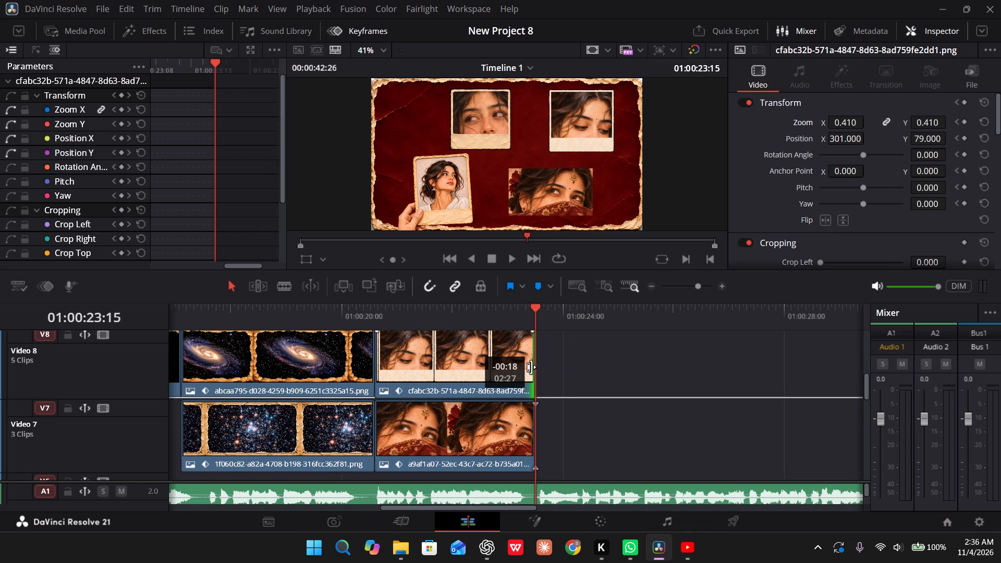
left_click_drag(531, 367, 532, 367)
Shorten the red background on Video 2 to end at 01:00:23:15, cutting it at 01:00:24:17 and deleting the pieces beyond.
scroll(532, 367, "up", 3)
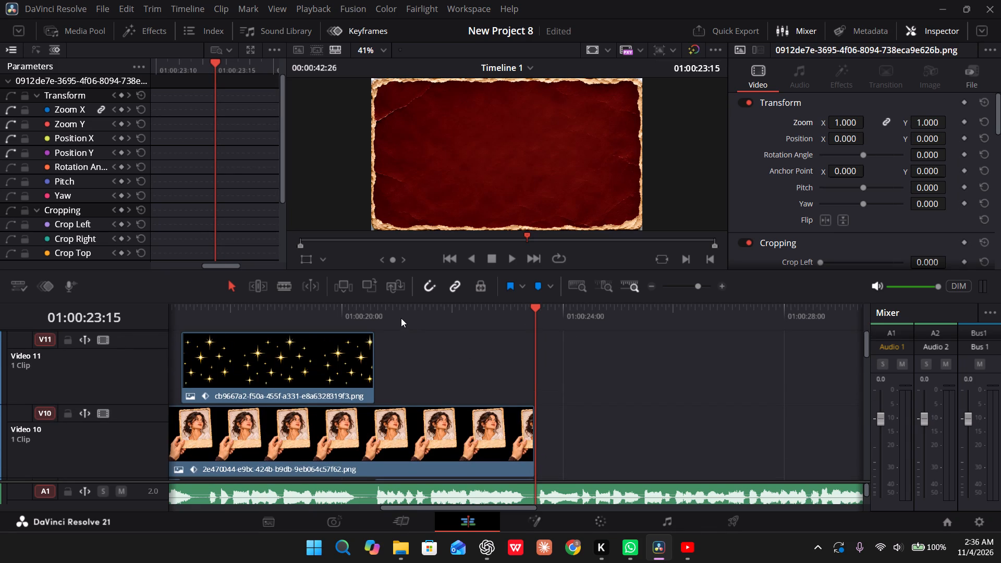
scroll(514, 394, "down", 3)
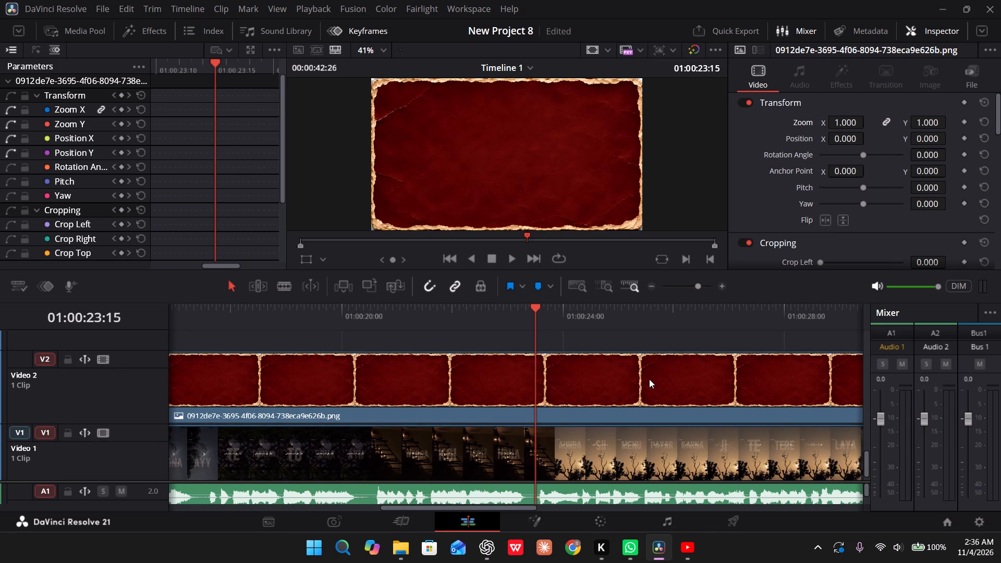
scroll(612, 373, "left", 3)
scroll(612, 373, "right", 1)
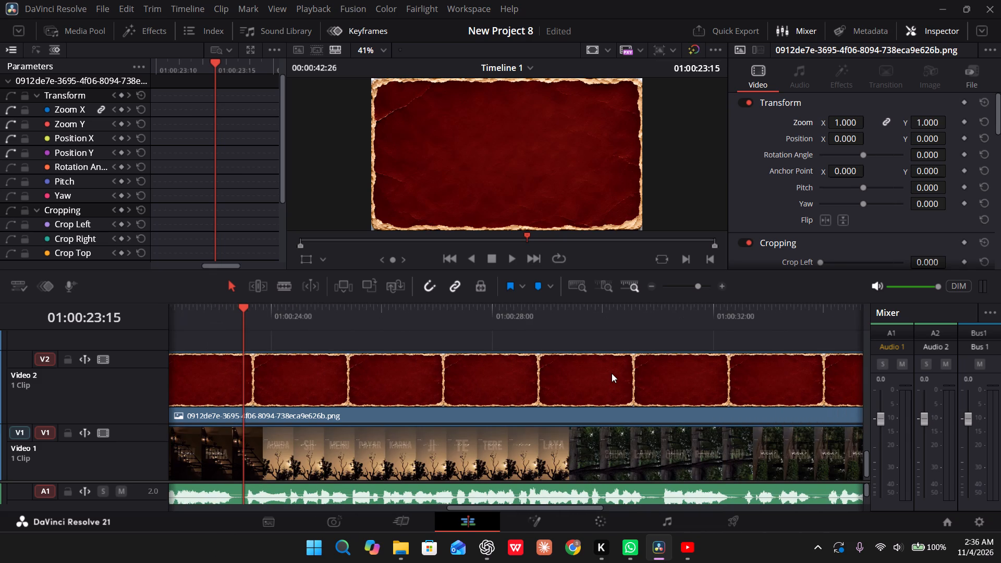
scroll(633, 372, "right", 1)
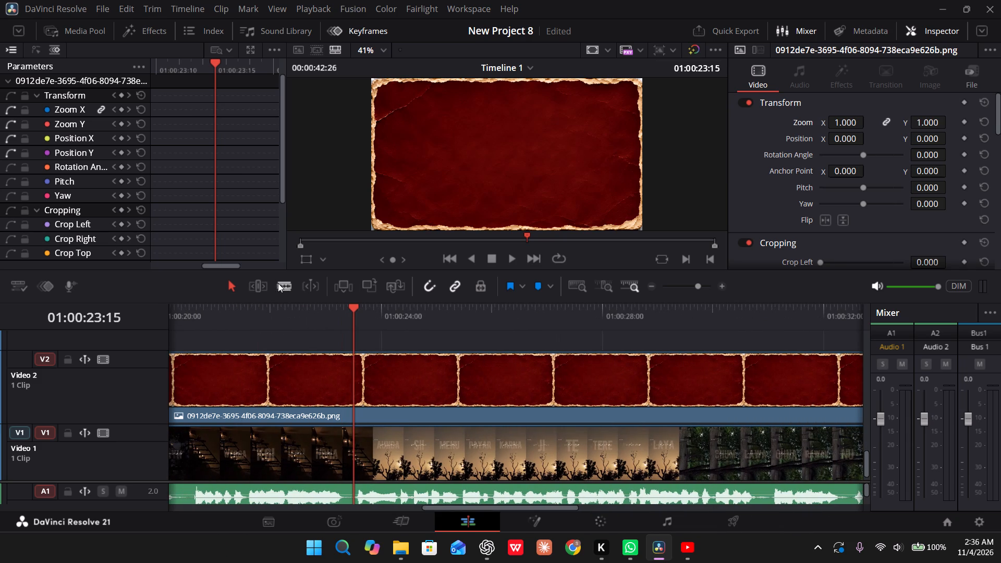
left_click(278, 283)
left_click(416, 367)
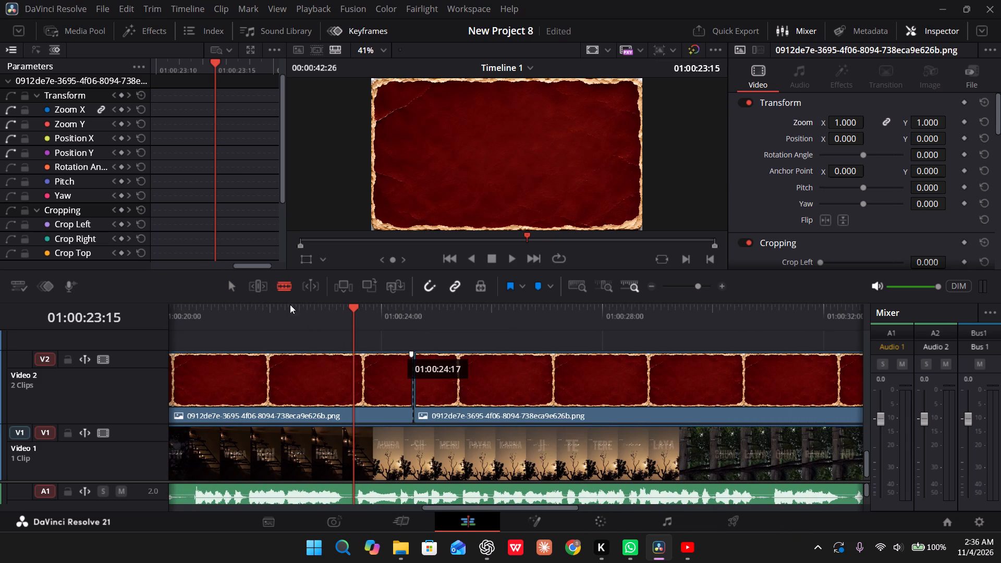
left_click_drag(238, 289, 512, 405)
left_click(512, 405)
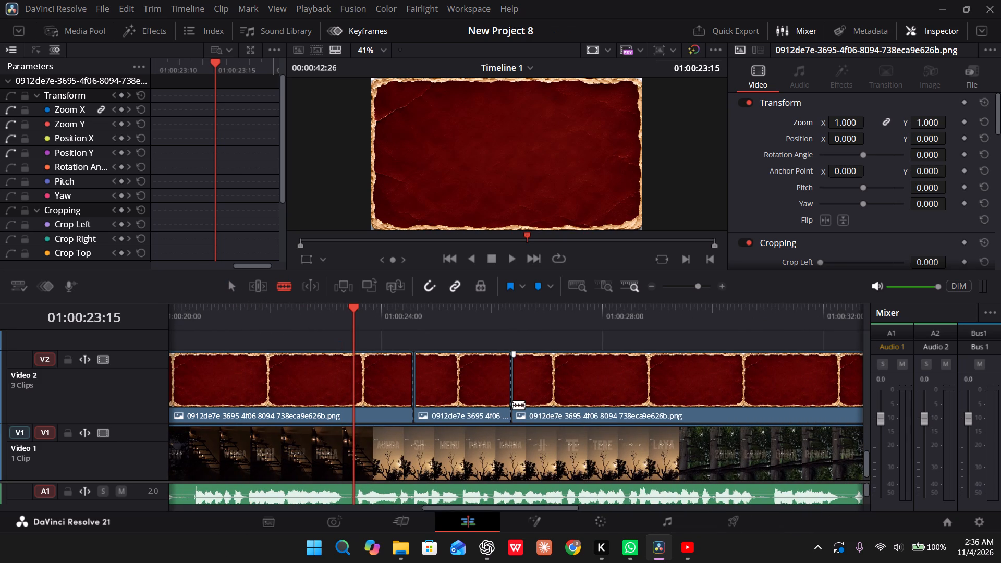
left_click(230, 283)
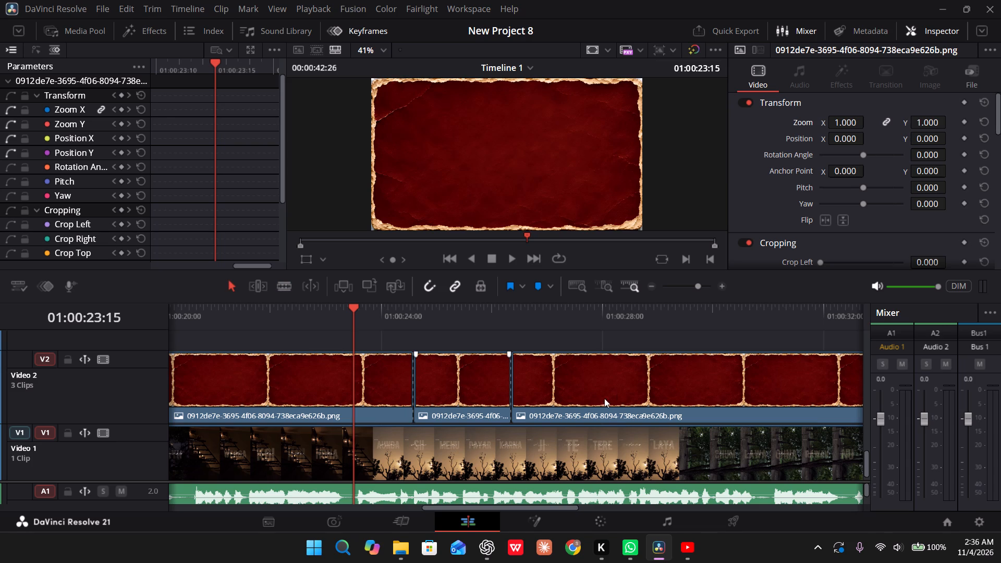
left_click(617, 394)
key("BackSpace")
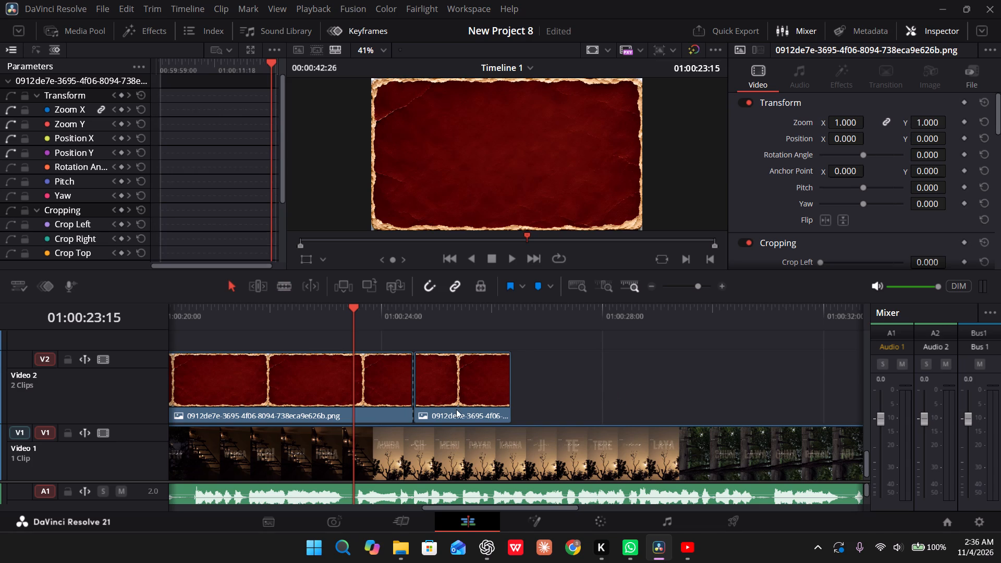
left_click(460, 400)
key("BackSpace")
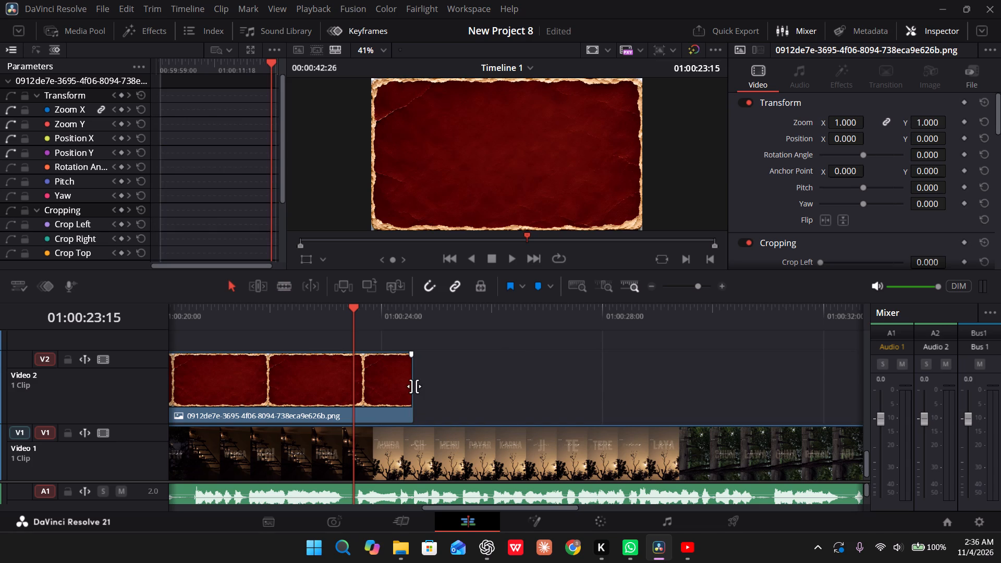
left_click_drag(412, 386, 353, 383)
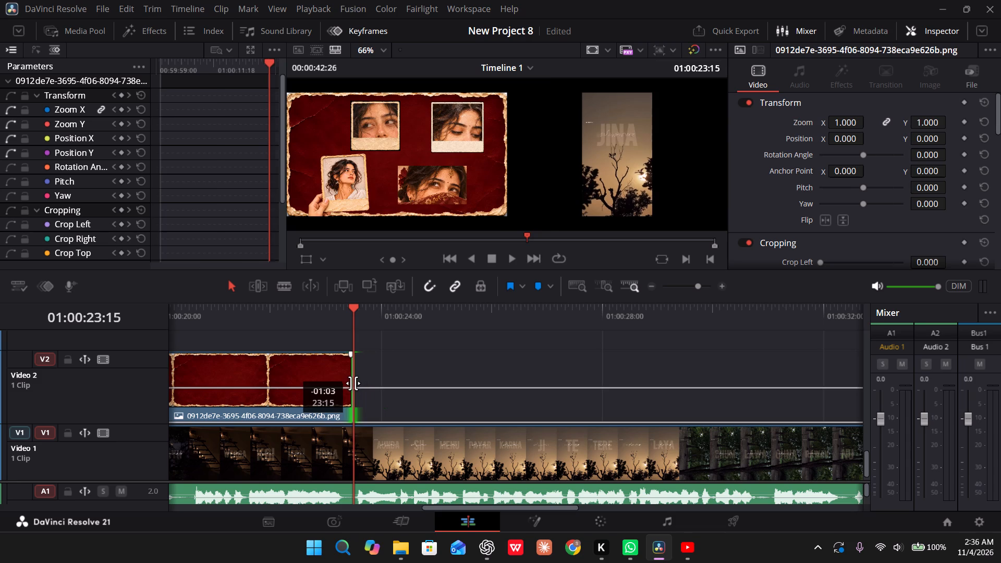
Play the collage from 01:00:00:00 to just past the red background's end, turning snapping off.
left_click_drag(349, 320, 334, 331)
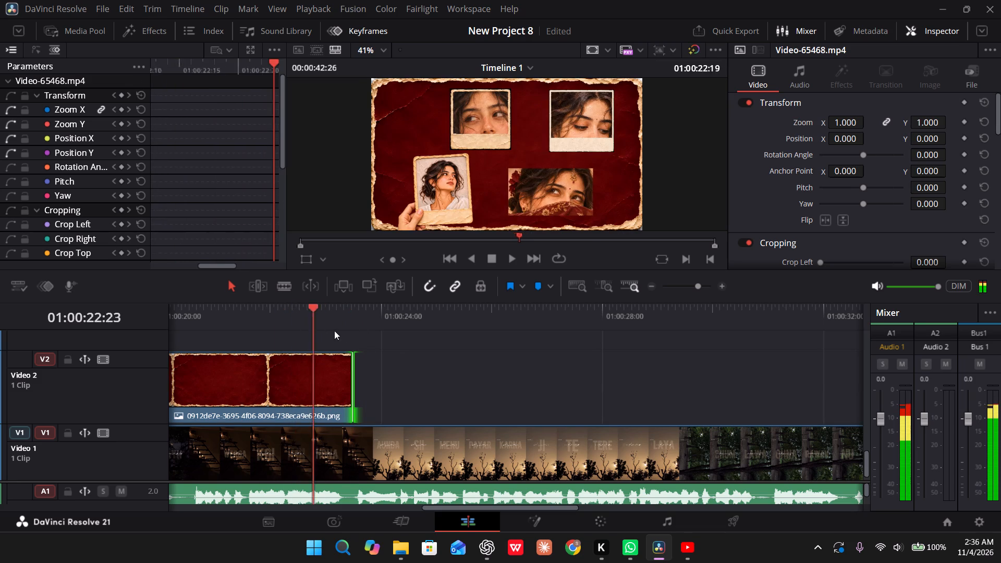
left_click_drag(334, 331, 102, 342)
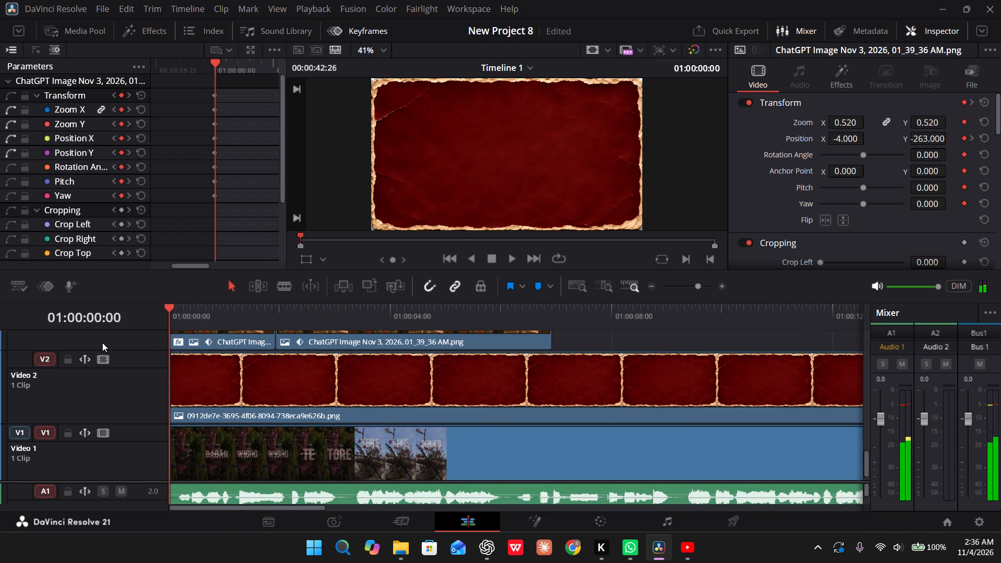
key("space")
type("n")
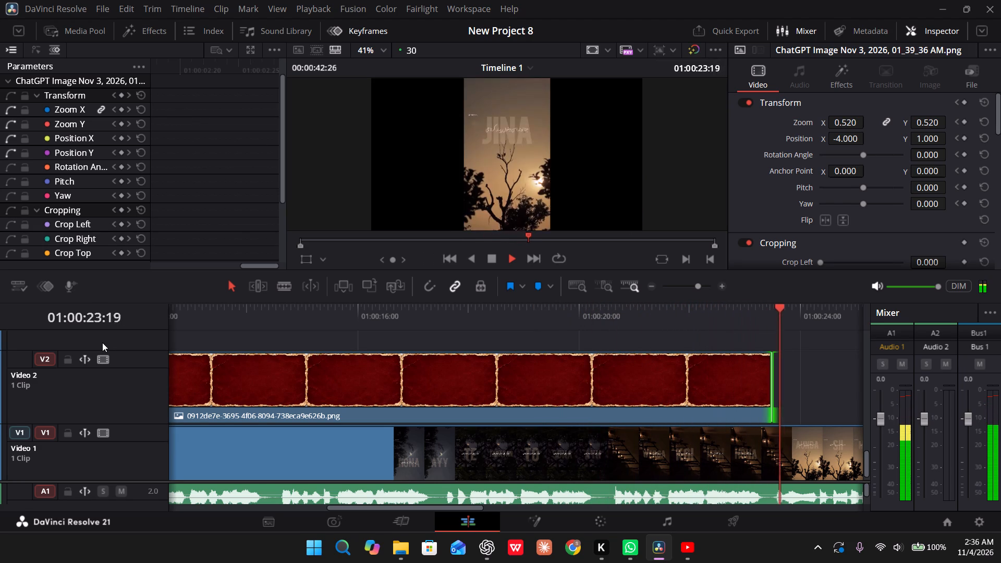
key("space")
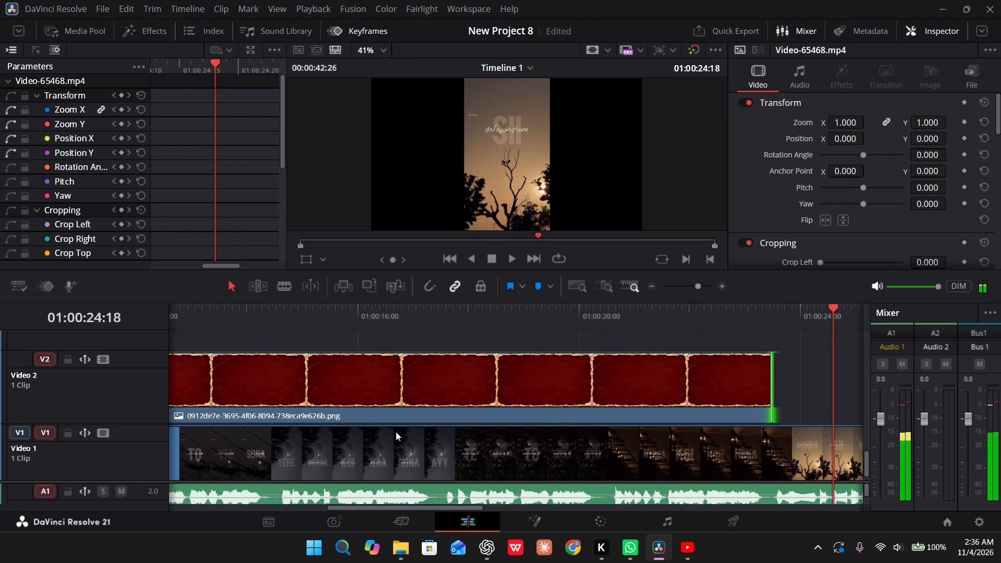
Turn off linked selection and delete only the video part of Video-65468.mp4 from Video 1, keeping its audio on Audio 1.
scroll(483, 436, "down", 1)
scroll(483, 436, "left", 1)
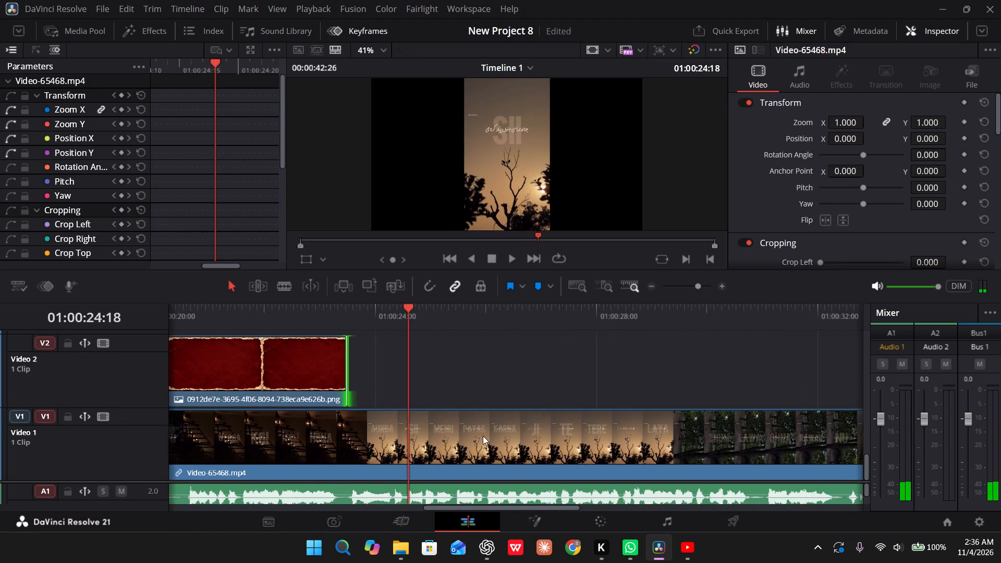
scroll(483, 436, "left", 1)
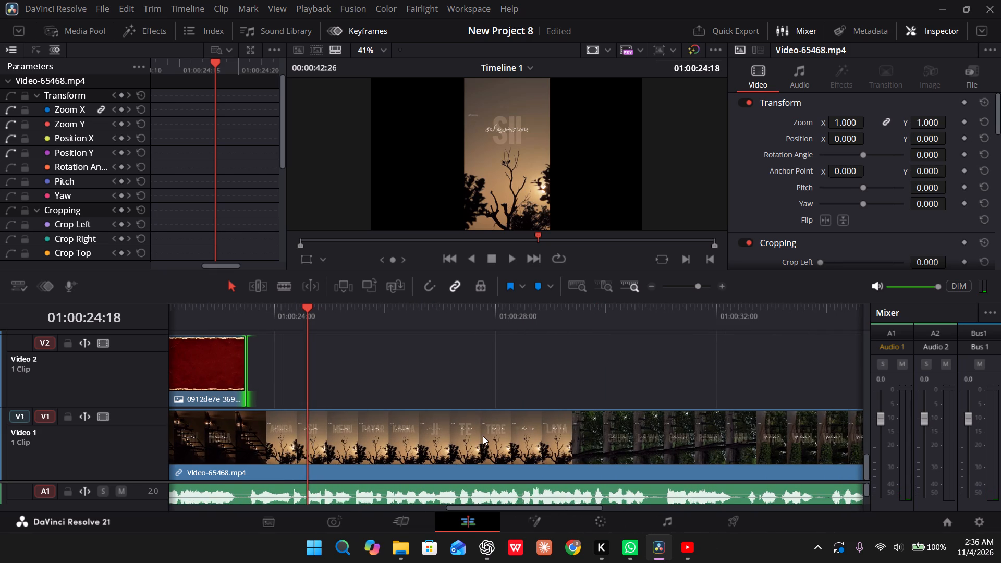
scroll(401, 430, "down", 2)
left_click(372, 427)
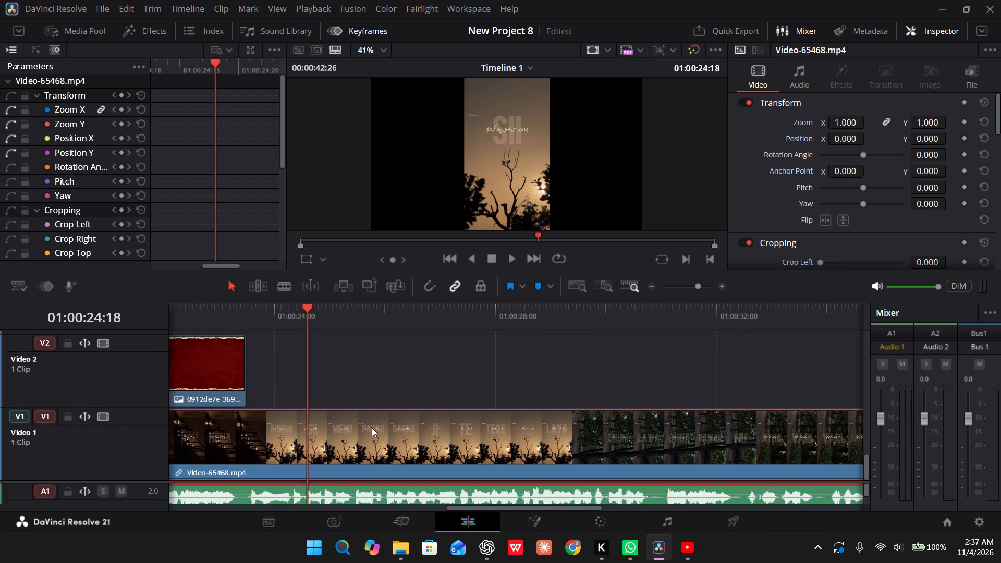
left_click(456, 286)
left_click(389, 408)
left_click(378, 387)
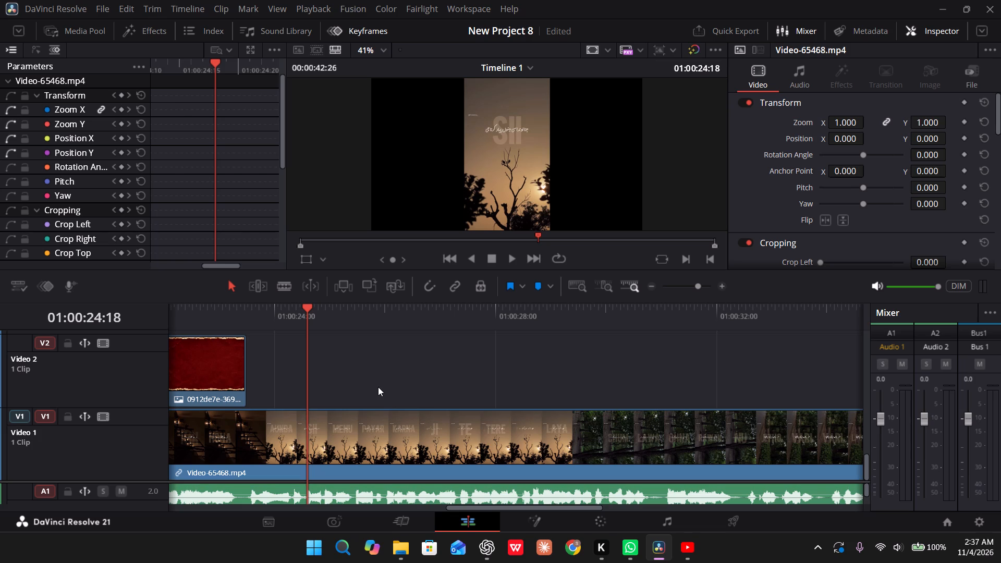
left_click(308, 429)
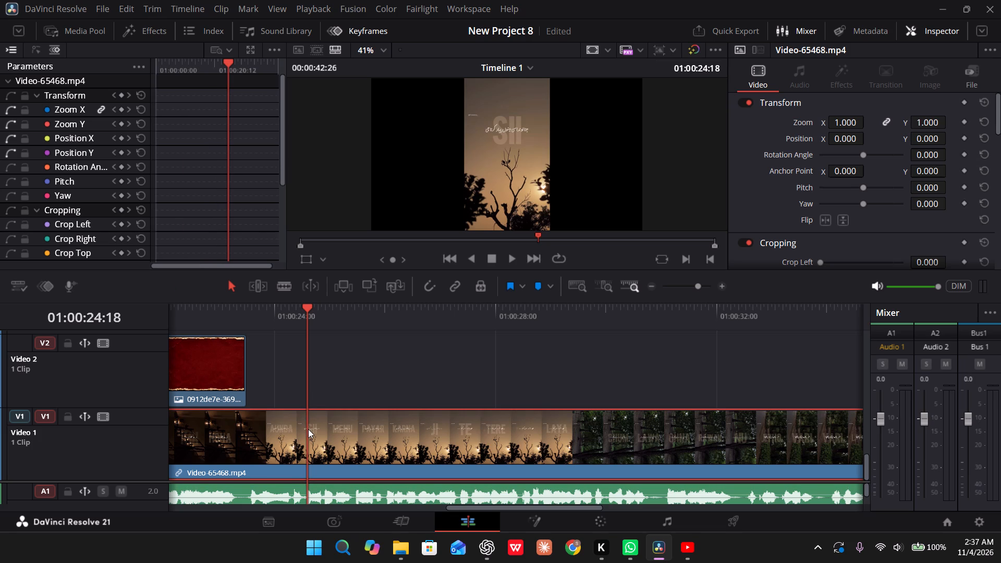
key("BackSpace")
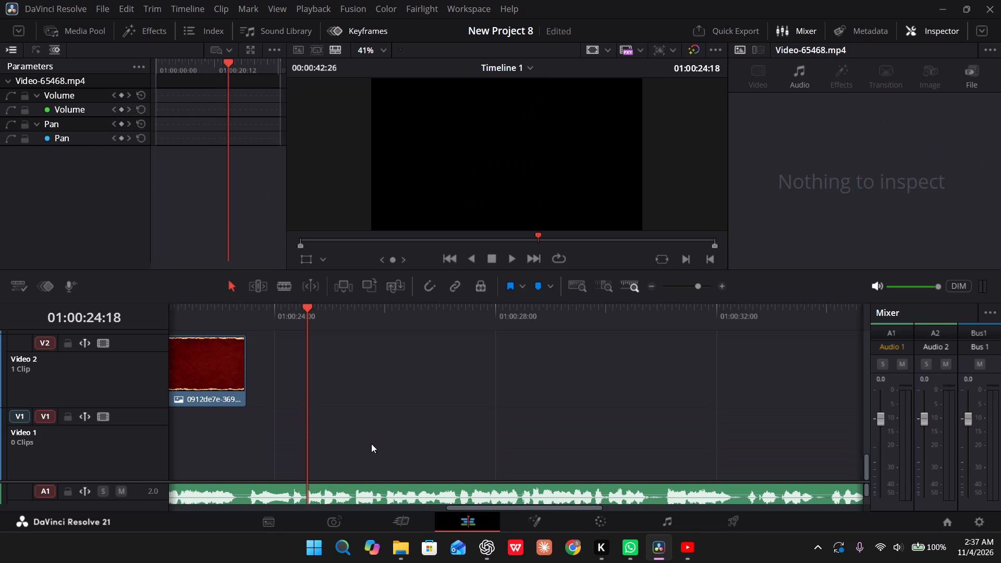
scroll(380, 441, "down", 2)
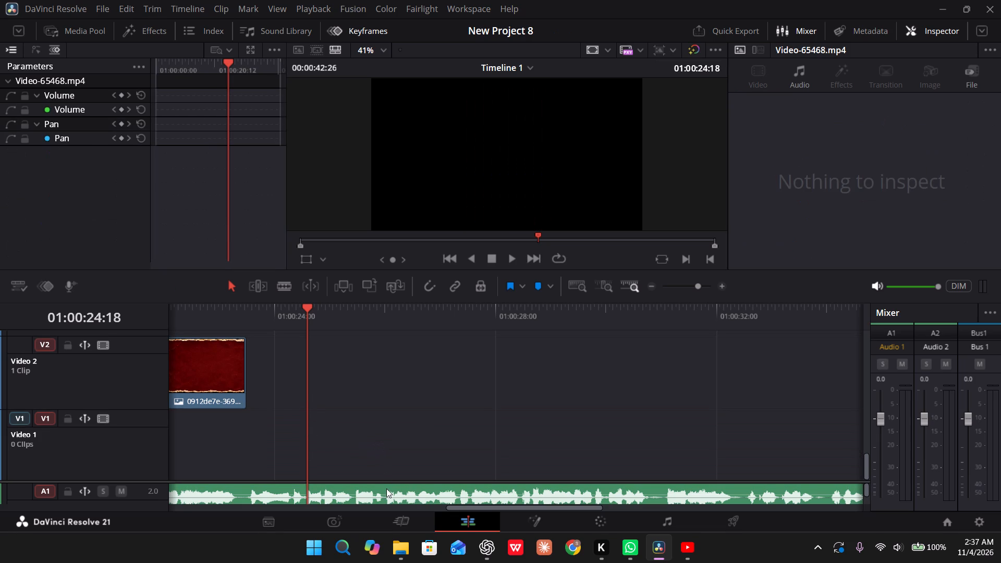
With snapping on, shorten the Video-65468.mp4 audio on Audio 1 to end at 01:00:23:15, first cutting it beyond there and deleting the remainder.
left_click_drag(386, 480, 383, 397)
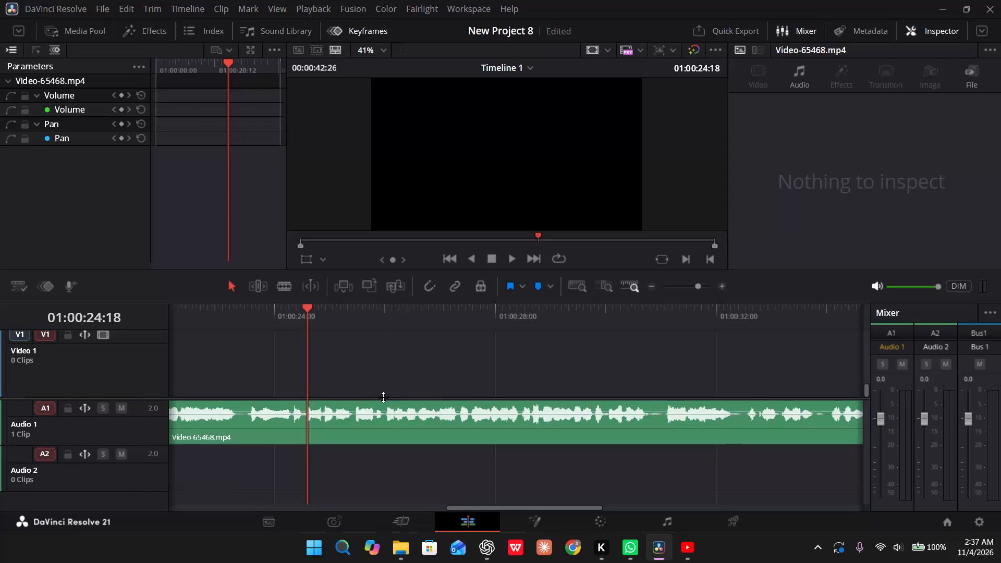
left_click_drag(383, 397, 383, 398)
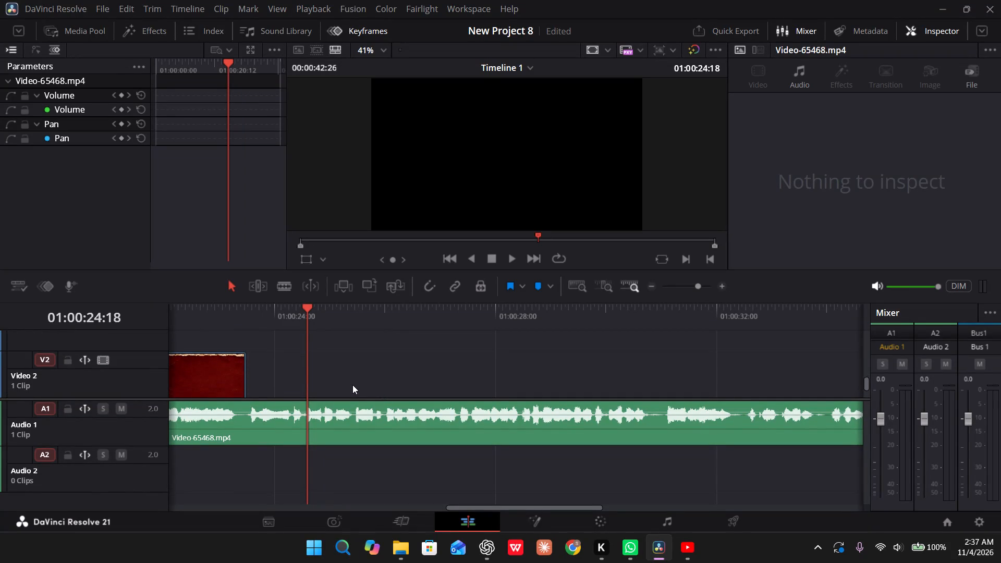
left_click(430, 283)
left_click_drag(302, 316, 248, 319)
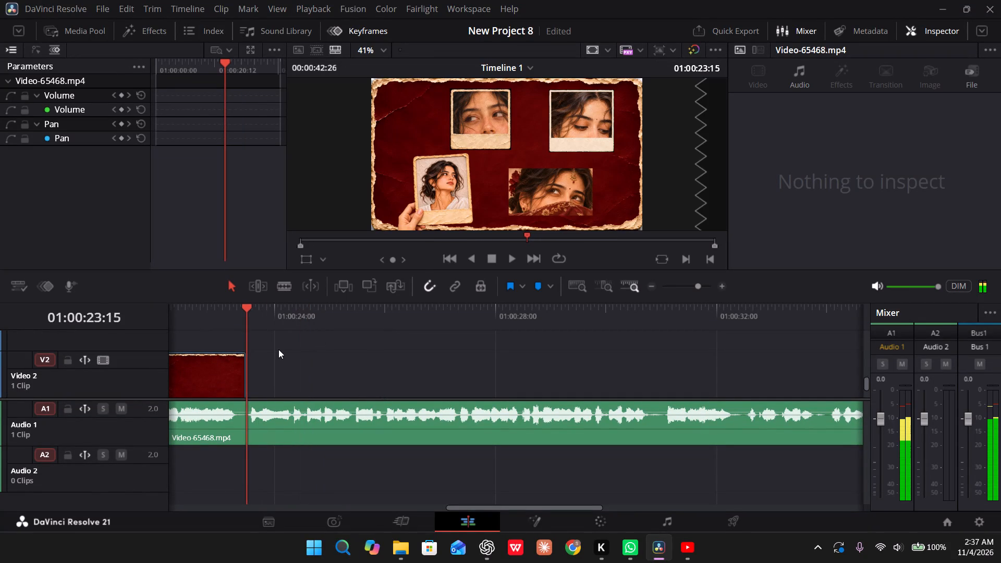
scroll(278, 349, "up", 2)
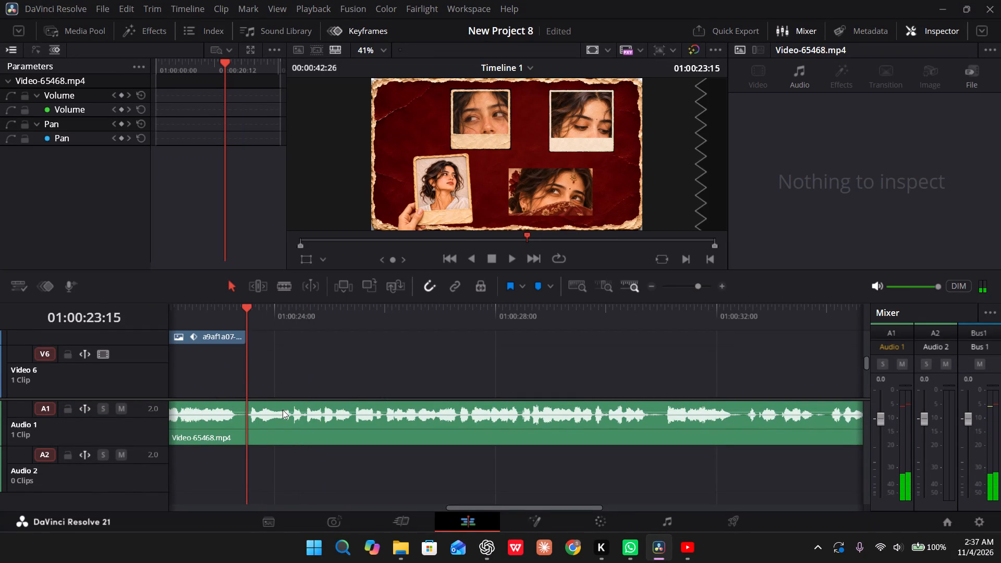
left_click(286, 280)
left_click(365, 428)
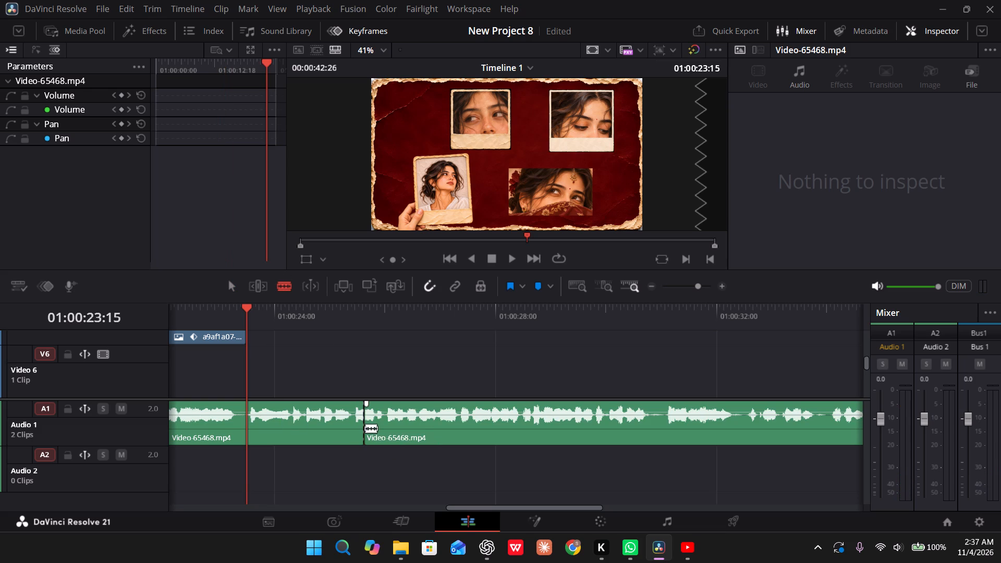
left_click(237, 284)
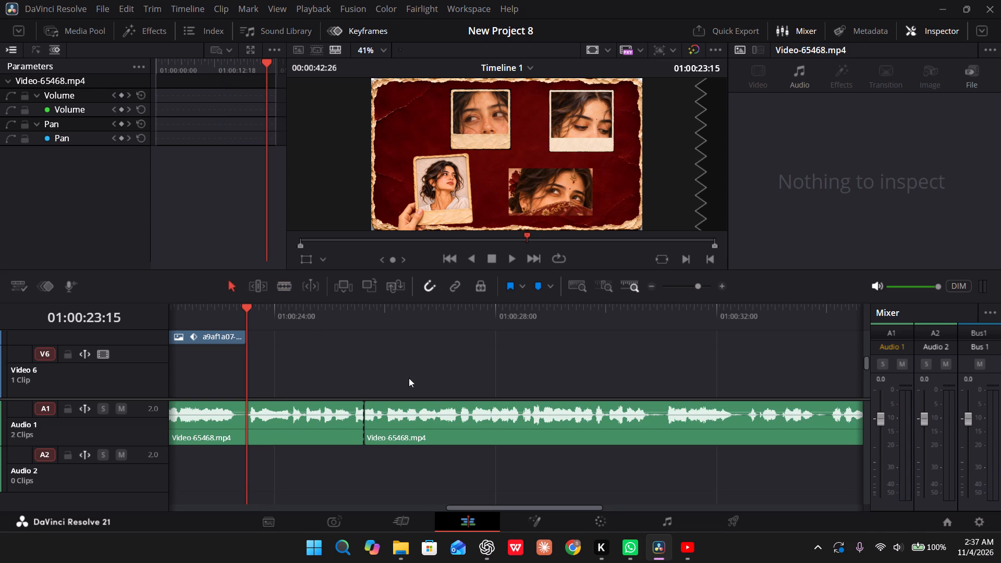
left_click(474, 415)
key("BackSpace")
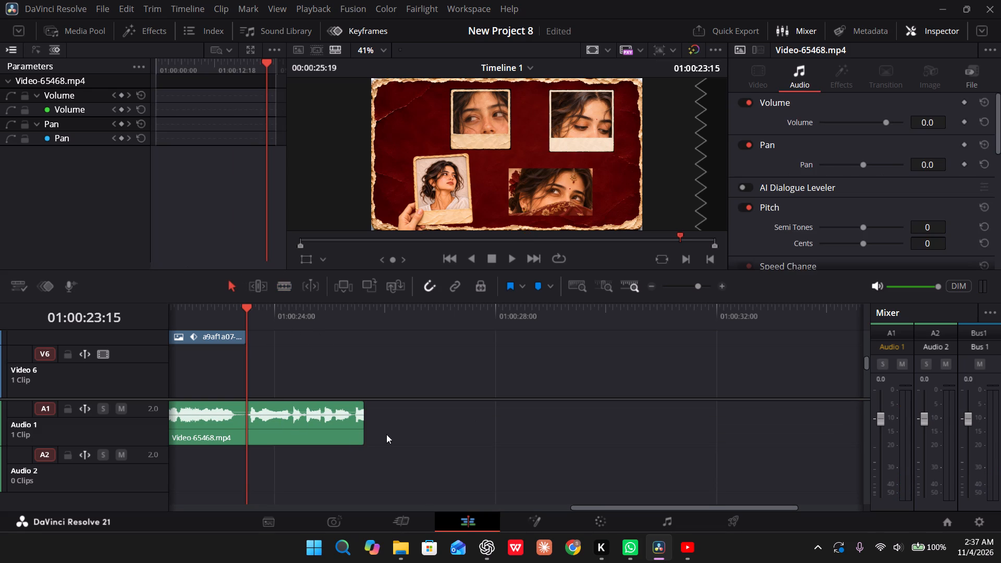
left_click_drag(362, 418, 233, 422)
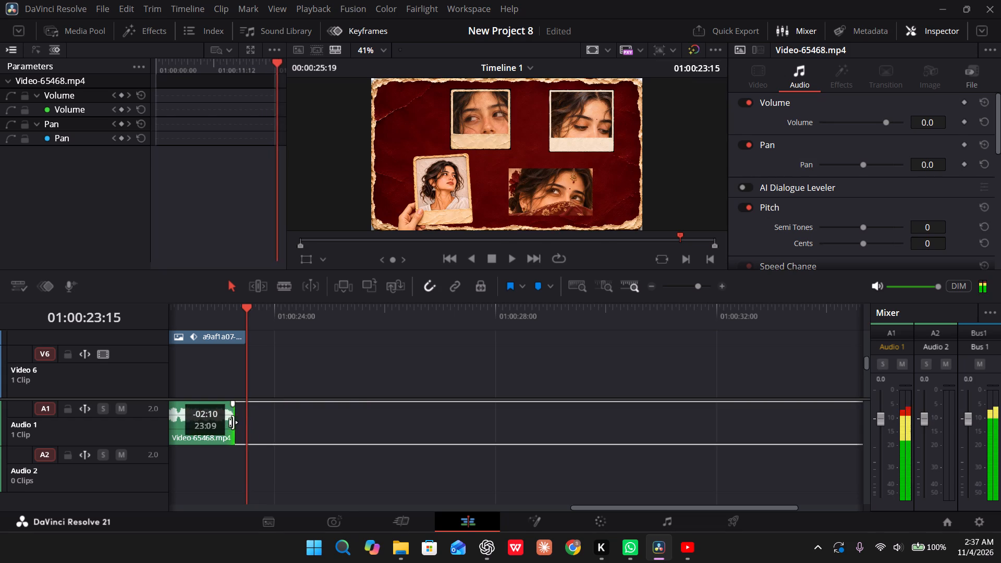
left_click_drag(233, 422, 245, 420)
Play the whole trimmed timeline from the beginning to its end at 01:00:23:15.
left_click_drag(264, 308, 54, 324)
key("space")
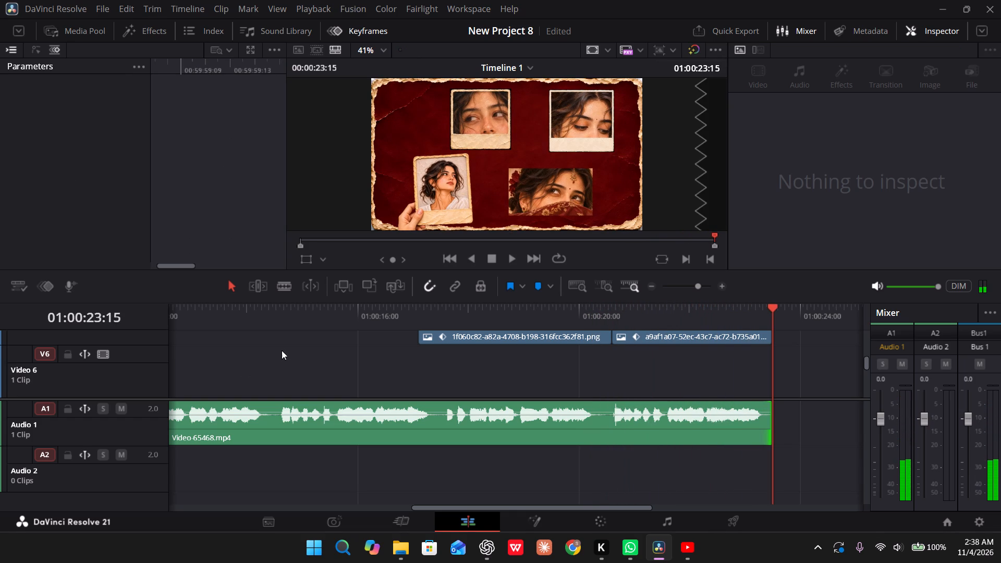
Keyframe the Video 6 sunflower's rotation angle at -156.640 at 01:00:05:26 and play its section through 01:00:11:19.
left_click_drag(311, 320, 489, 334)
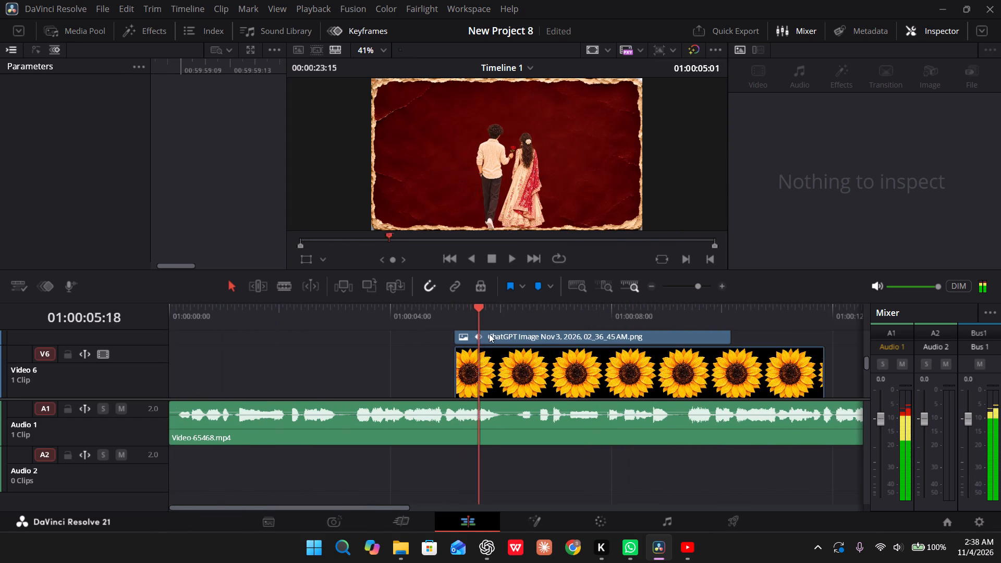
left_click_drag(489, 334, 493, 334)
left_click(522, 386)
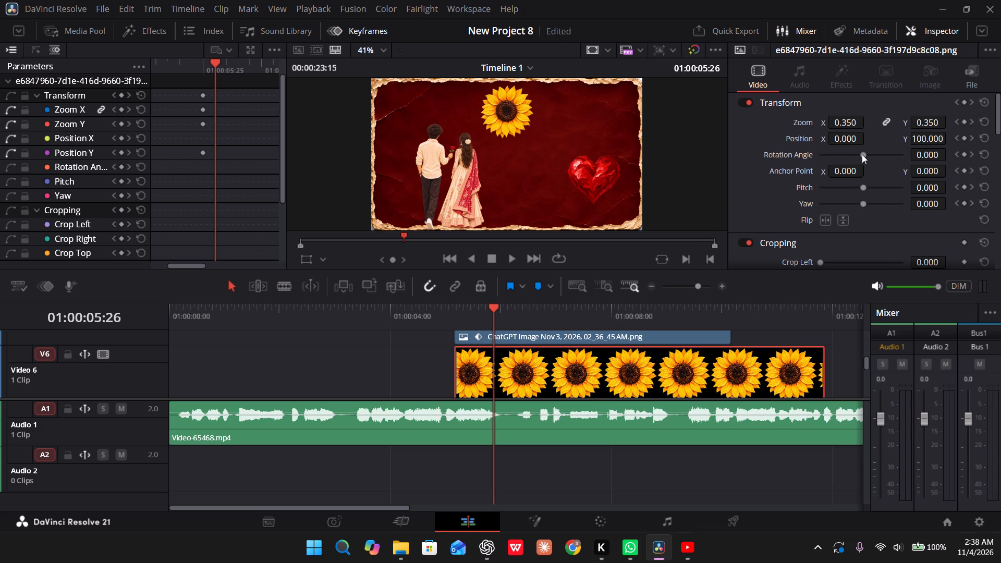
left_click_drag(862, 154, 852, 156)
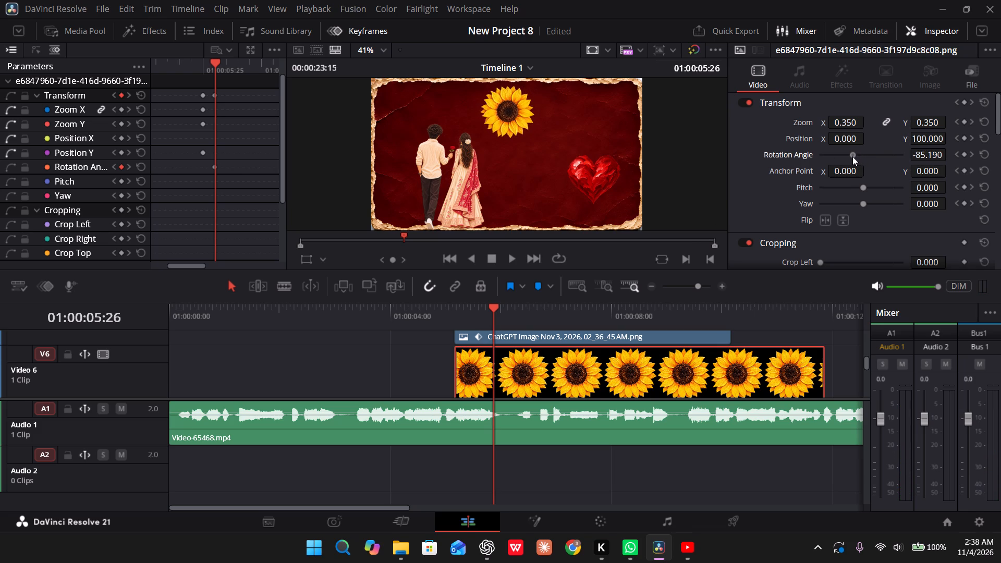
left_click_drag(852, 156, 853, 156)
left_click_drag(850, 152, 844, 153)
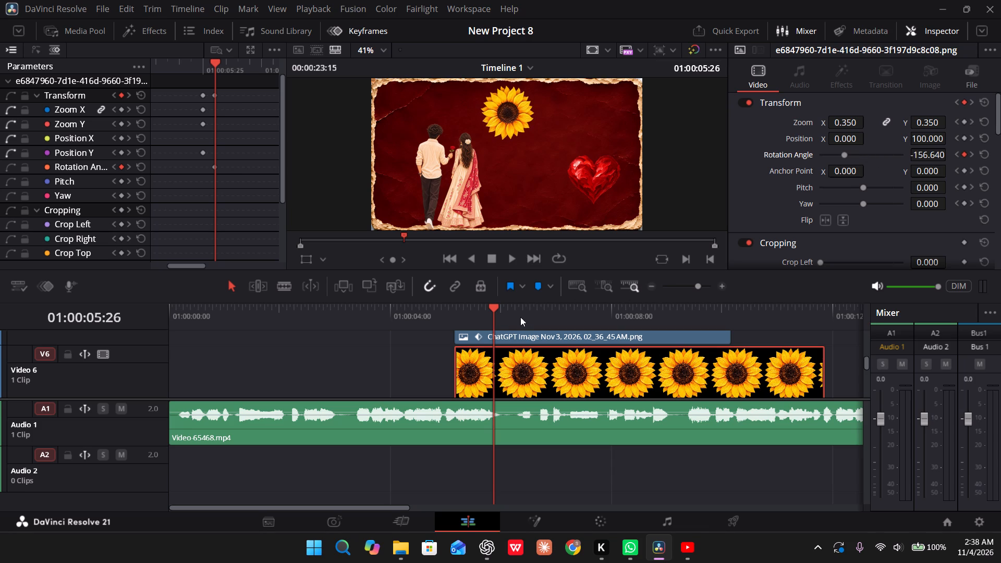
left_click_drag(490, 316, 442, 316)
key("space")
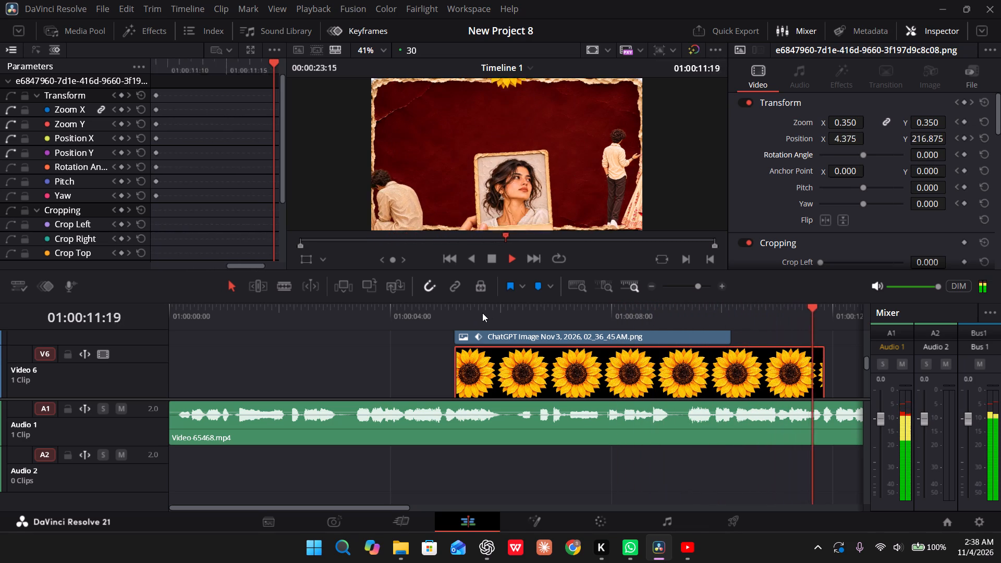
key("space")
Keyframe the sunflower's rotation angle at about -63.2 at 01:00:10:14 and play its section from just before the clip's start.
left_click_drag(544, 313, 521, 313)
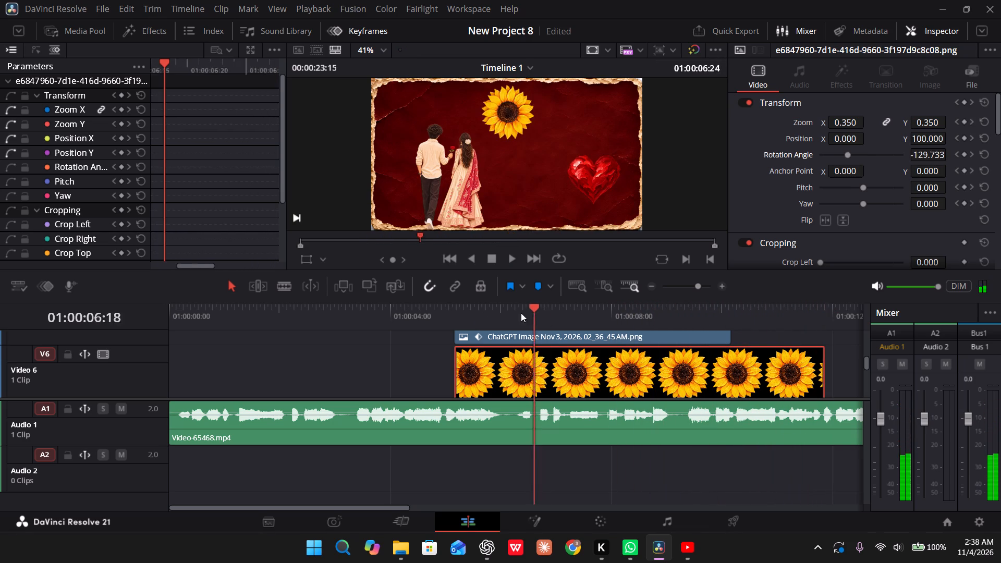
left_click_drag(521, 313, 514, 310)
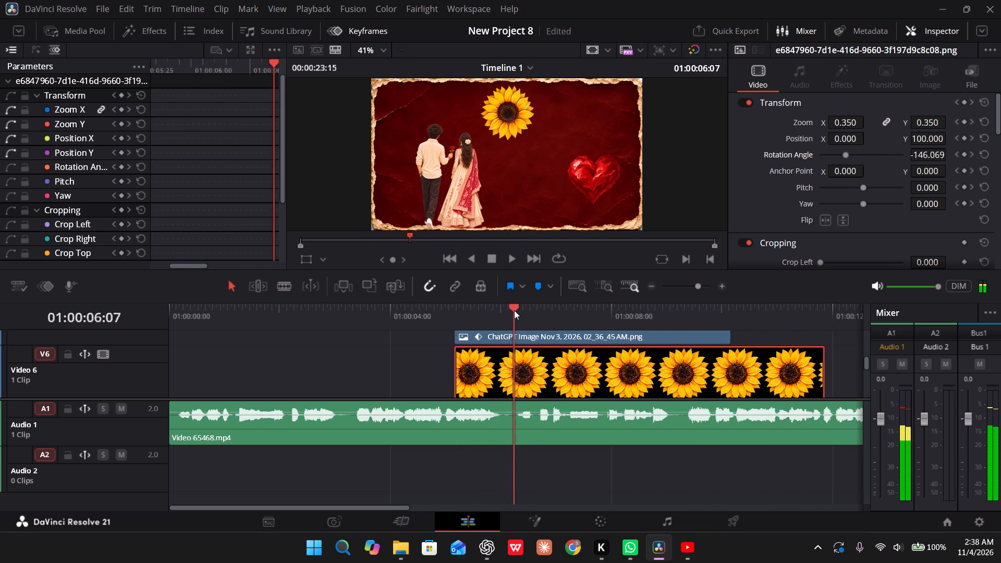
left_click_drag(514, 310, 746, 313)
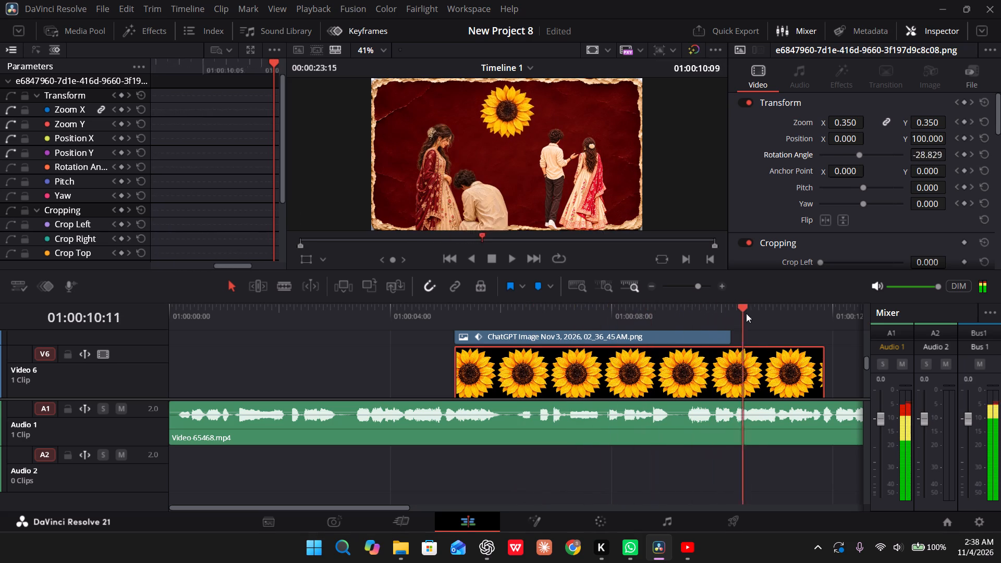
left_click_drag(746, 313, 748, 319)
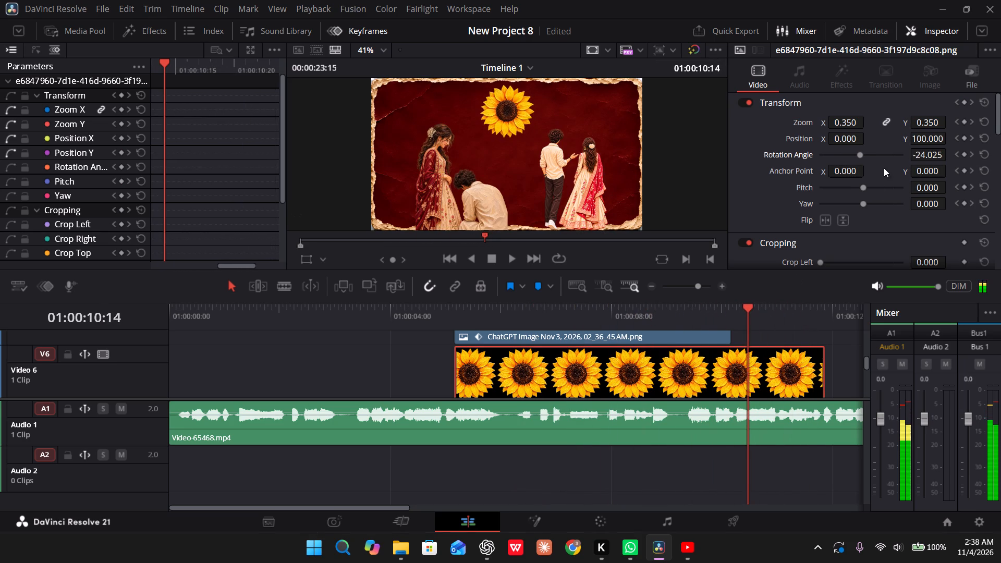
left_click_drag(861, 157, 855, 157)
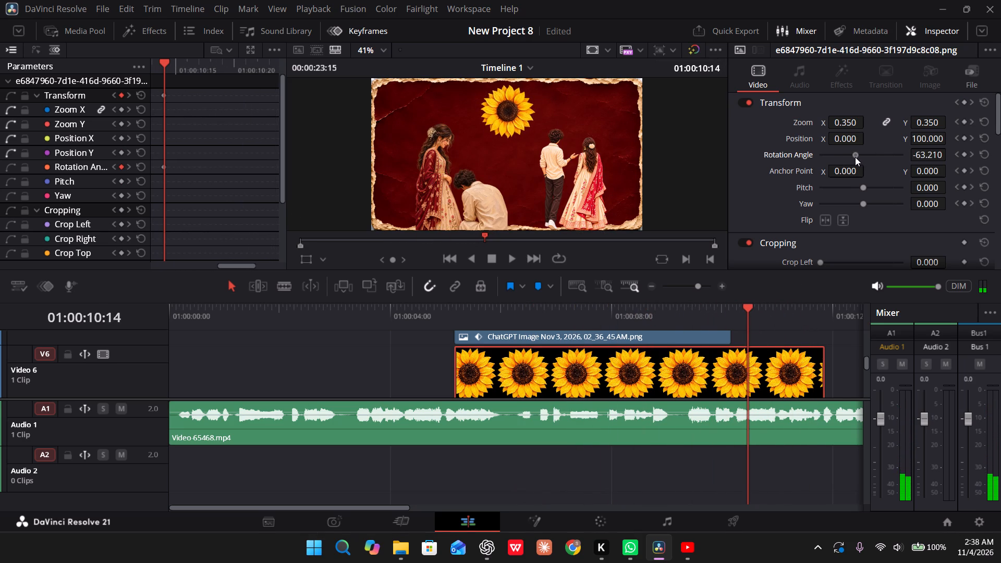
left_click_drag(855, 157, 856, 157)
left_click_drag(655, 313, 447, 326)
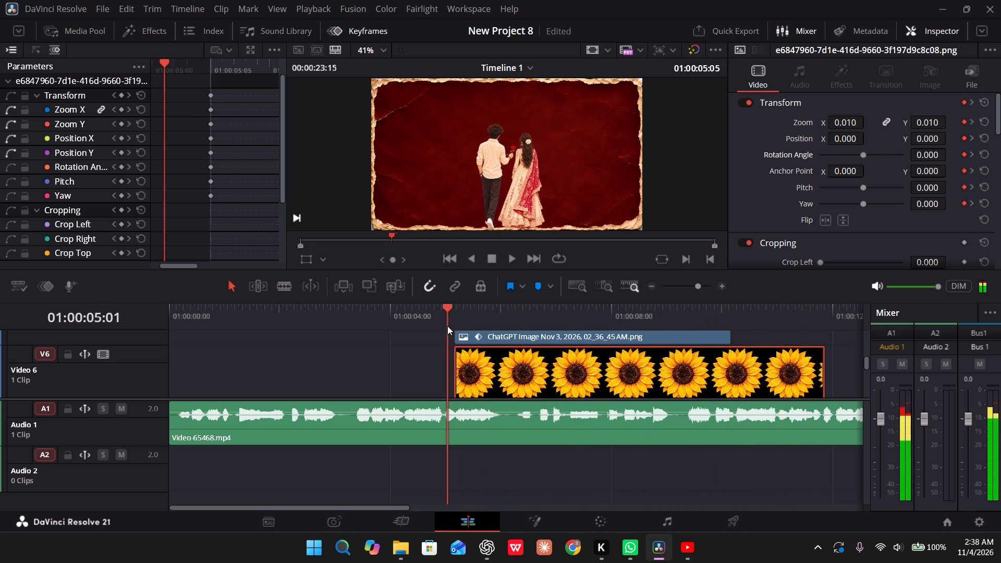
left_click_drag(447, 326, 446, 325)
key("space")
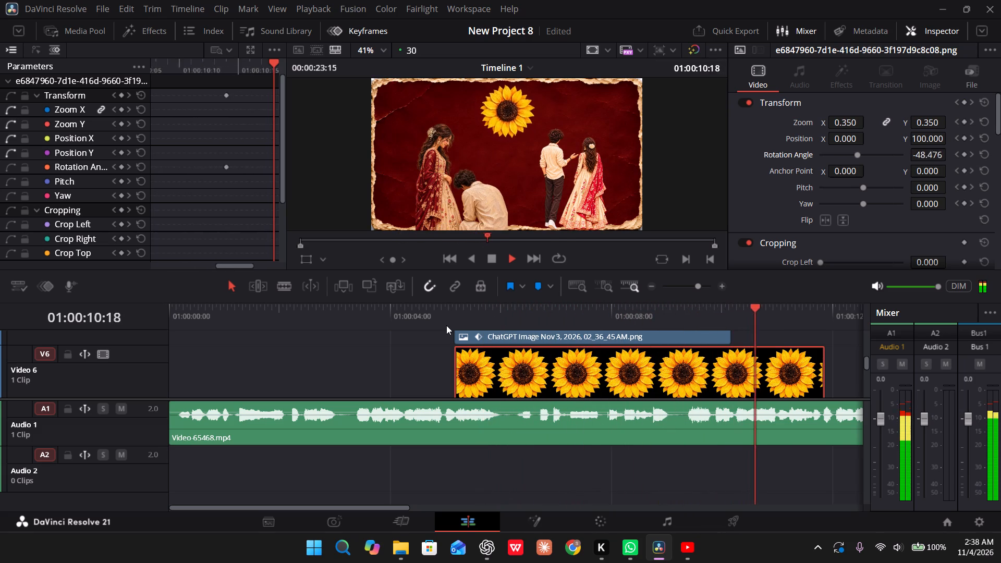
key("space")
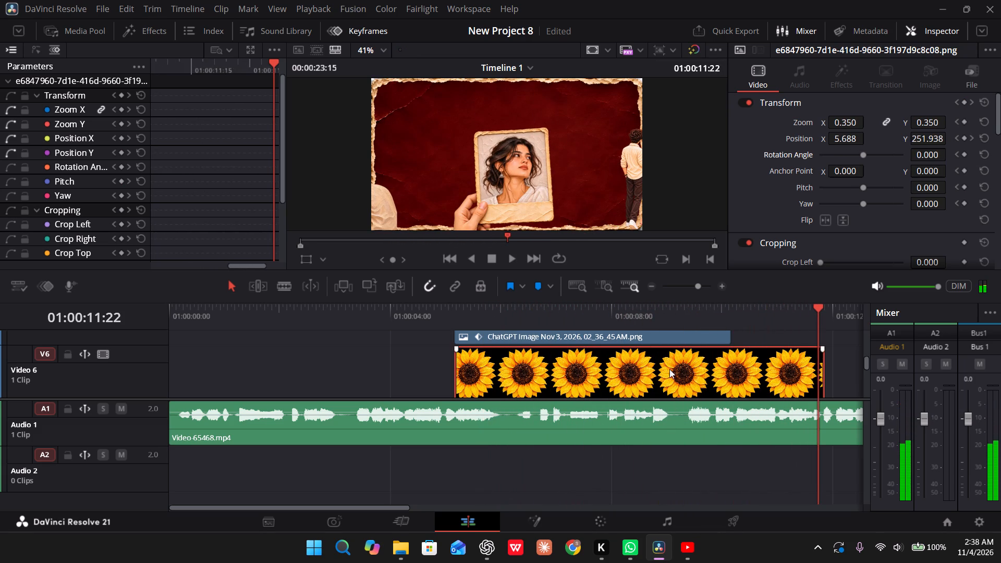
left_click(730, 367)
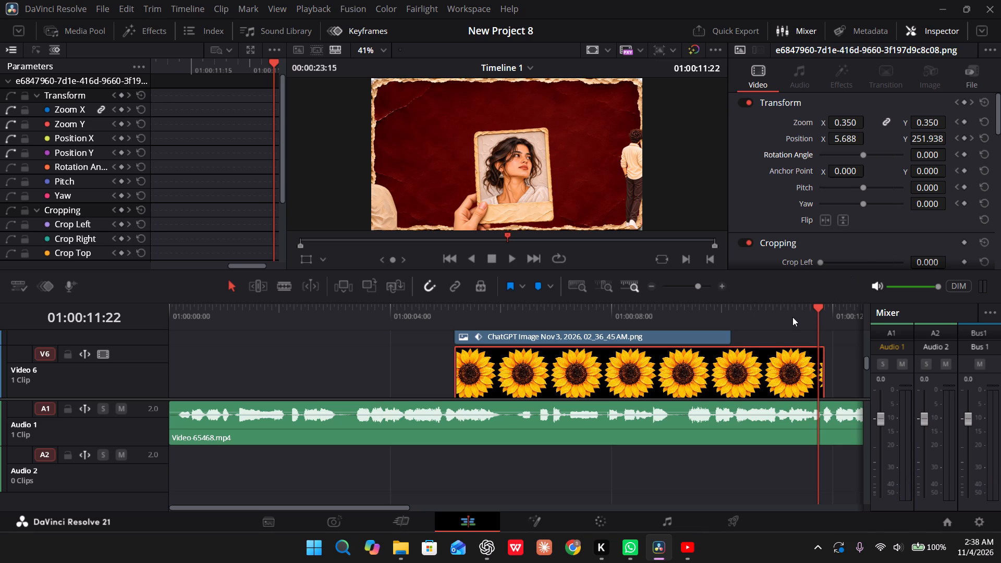
Reset the sunflower's rotation angle, clearing its rotation keyframes, and play its entrance through 01:00:06:09.
left_click_drag(792, 317, 728, 336)
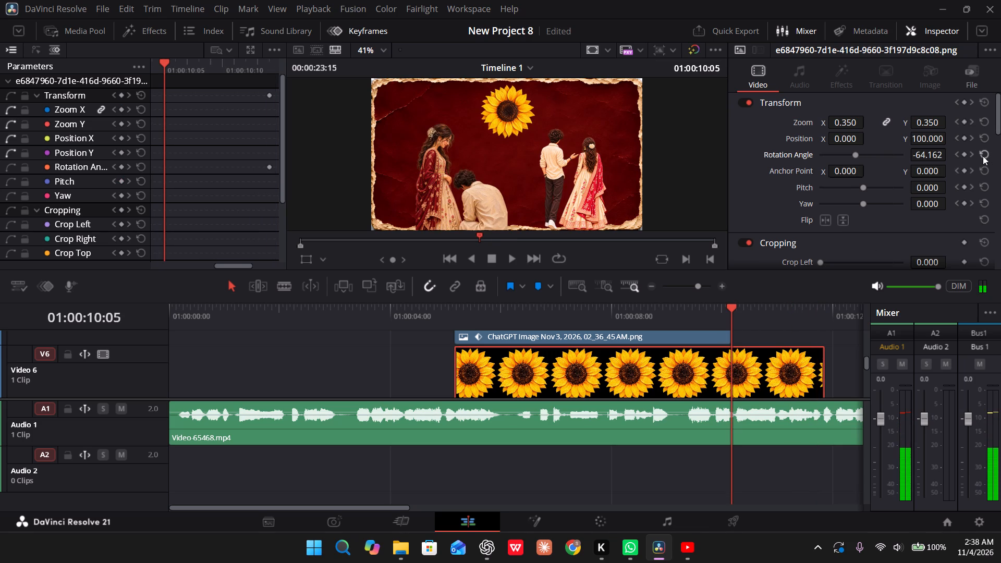
left_click(983, 156)
left_click_drag(728, 321, 416, 358)
key("space")
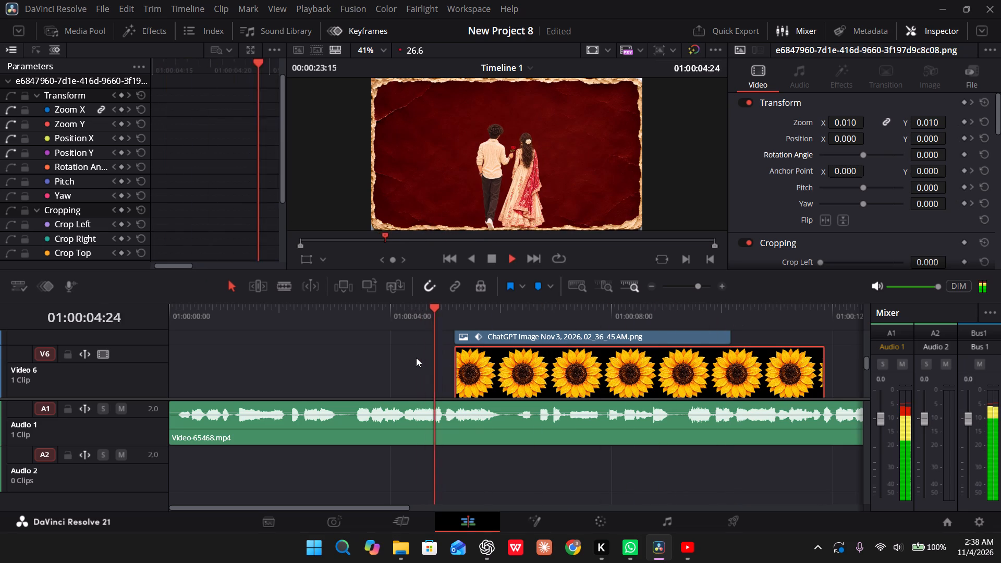
key("space")
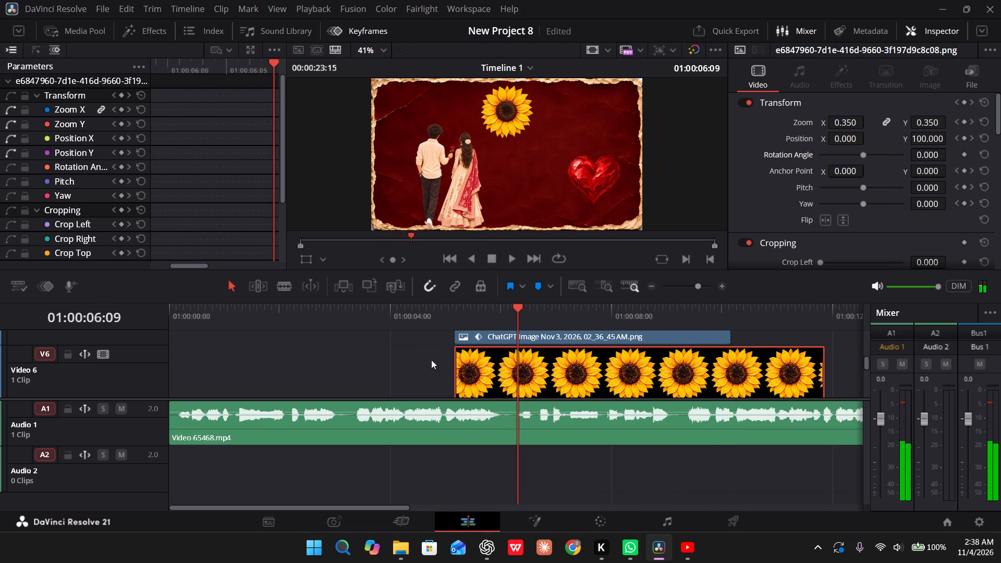
At the sunflower clip's start, 01:00:05:05, set its rotation angle to -90.690 and play its entrance through 01:00:06:19.
left_click_drag(514, 317, 462, 321)
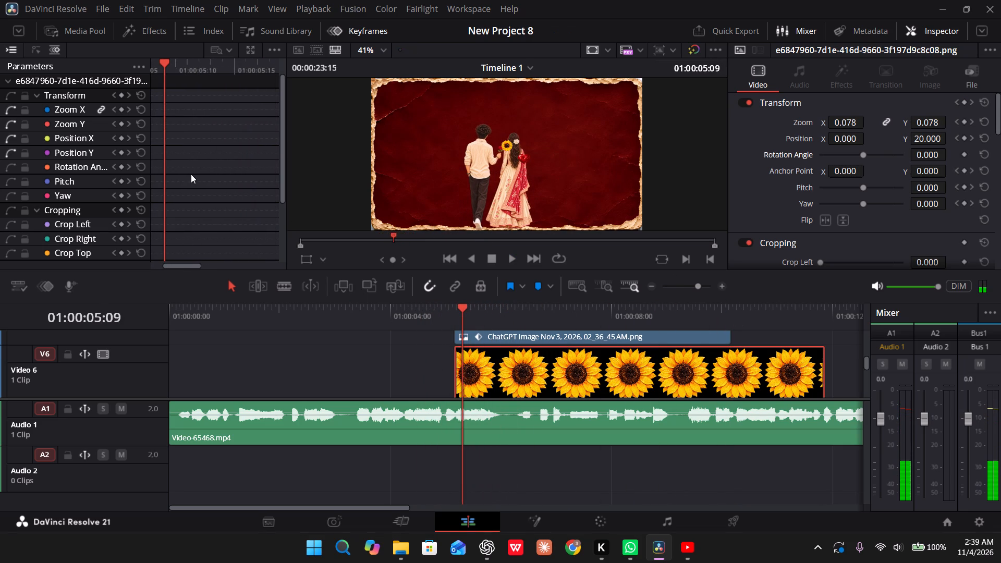
scroll(191, 174, "up", 1)
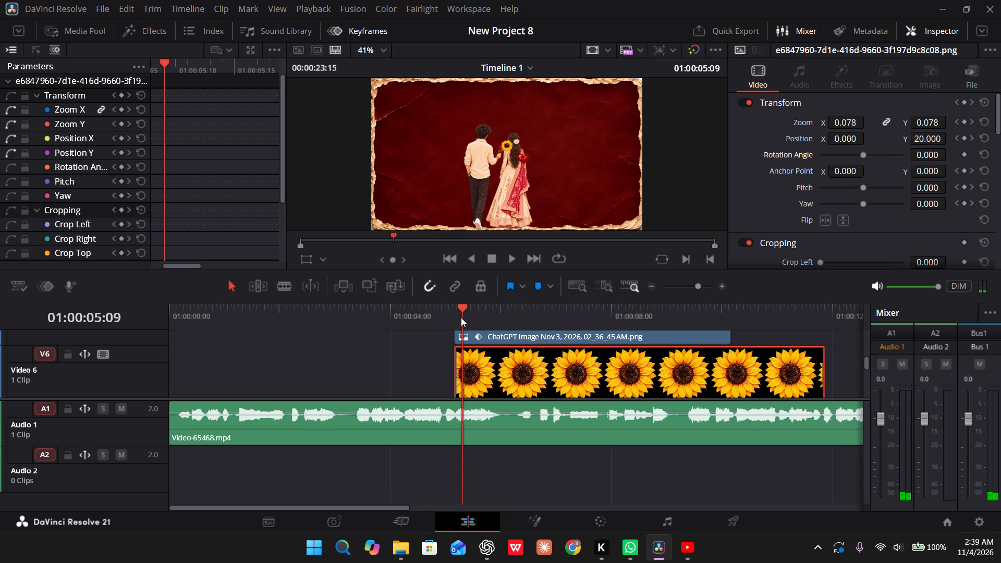
left_click_drag(461, 317, 455, 317)
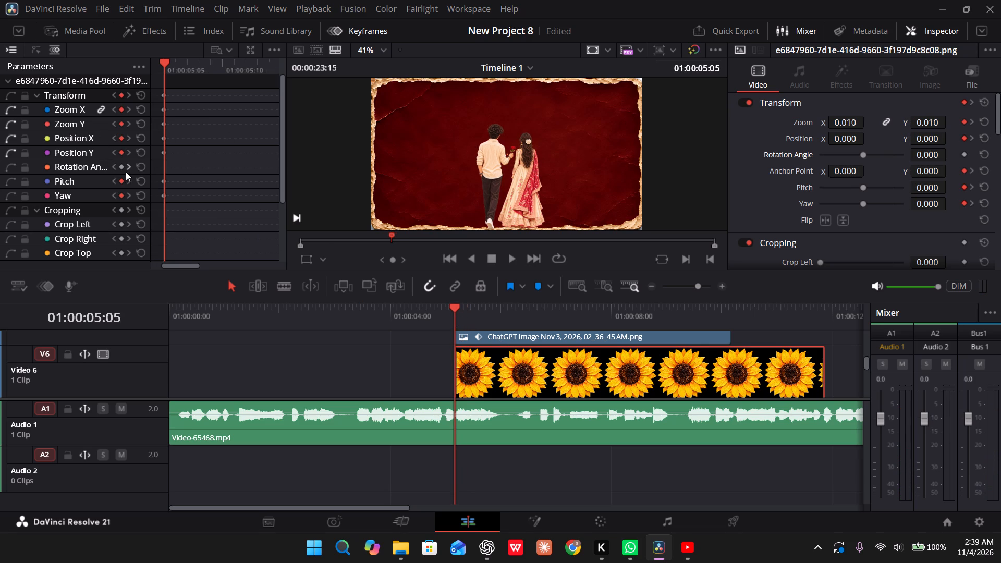
left_click(453, 322)
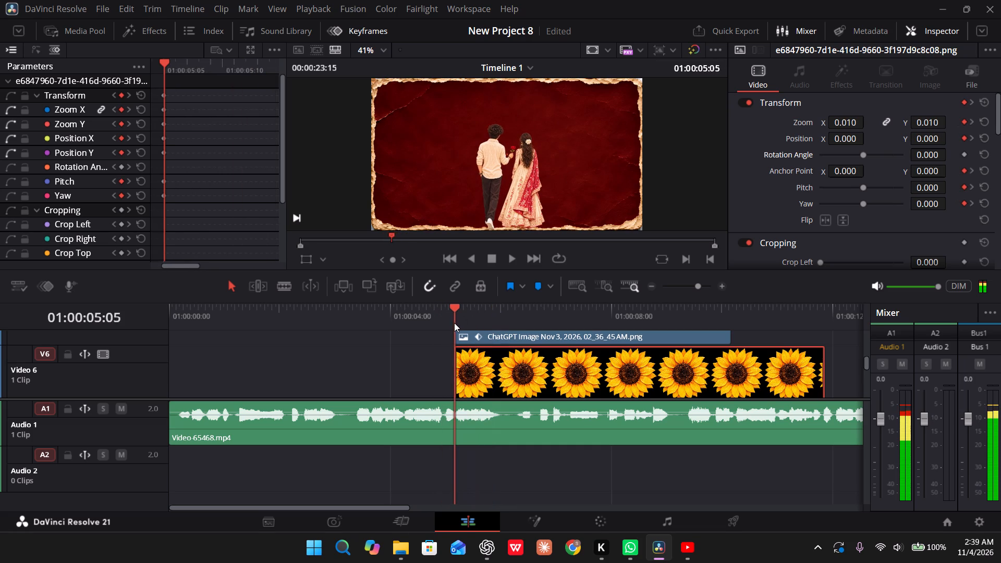
left_click(856, 158)
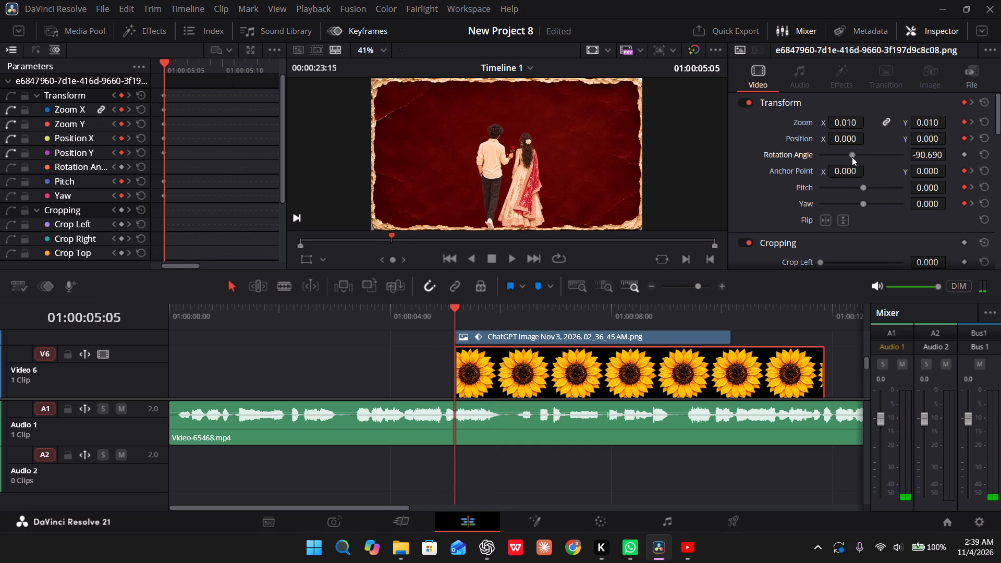
key("space")
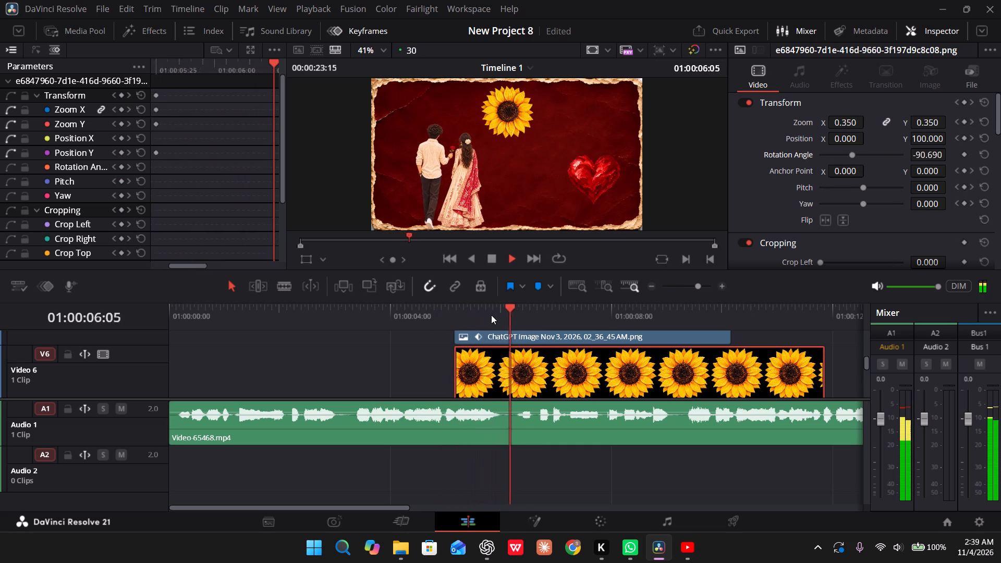
key("space")
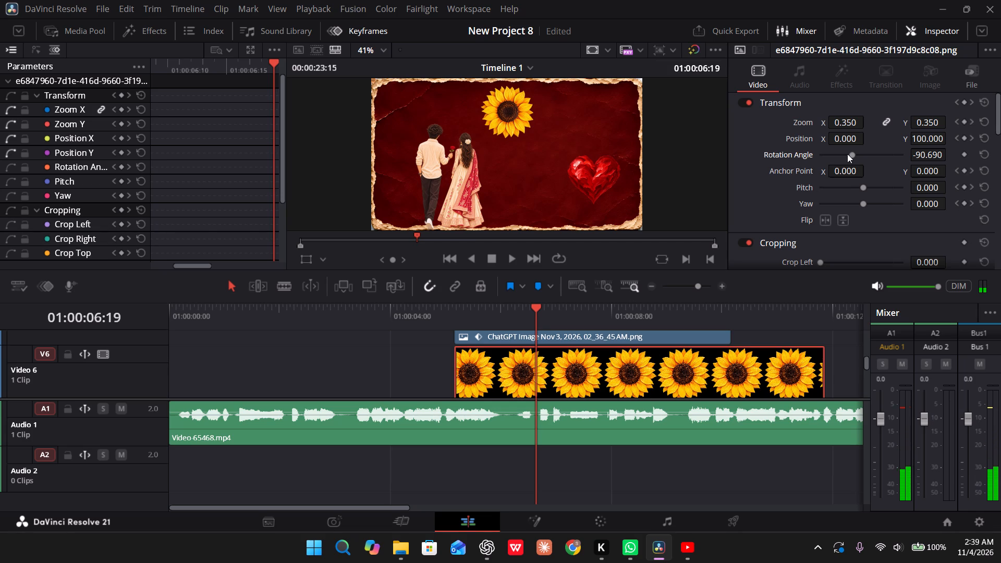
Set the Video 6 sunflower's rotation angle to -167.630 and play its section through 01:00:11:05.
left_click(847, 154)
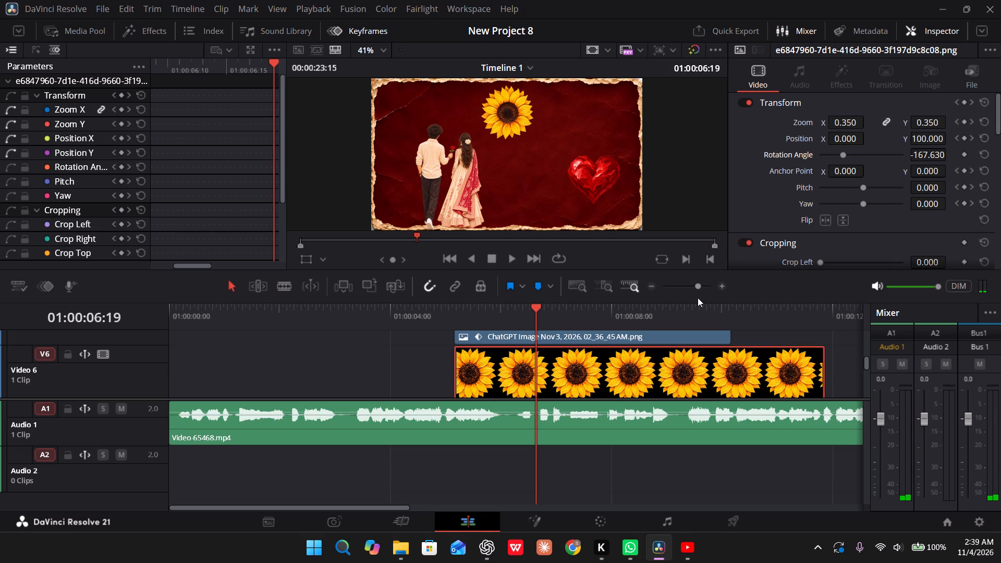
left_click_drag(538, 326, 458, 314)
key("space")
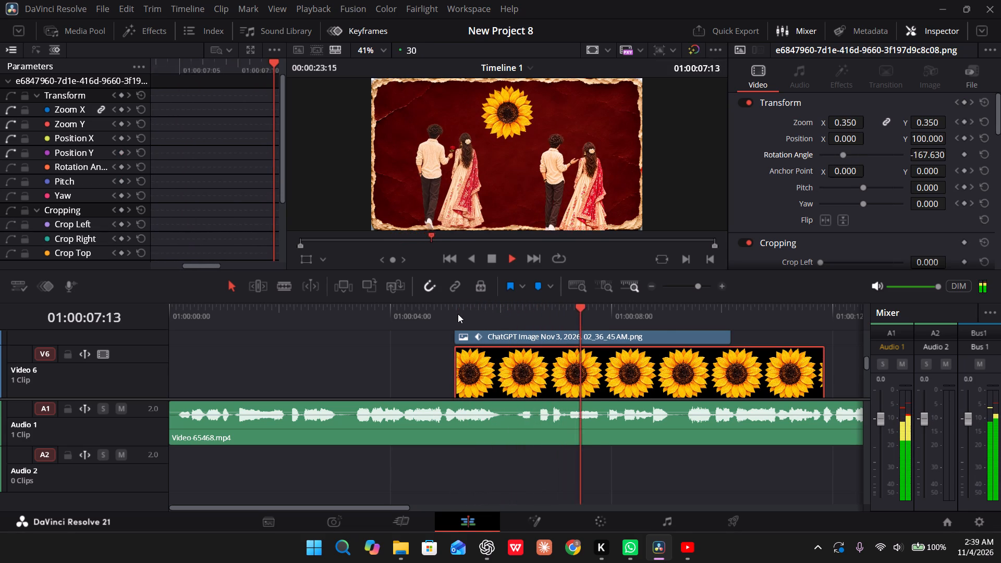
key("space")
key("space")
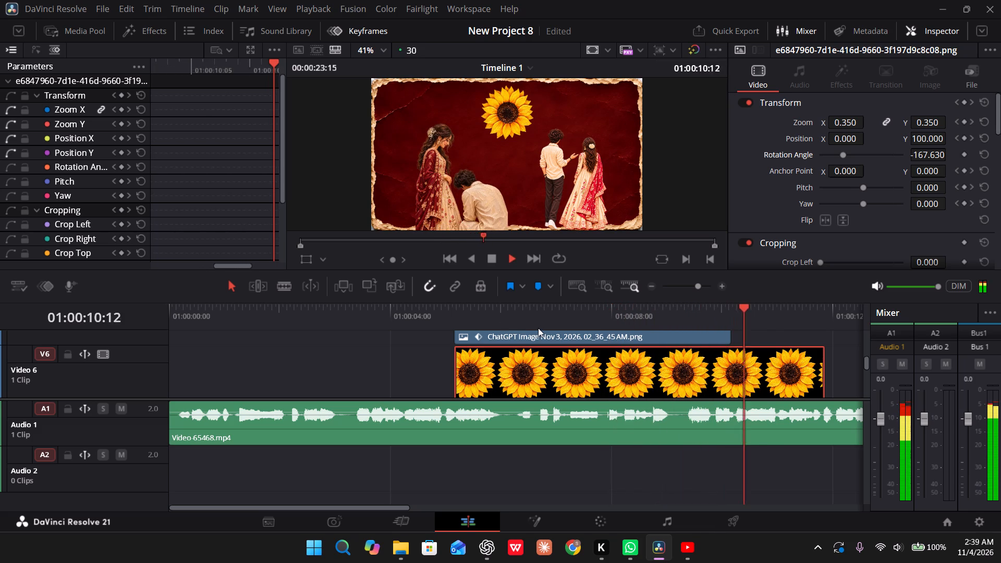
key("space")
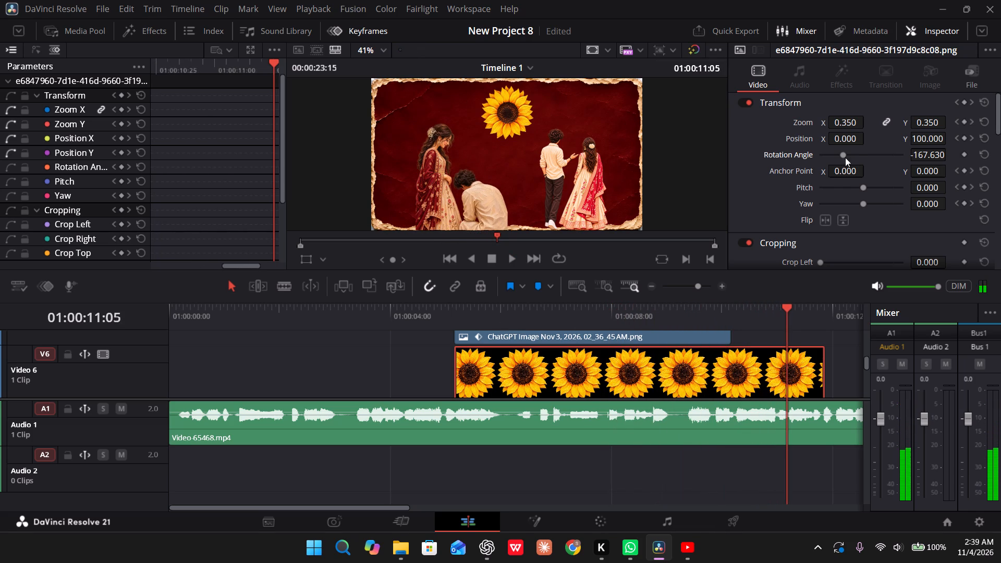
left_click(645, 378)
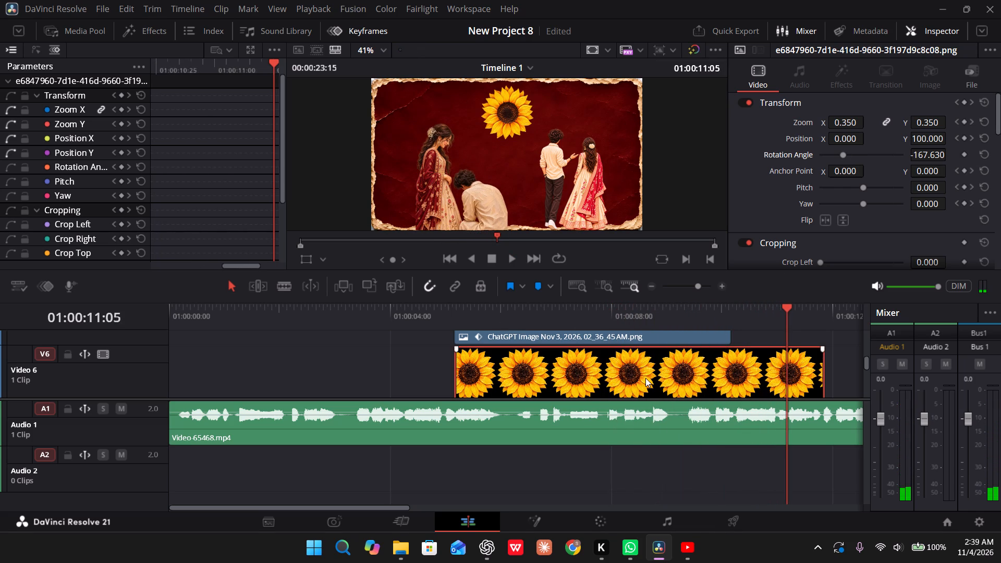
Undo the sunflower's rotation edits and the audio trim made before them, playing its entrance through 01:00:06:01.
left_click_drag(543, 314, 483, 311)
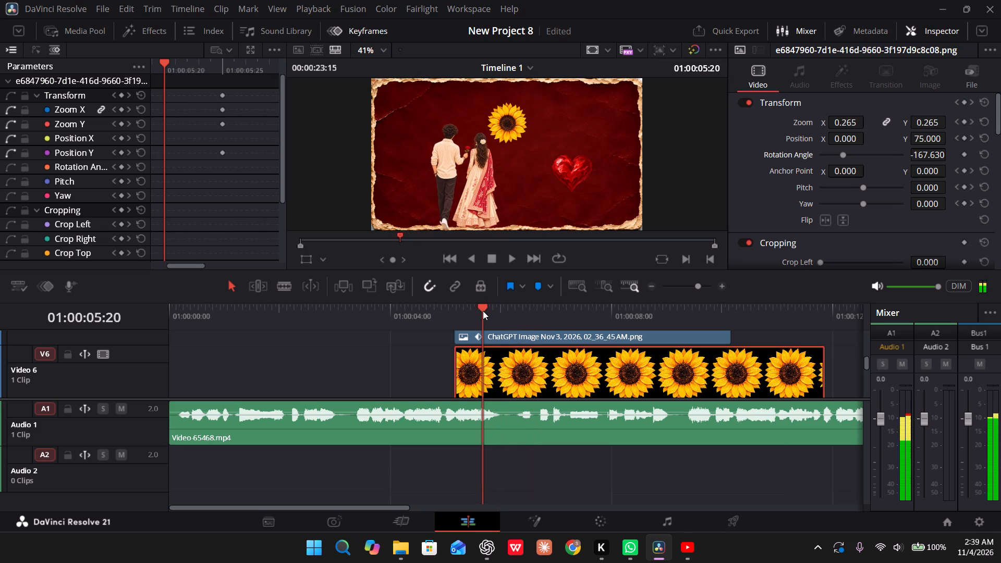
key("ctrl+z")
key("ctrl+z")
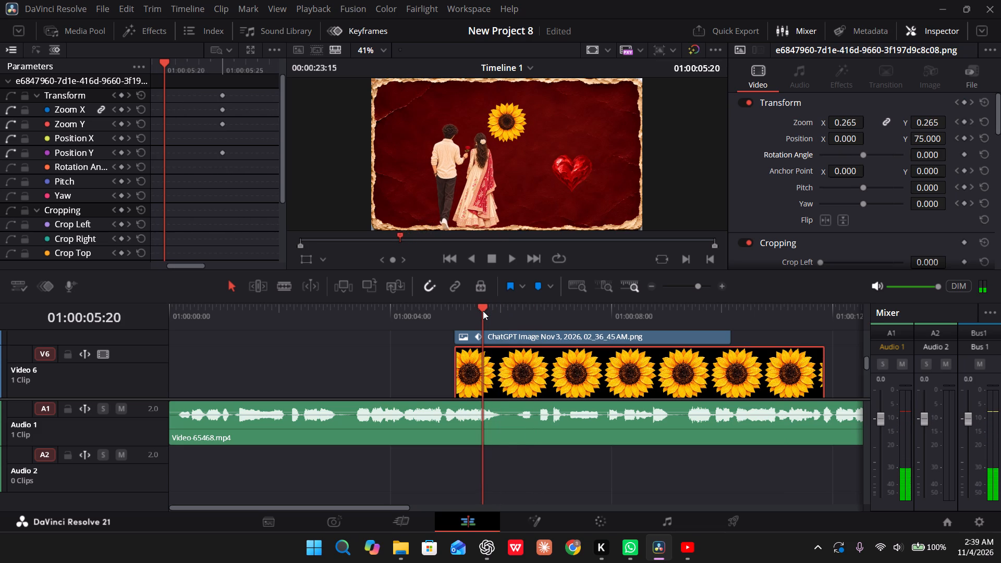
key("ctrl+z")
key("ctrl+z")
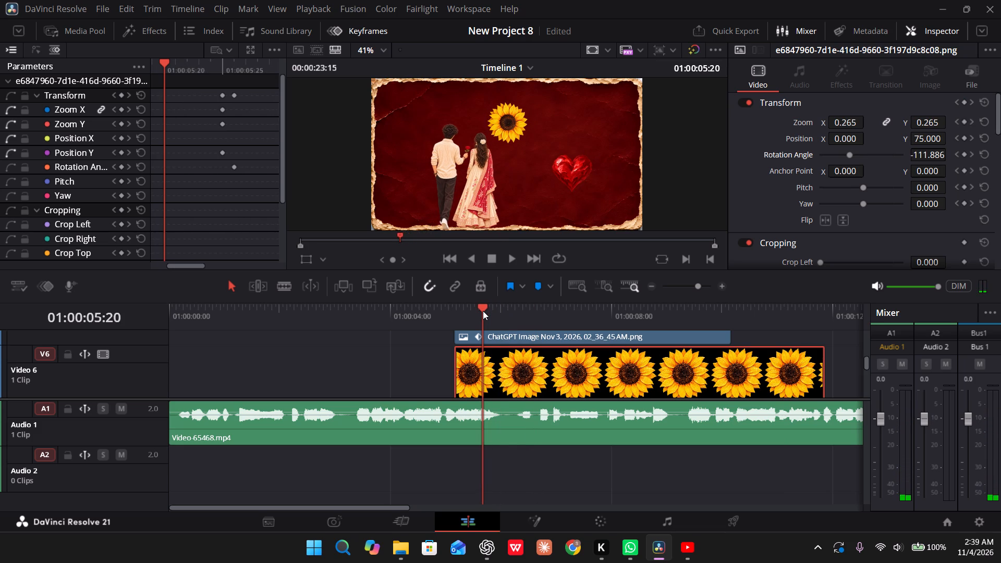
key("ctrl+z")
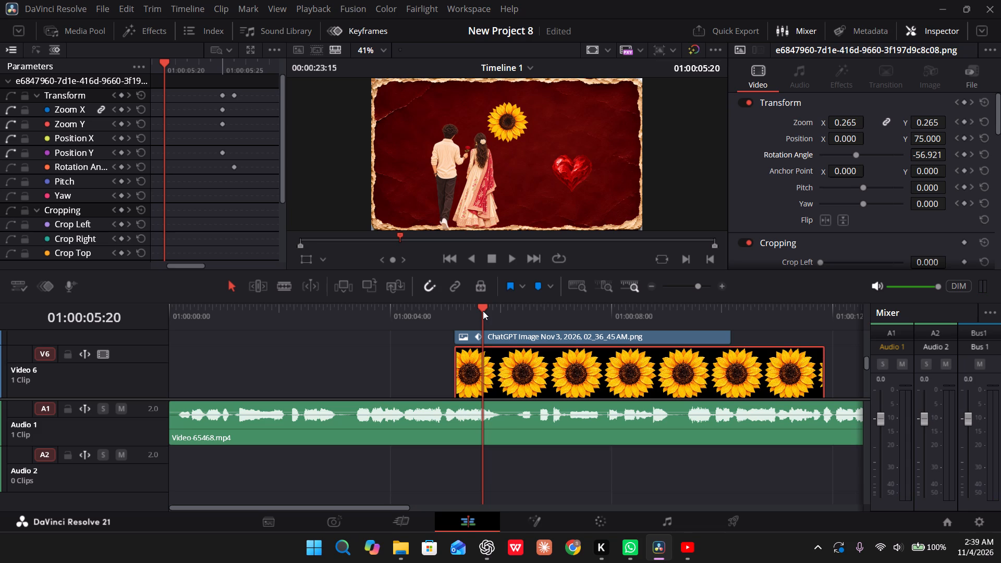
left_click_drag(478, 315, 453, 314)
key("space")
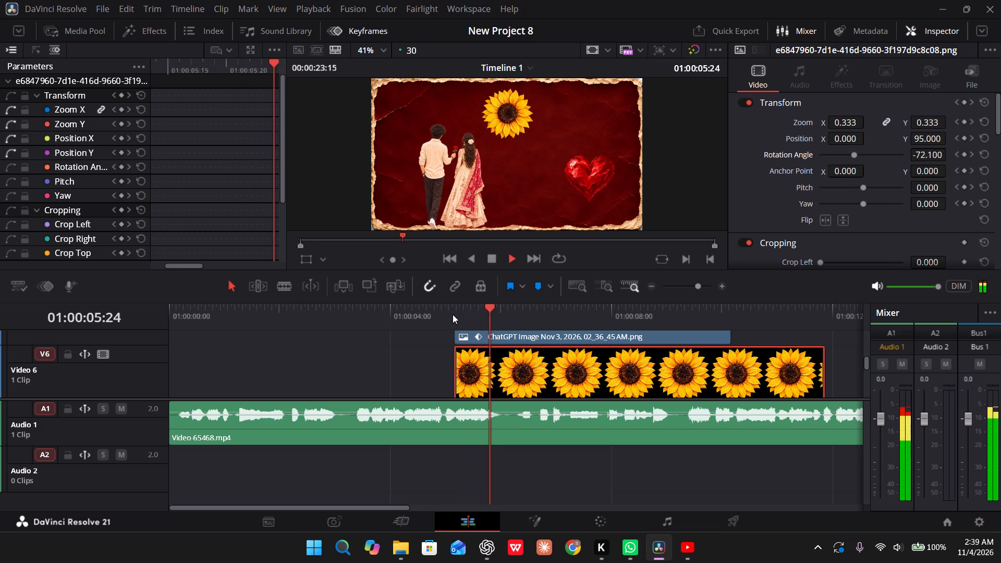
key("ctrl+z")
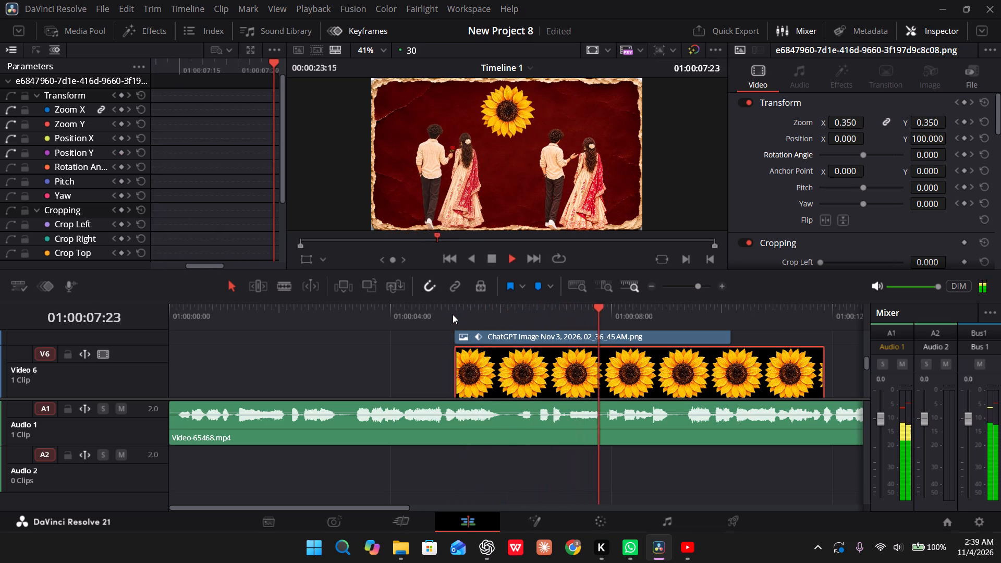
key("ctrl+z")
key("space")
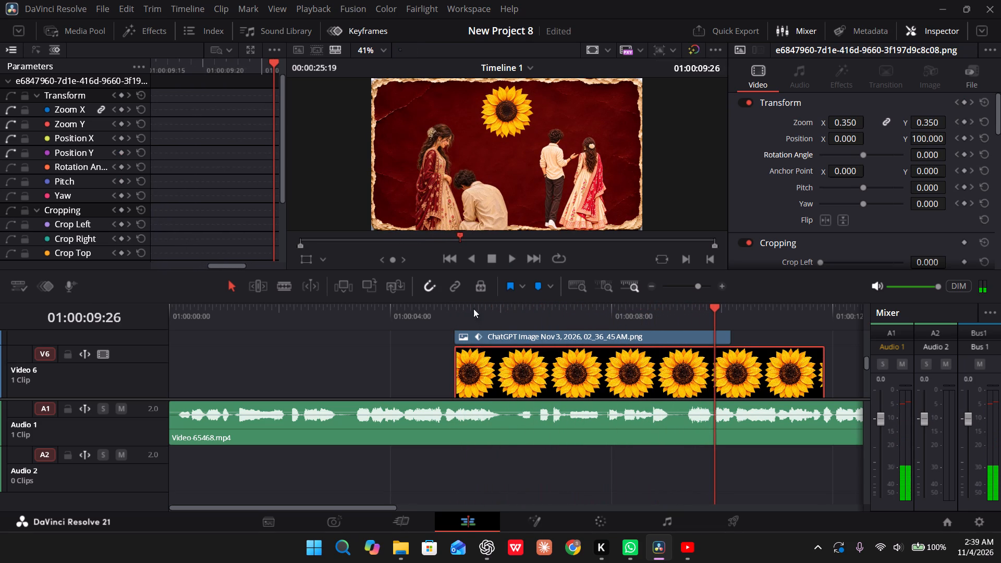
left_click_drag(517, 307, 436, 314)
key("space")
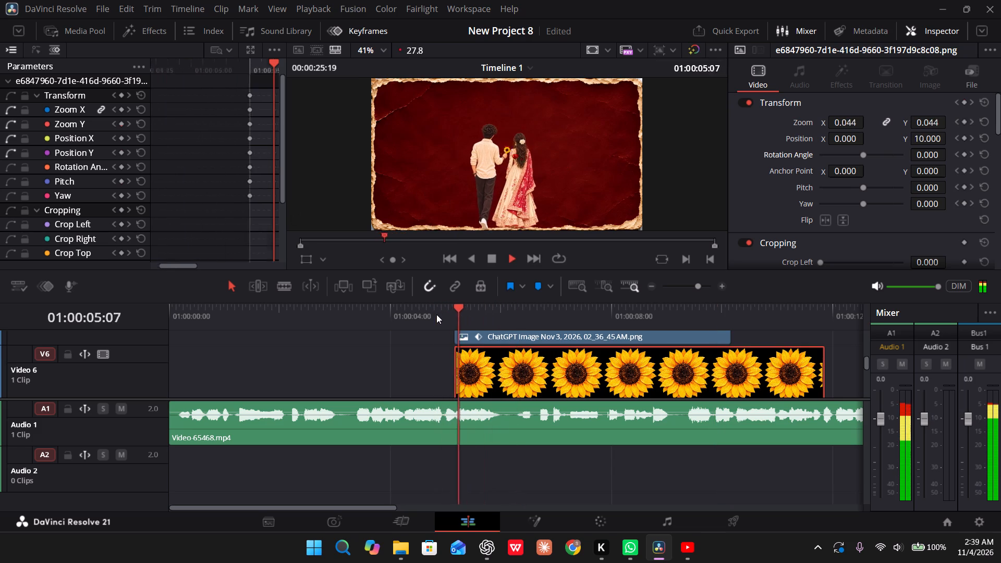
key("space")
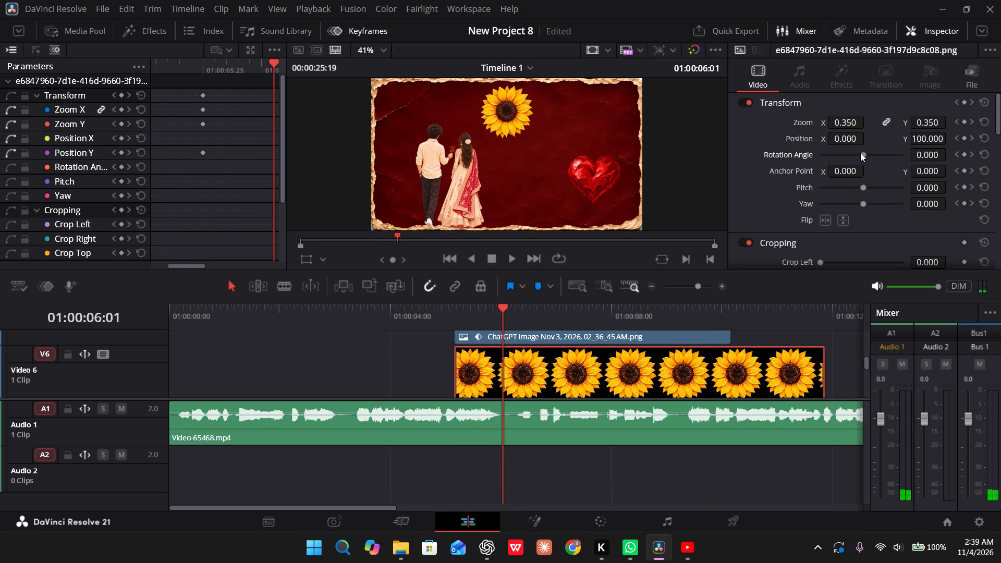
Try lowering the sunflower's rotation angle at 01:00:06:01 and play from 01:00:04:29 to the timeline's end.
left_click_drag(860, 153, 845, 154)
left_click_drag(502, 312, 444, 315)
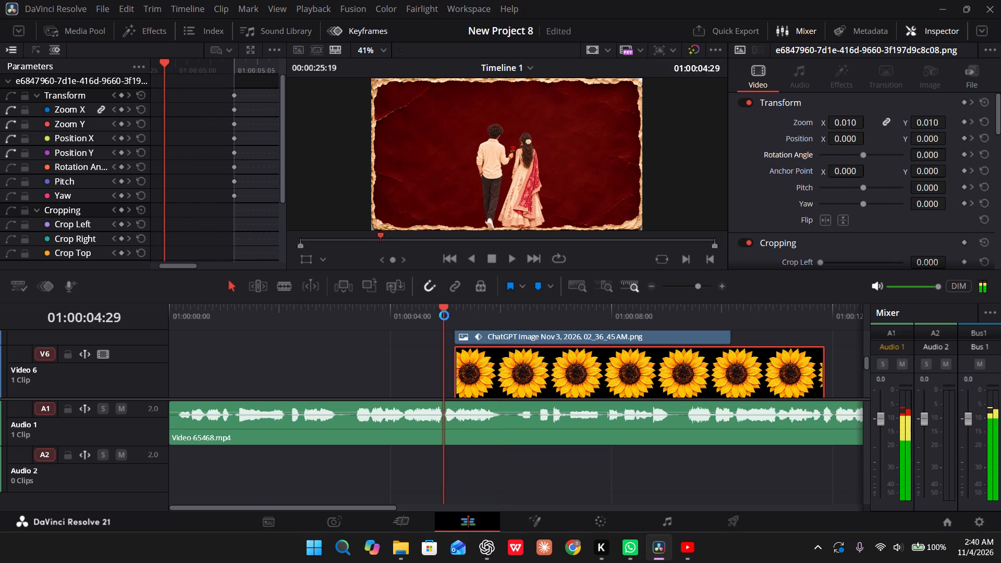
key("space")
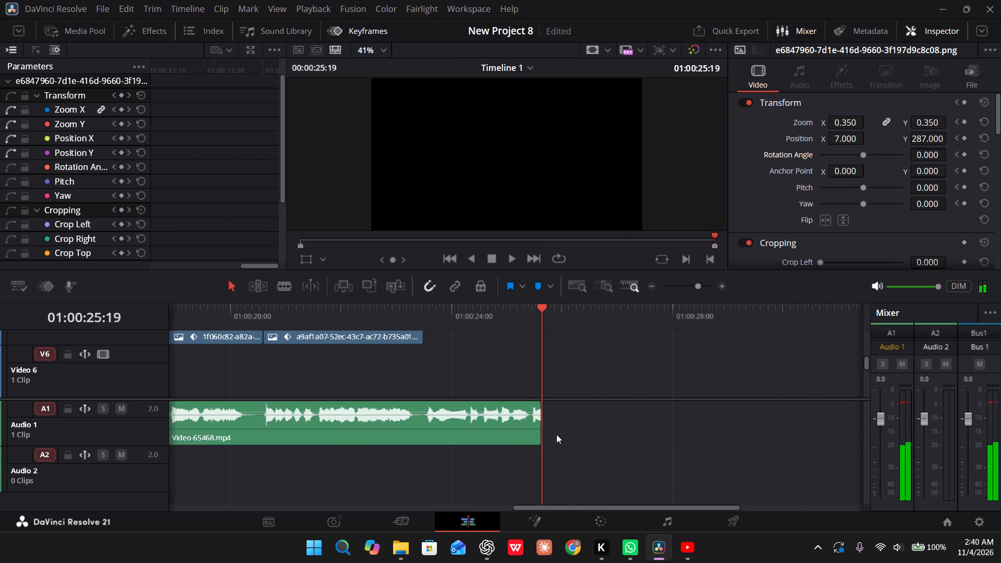
Trim the Audio 1 clip's end to 01:00:23:15, level with the last picture, and play the whole timeline from 01:00:00:00.
left_click_drag(541, 417, 420, 413)
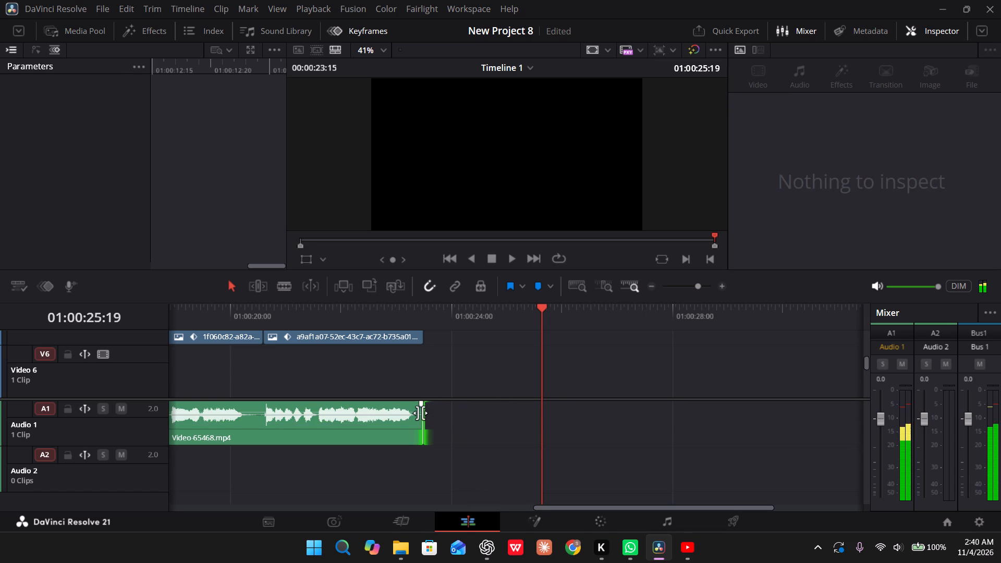
left_click_drag(282, 310, 60, 307)
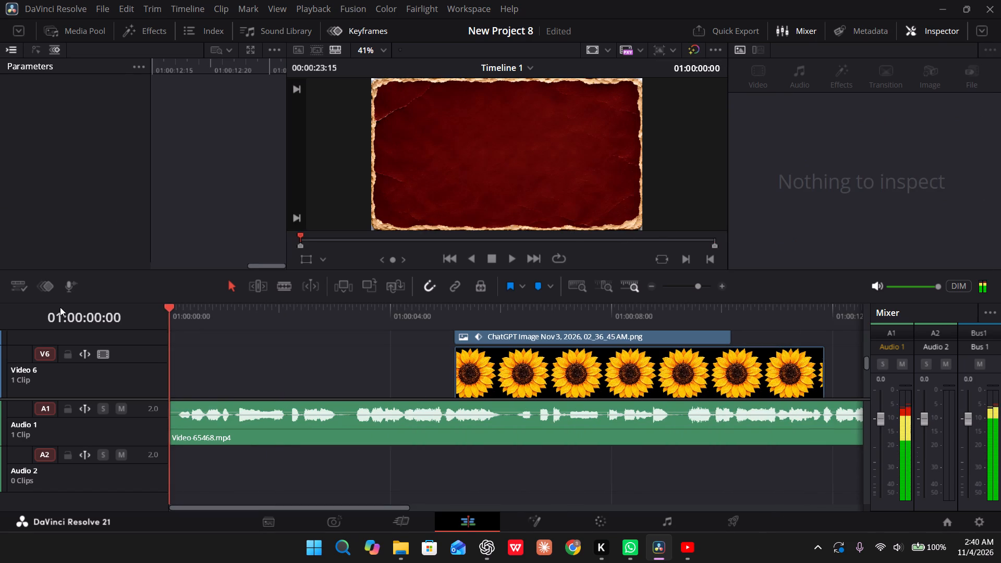
left_click_drag(60, 307, 59, 306)
key("space")
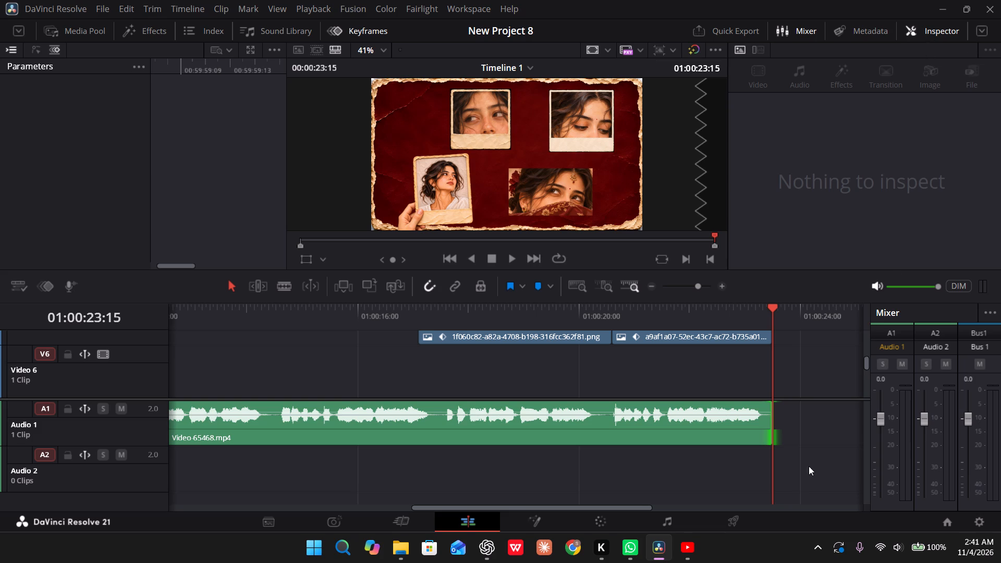
Set the timeline's export destination to the "edit video" folder on drive C with the file name Timeline 2.
left_click(729, 522)
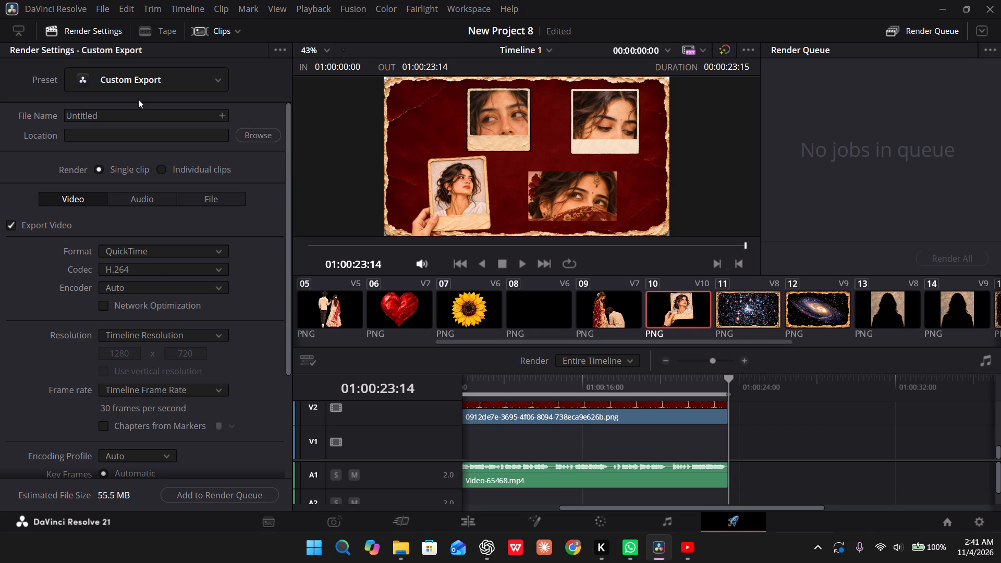
left_click(240, 134)
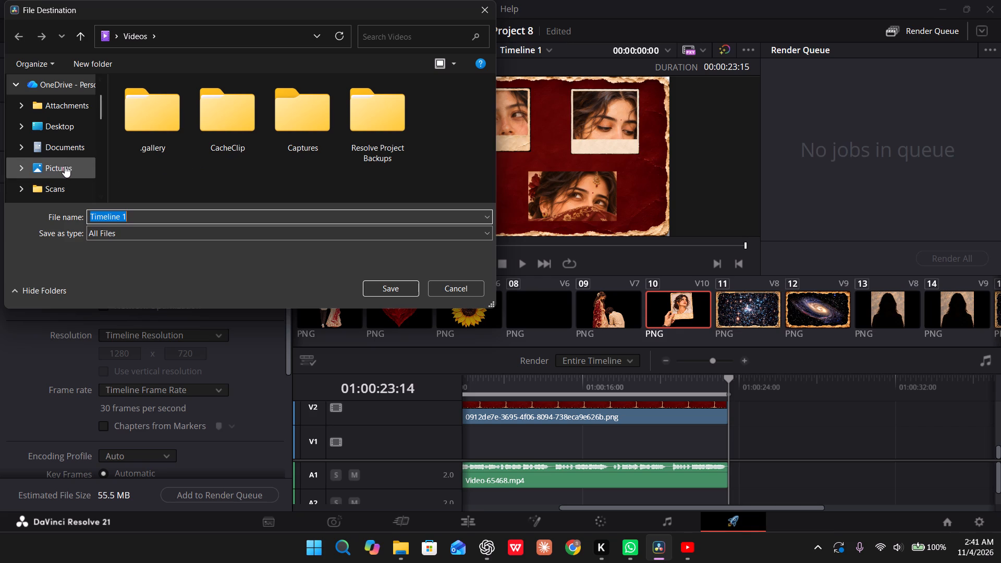
scroll(52, 148, "down", 2)
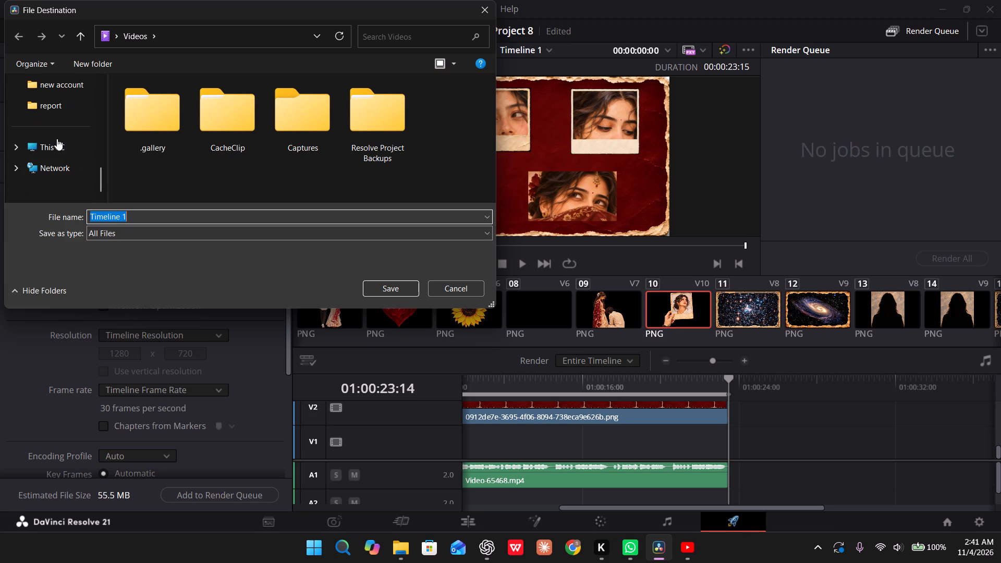
scroll(62, 89, "up", 2)
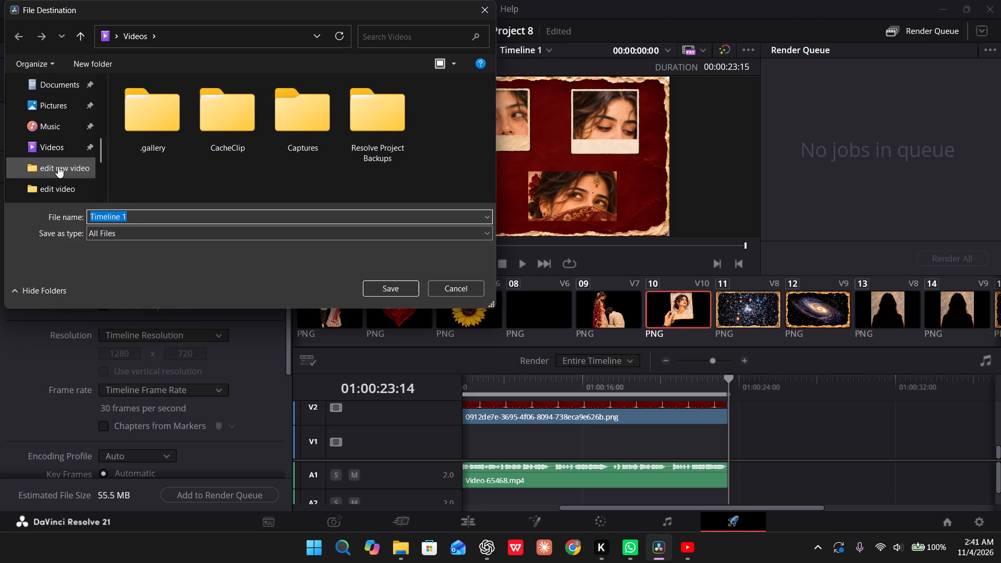
left_click(63, 187)
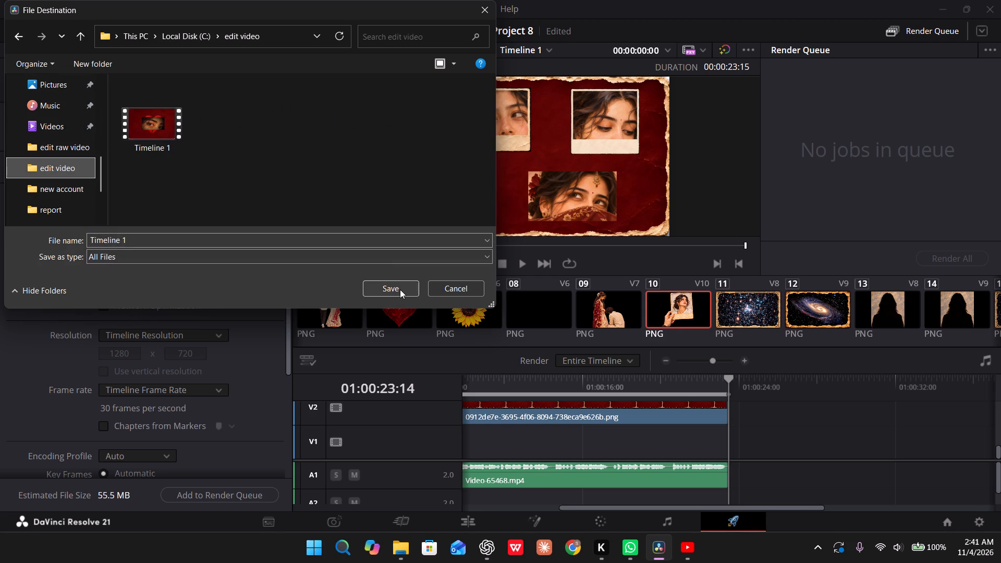
left_click(400, 290)
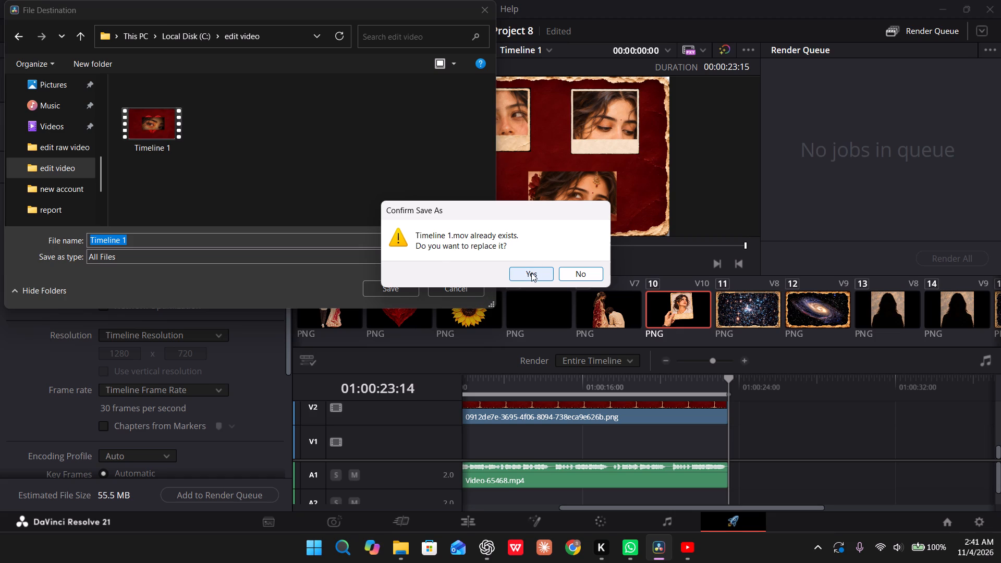
left_click(180, 244)
left_click(578, 276)
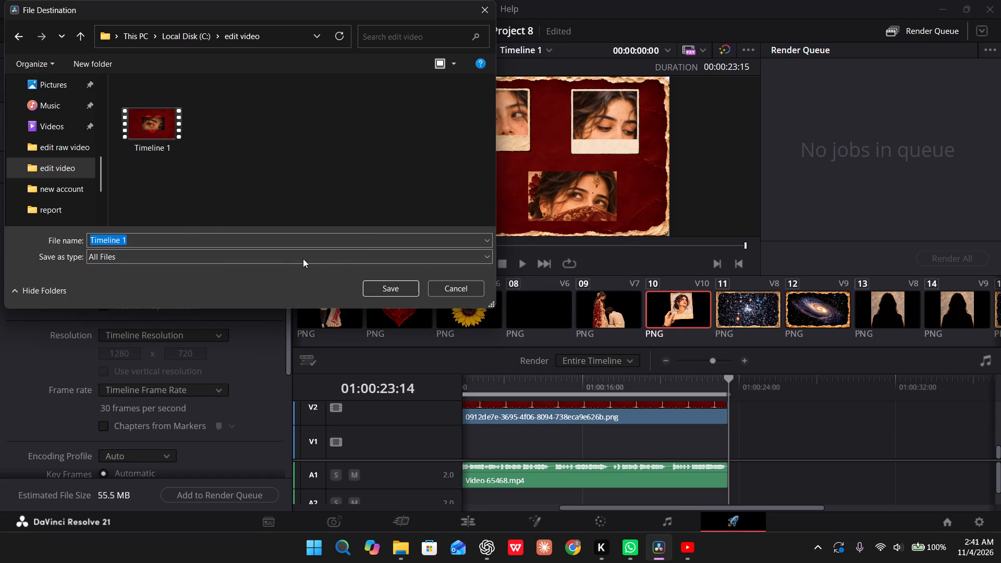
left_click(182, 240)
left_click(182, 240)
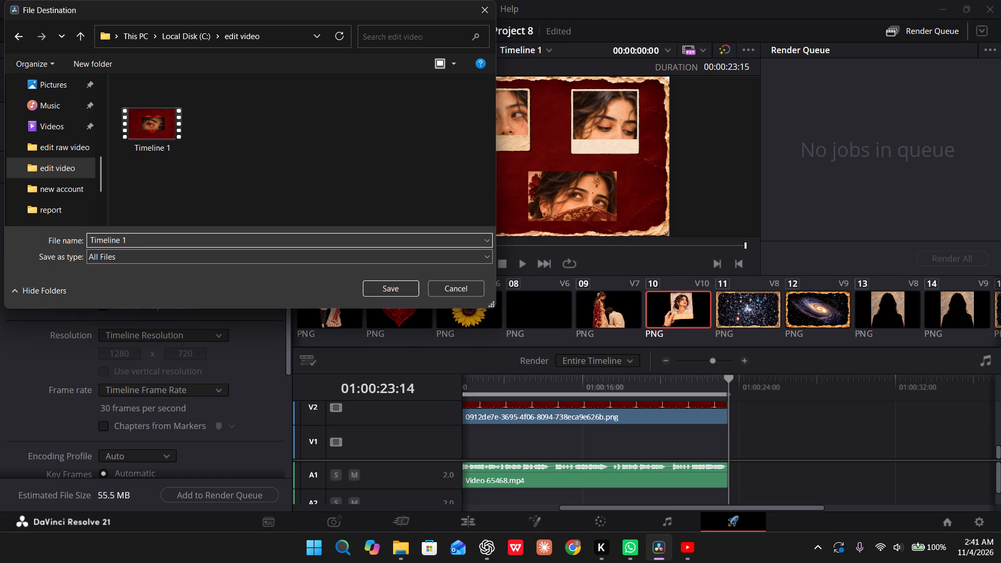
key("BackSpace")
key("2")
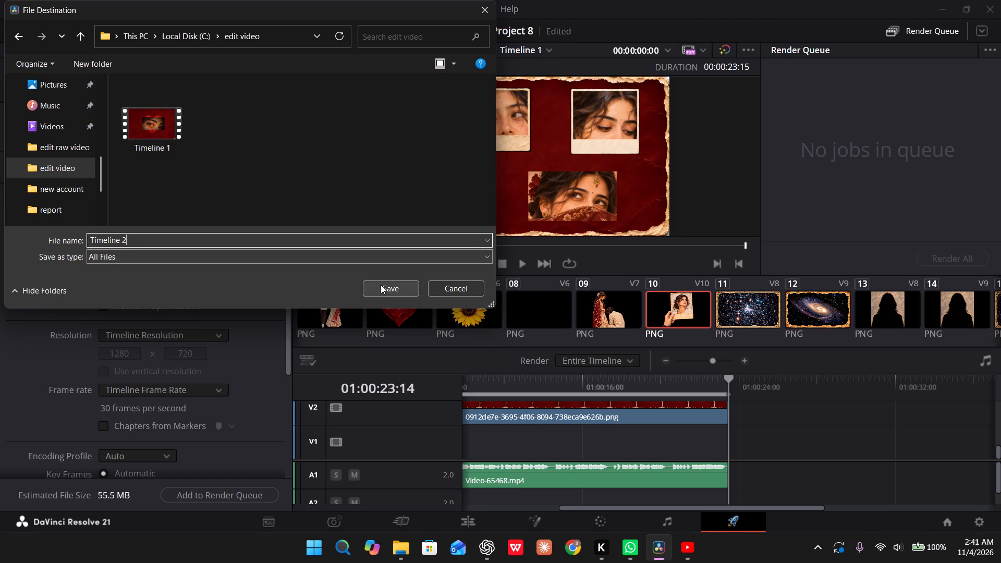
left_click(381, 285)
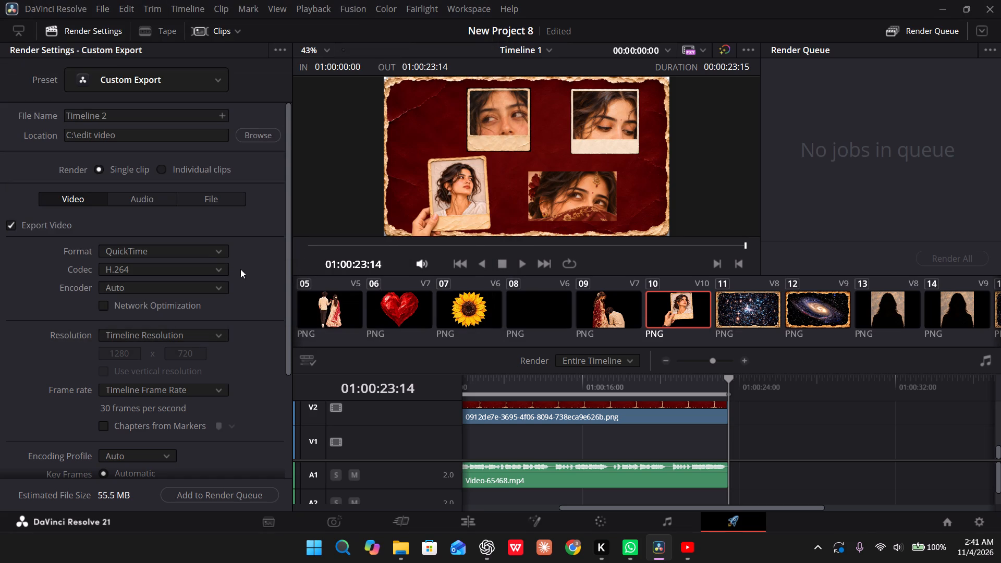
Review the video export settings and set the export resolution to 1280 x 1080 HD 1280.
scroll(184, 325, "down", 3)
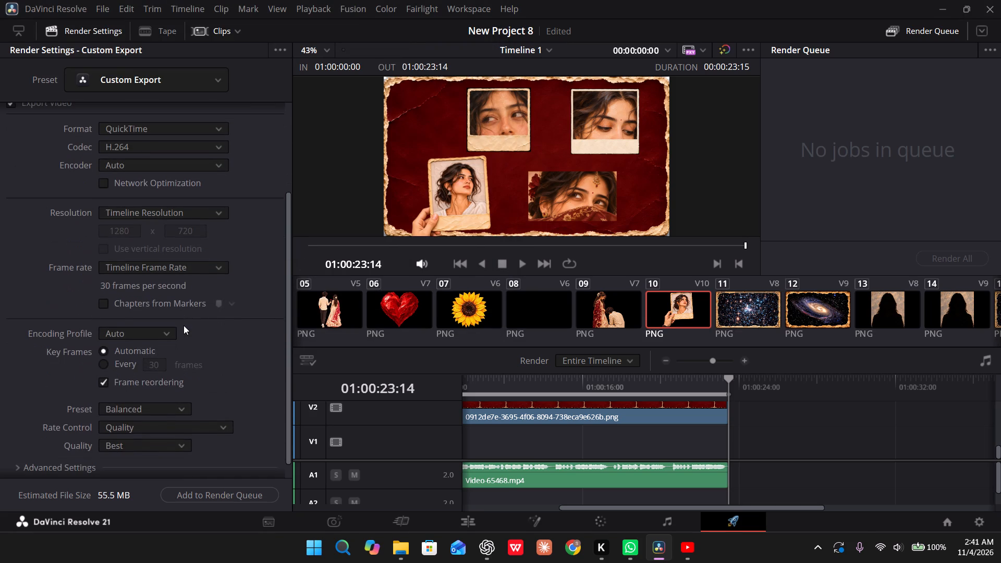
scroll(184, 325, "down", 1)
scroll(184, 325, "up", 1)
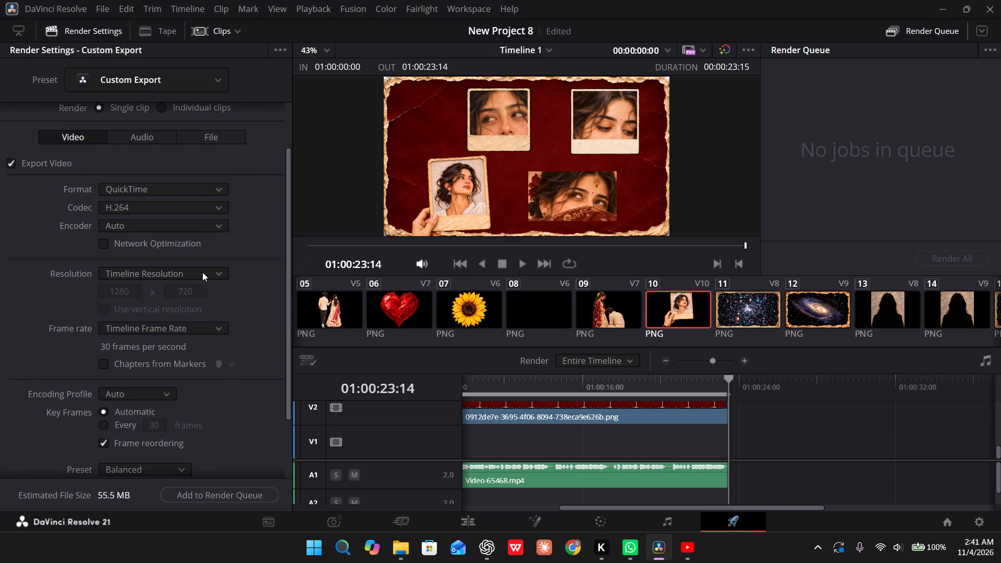
left_click(202, 272)
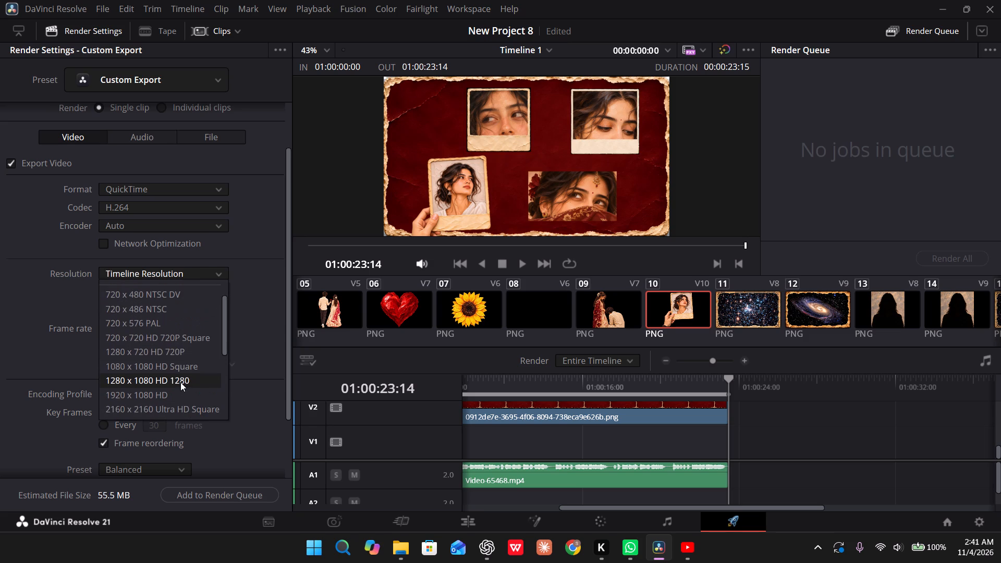
left_click(180, 382)
Switch the export resolution back to Timeline Resolution.
left_click(202, 268)
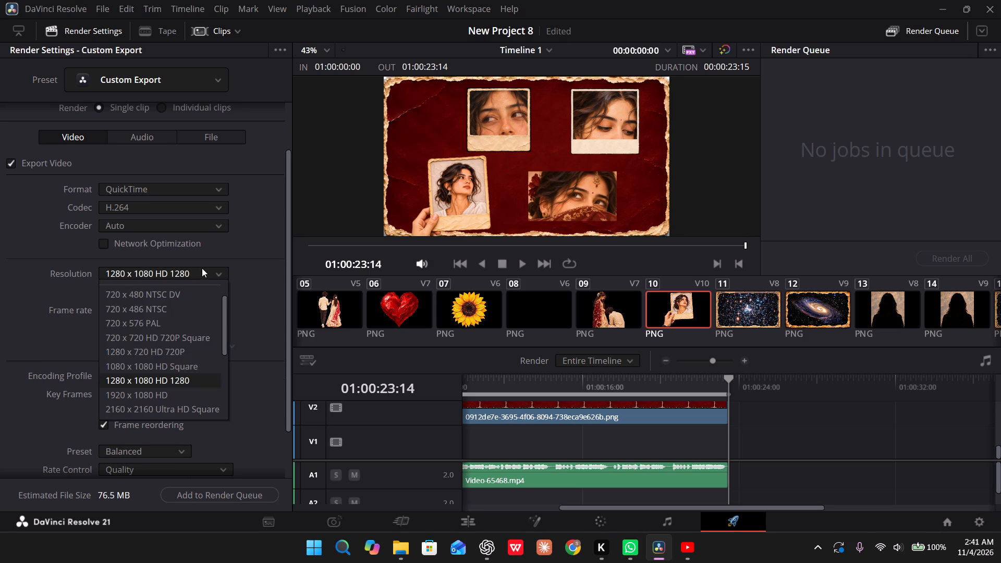
scroll(178, 340, "up", 2)
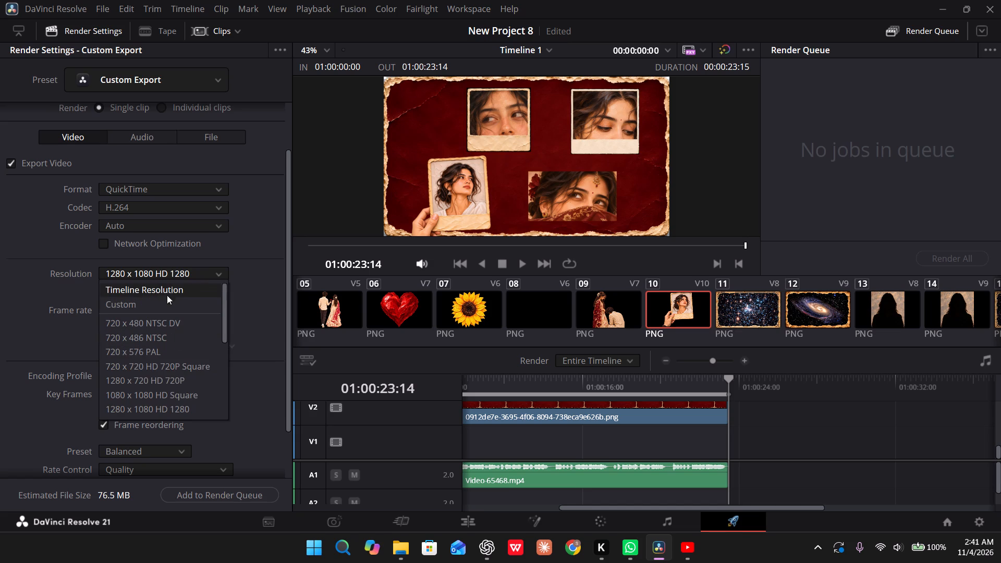
left_click(237, 268)
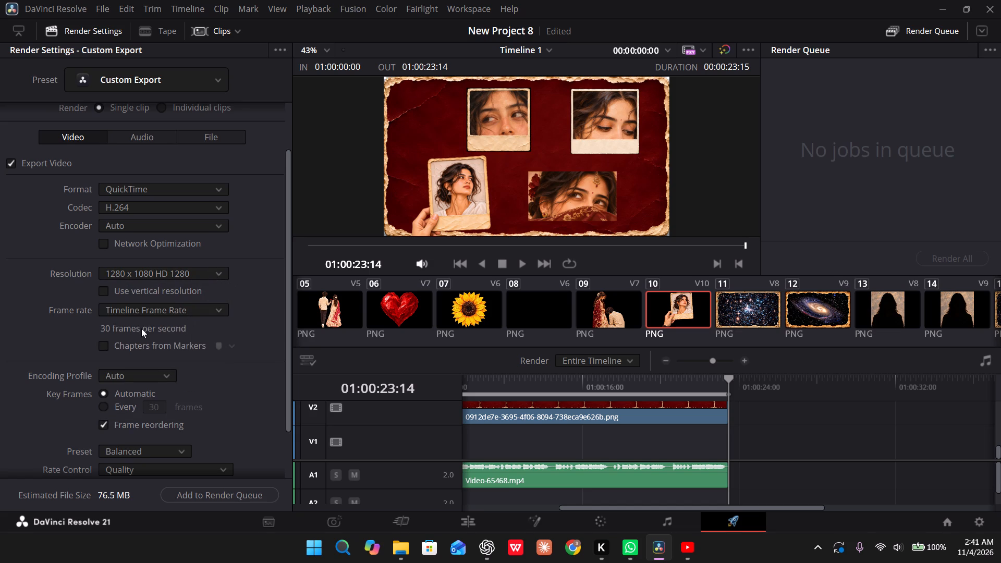
left_click(215, 272)
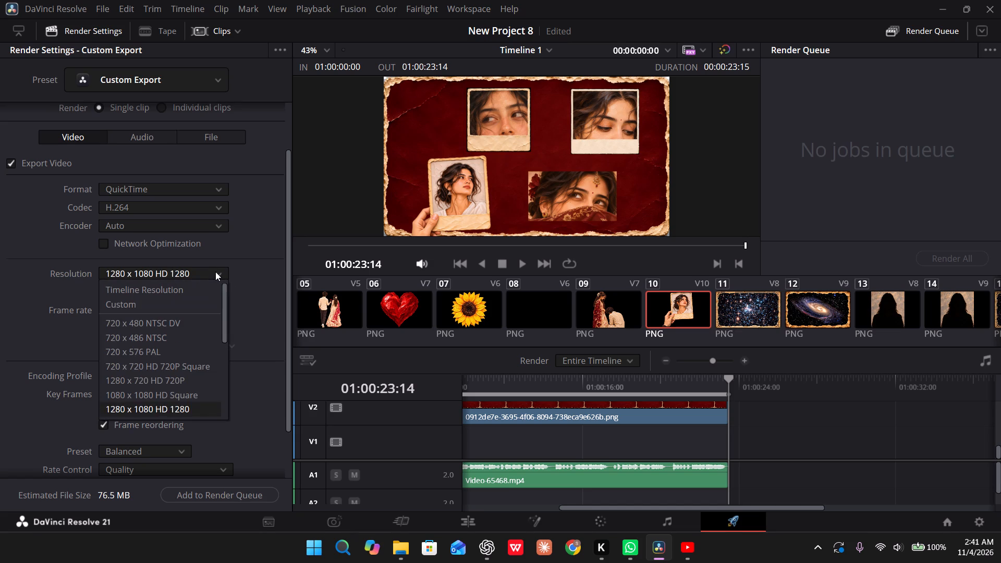
left_click(179, 294)
Set the video encoding preset to Performance, with rate control on Quality and quality on Best.
scroll(173, 371, "down", 1)
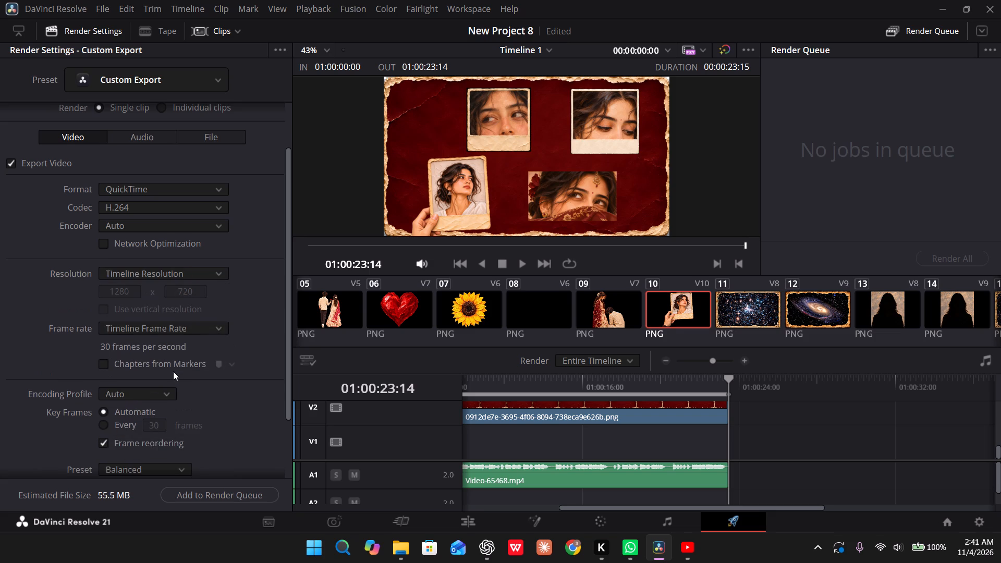
scroll(173, 371, "down", 2)
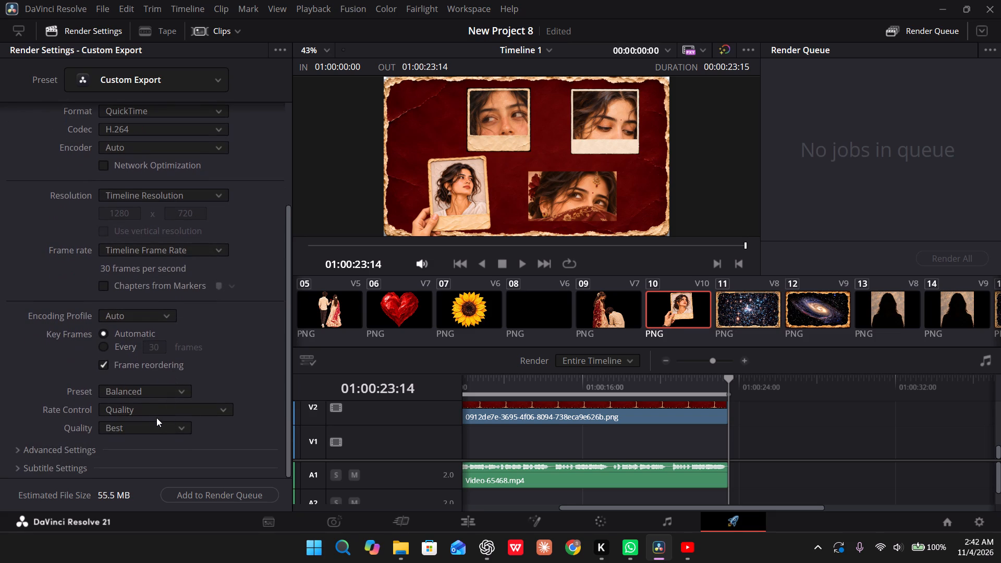
left_click(169, 388)
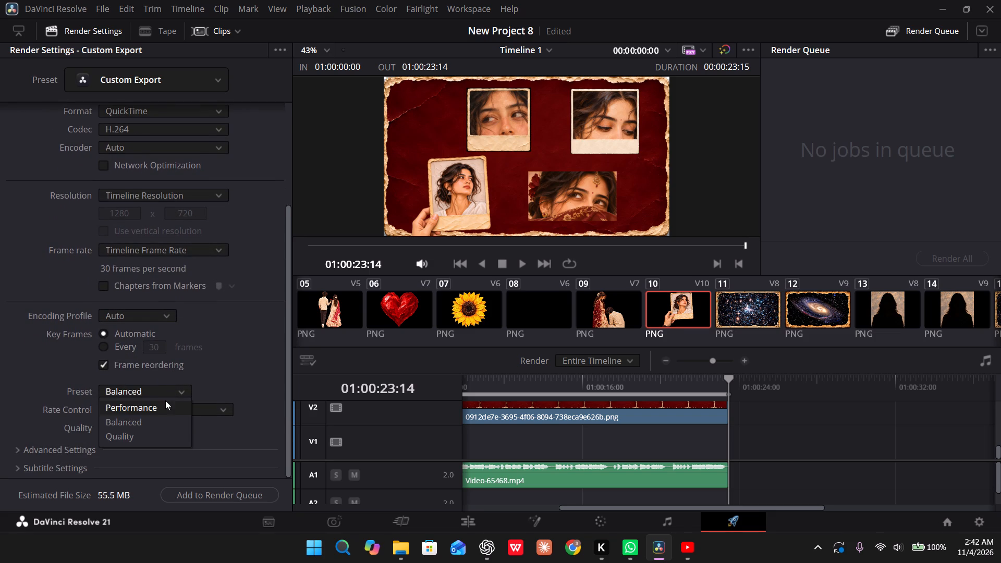
left_click(161, 408)
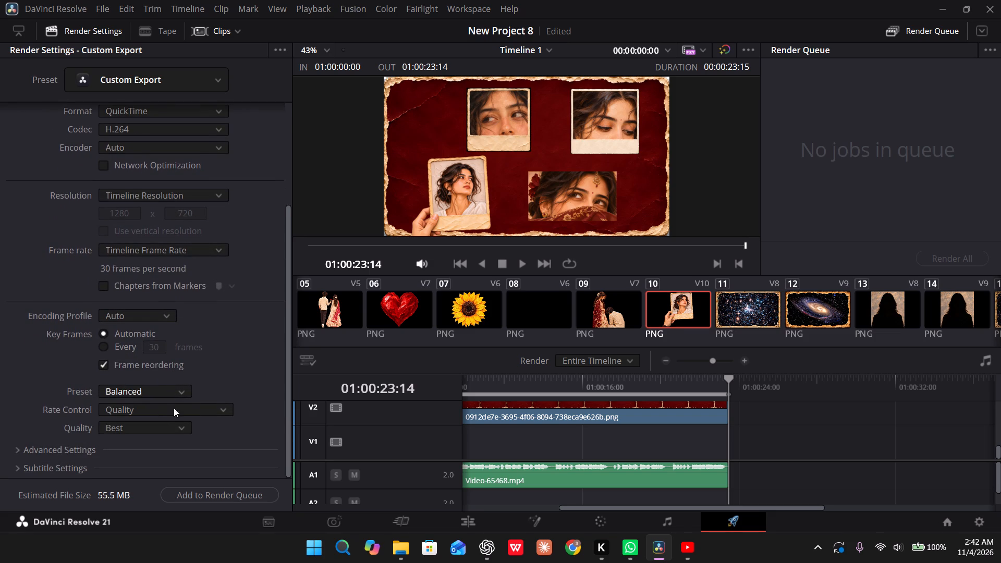
left_click(182, 413)
left_click(181, 423)
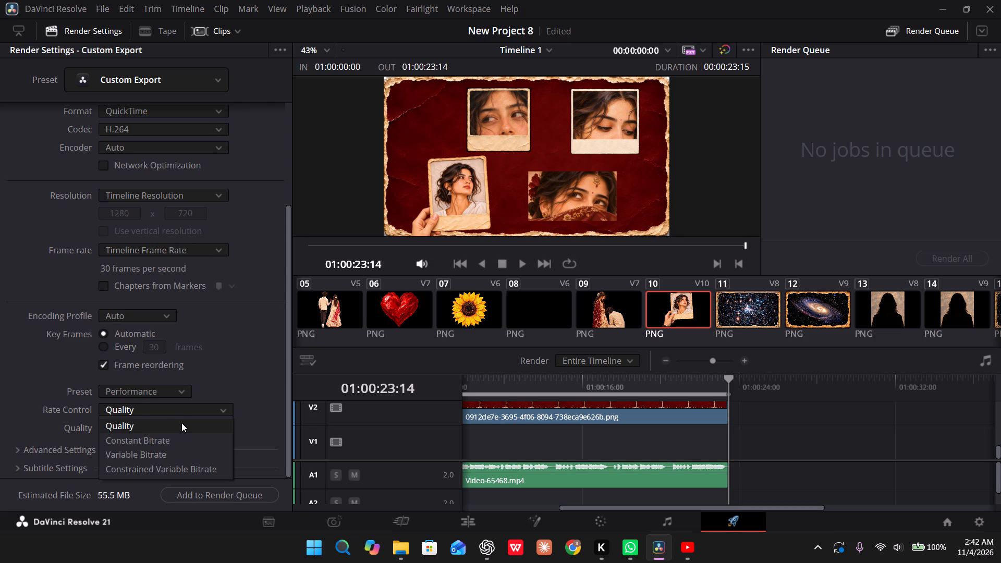
left_click(140, 435)
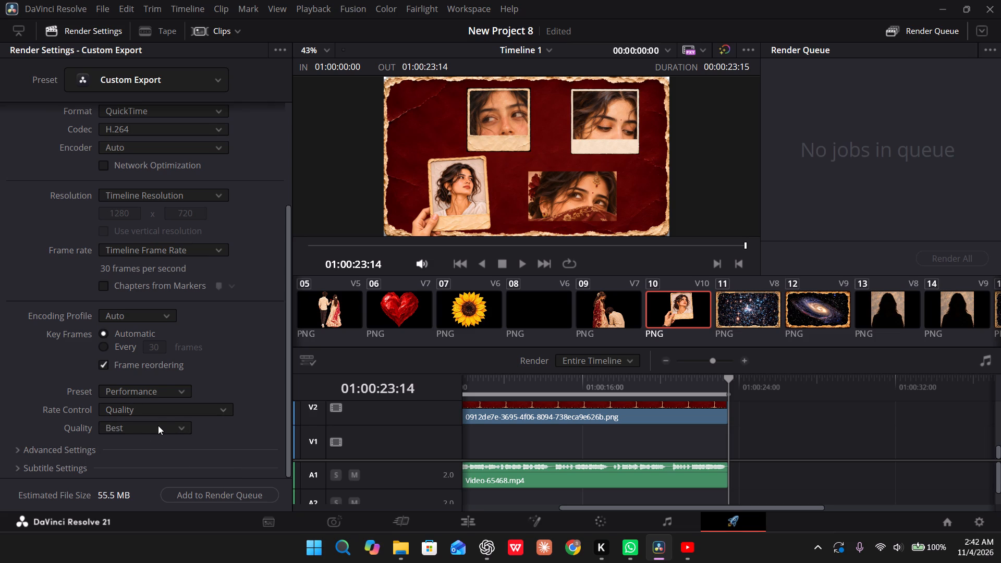
left_click(158, 425)
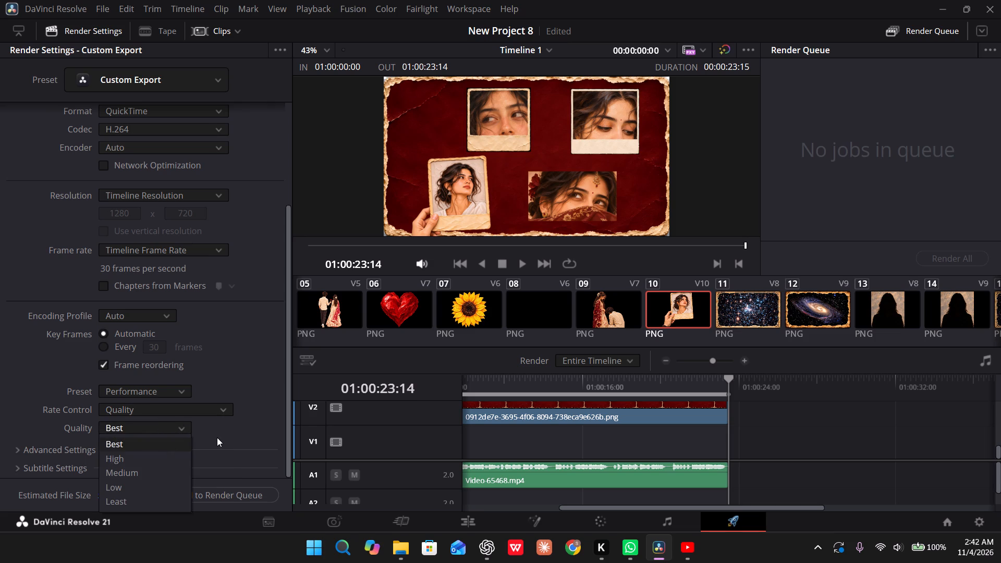
left_click(217, 437)
scroll(151, 463, "down", 2)
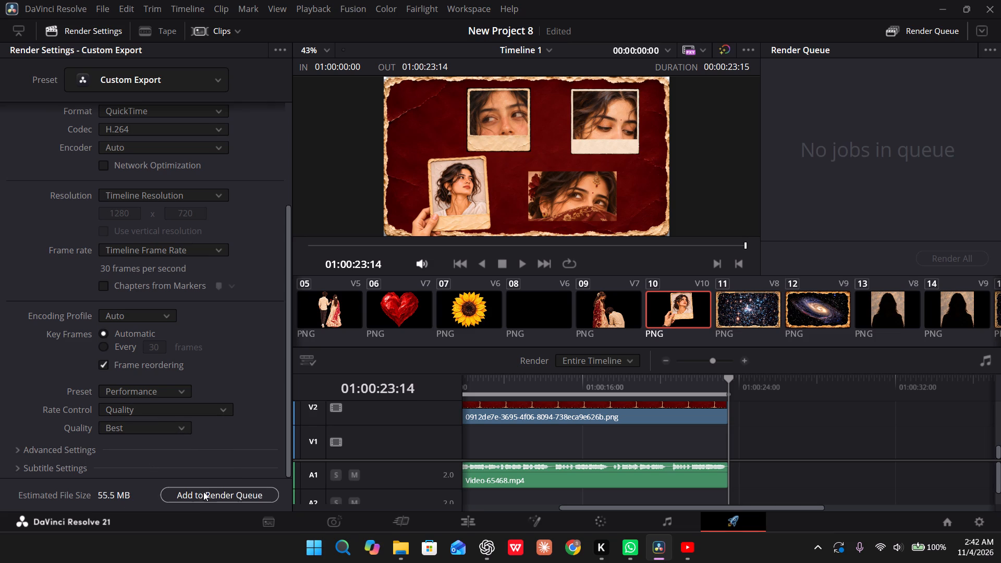
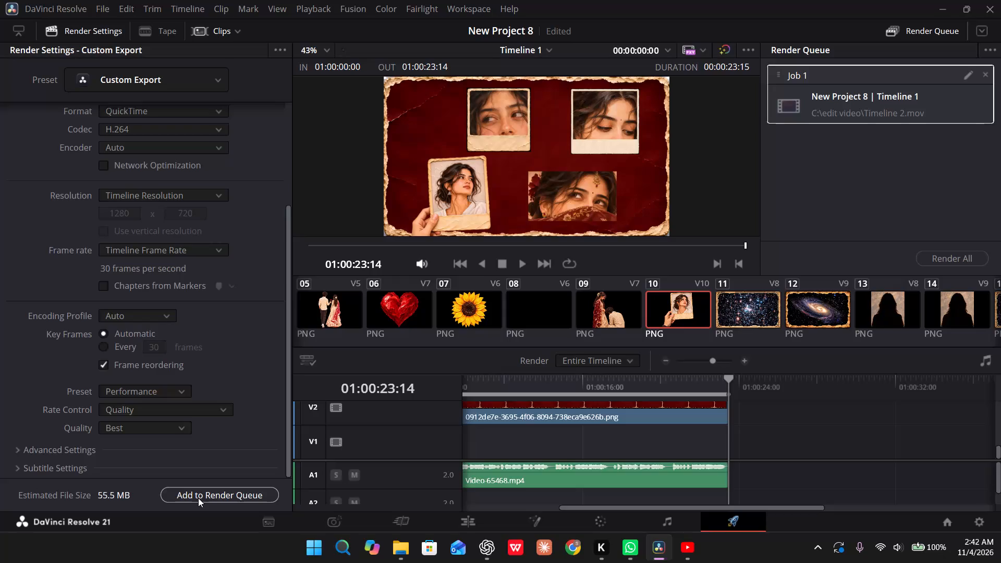
Render the queued Timeline 2 job.
left_click(942, 258)
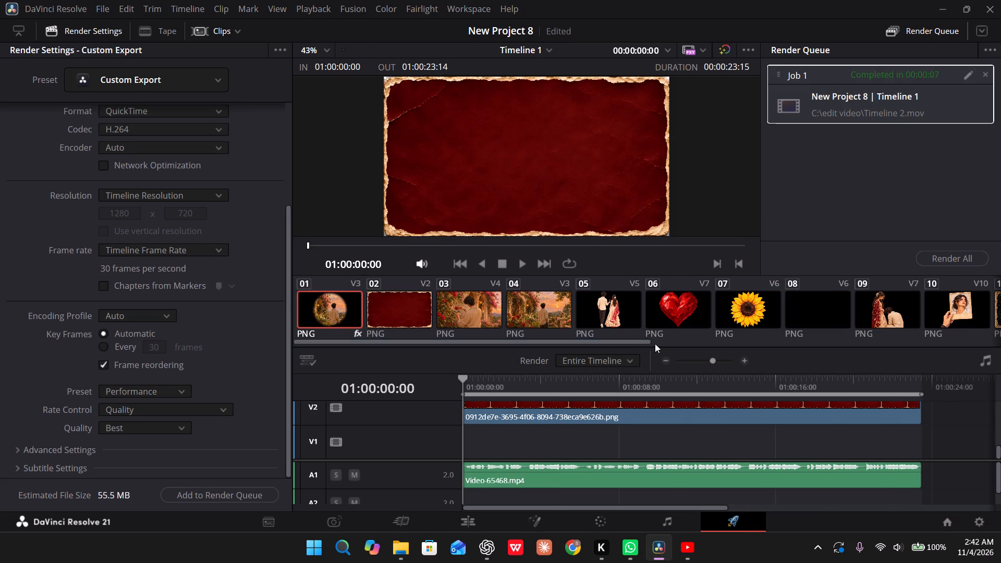
Open the "edit video" folder in File Explorer and play the exported Timeline 2 video, including in full screen, to check it.
left_click(392, 499)
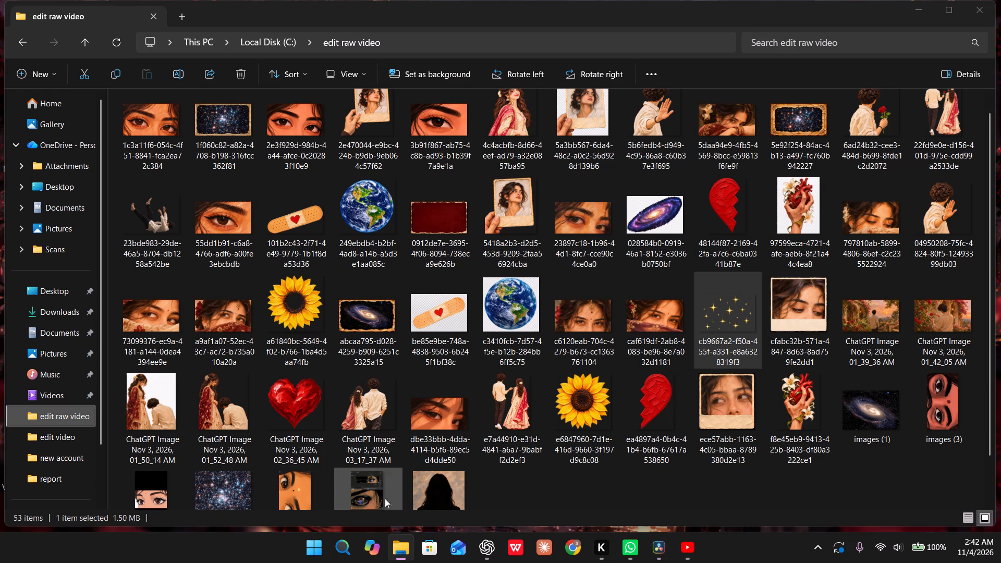
left_click(52, 430)
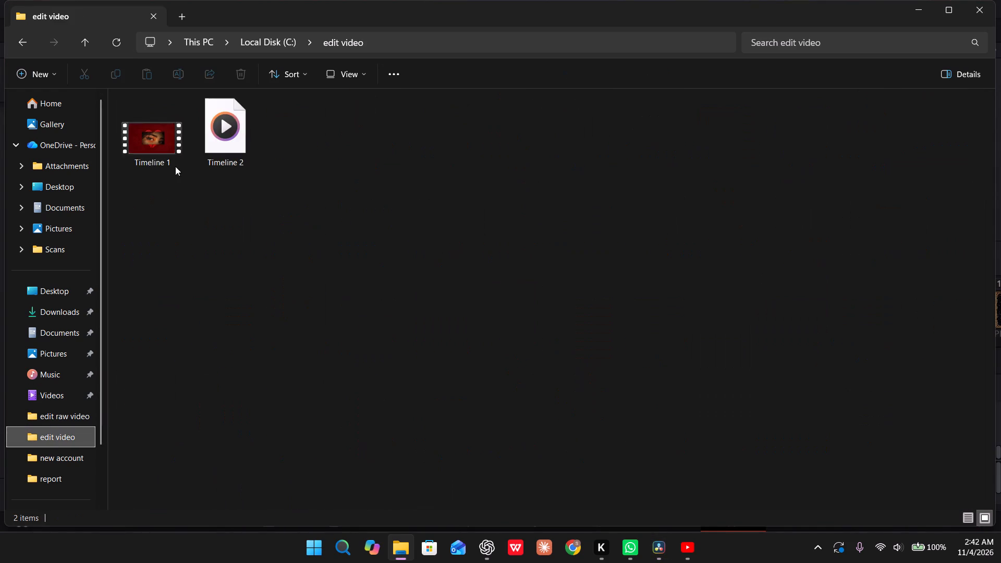
double_click(217, 144)
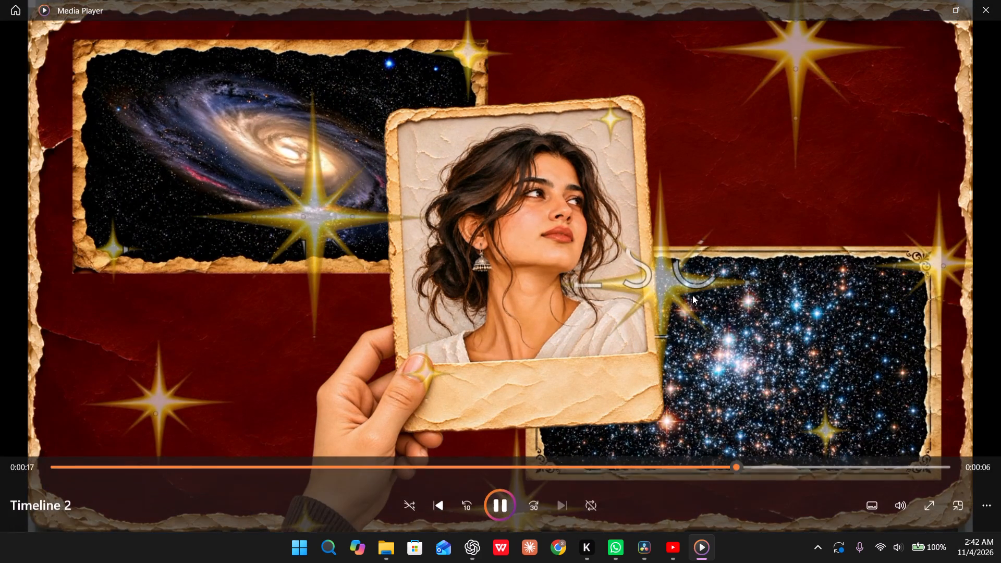
double_click(558, 240)
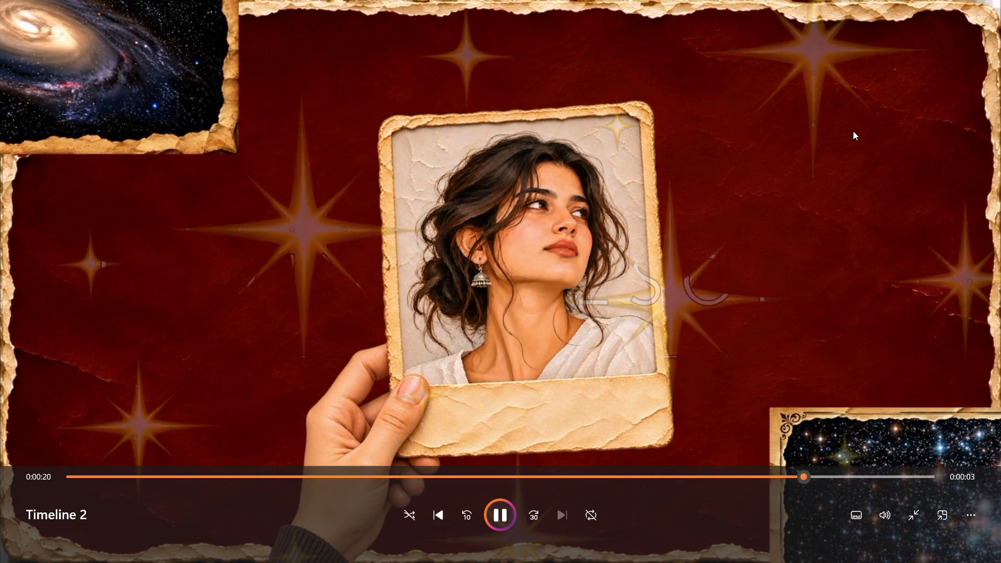
double_click(853, 131)
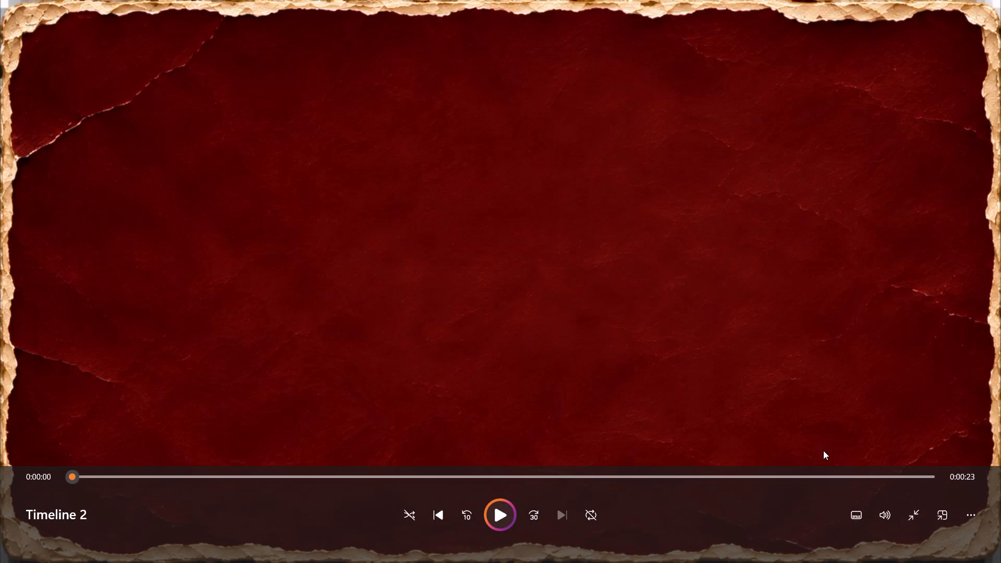
left_click(914, 519)
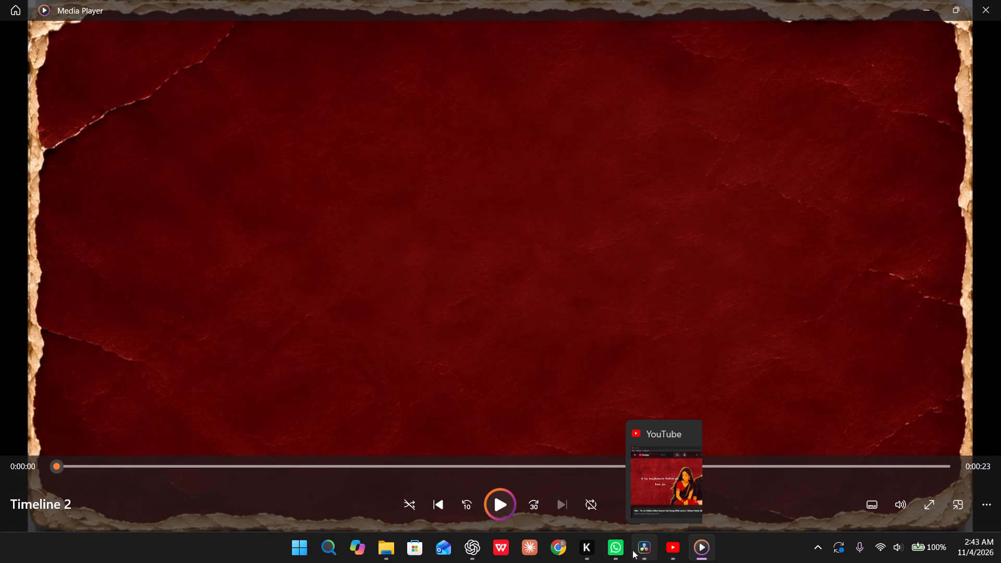
Return to DaVinci Resolve and set the video encoding preset to Quality.
left_click(634, 483)
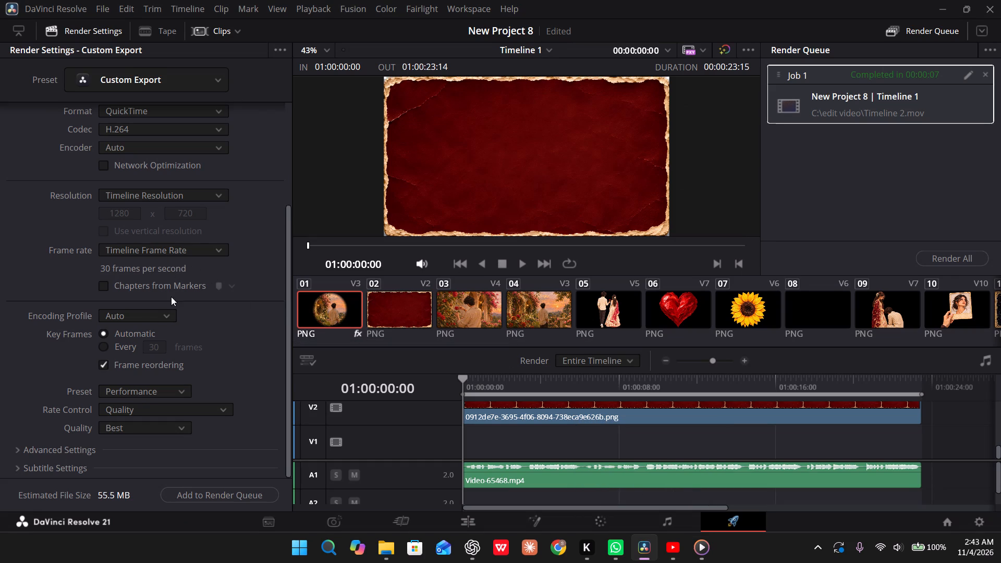
left_click(154, 317)
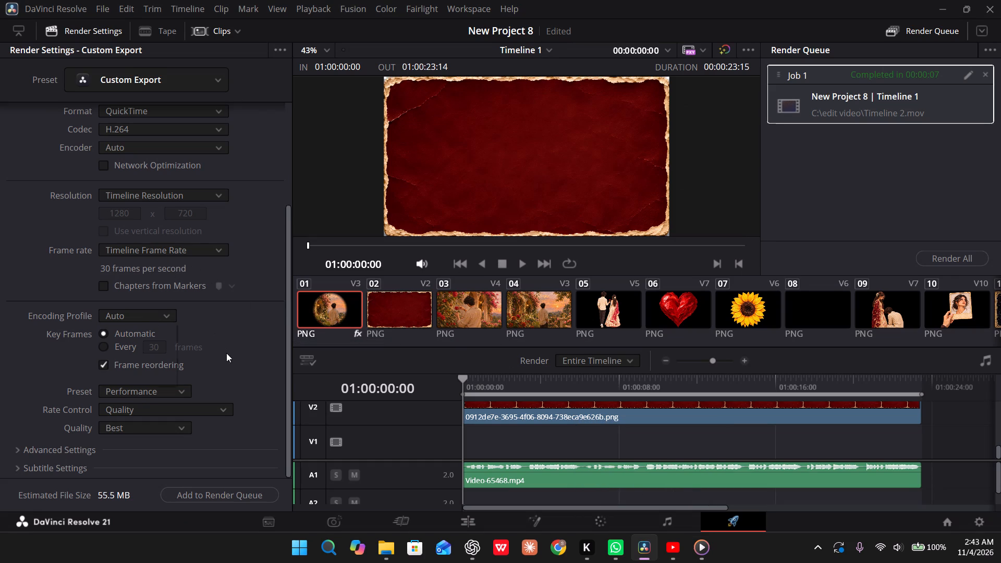
left_click(226, 353)
left_click(174, 392)
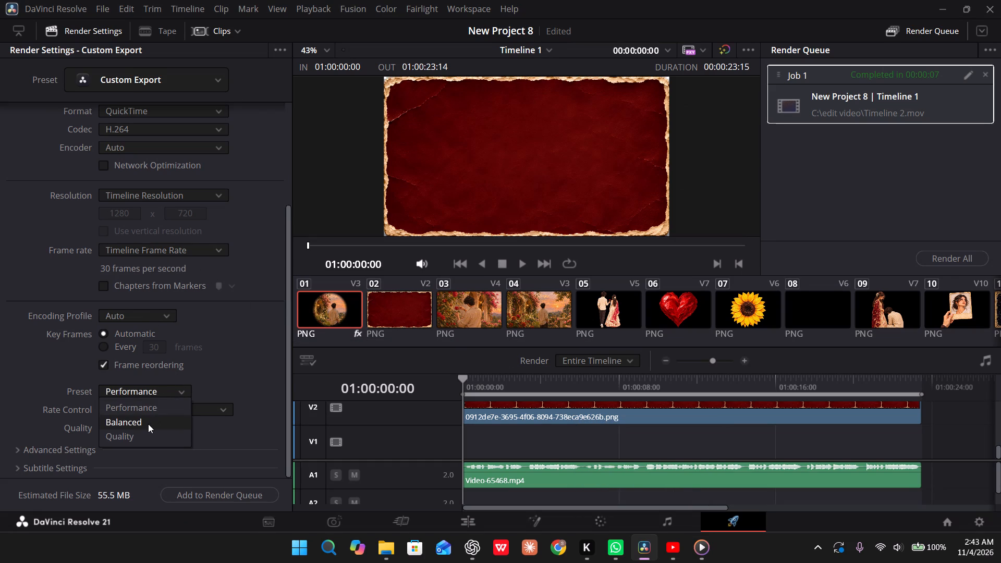
left_click(137, 436)
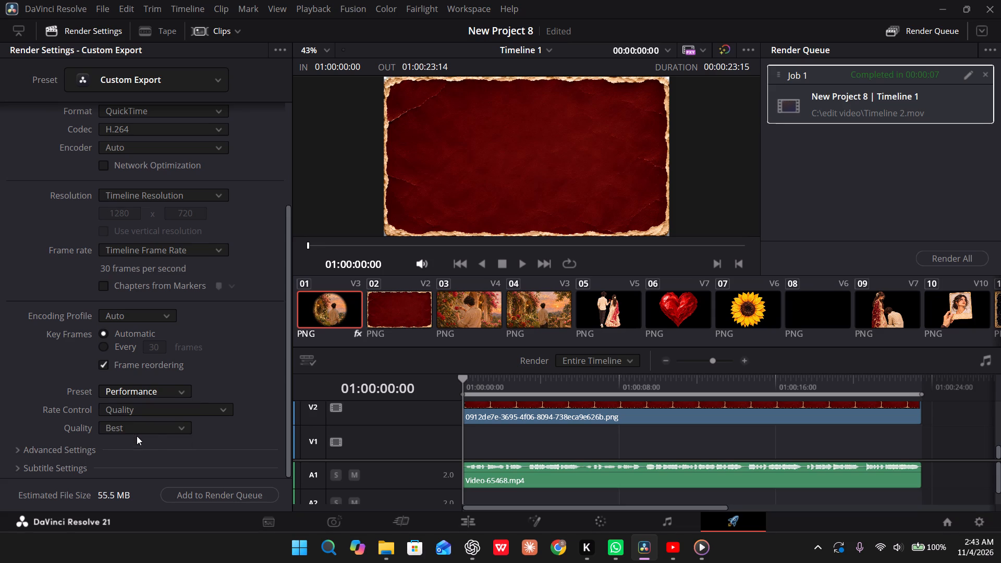
Add the timeline to the render queue as a new job, renaming the output file Timeline 3 instead of replacing the existing export.
left_click(216, 489)
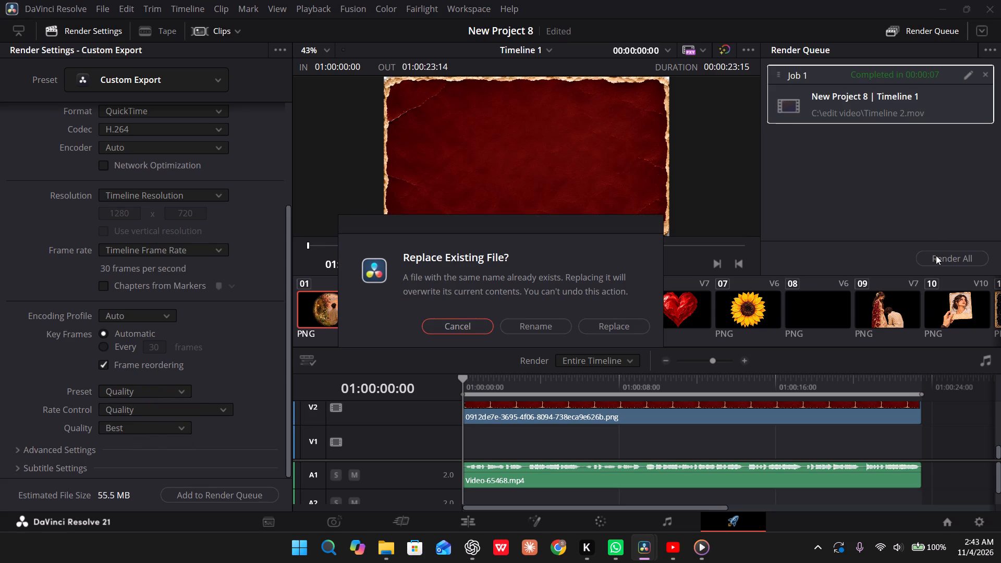
left_click(985, 76)
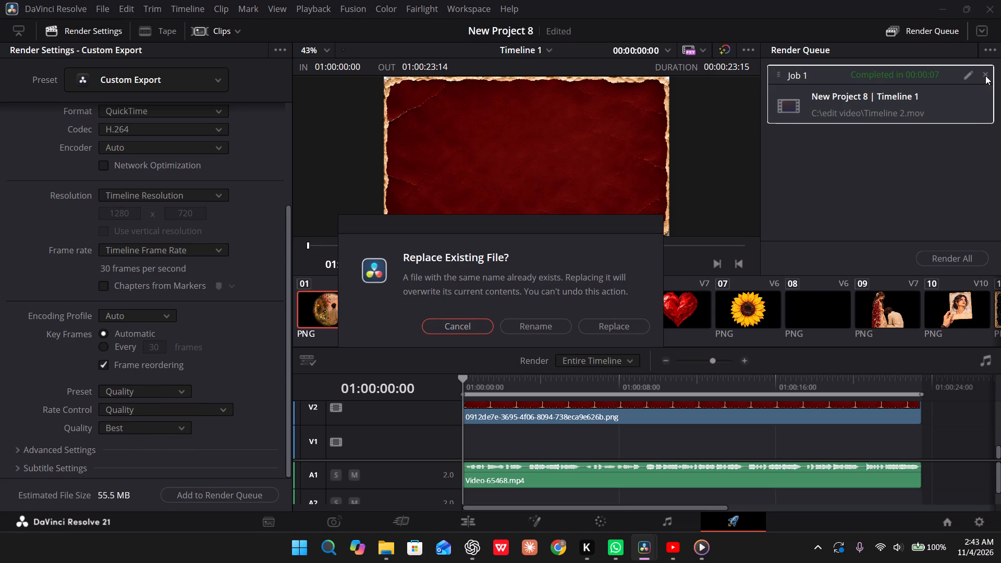
left_click(985, 76)
left_click(945, 254)
scroll(217, 440, "down", 2)
scroll(217, 440, "up", 1)
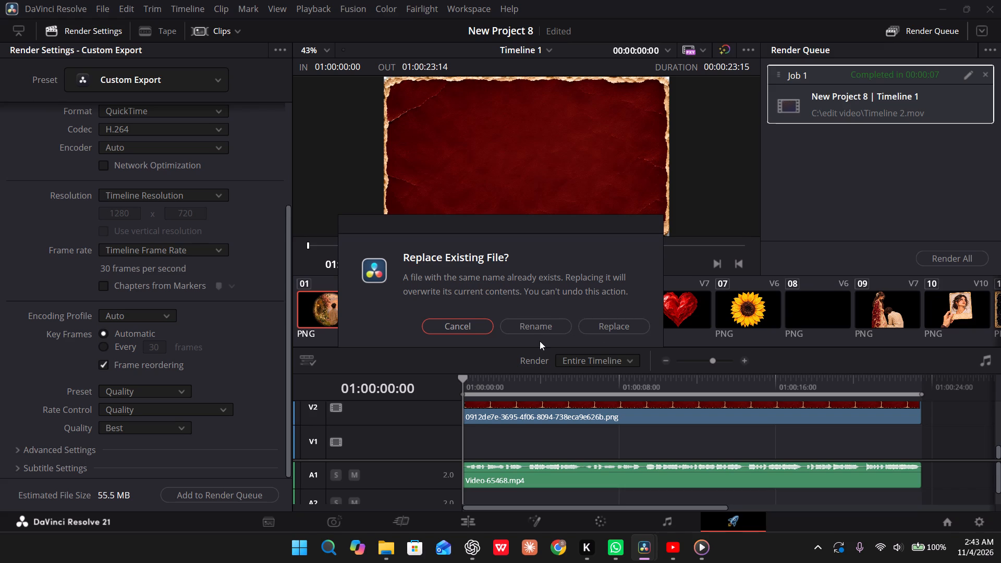
left_click(536, 328)
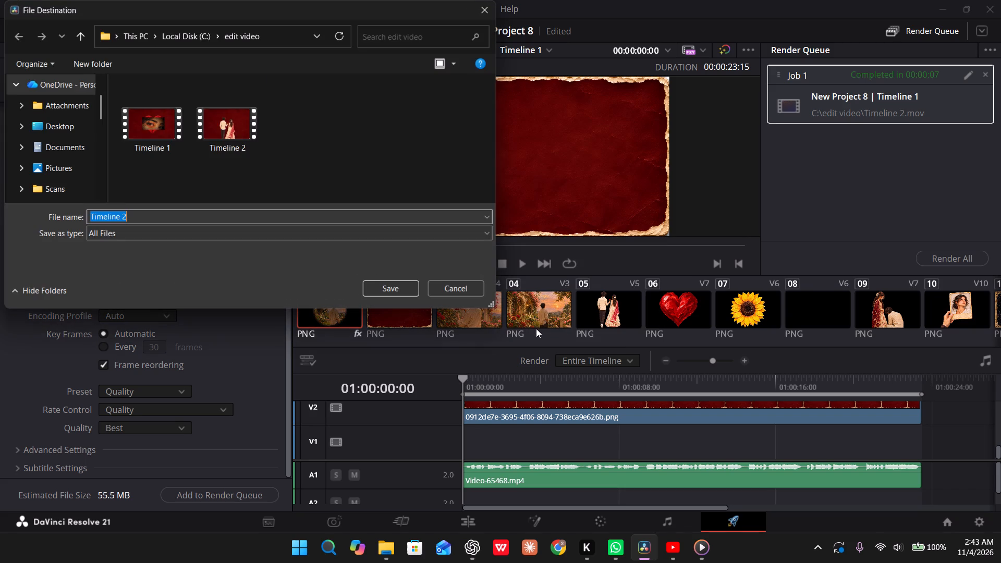
left_click(141, 216)
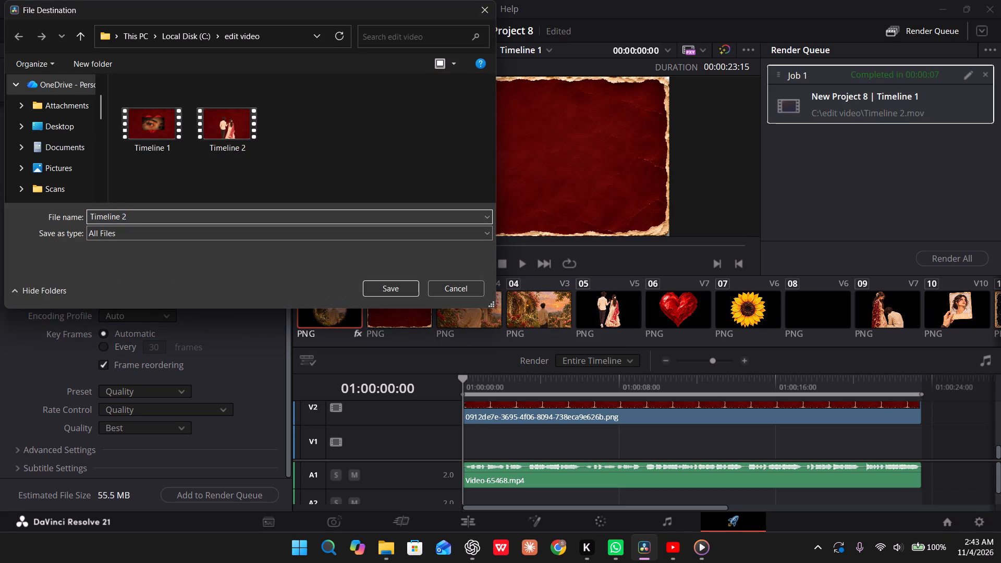
key("BackSpace")
key("3")
key("Return")
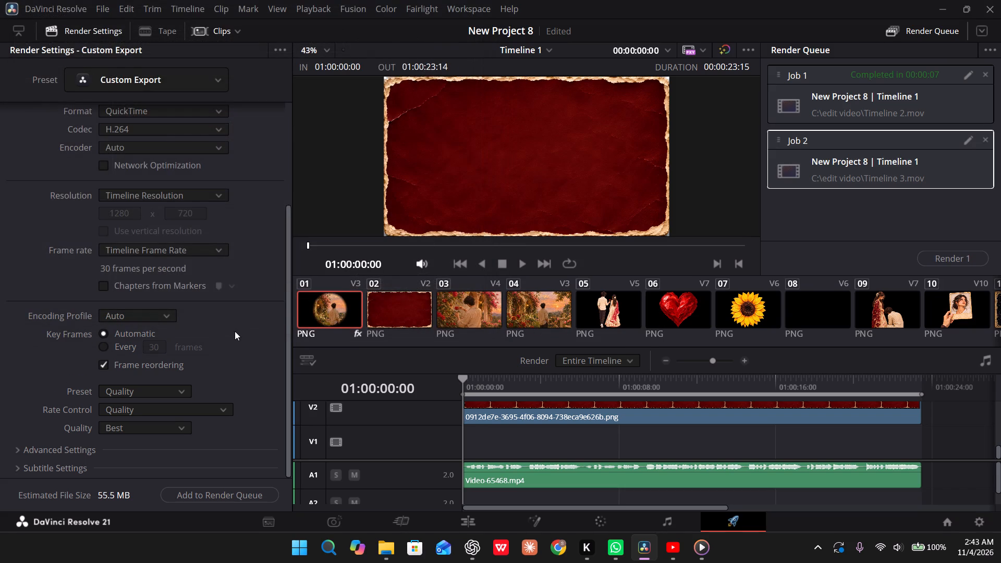
Render the newly queued Timeline 3 job.
left_click(957, 263)
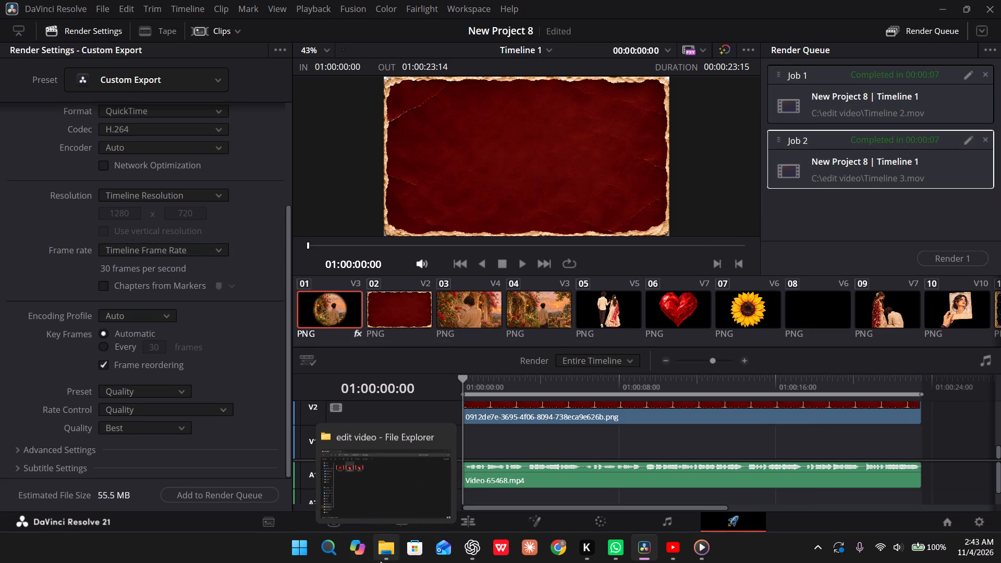
Switch to the "edit video" folder in File Explorer and play the exported Timeline 3 video to check it.
left_click(382, 494)
double_click(301, 157)
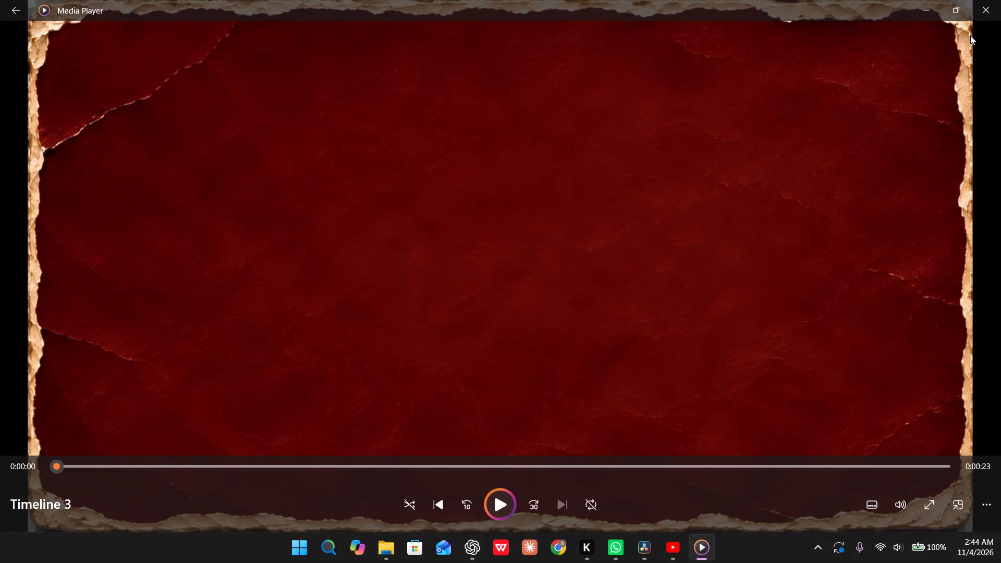
Close the video preview, switch to Instagram and start a new post with the Timeline 3 video from the "edit video" folder.
left_click(970, 35)
left_click(985, 14)
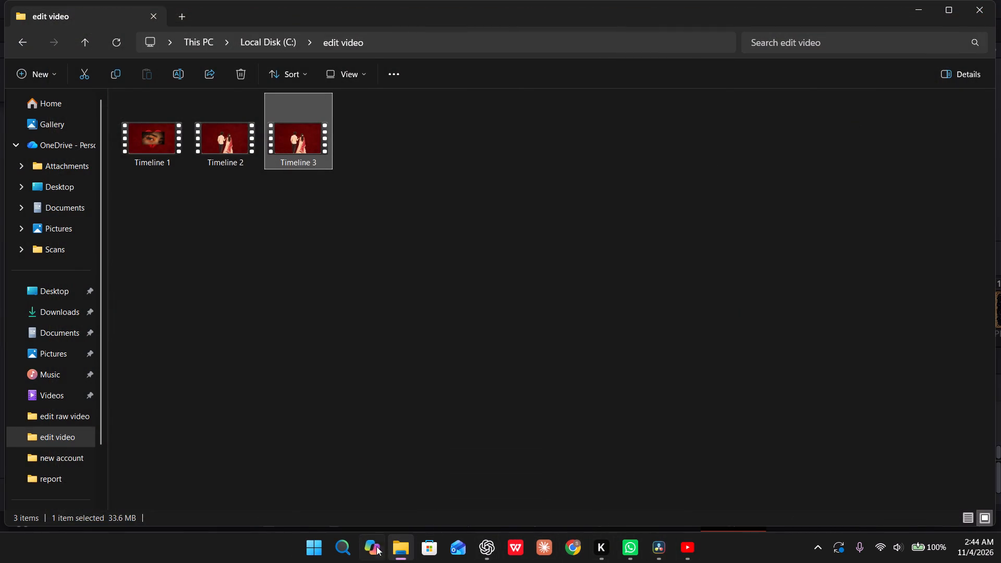
left_click(348, 548)
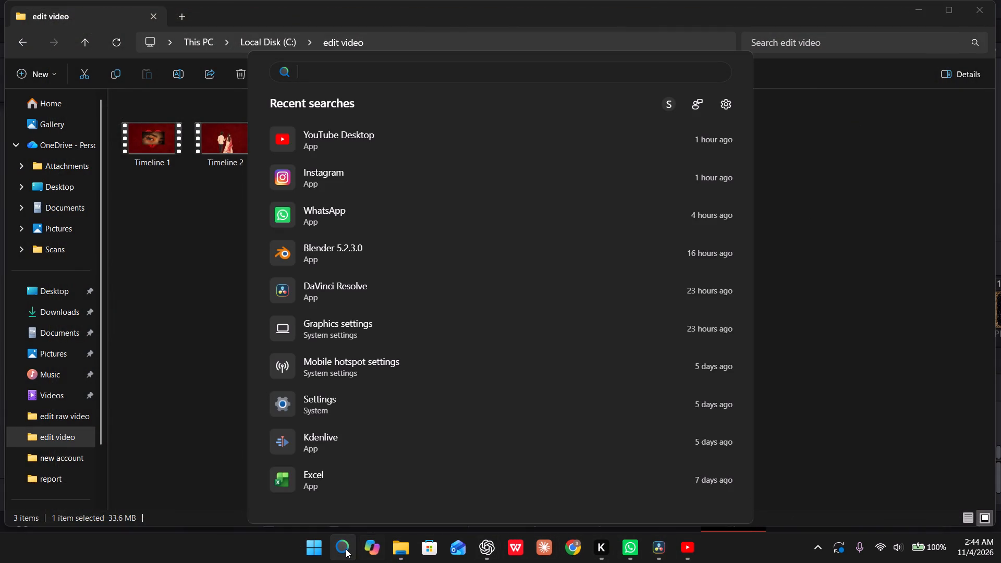
left_click(371, 182)
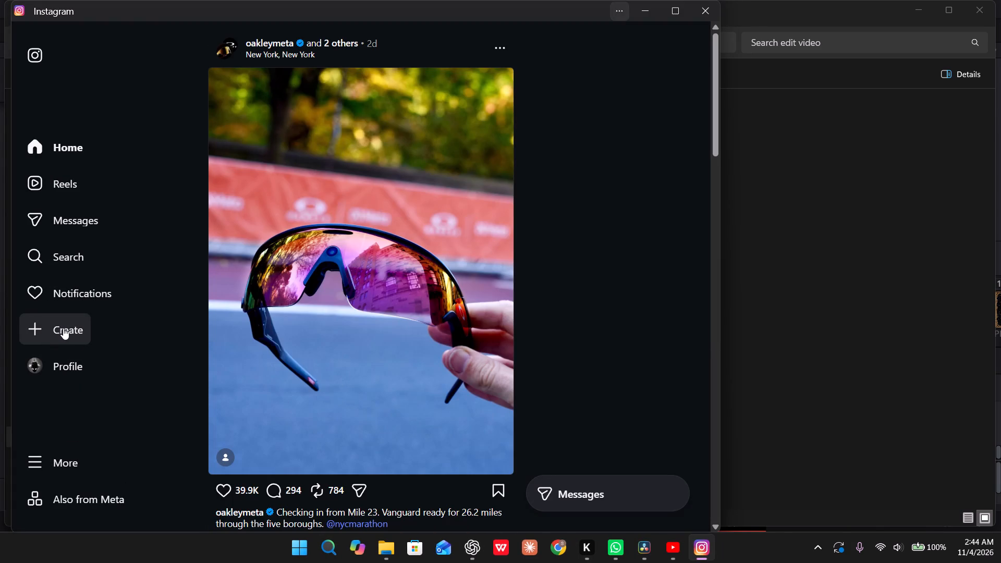
left_click(63, 328)
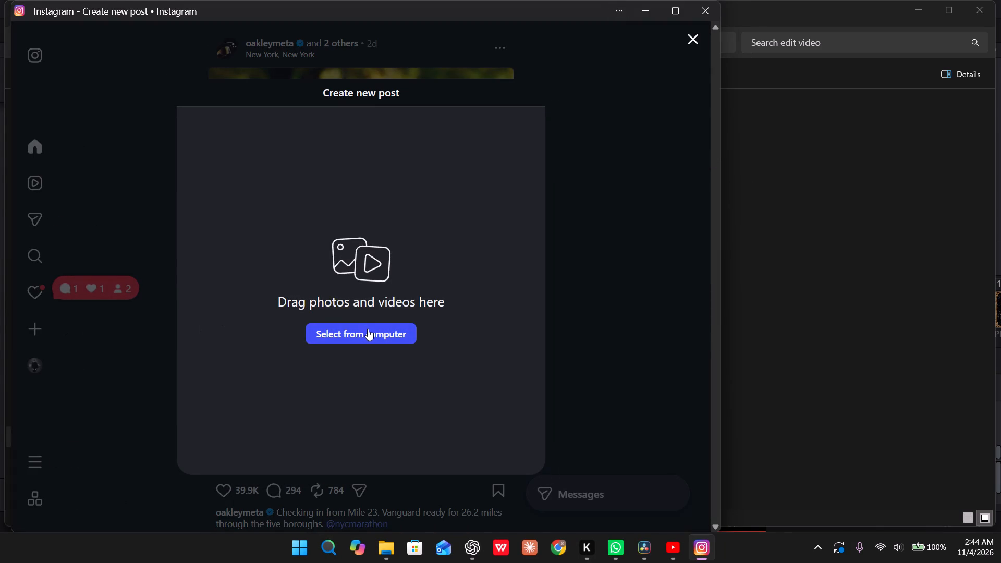
left_click(368, 329)
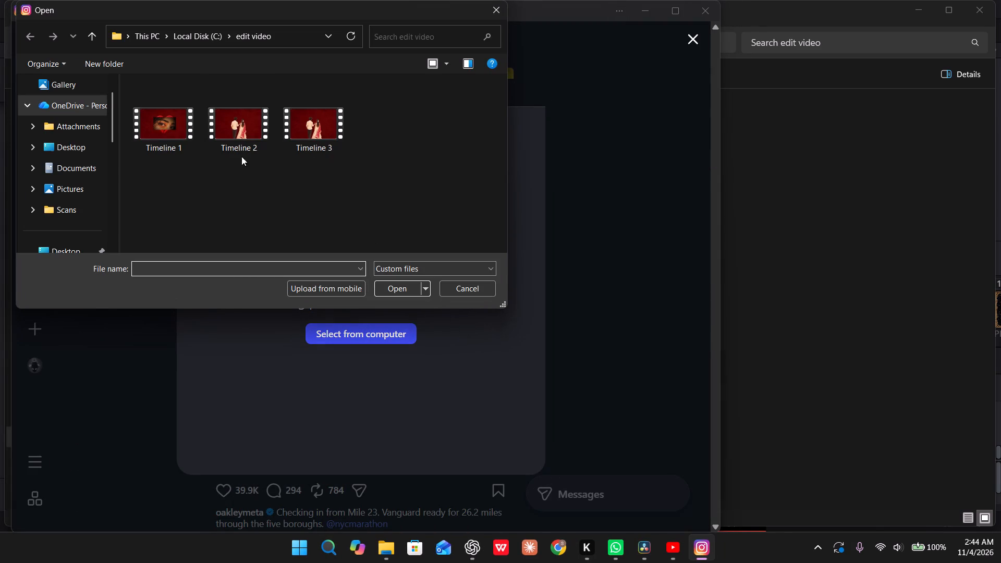
double_click(320, 120)
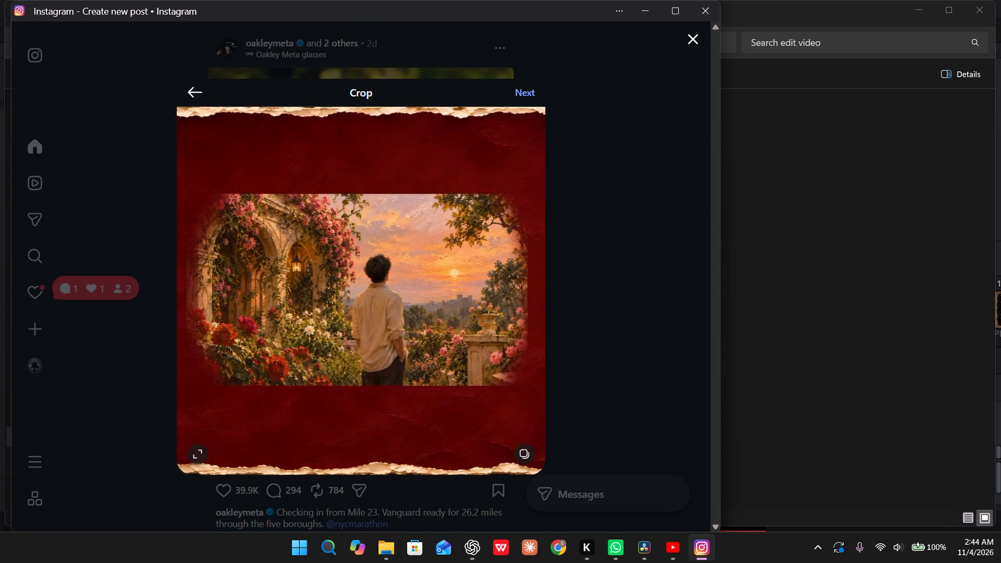
Crop the video to 16:9 and proceed to the reel's caption details, keeping the default cover and trim.
left_click(201, 455)
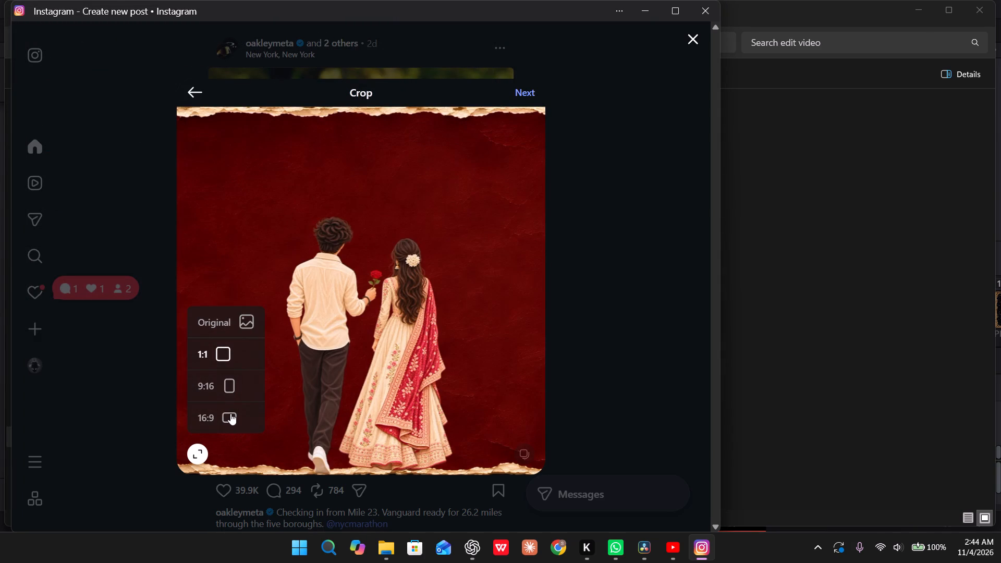
left_click(230, 414)
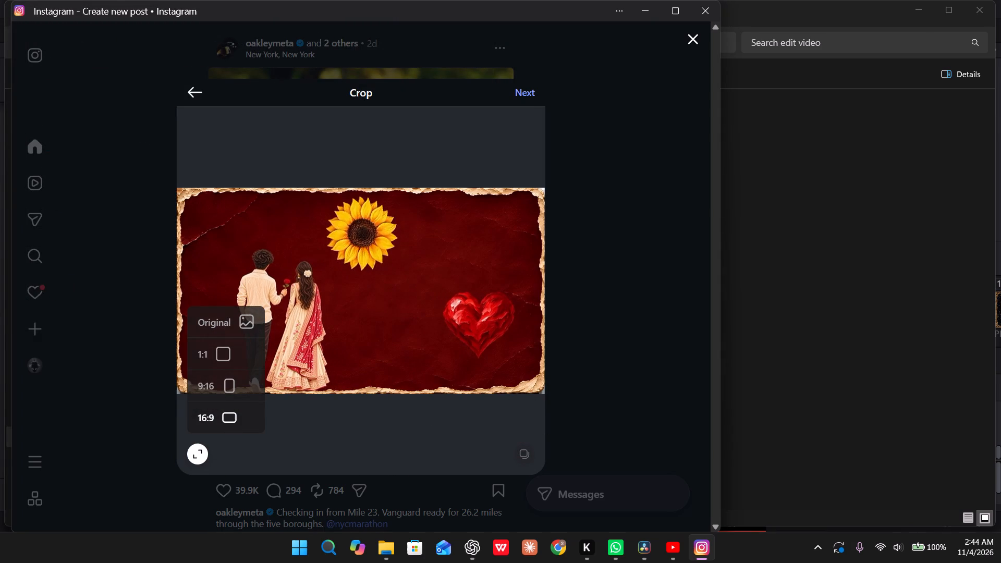
left_click(472, 193)
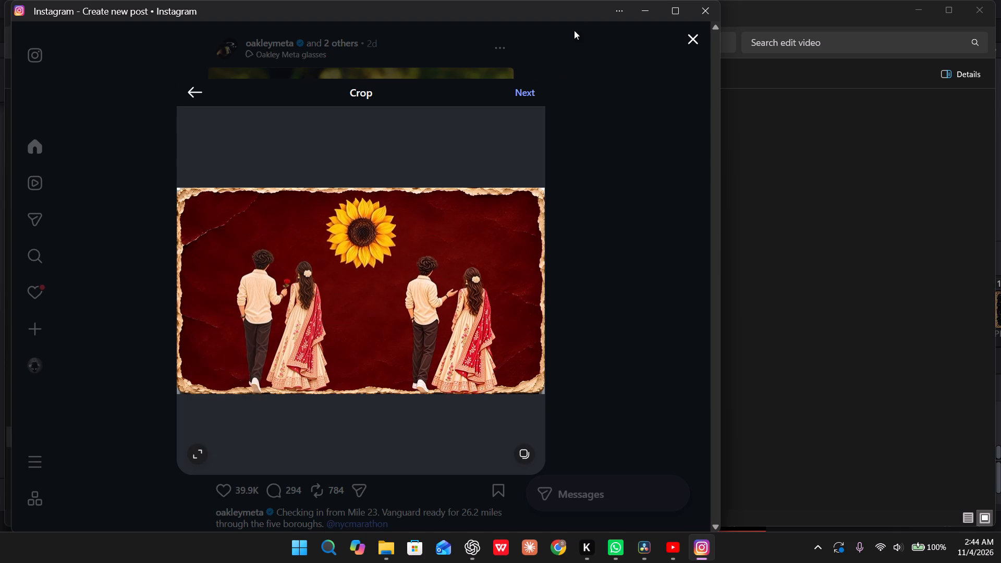
left_click(523, 88)
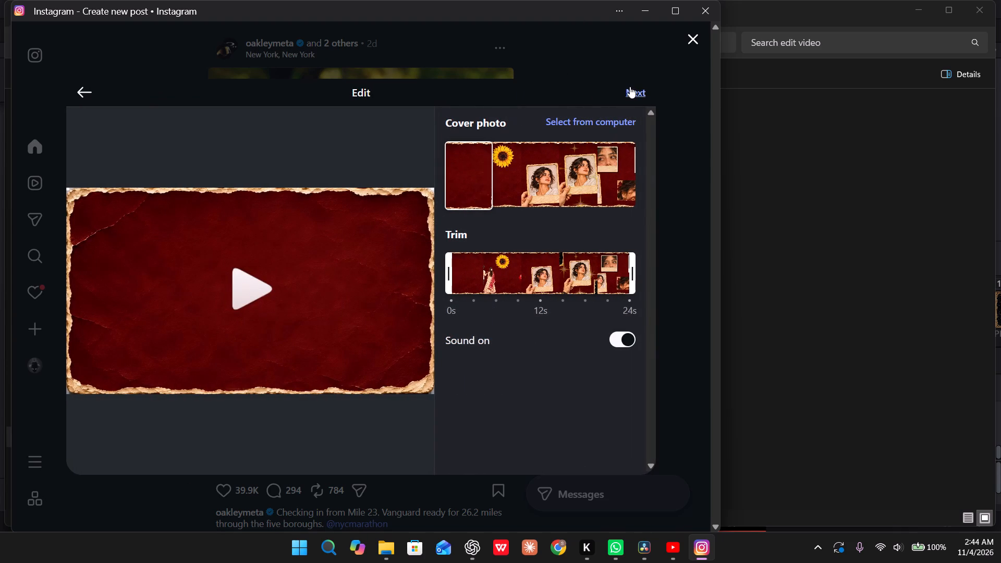
left_click(634, 88)
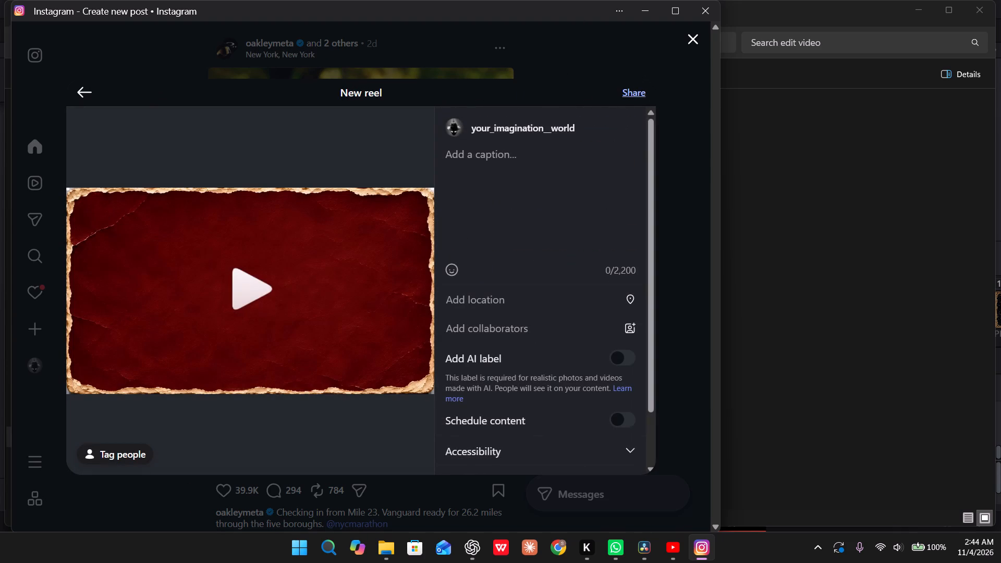
Write the caption "Alfaaz song." followed by the suggested hashtag #alfaaz.
left_click(491, 157)
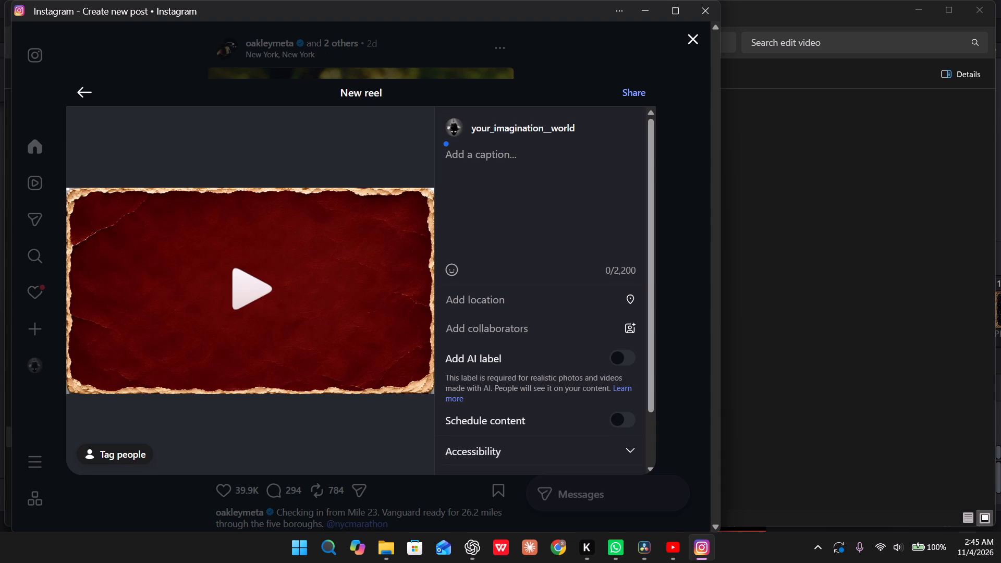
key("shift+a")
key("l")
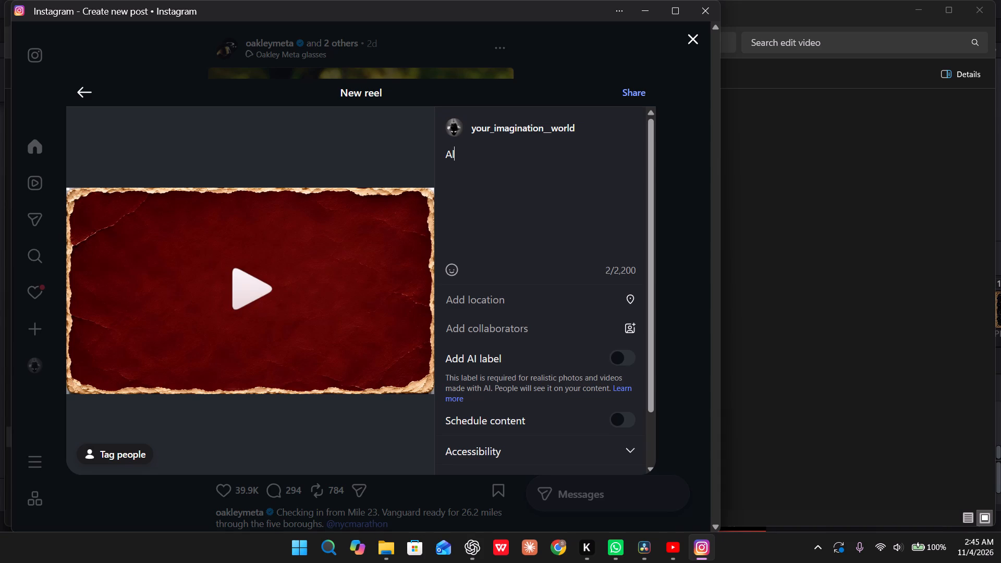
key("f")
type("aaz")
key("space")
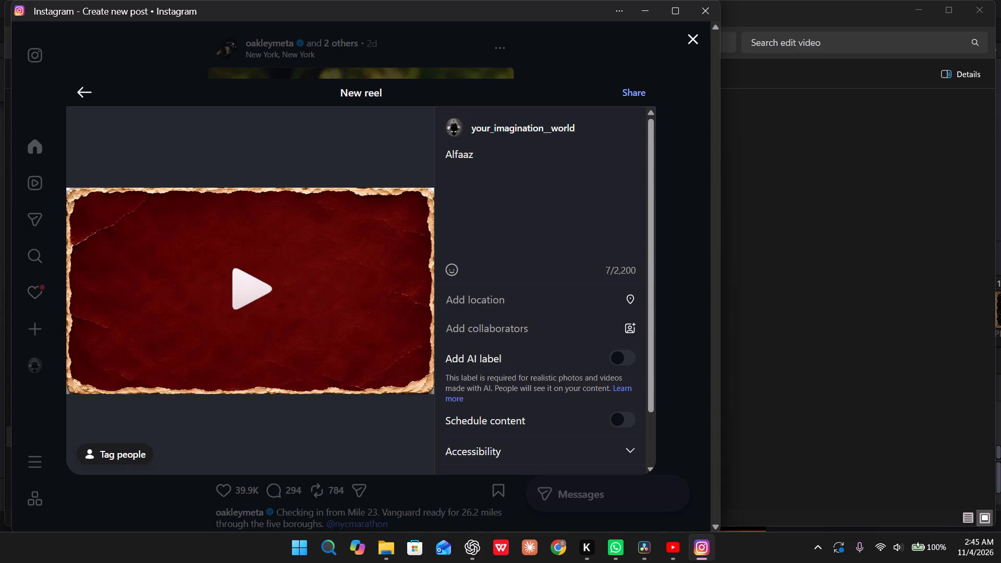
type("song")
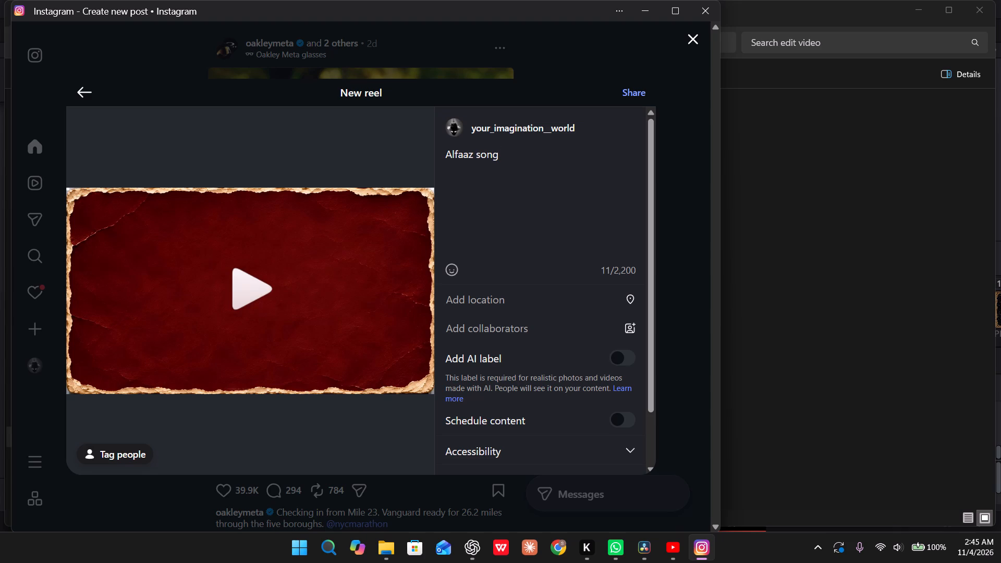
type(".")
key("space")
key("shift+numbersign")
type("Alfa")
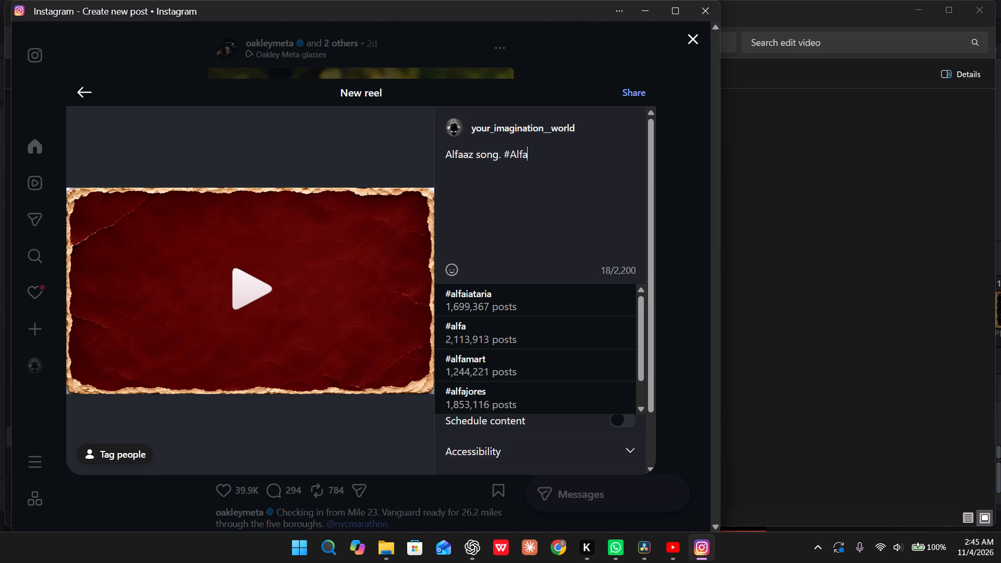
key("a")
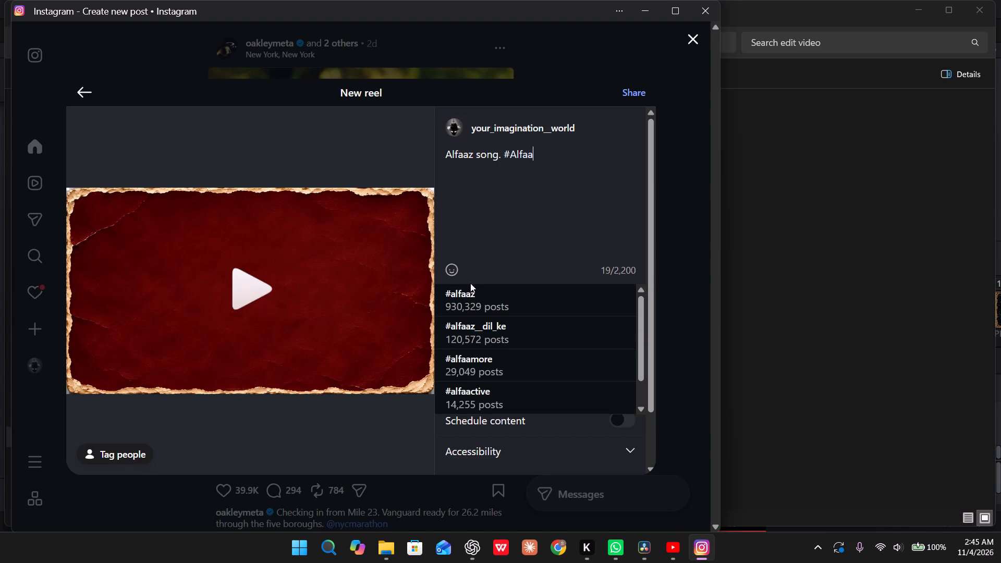
left_click(470, 296)
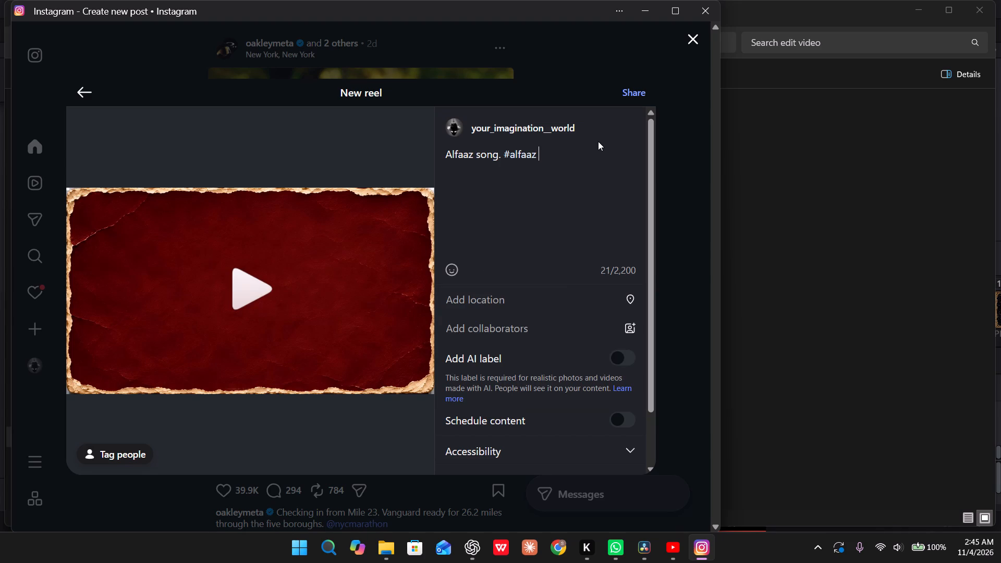
Add the hashtags #animatedvideo, #animatedsongvideo and #bestsong to the caption.
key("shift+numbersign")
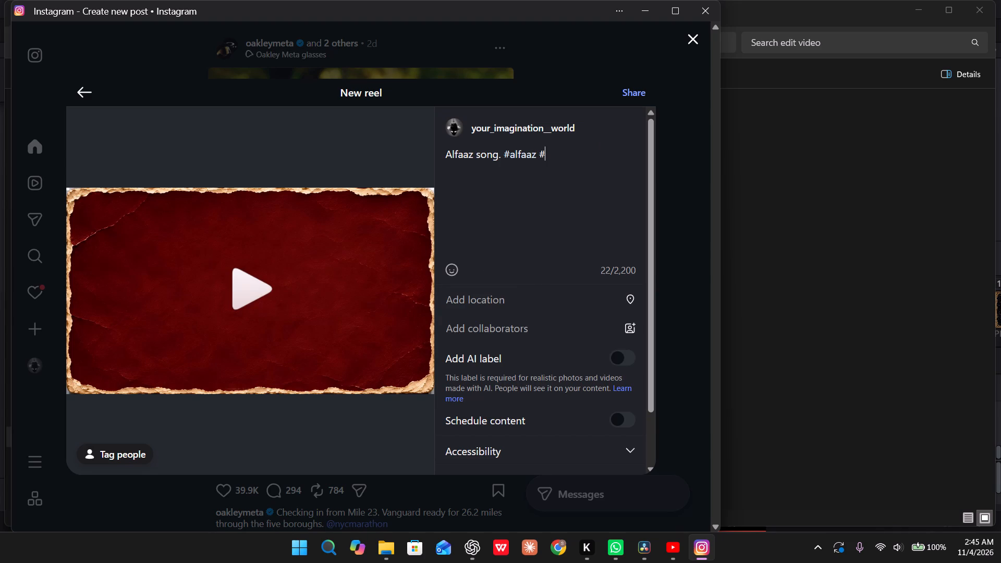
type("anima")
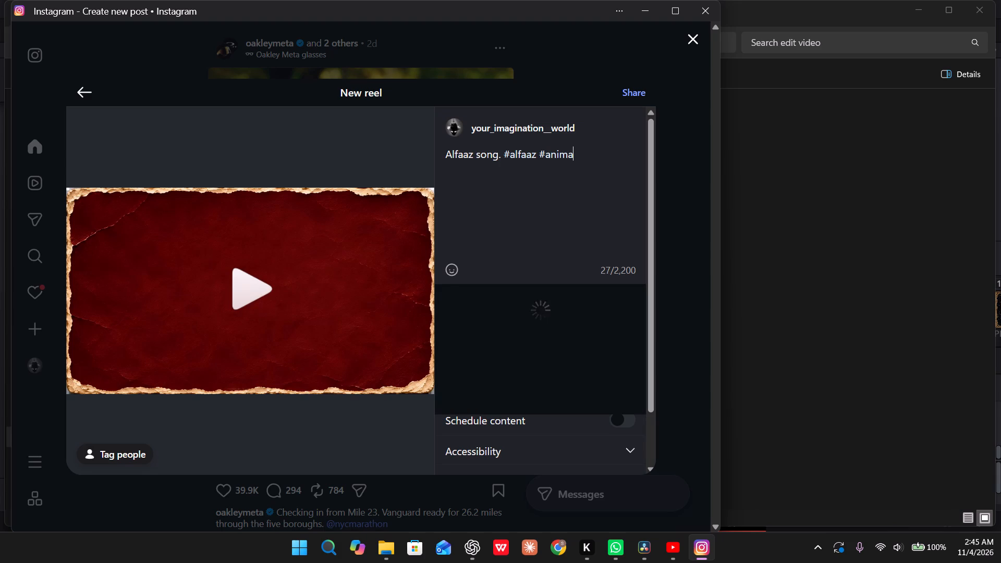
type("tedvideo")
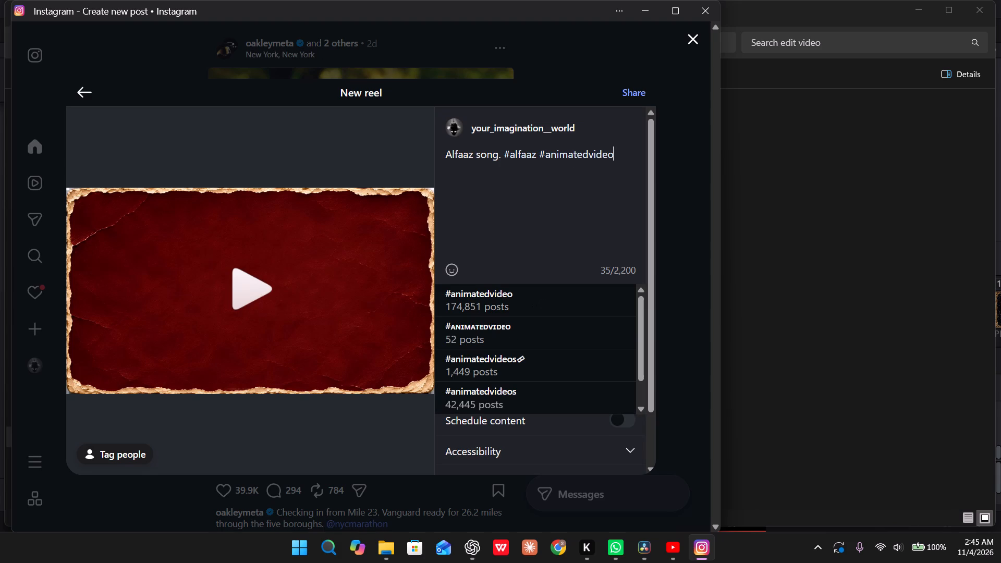
left_click(512, 299)
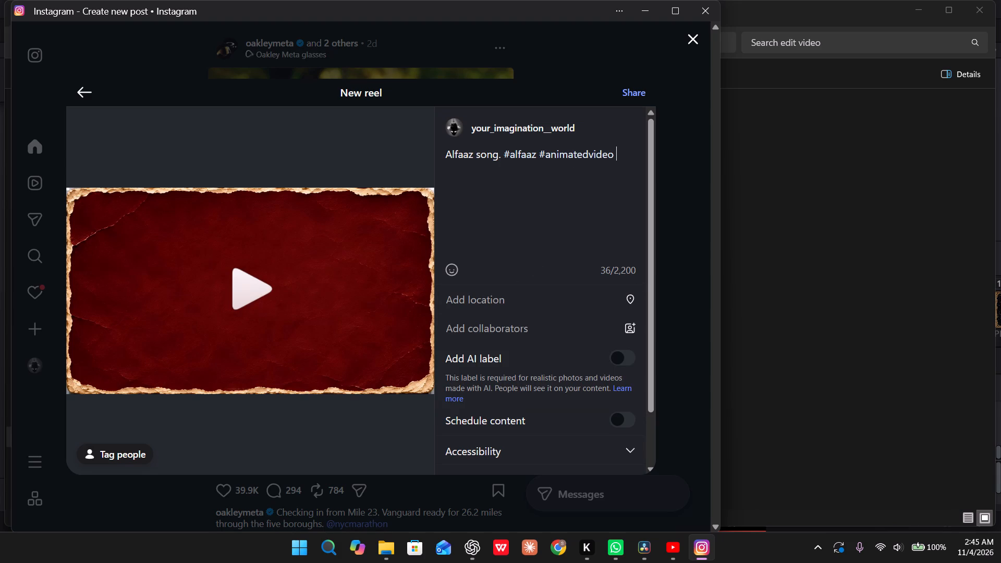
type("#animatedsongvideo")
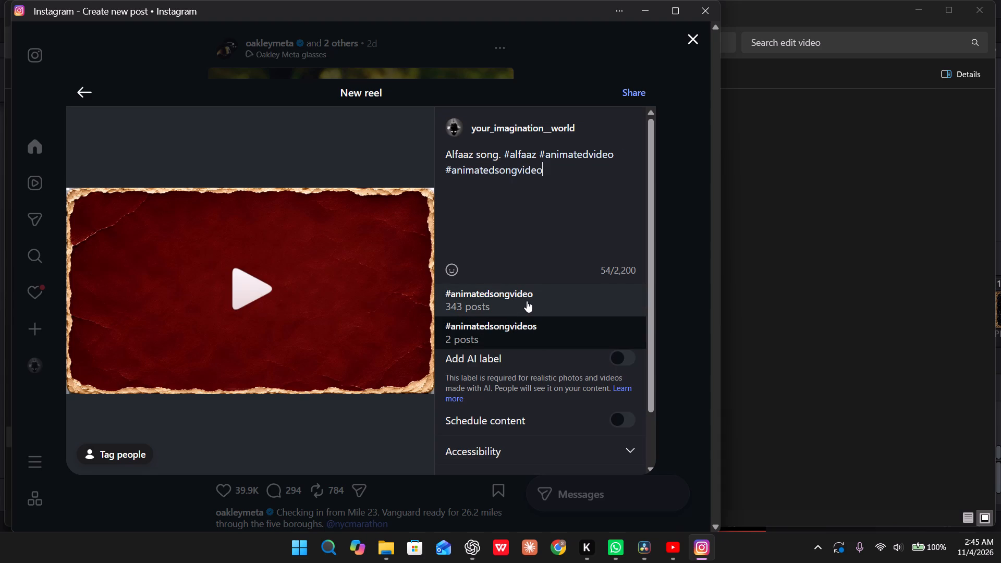
left_click(527, 301)
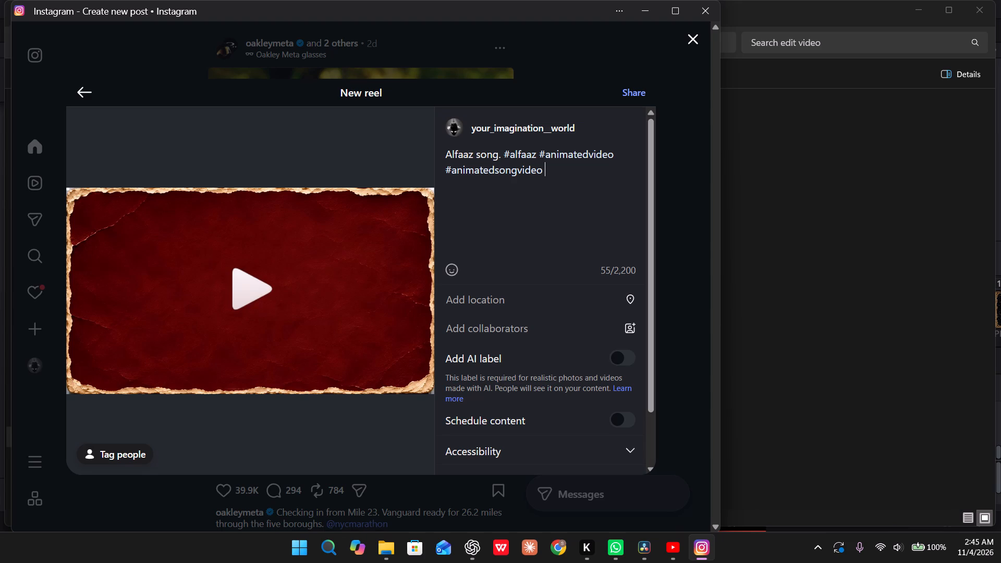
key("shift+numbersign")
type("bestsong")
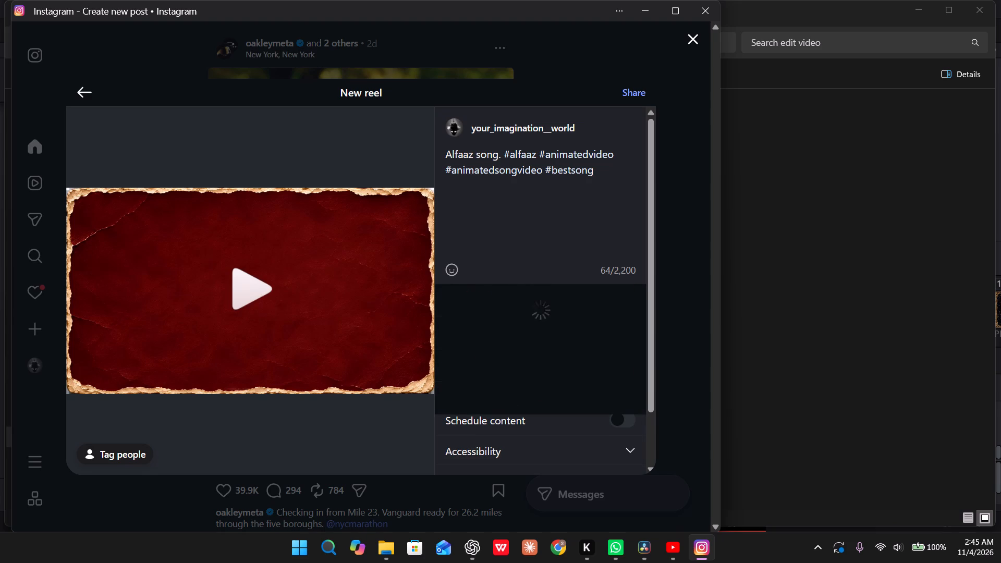
left_click(503, 285)
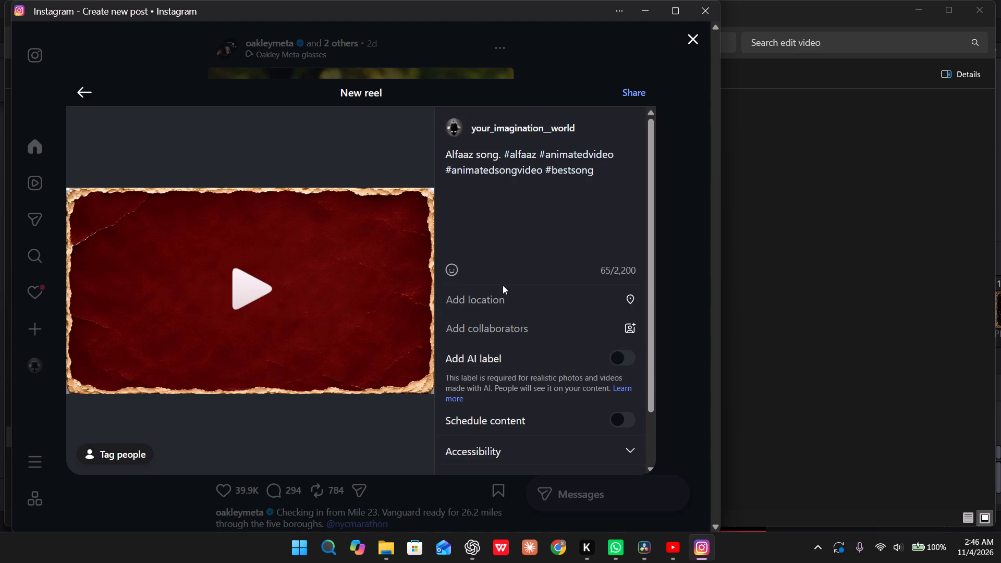
Add the suggested hashtags #newsong in its small-caps version, #trandingsong and #videoediting with the play emoji to the caption.
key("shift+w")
key("BackSpace")
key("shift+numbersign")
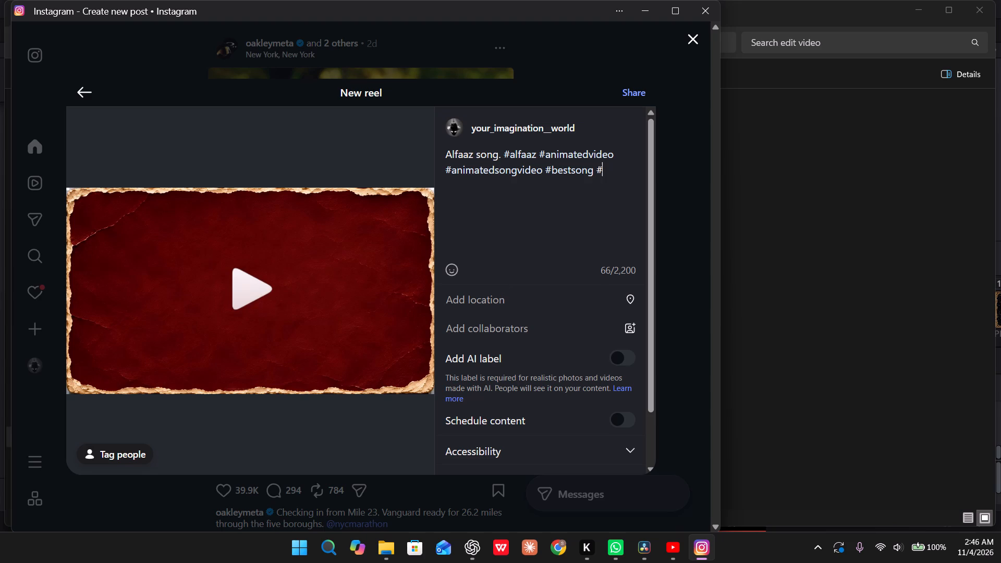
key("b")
key("equal")
key("BackSpace")
key("BackSpace")
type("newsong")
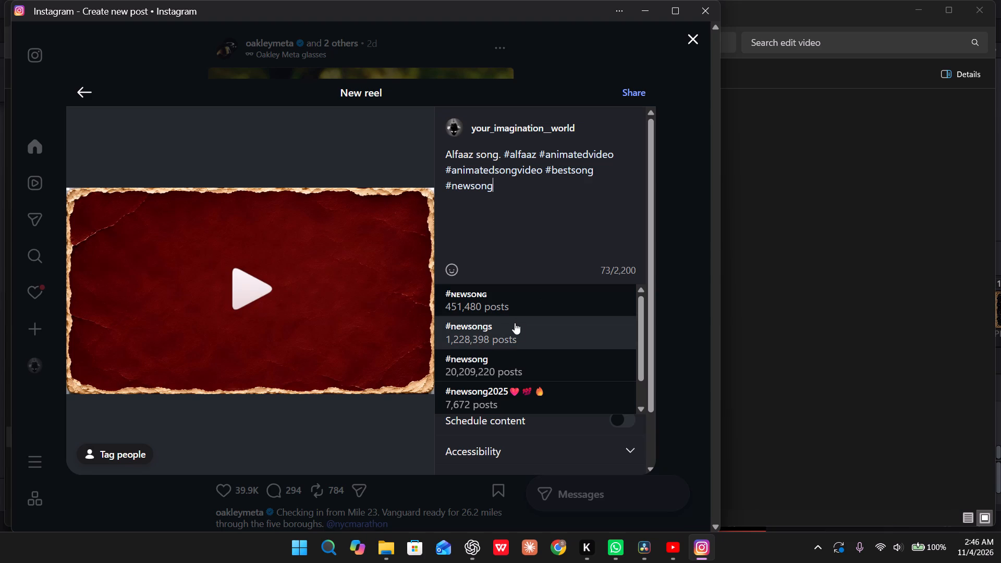
left_click(513, 310)
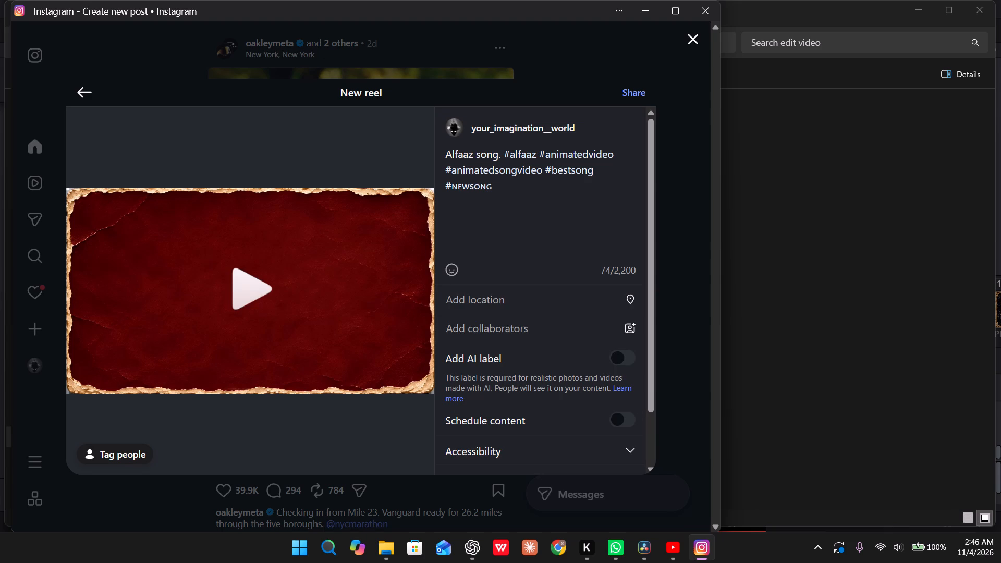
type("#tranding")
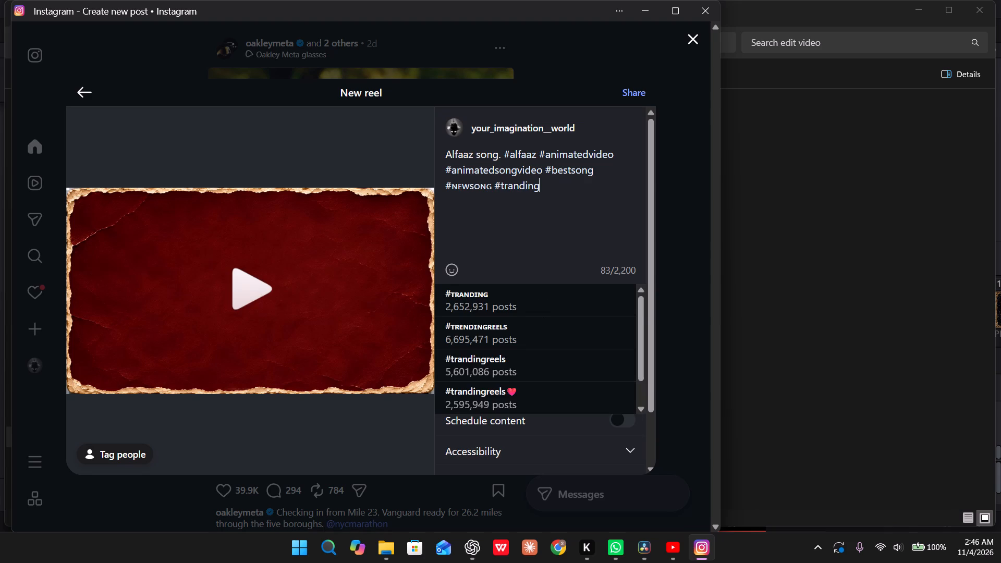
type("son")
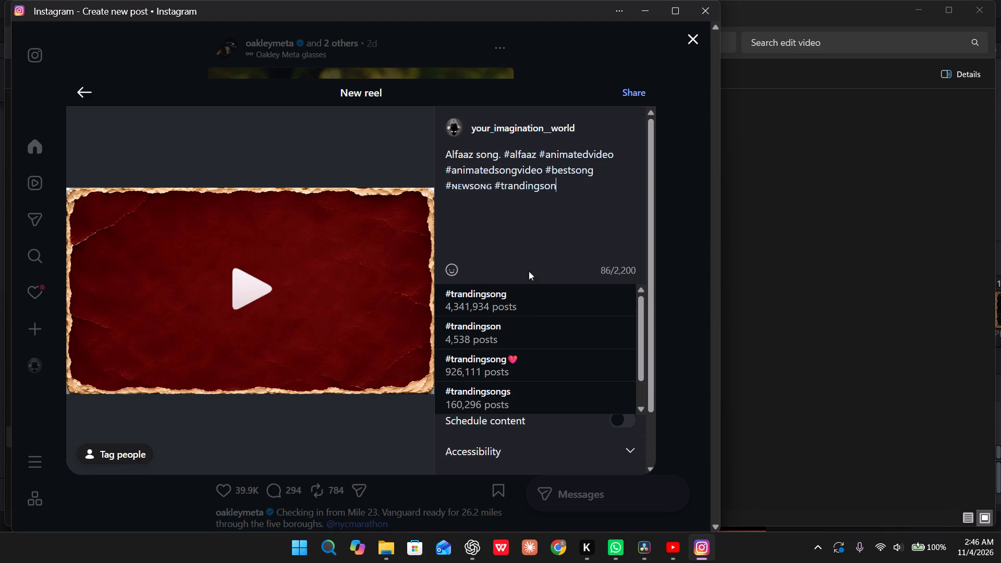
left_click(519, 302)
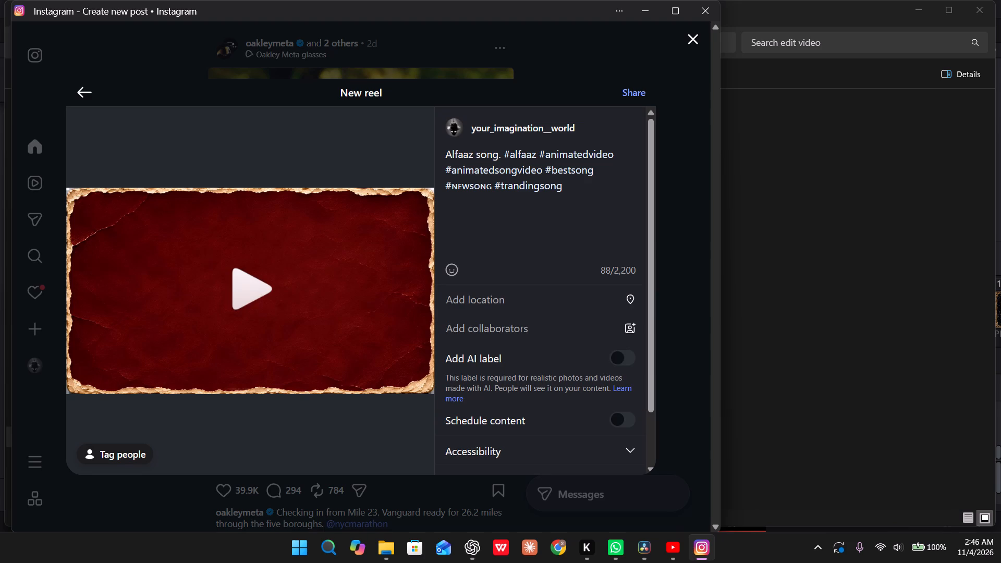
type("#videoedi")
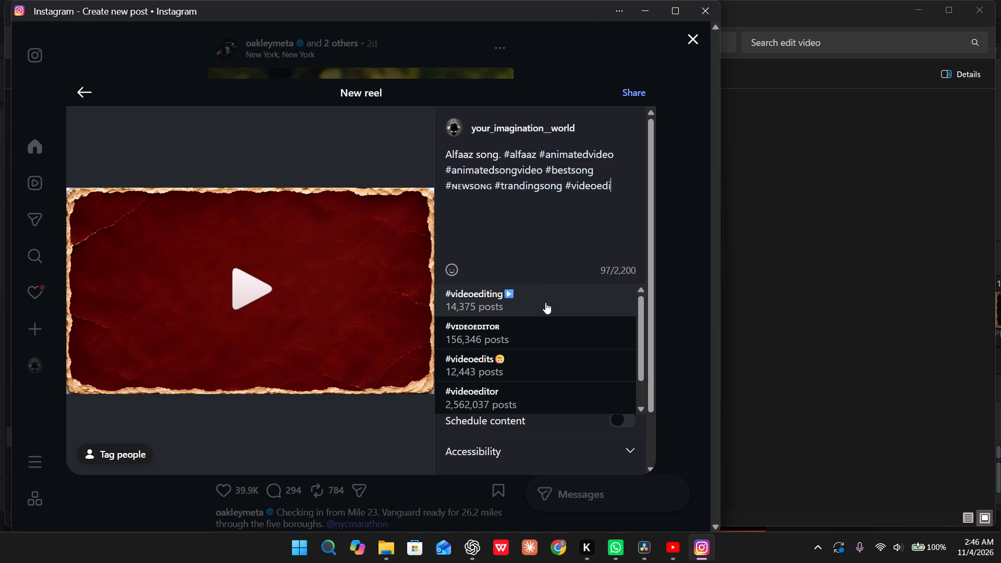
left_click(545, 302)
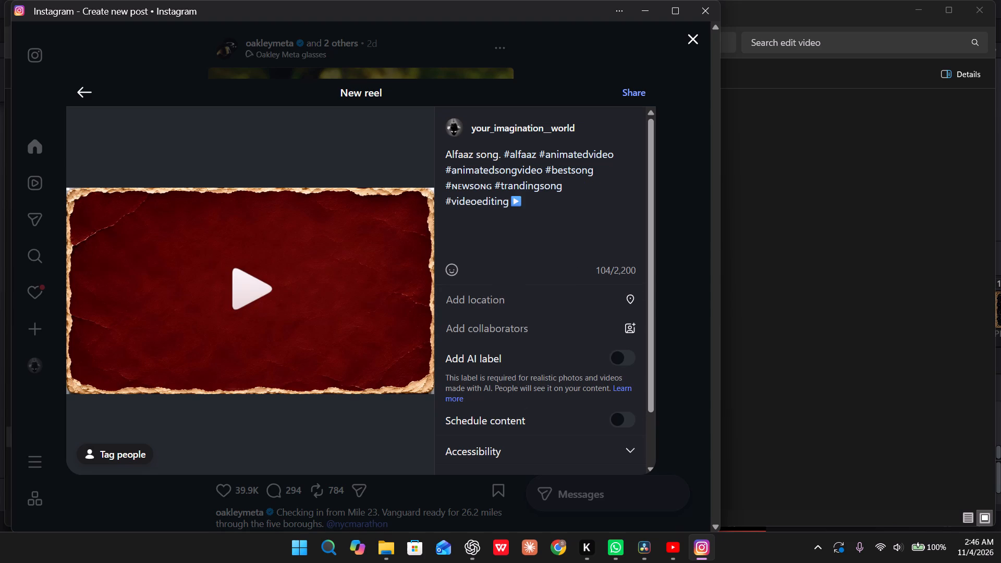
Share the new reel.
left_click(632, 94)
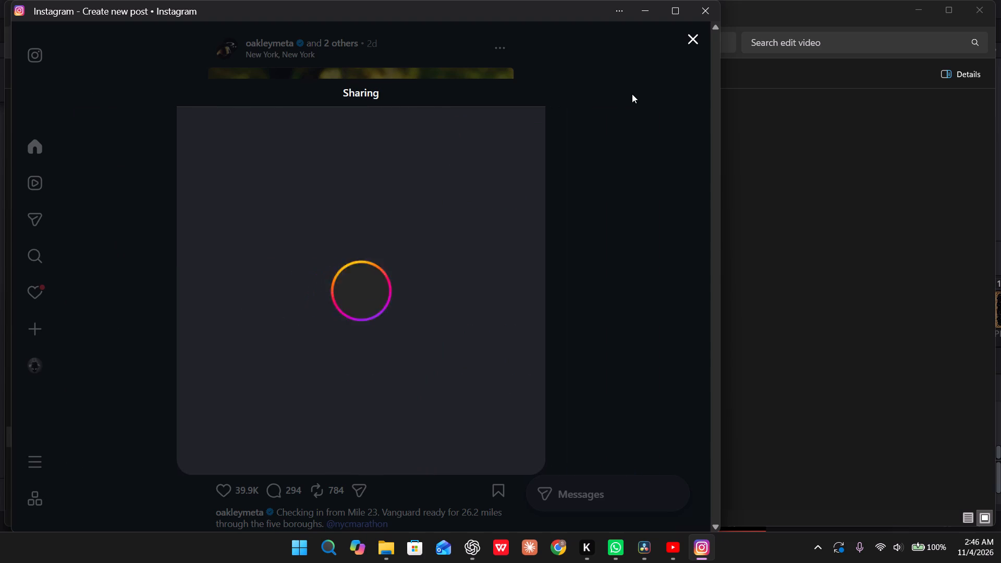
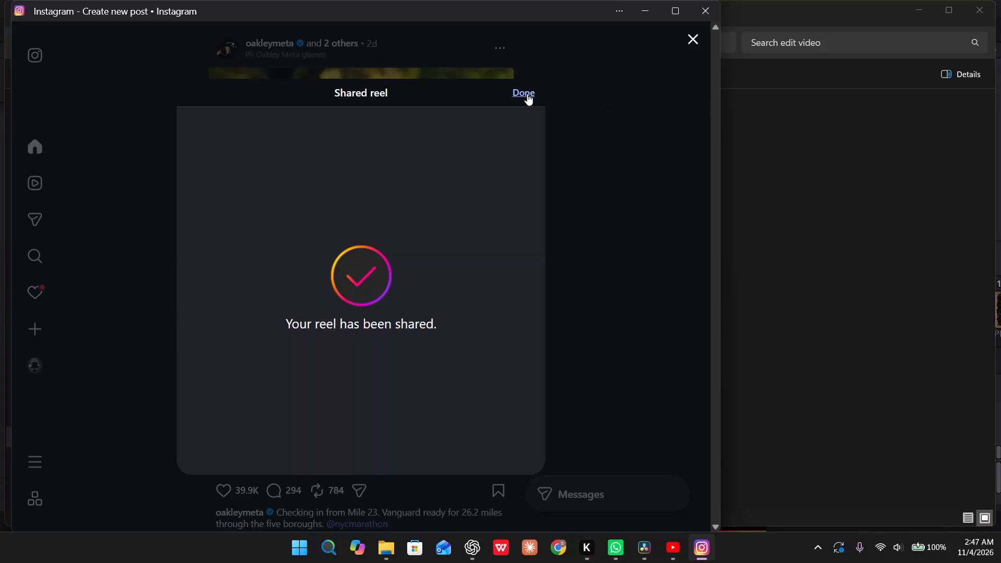
Finish sharing the Alfaaz reel and dismiss the post creation dialog.
left_click(527, 94)
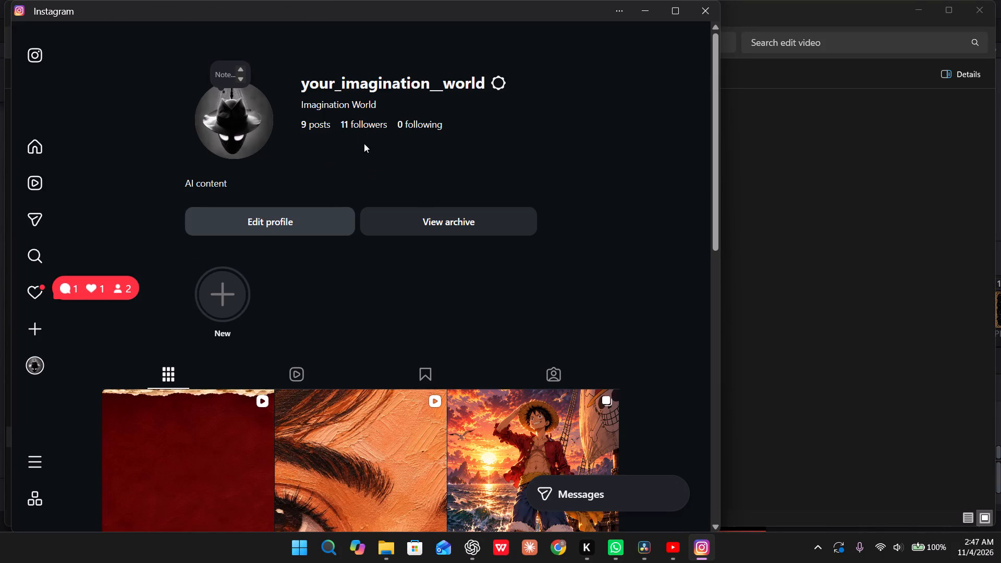
Open the newly shared Alfaaz song reel from the profile's post grid, play it with sound to check it, and close it.
scroll(212, 408, "down", 4)
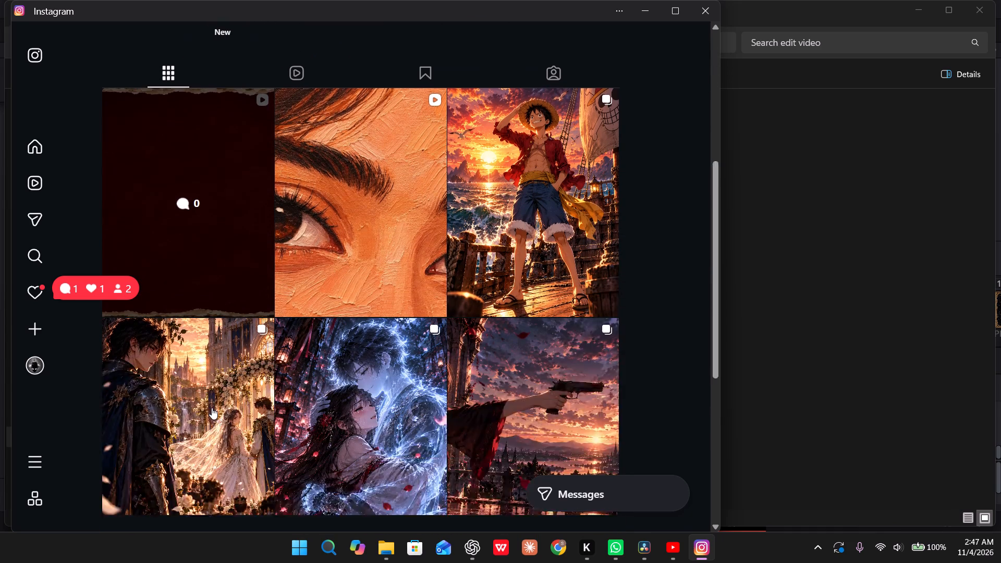
scroll(212, 408, "down", 1)
scroll(214, 417, "up", 1)
left_click(183, 158)
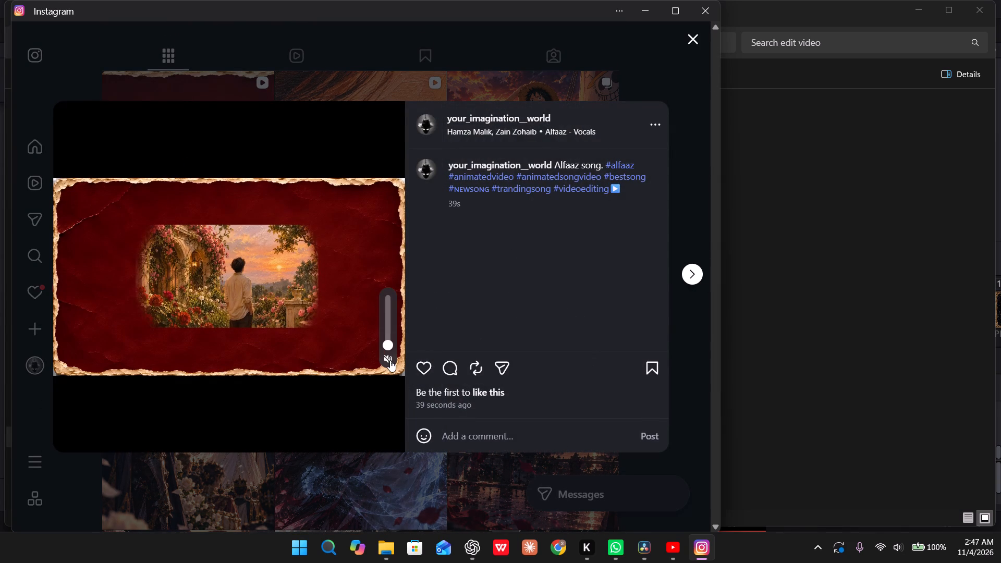
left_click(390, 360)
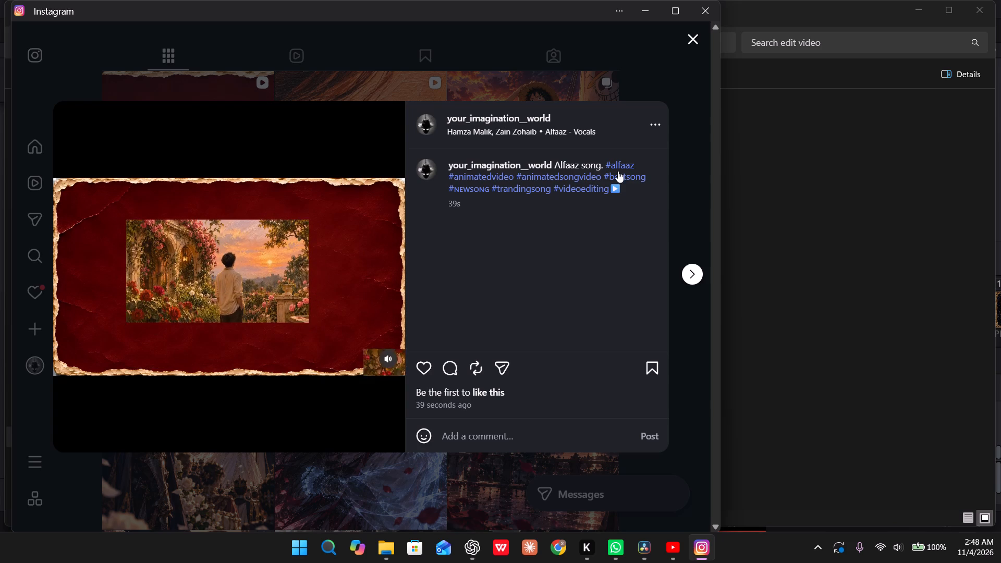
left_click(693, 39)
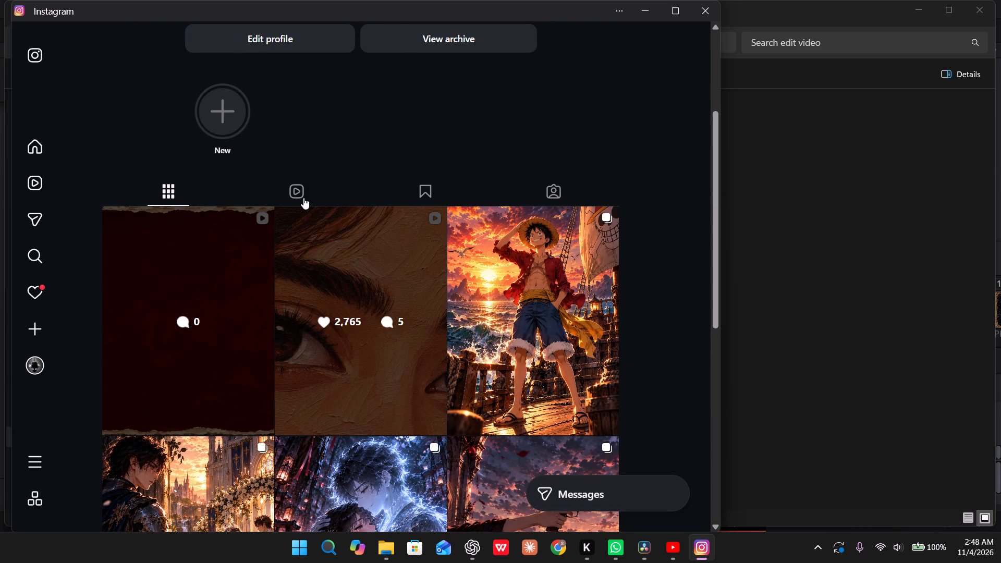
Open the painted-eye reel from the Instagram profile's reels.
left_click(303, 198)
scroll(213, 440, "down", 3)
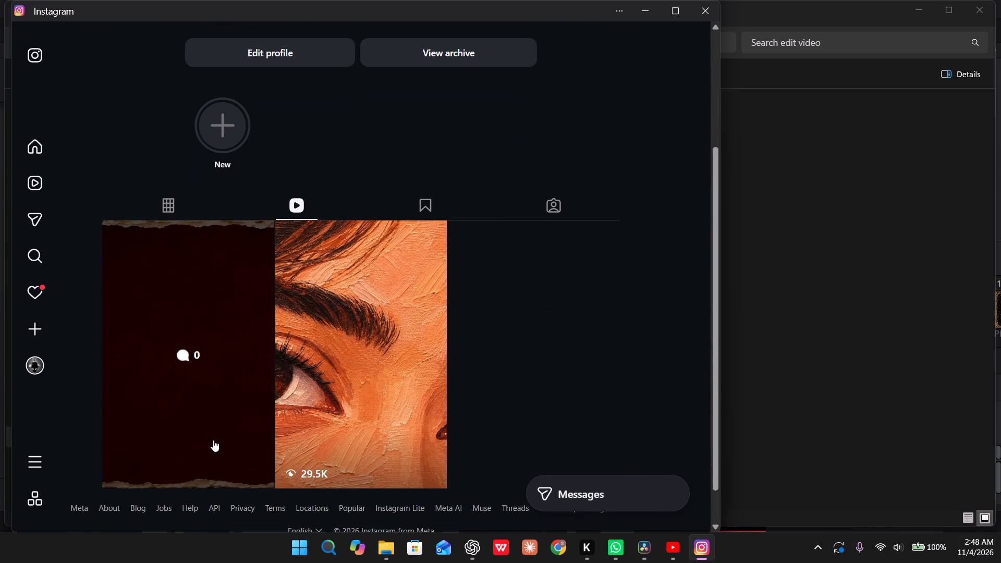
scroll(213, 440, "down", 2)
left_click(359, 327)
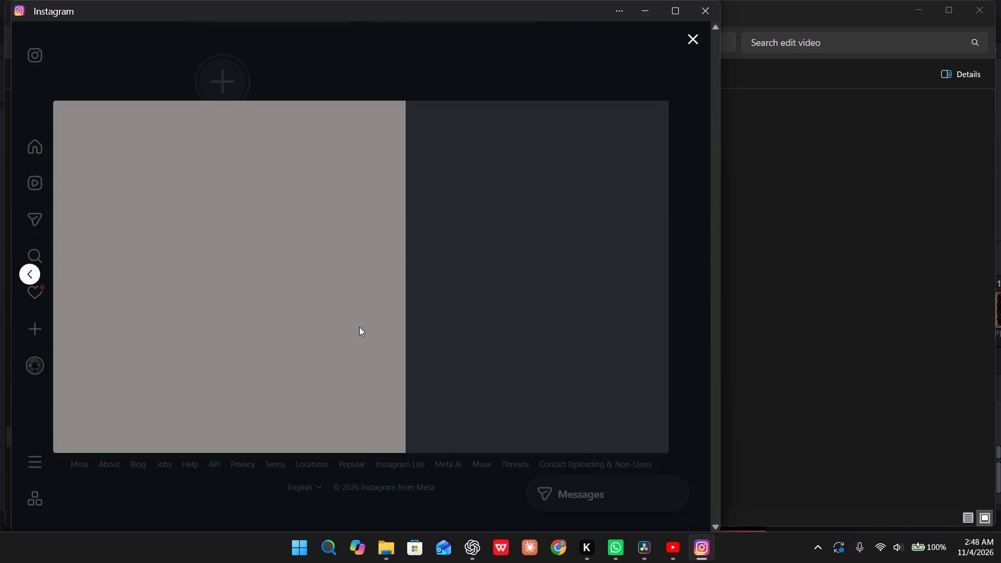
Reveal the reel's hidden comments and like the hidden GIF comment of the crying man.
scroll(485, 252, "down", 1)
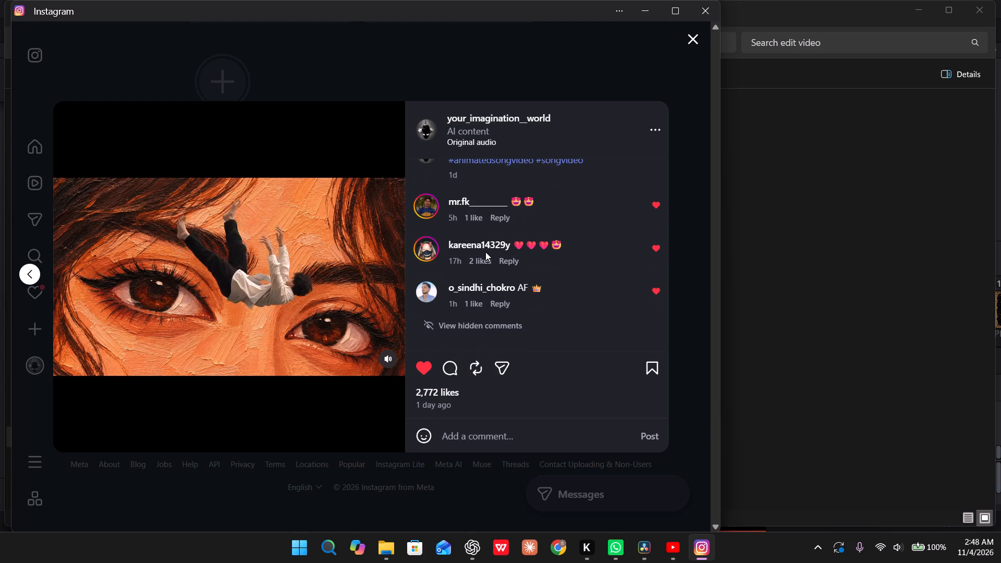
scroll(485, 252, "down", 1)
left_click(470, 328)
scroll(470, 328, "down", 1)
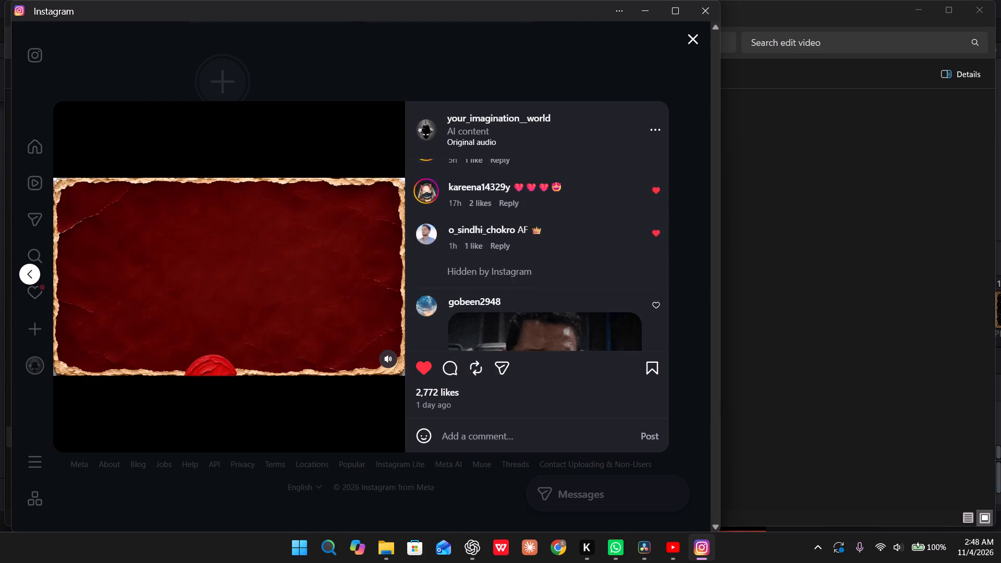
scroll(470, 328, "down", 2)
left_click(655, 199)
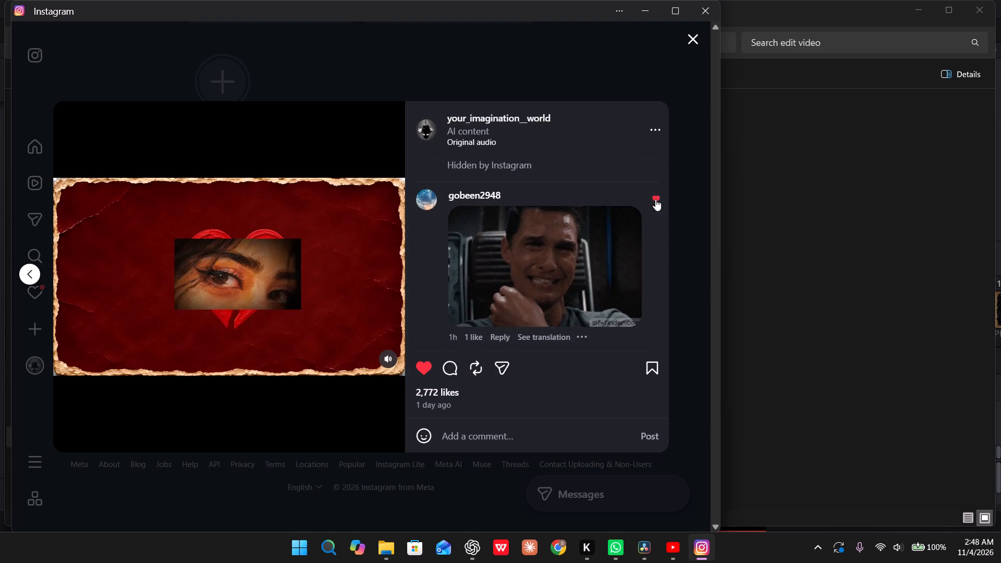
Look through the reel's remaining comments and its caption.
scroll(585, 236, "down", 3)
scroll(585, 236, "up", 4)
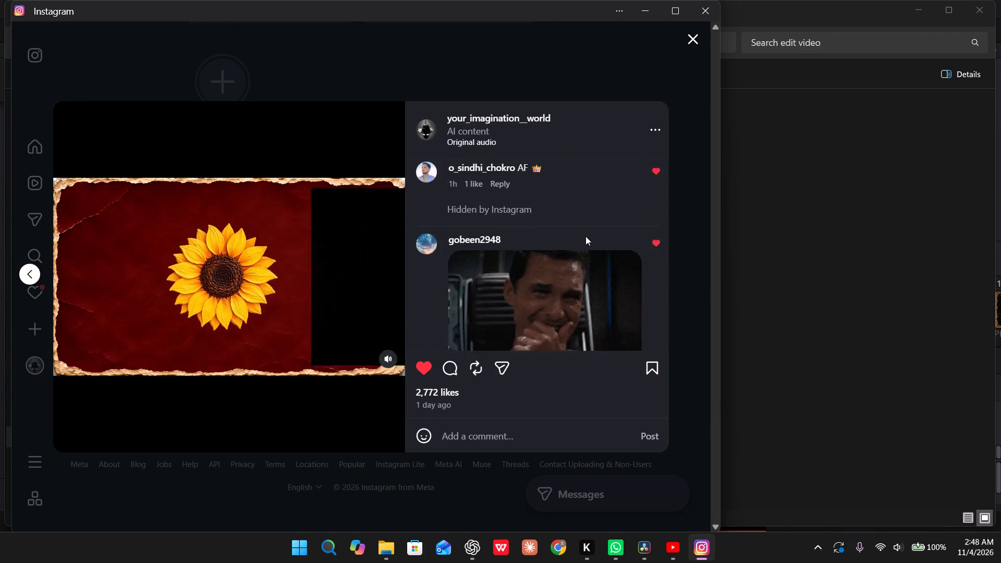
scroll(585, 236, "up", 3)
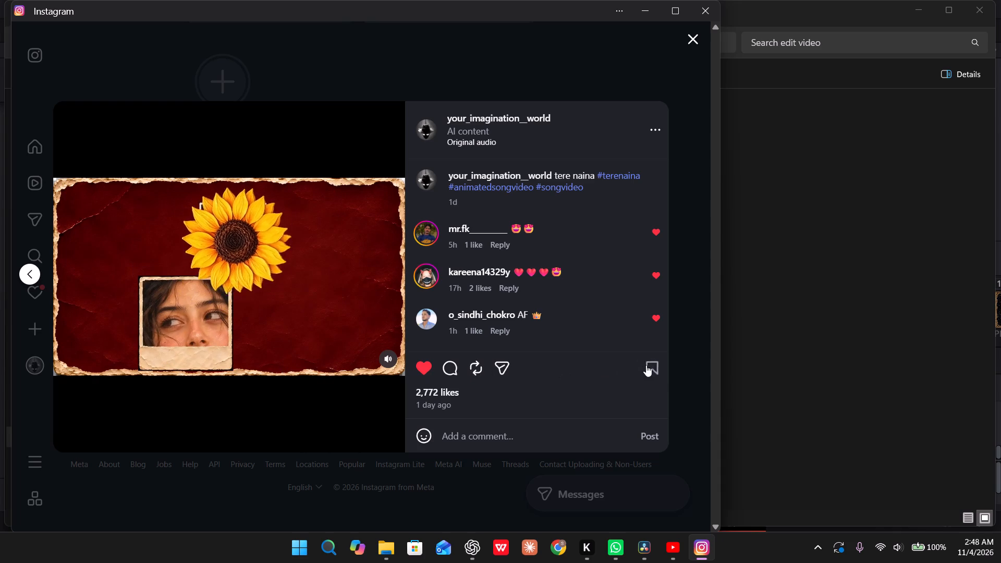
scroll(551, 194, "up", 3)
scroll(551, 194, "down", 5)
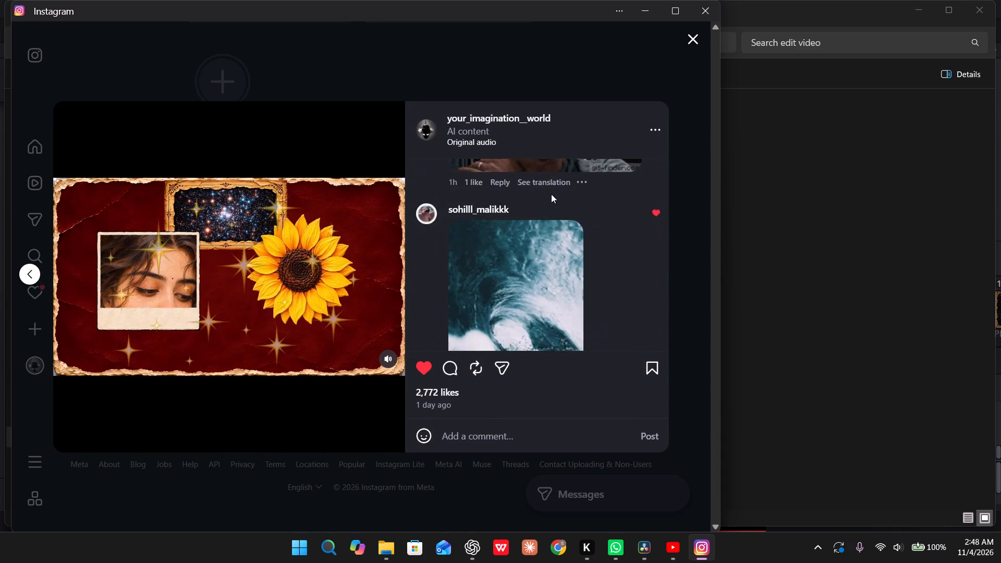
Look over the rest of the painted-eye reel's comments and return to the profile's reels.
scroll(551, 194, "down", 4)
scroll(551, 194, "up", 7)
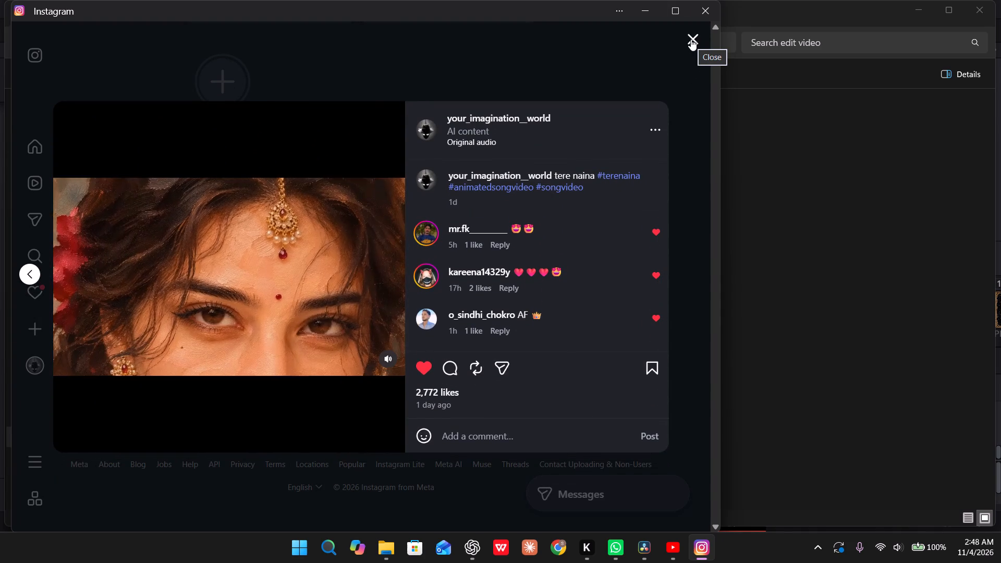
left_click(691, 39)
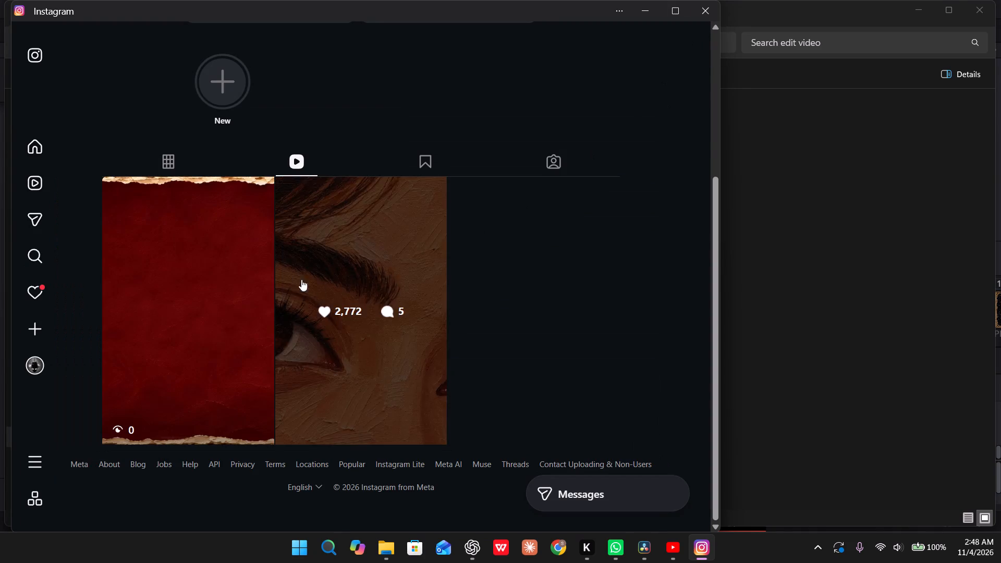
Open the newly published Alfaaz song reel from the profile, watch it and close it.
left_click(242, 276)
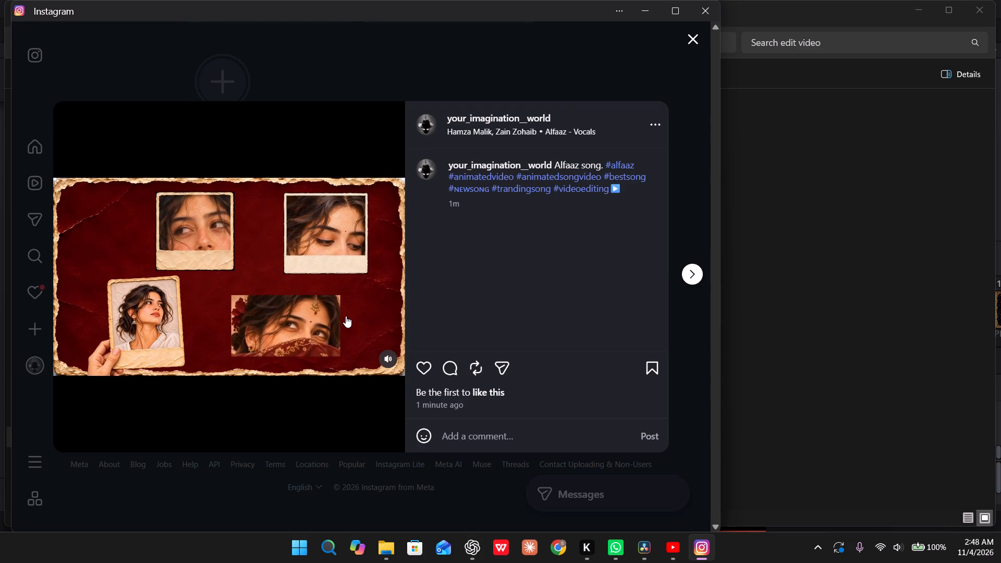
left_click(689, 34)
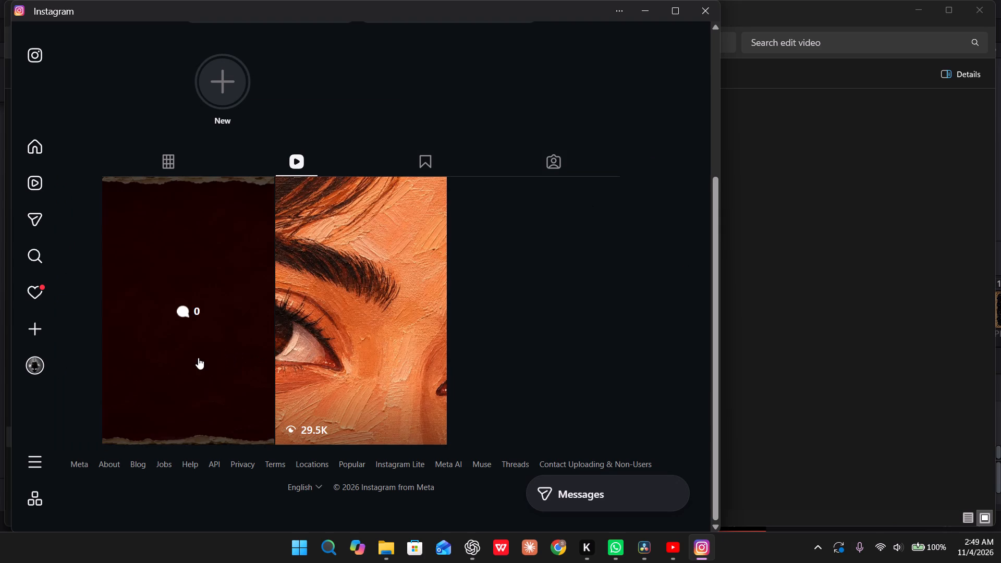
Reopen the Alfaaz song reel, like it and return to the profile's reels.
left_click(198, 358)
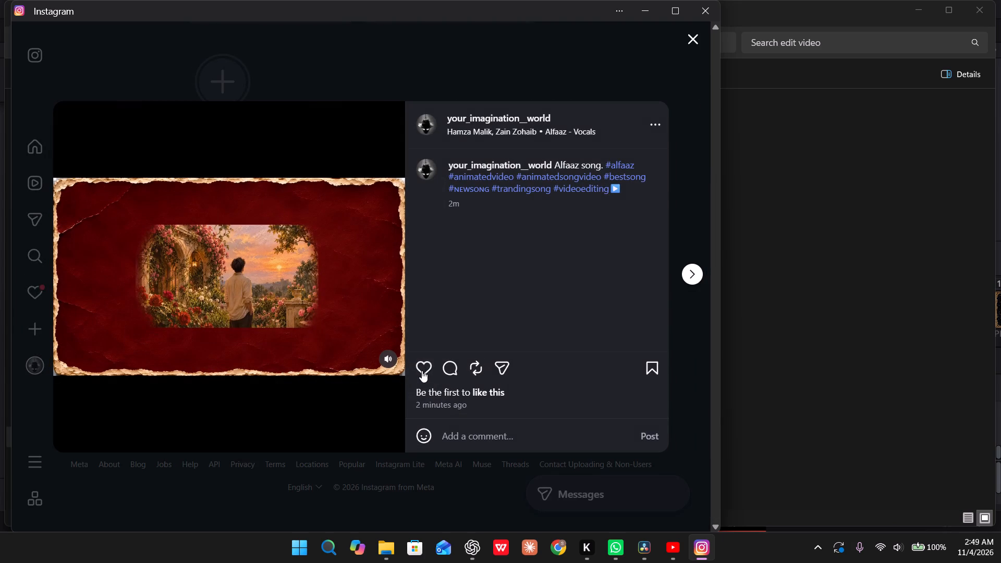
left_click(422, 370)
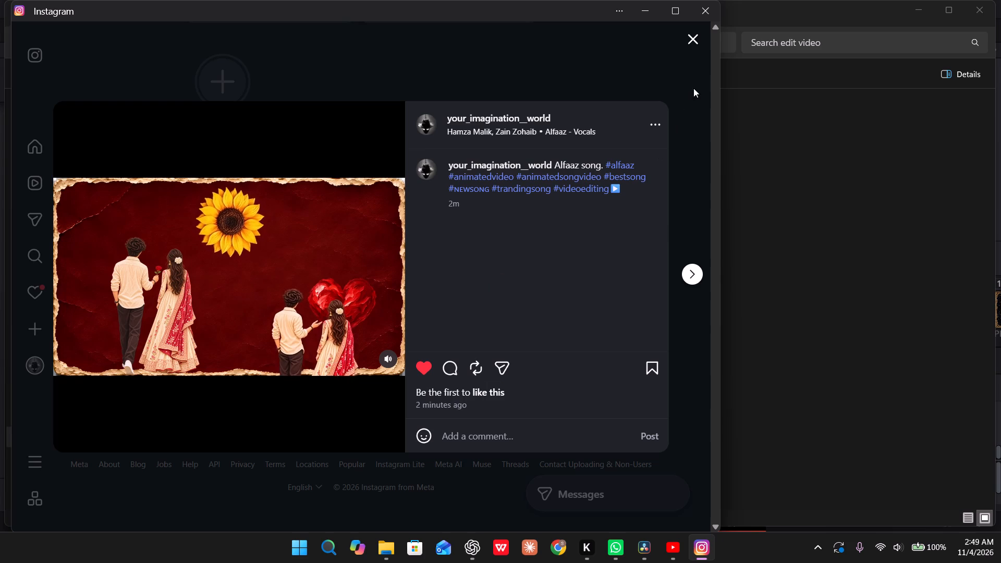
left_click(692, 39)
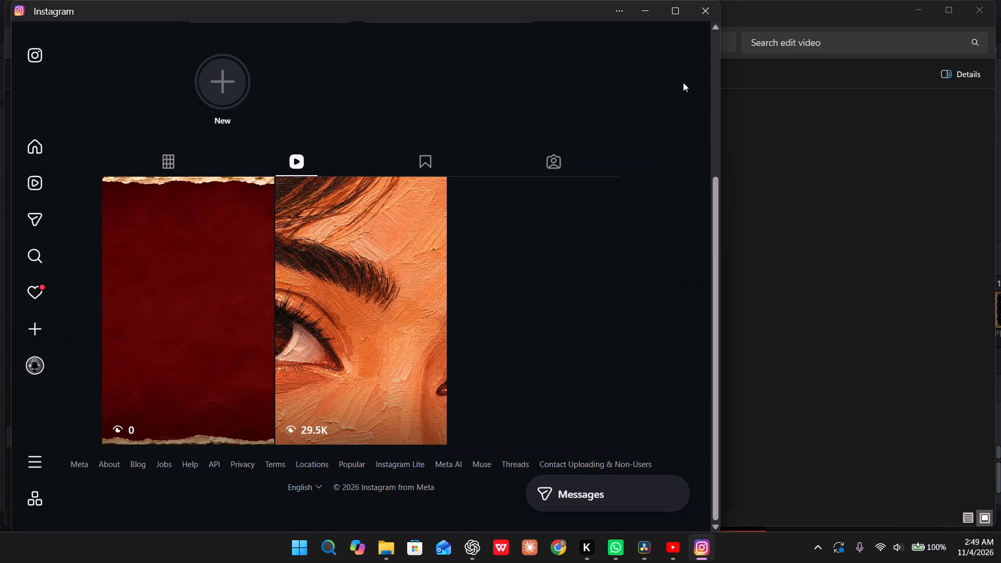
Close the Instagram window.
left_click(707, 9)
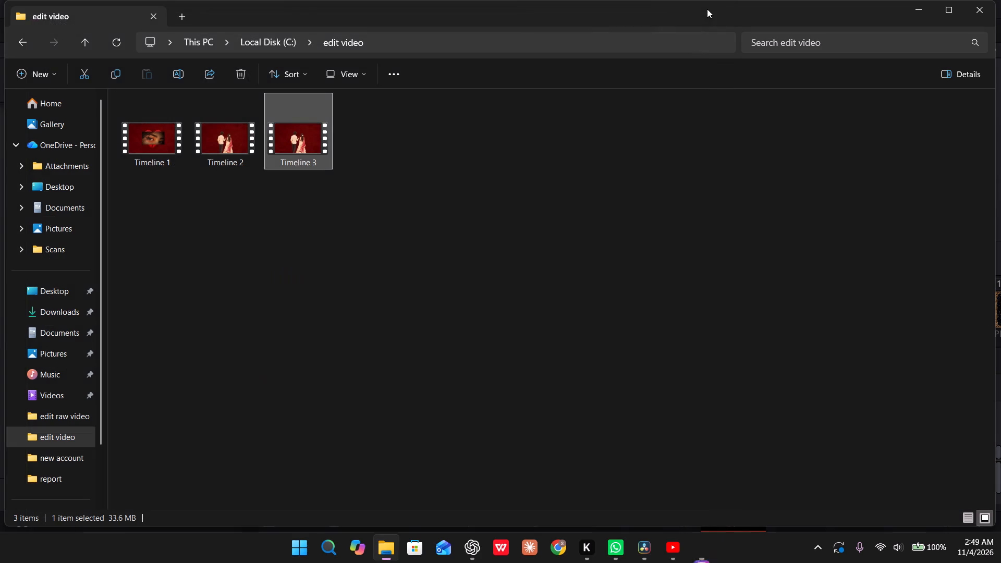
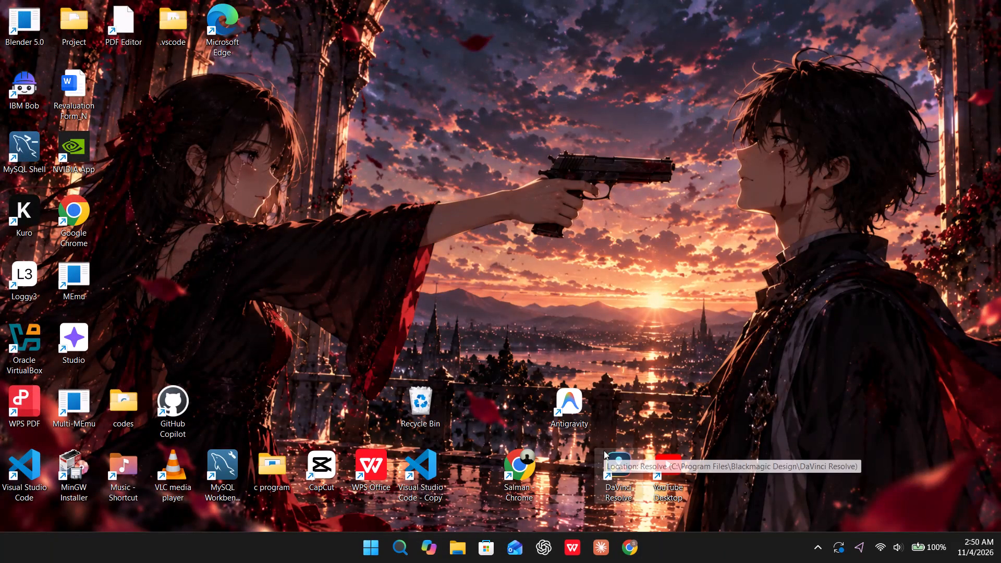
Refresh the Windows desktop.
right_click(697, 252)
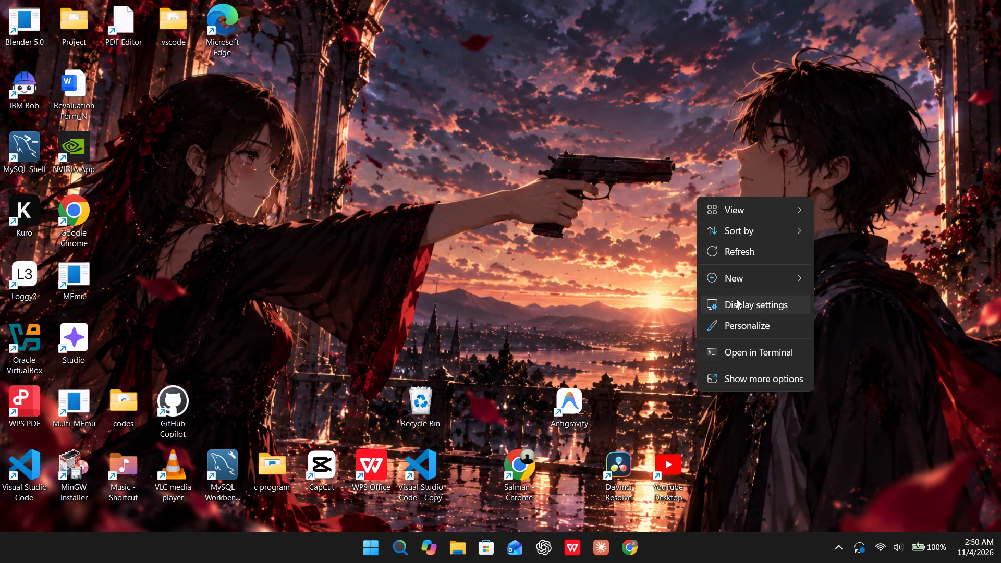
left_click(734, 255)
left_click(759, 206)
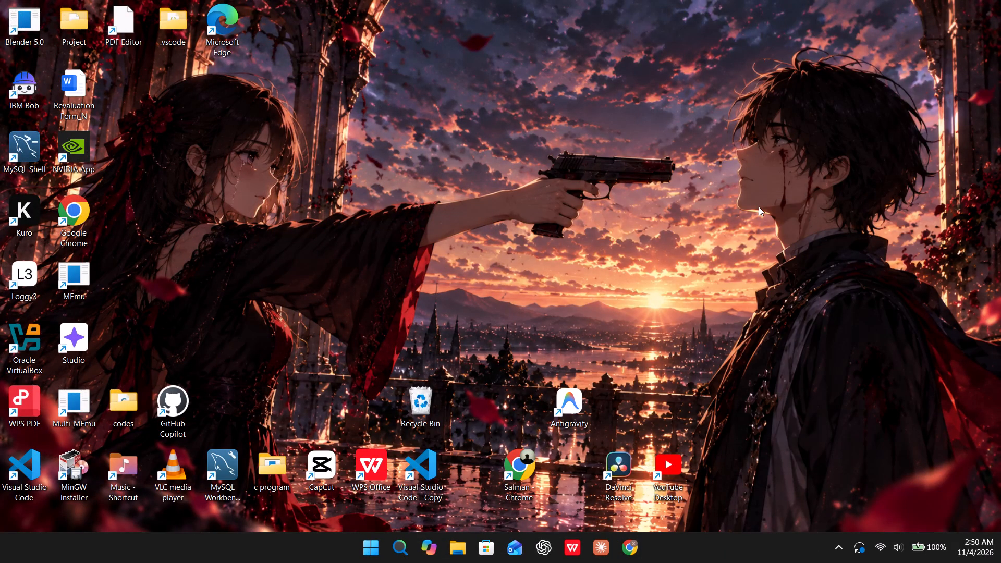
Bring up the Shut Down Windows dialog from the desktop to shut down the computer.
key("alt+F4")
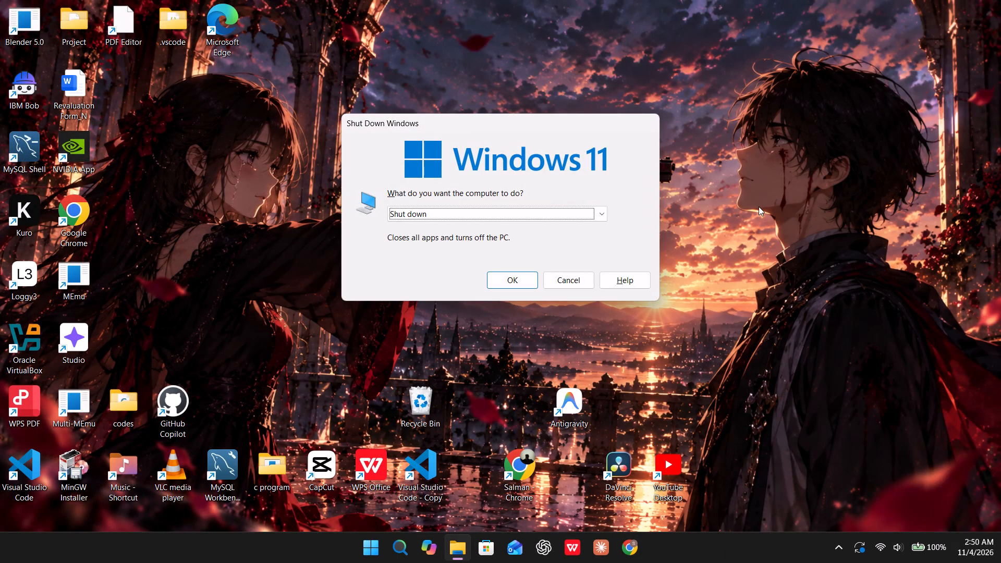
left_click(514, 376)
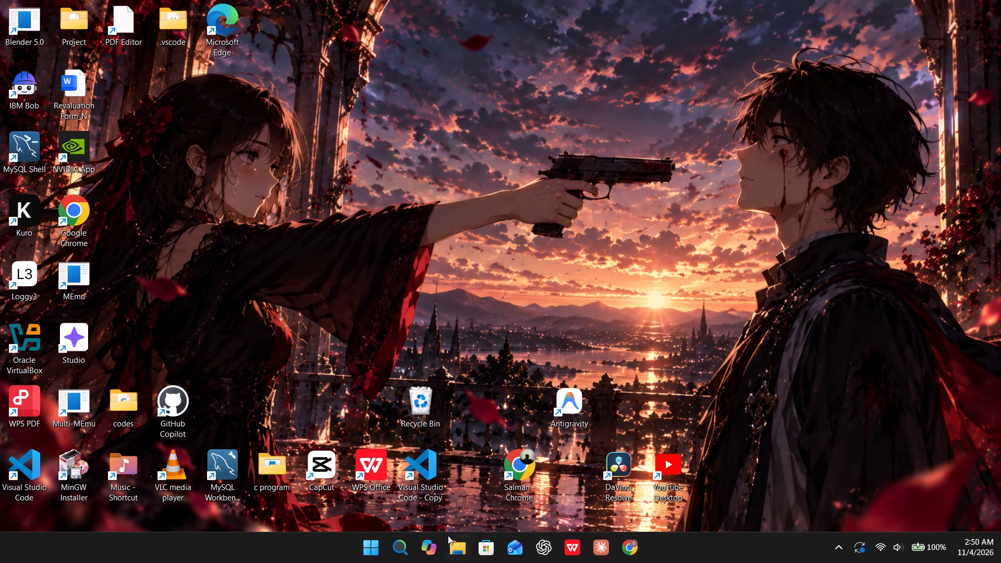
left_click(728, 312)
key("alt+F4")
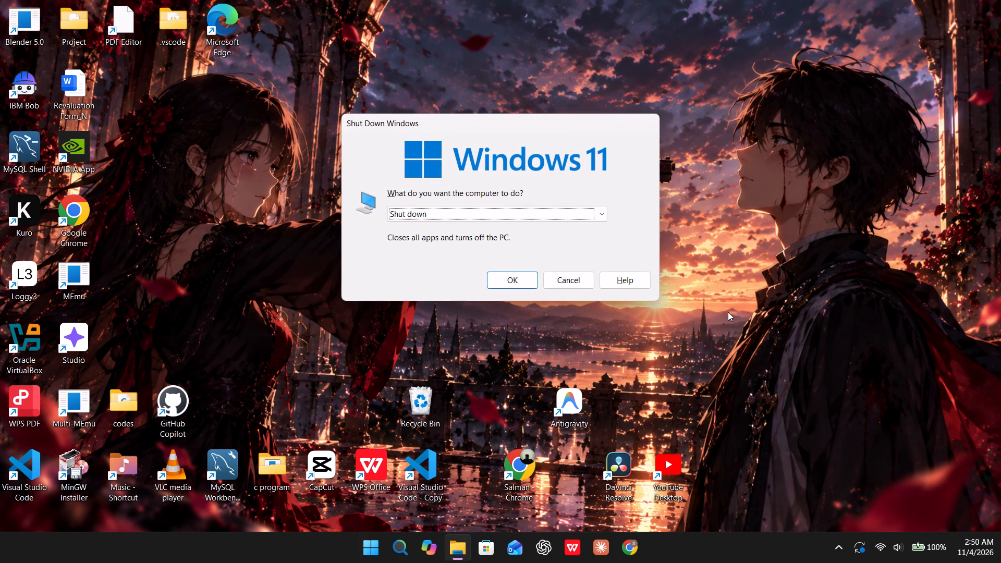